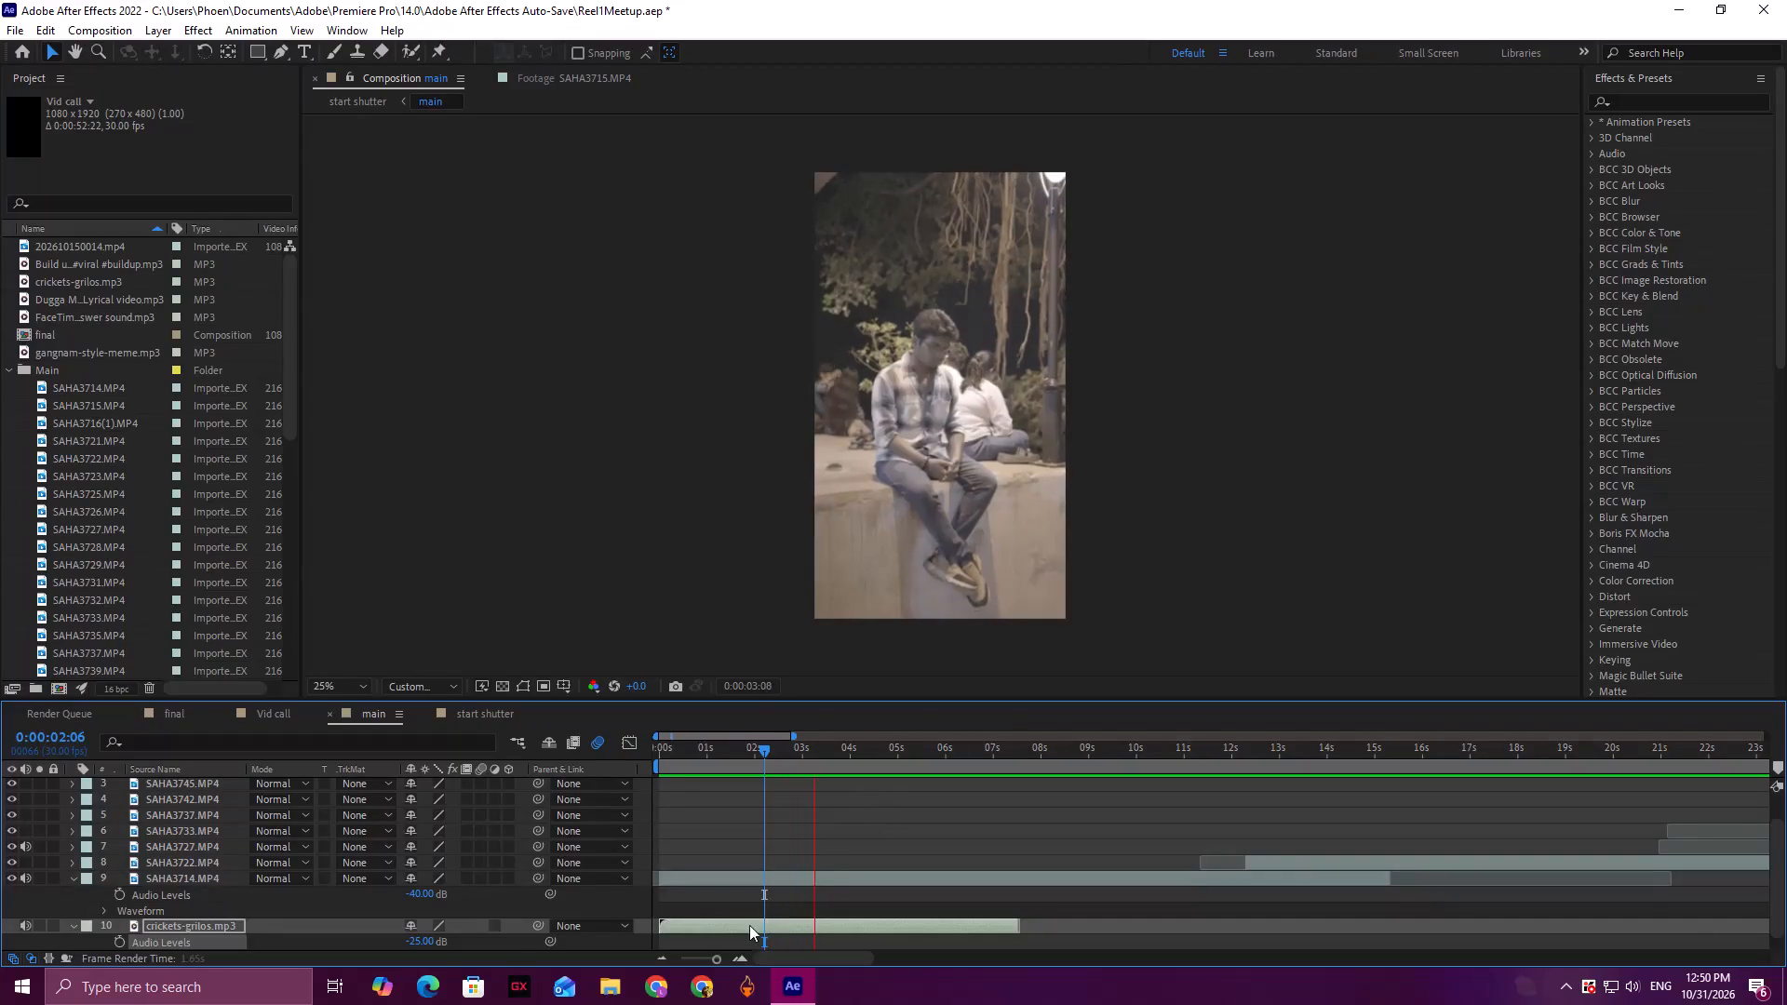
Switch to Chrome, search Google for "cigarette light with matches sound effect", and open Pixabay's free matchstick sound effects page.
{"action": "key", "text": "space"}
{"action": "left_click", "coordinate": [703, 986]}
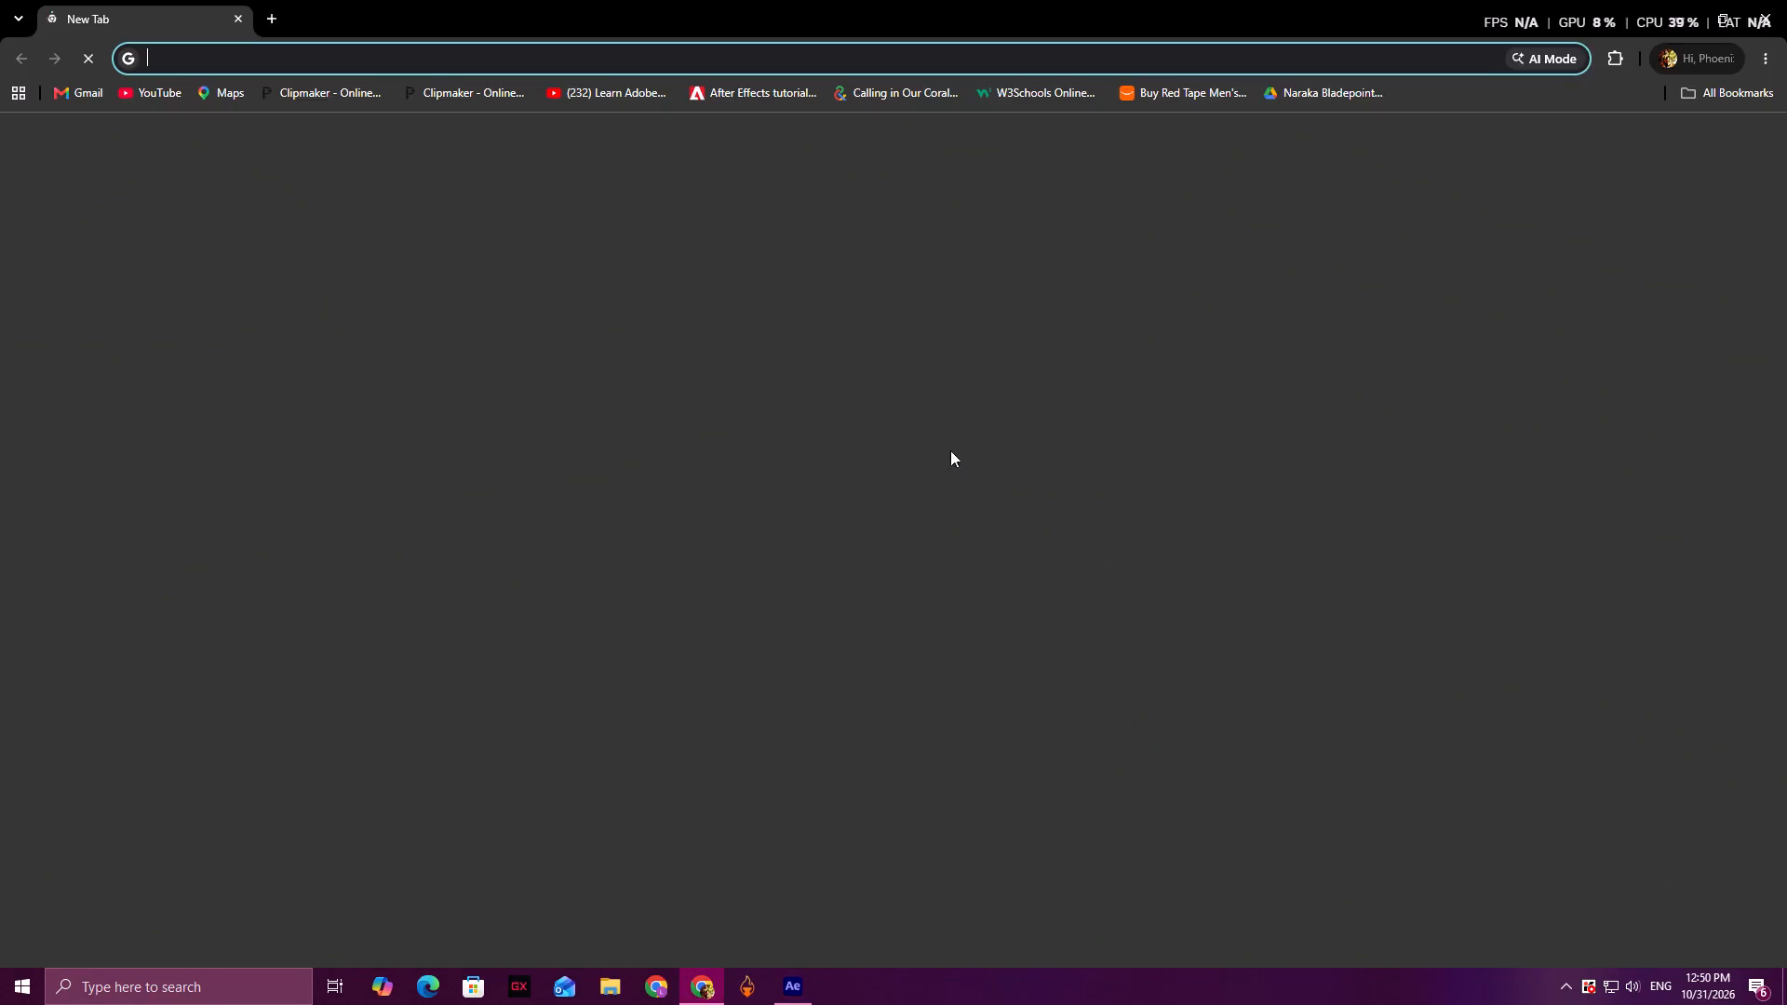
{"action": "left_click", "coordinate": [758, 370]}
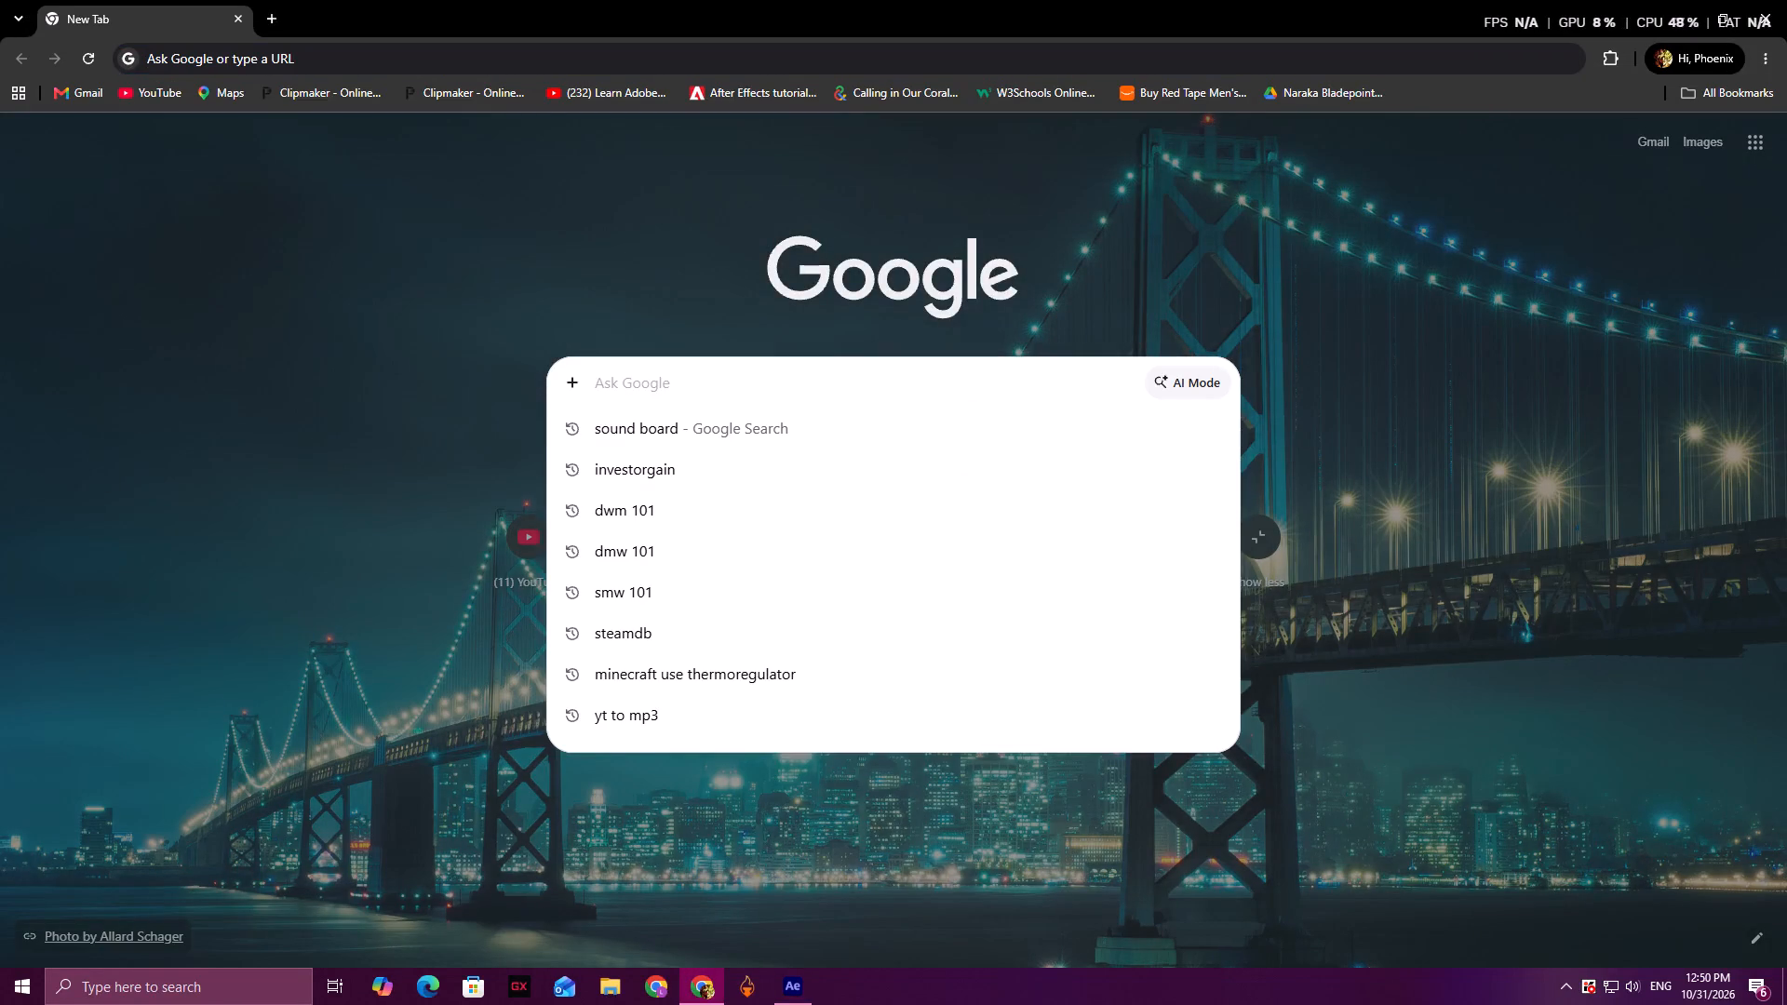
{"action": "type", "text": "ciger"}
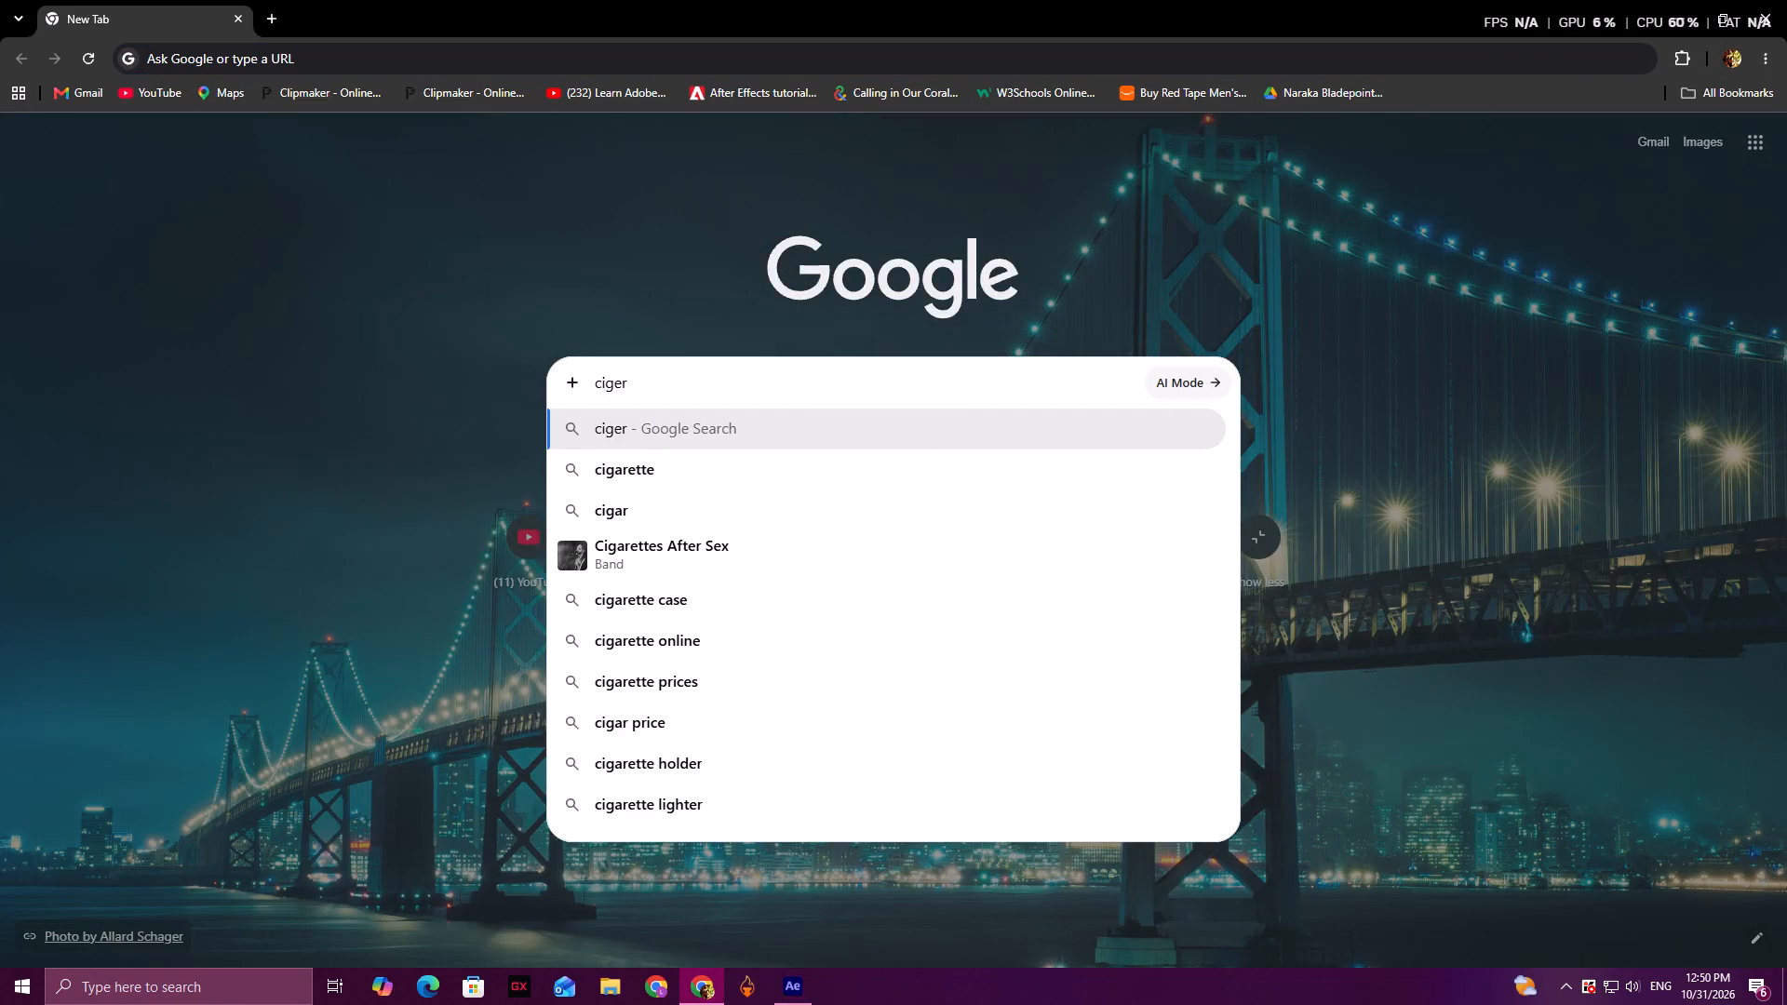
{"action": "key", "text": "Down"}
{"action": "key", "text": "space"}
{"action": "type", "text": "light with matches sound effect"}
{"action": "key", "text": "Return"}
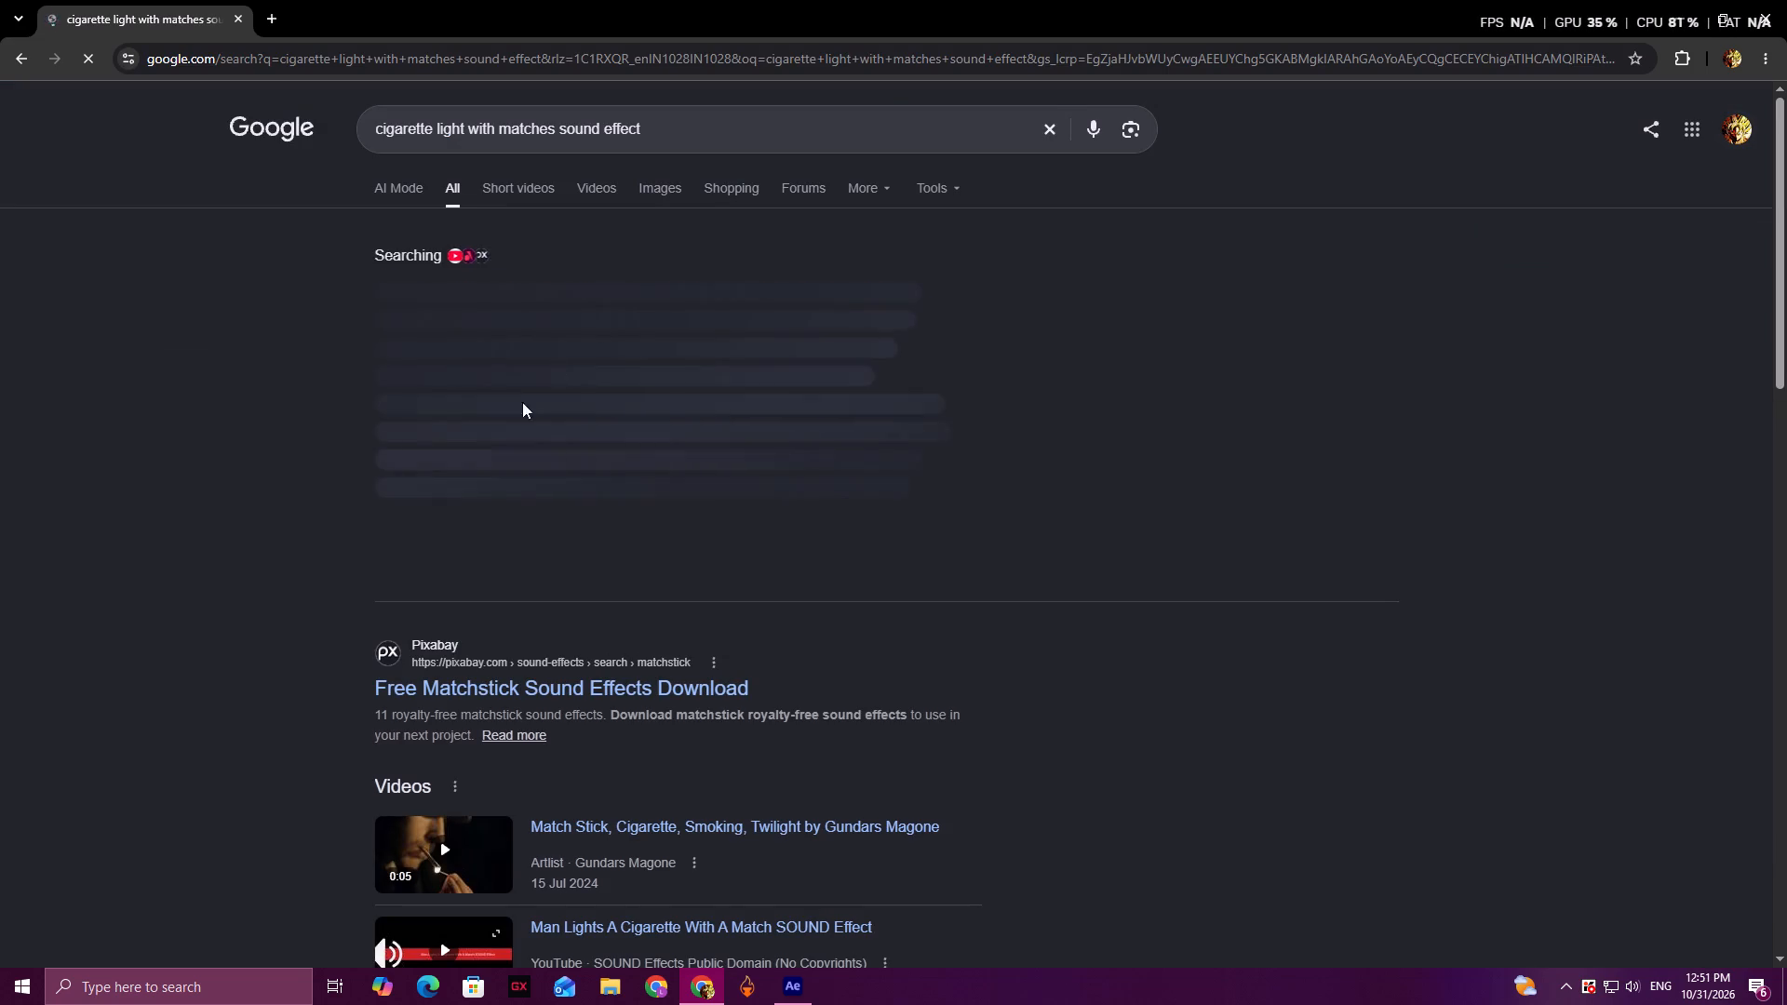
{"action": "left_click", "coordinate": [426, 690]}
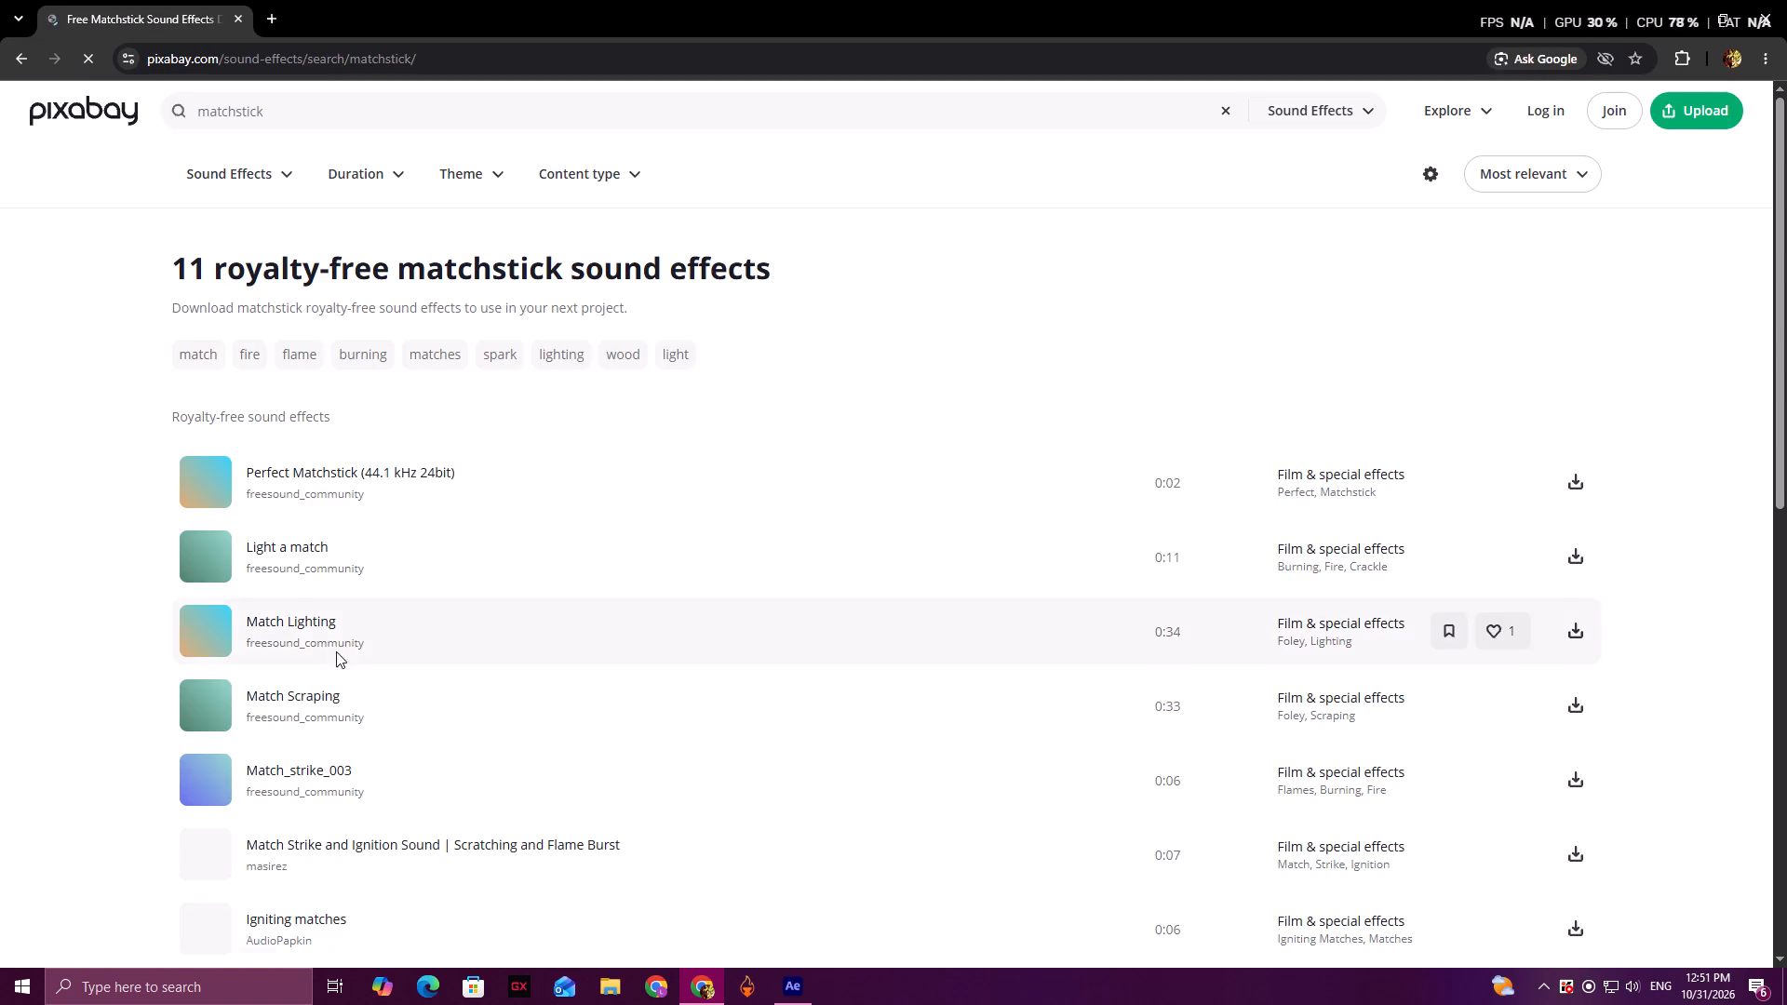
Audition the matchstick sound effects, from Perfect Matchstick through Match Strike and Ignition Sound, to compare them for the cigarette shot.
{"action": "left_click", "coordinate": [202, 481]}
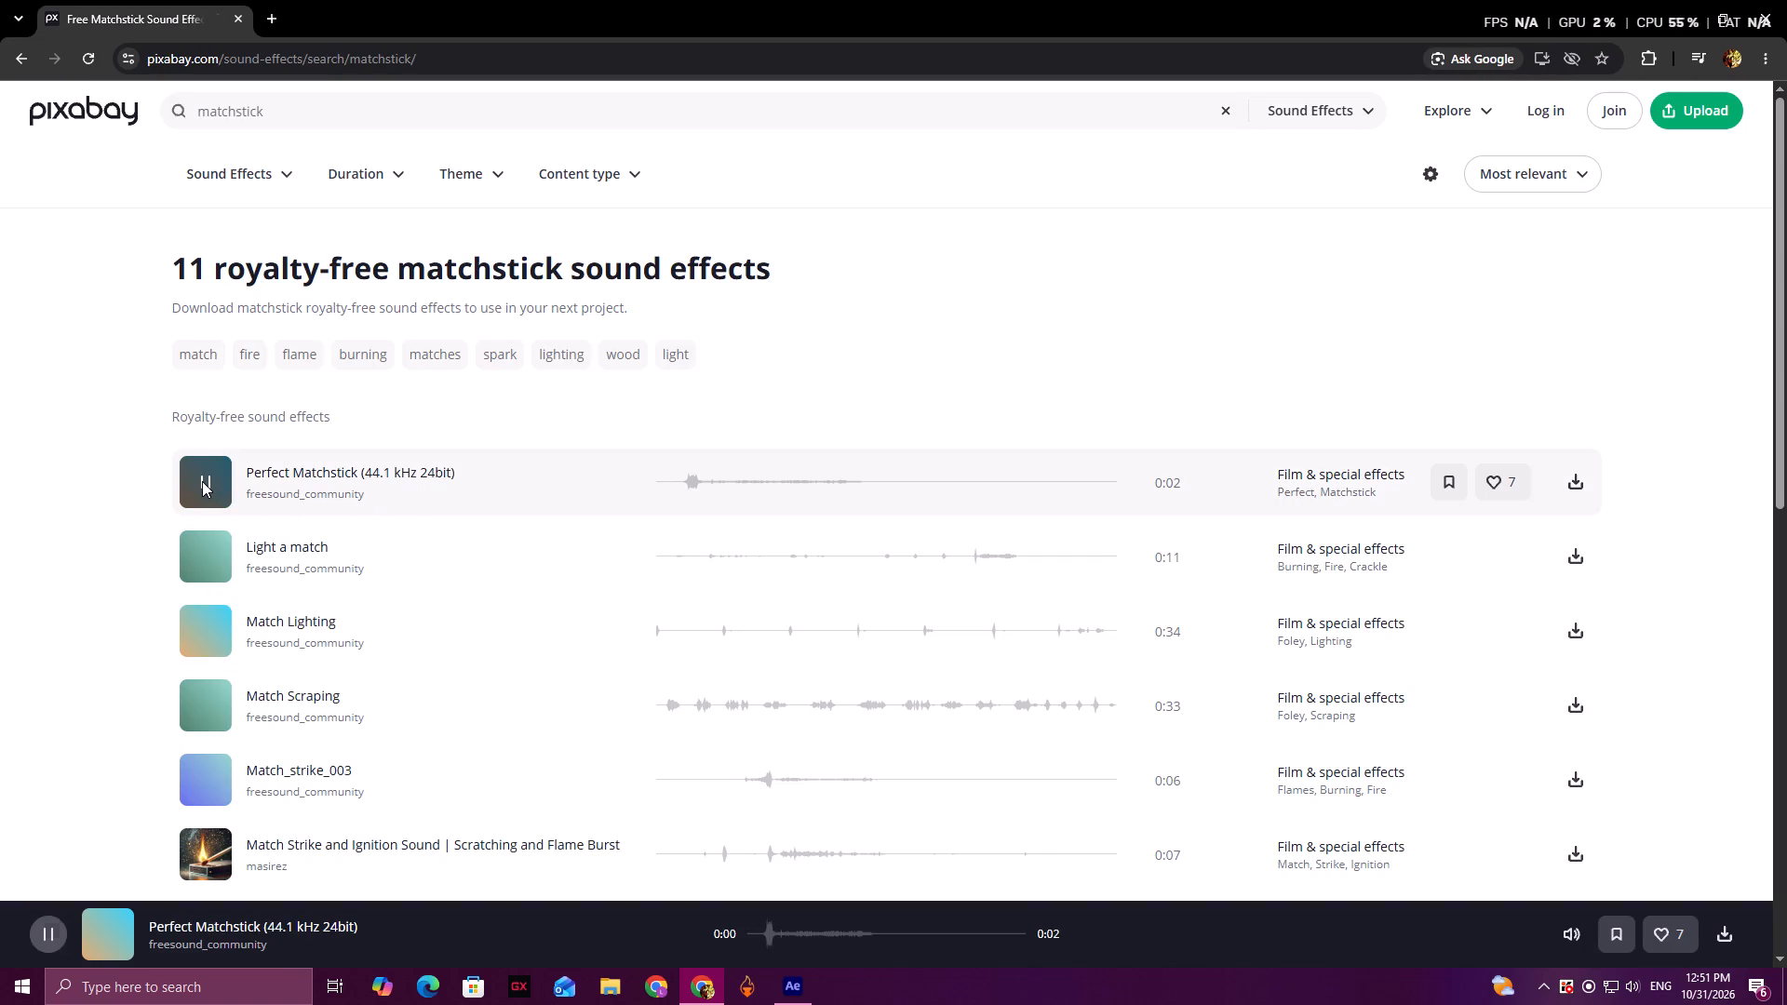
{"action": "left_click", "coordinate": [208, 554]}
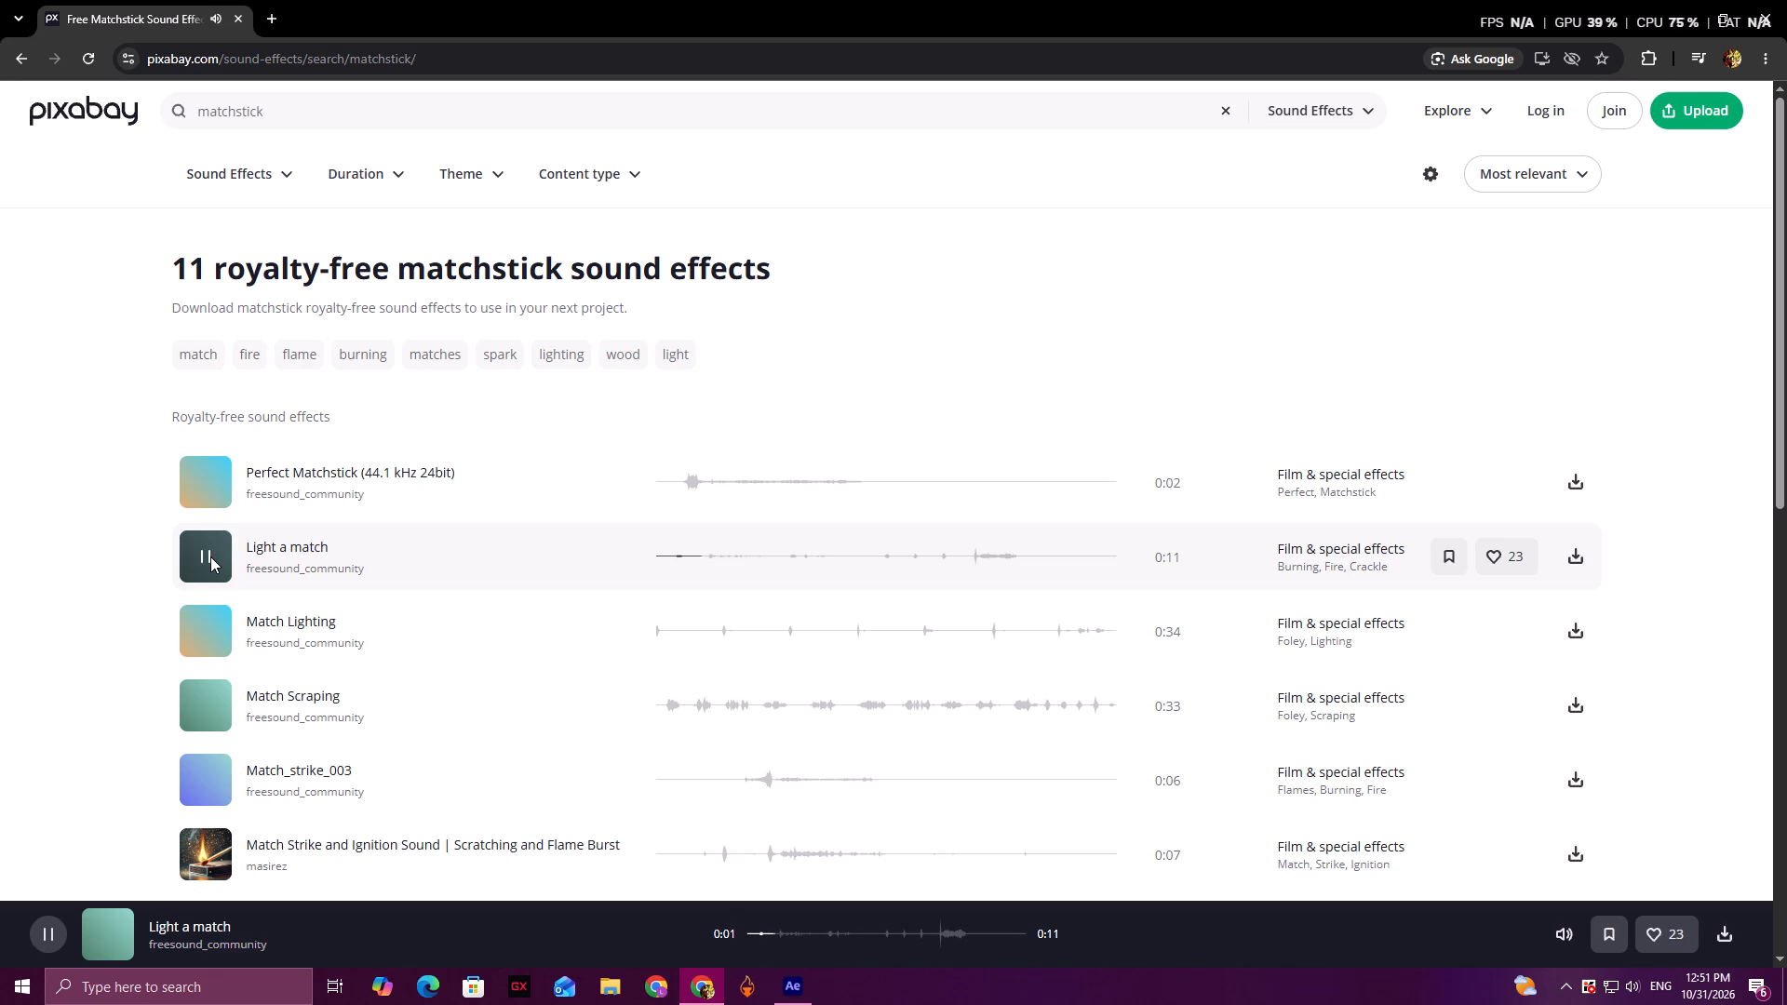
{"action": "left_click", "coordinate": [204, 633]}
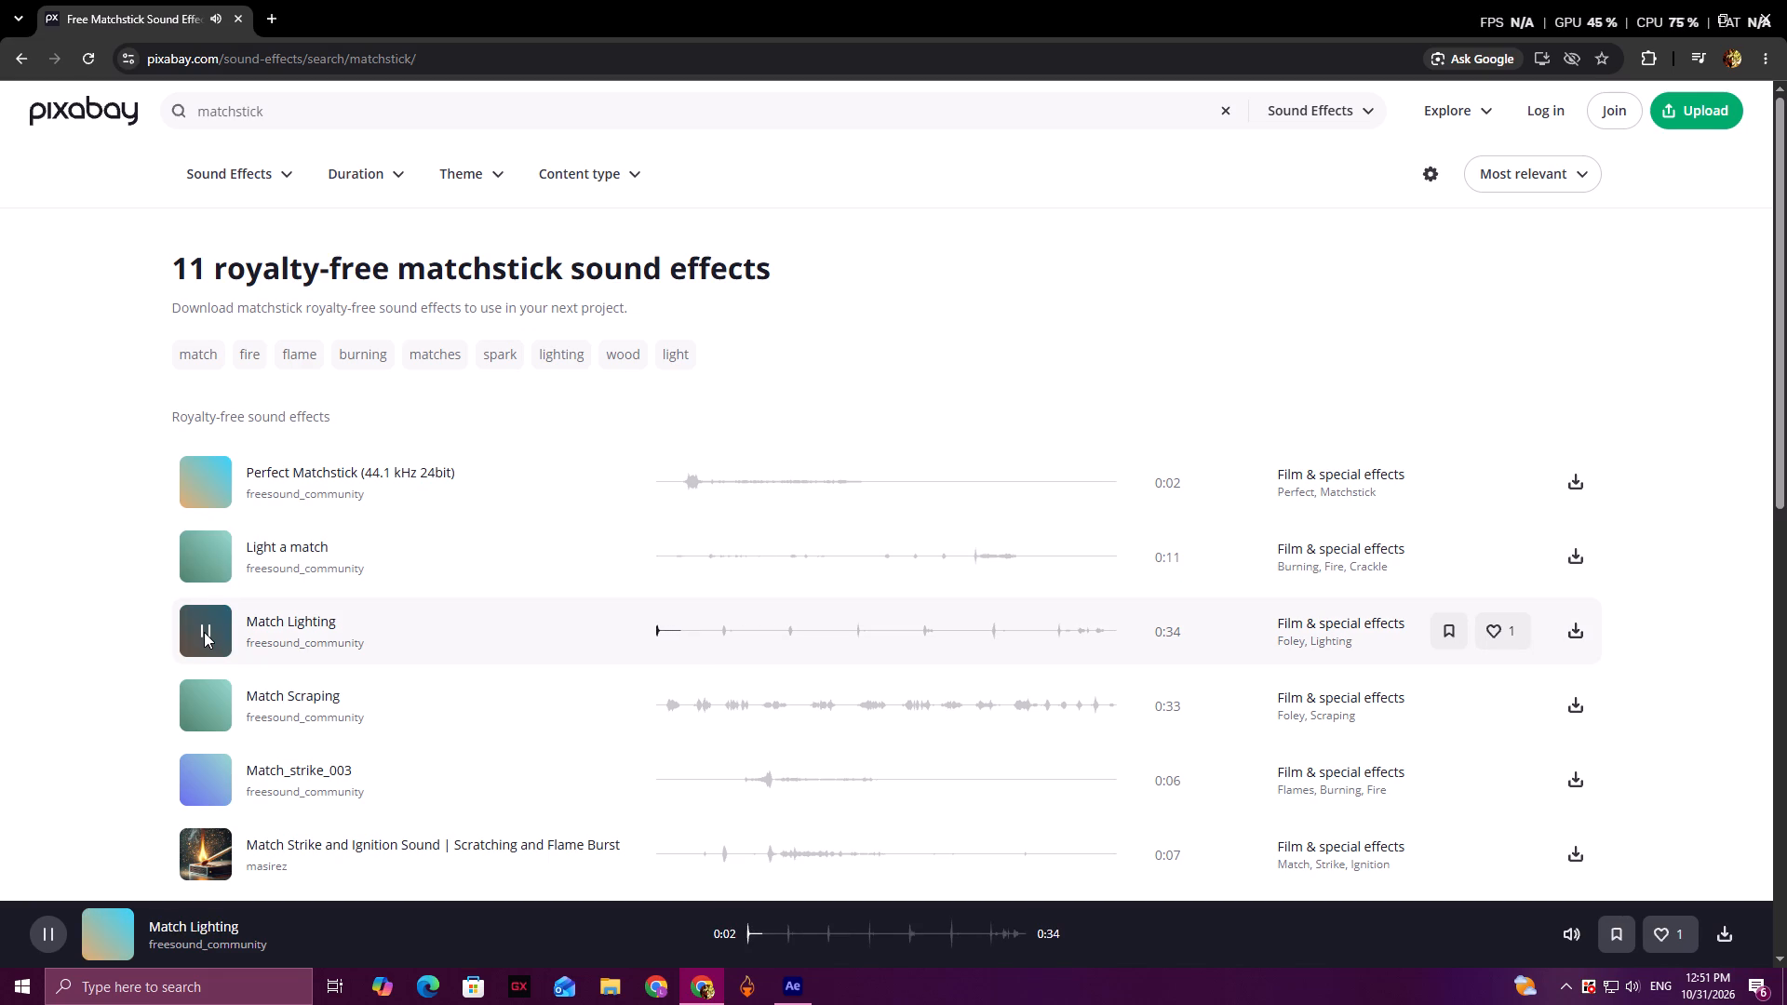
{"action": "left_click", "coordinate": [205, 482]}
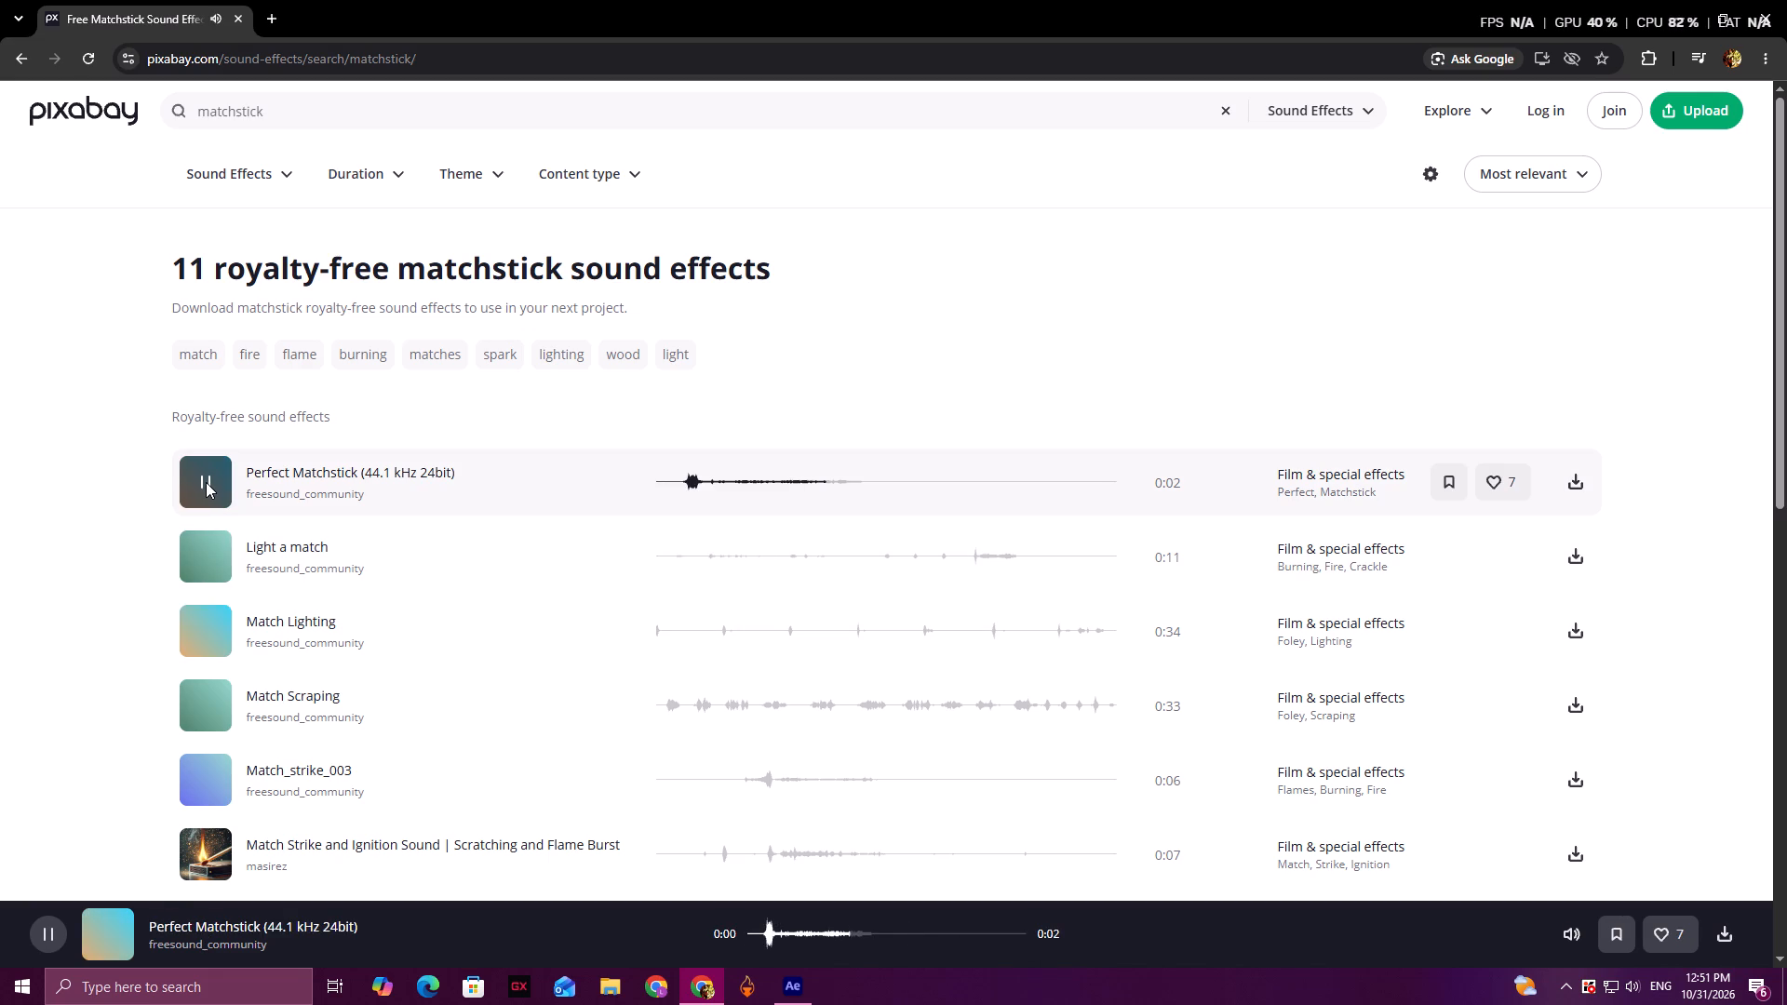
{"action": "left_click", "coordinate": [208, 714]}
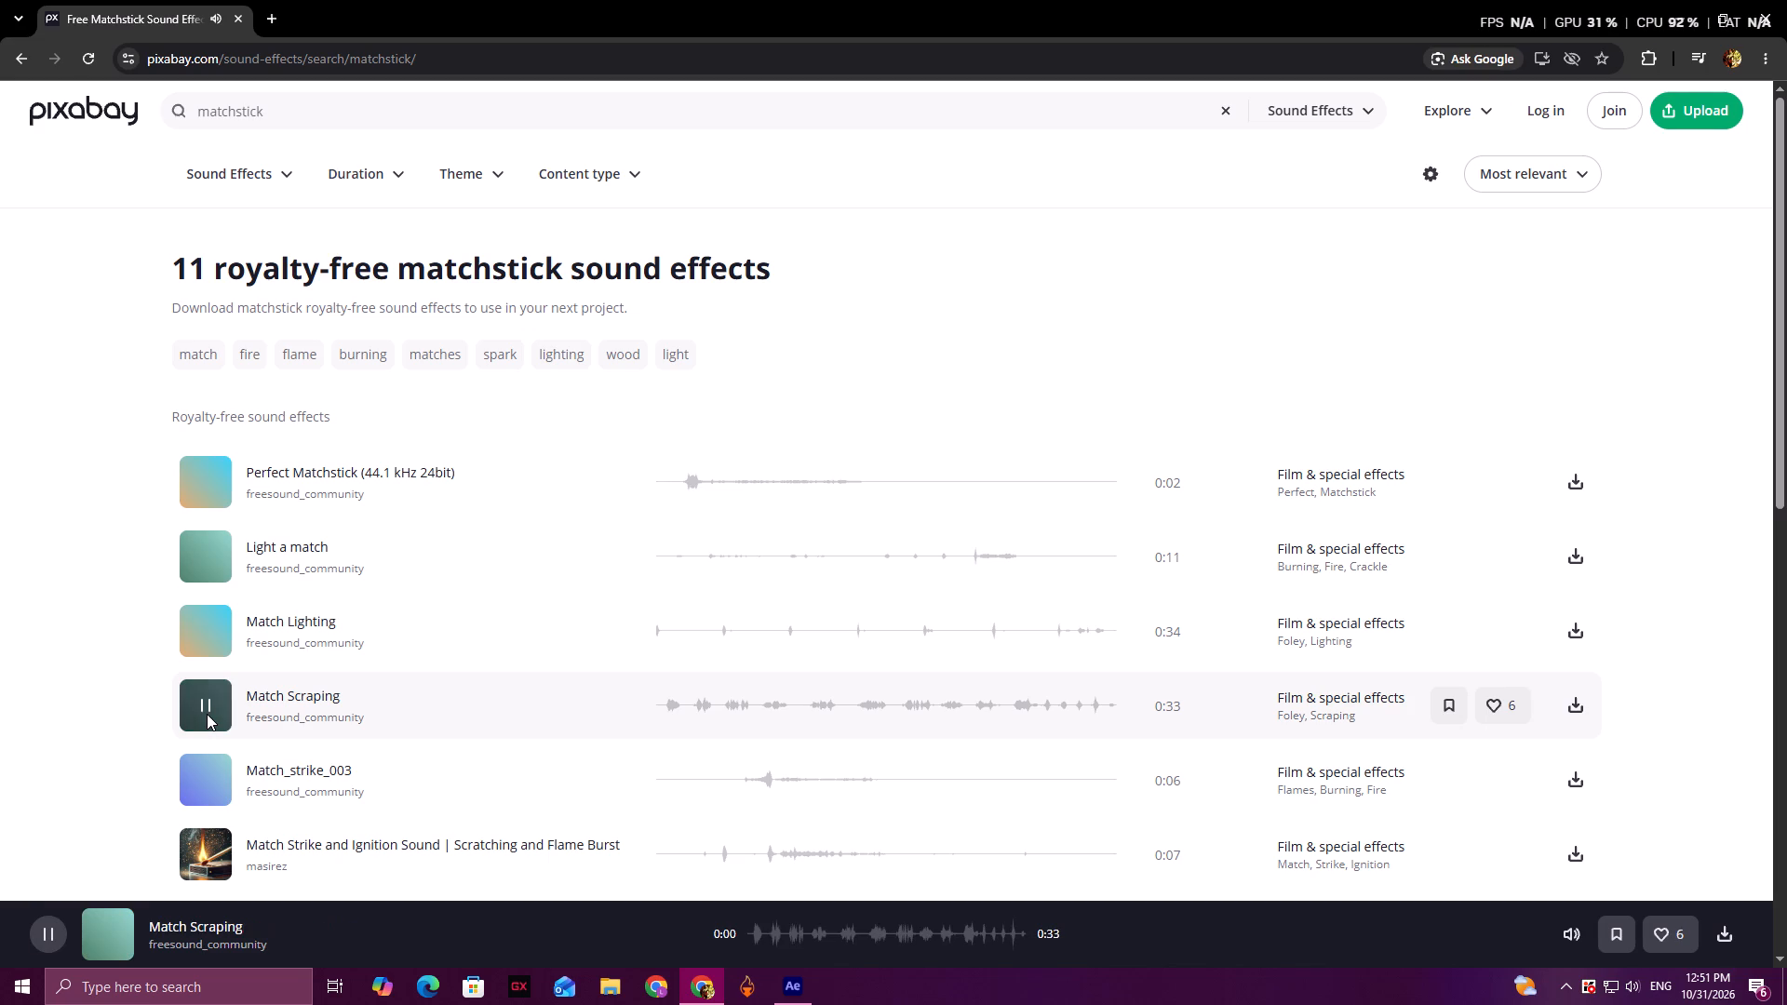
{"action": "left_click", "coordinate": [214, 781]}
{"action": "scroll", "coordinate": [126, 724], "scroll_direction": "down", "scroll_amount": 2}
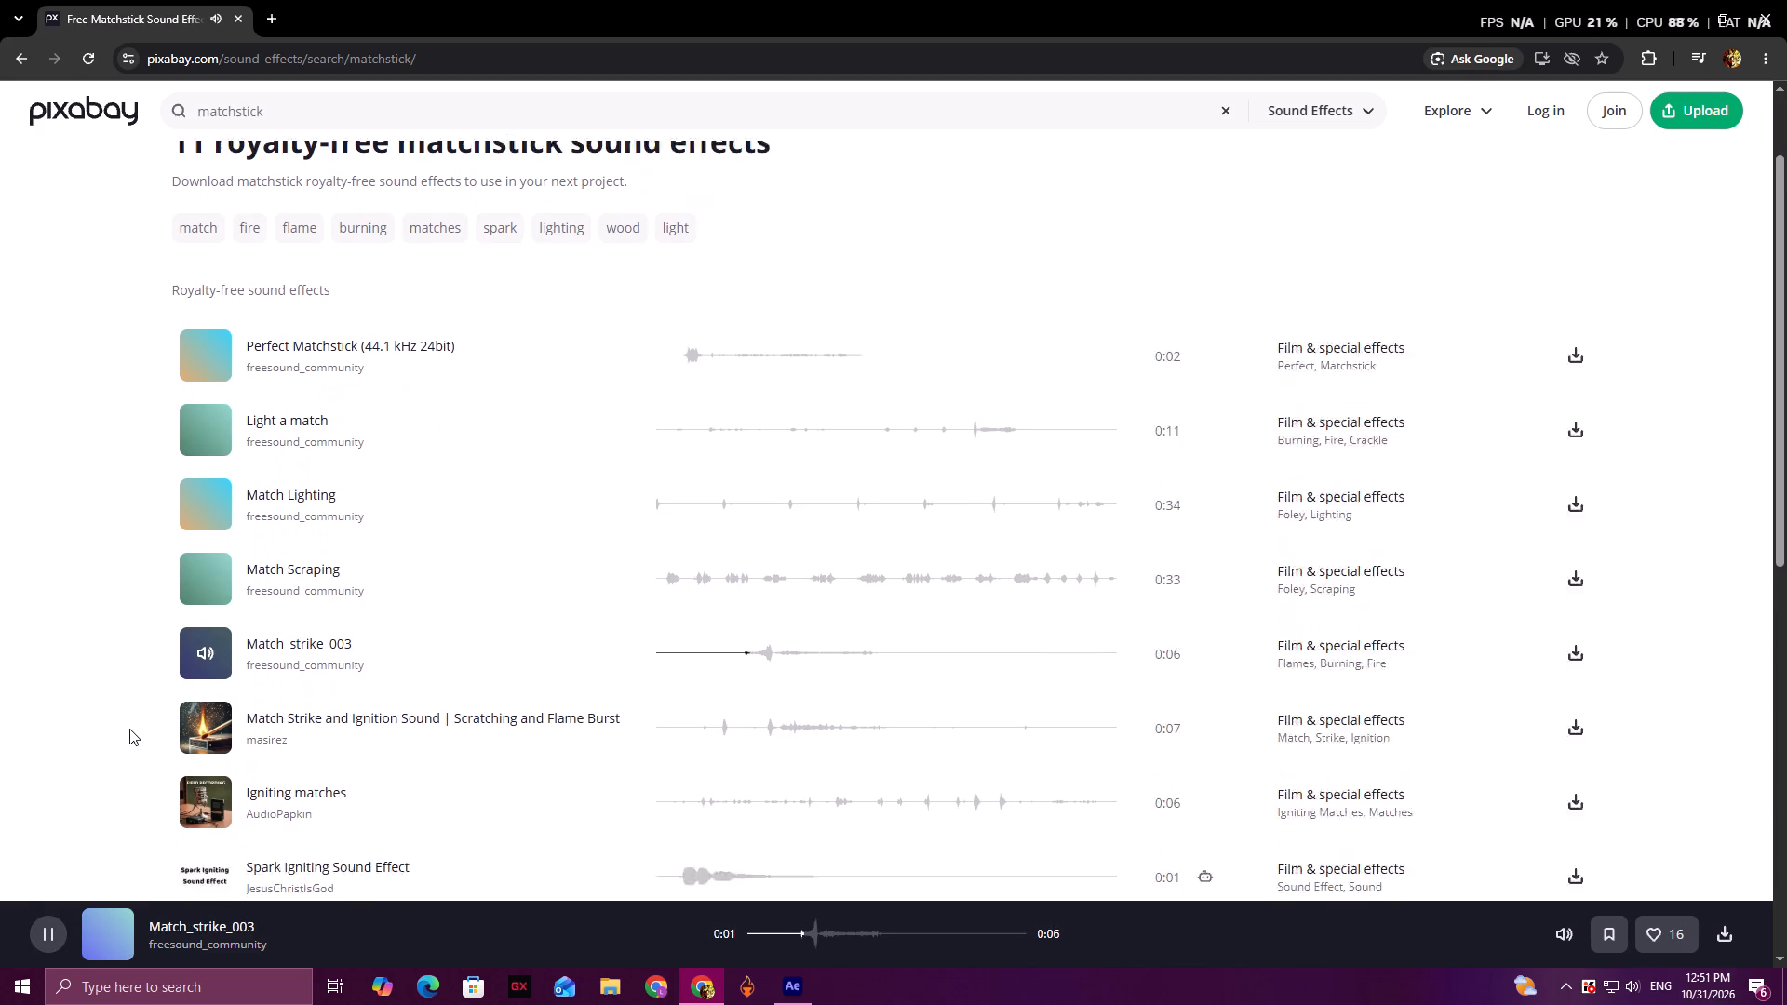
{"action": "left_click", "coordinate": [205, 674]}
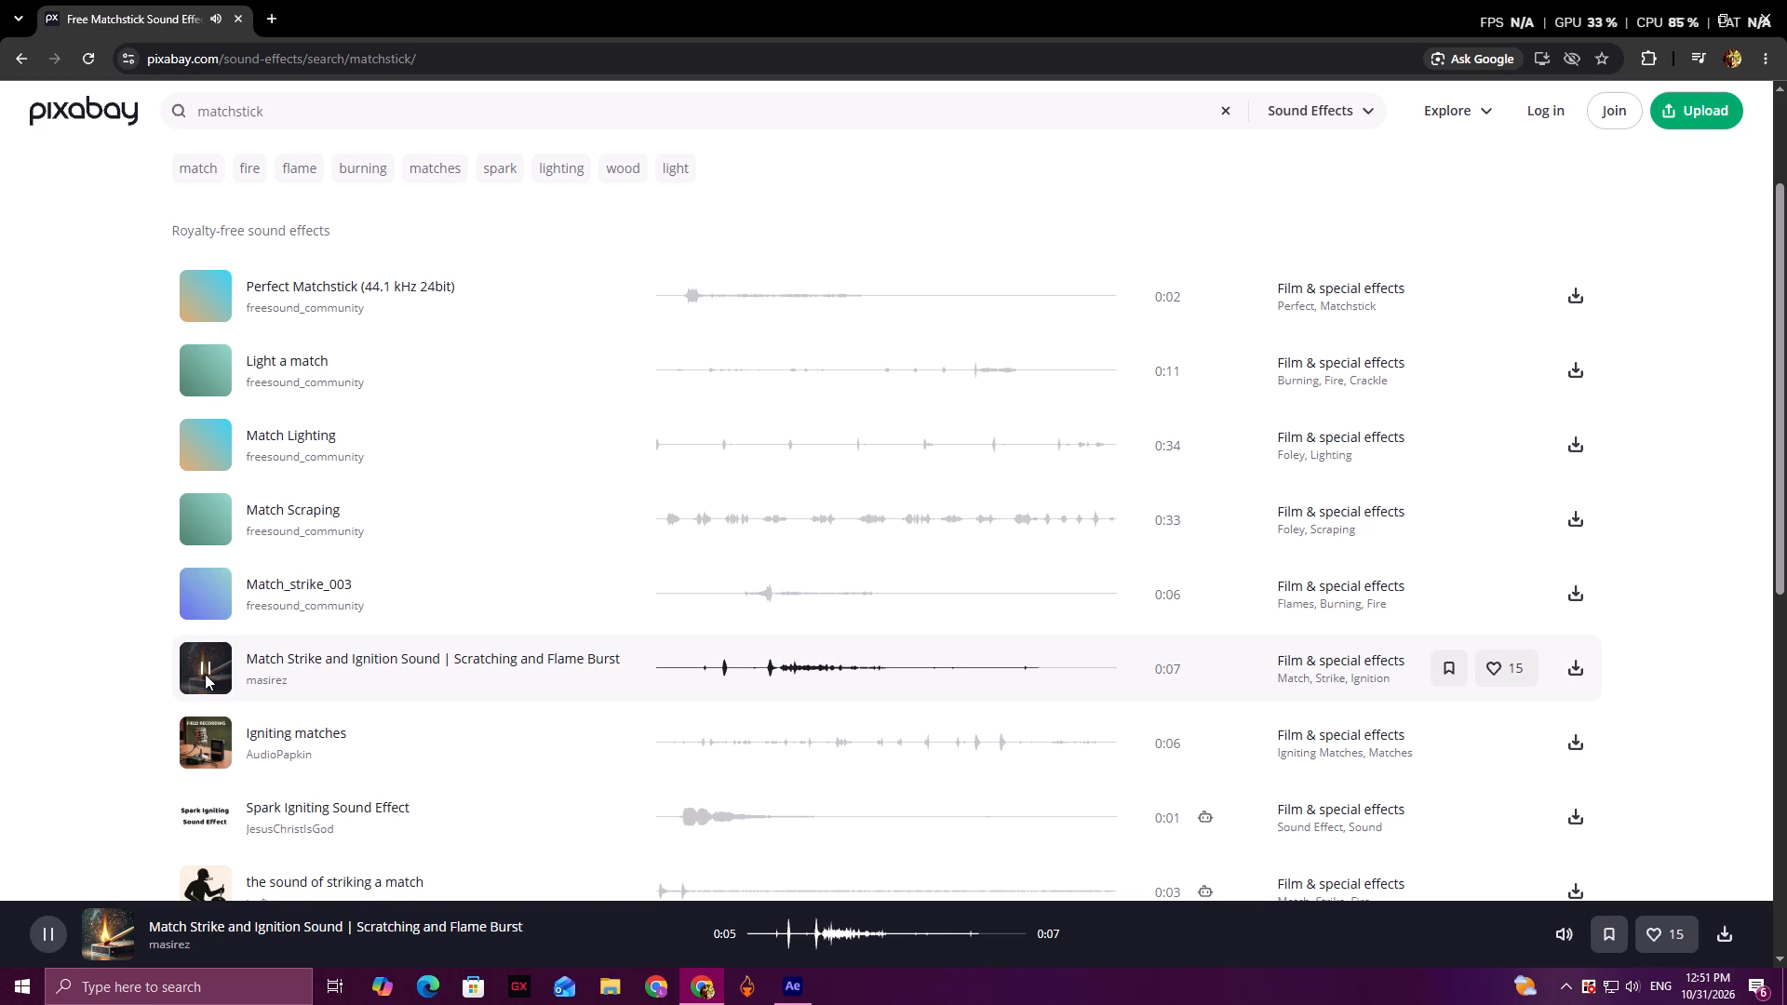
Download the Match Strike and Ignition Sound MP3 to H:\ and show the file in its folder.
{"action": "left_click", "coordinate": [1574, 663]}
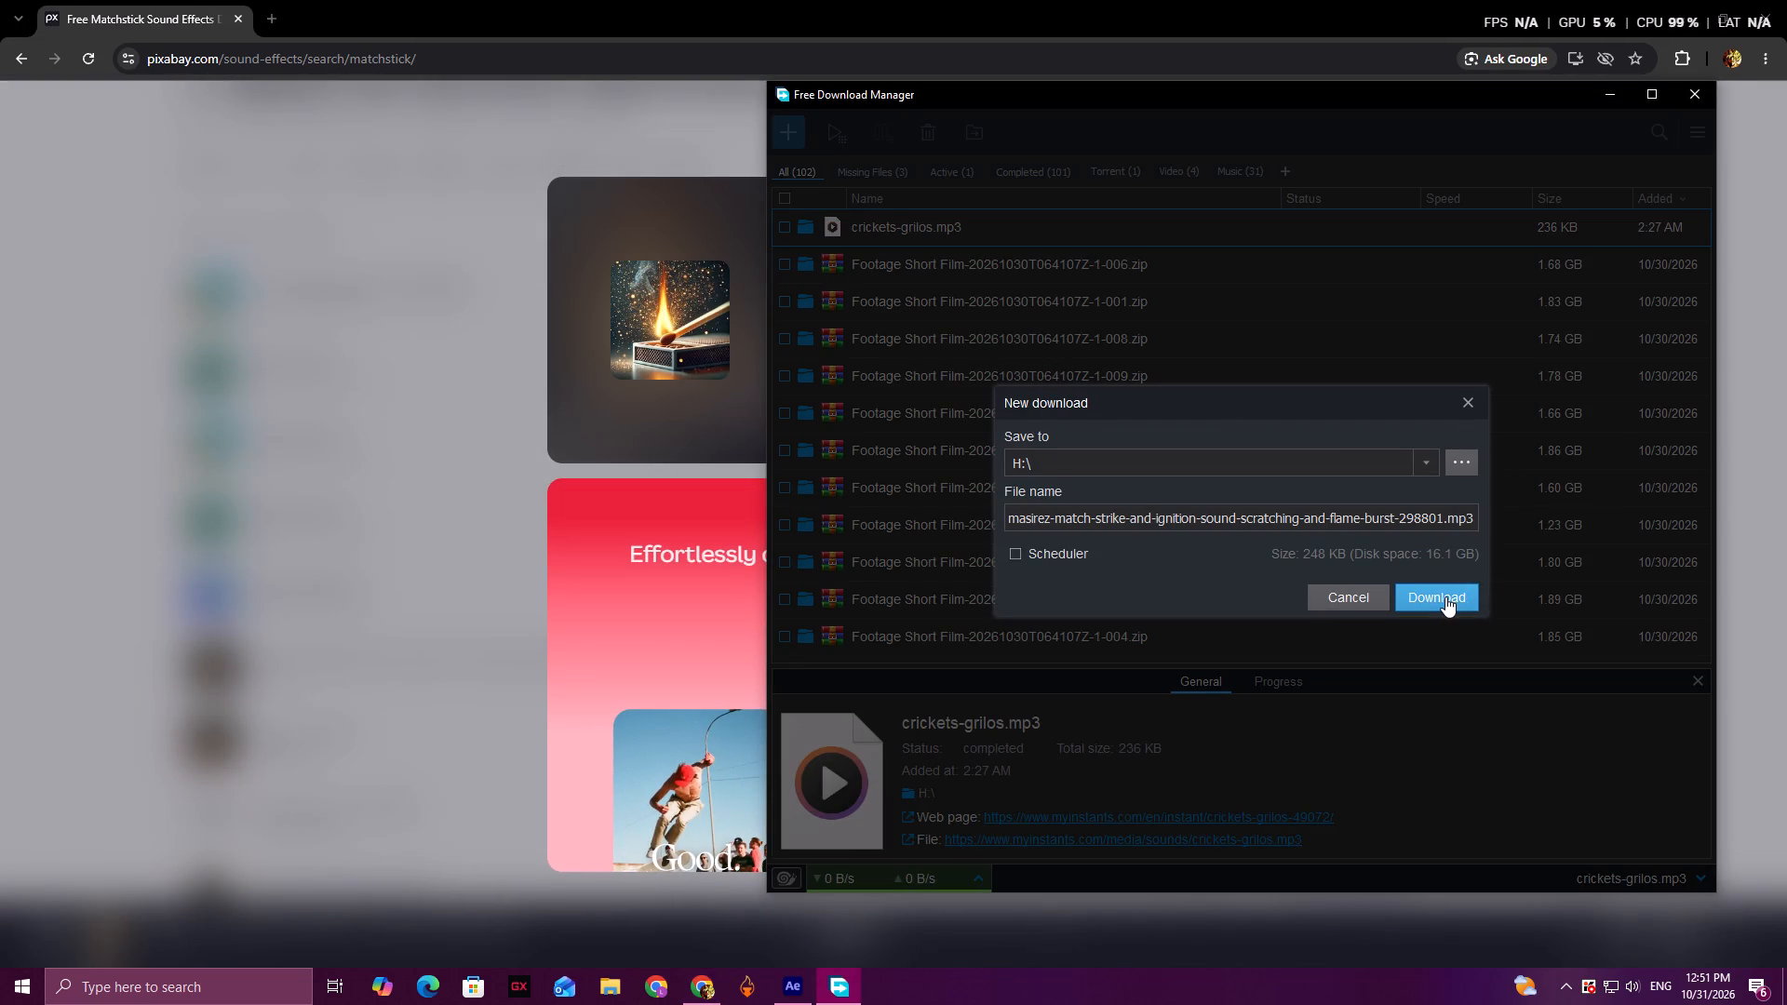
{"action": "left_click", "coordinate": [1445, 596]}
{"action": "right_click", "coordinate": [1028, 238]}
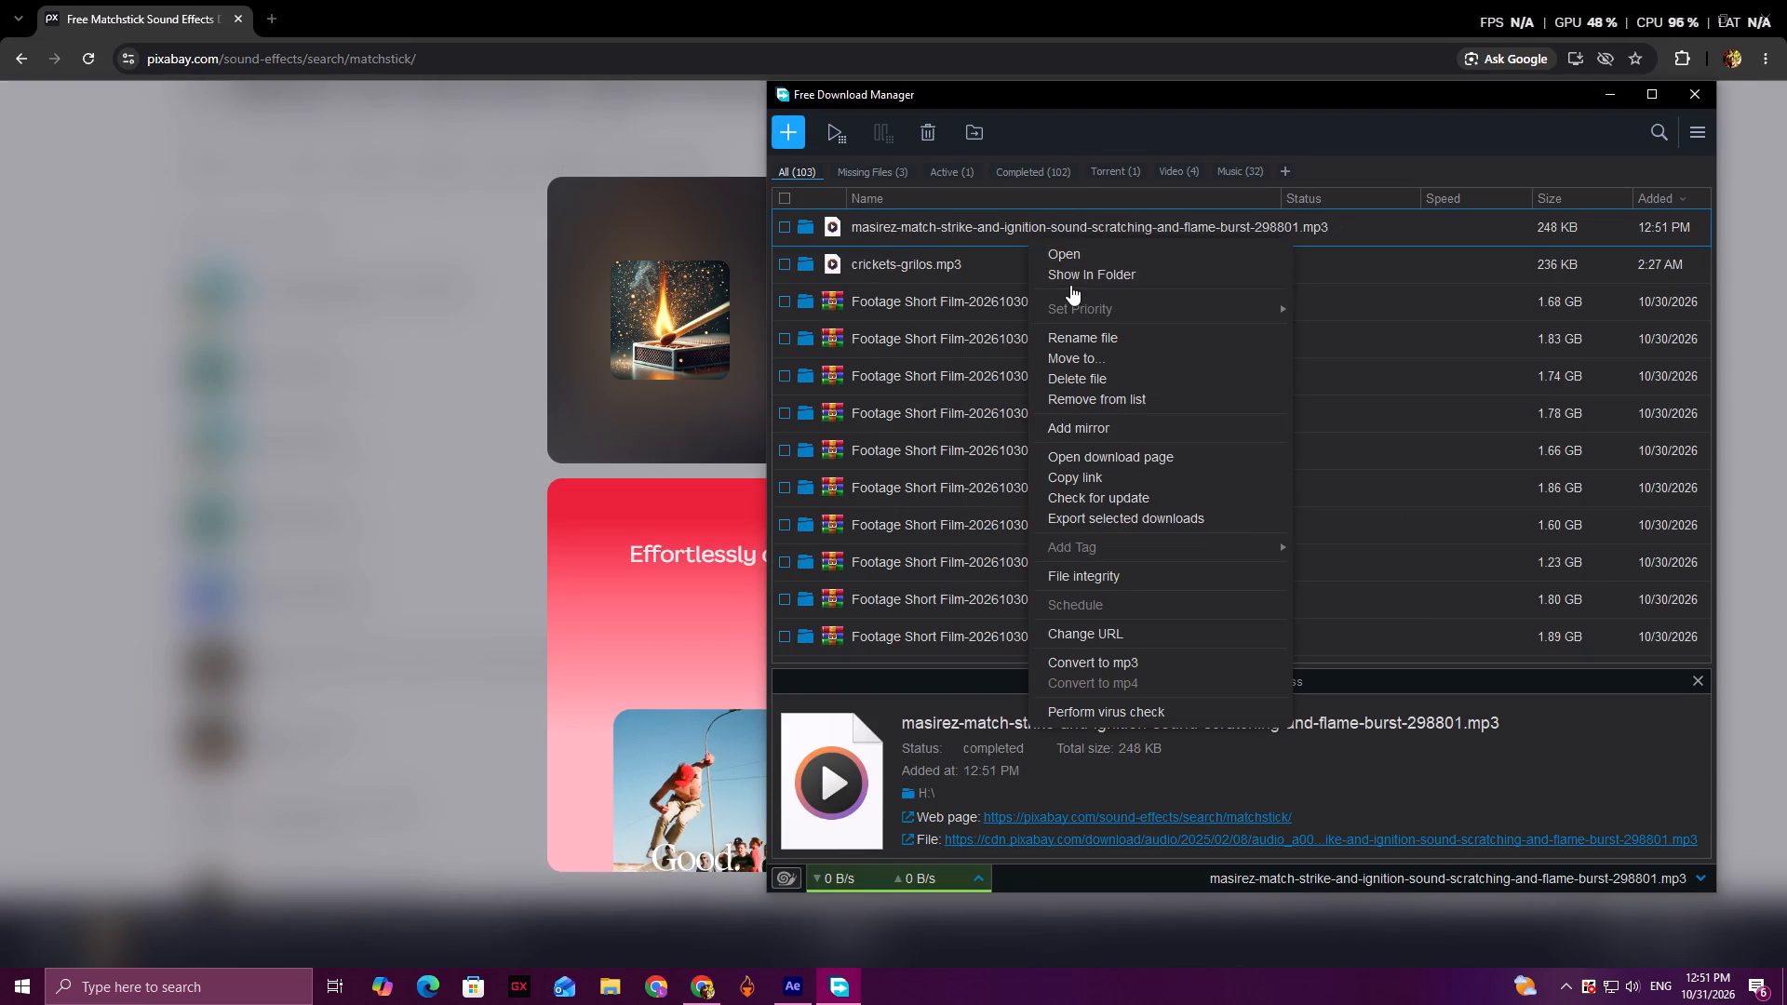
{"action": "left_click", "coordinate": [1077, 277]}
Bring the downloaded match strike MP3 from Local Disk (H:) into the main composition's timeline in After Effects.
{"action": "left_click", "coordinate": [799, 986]}
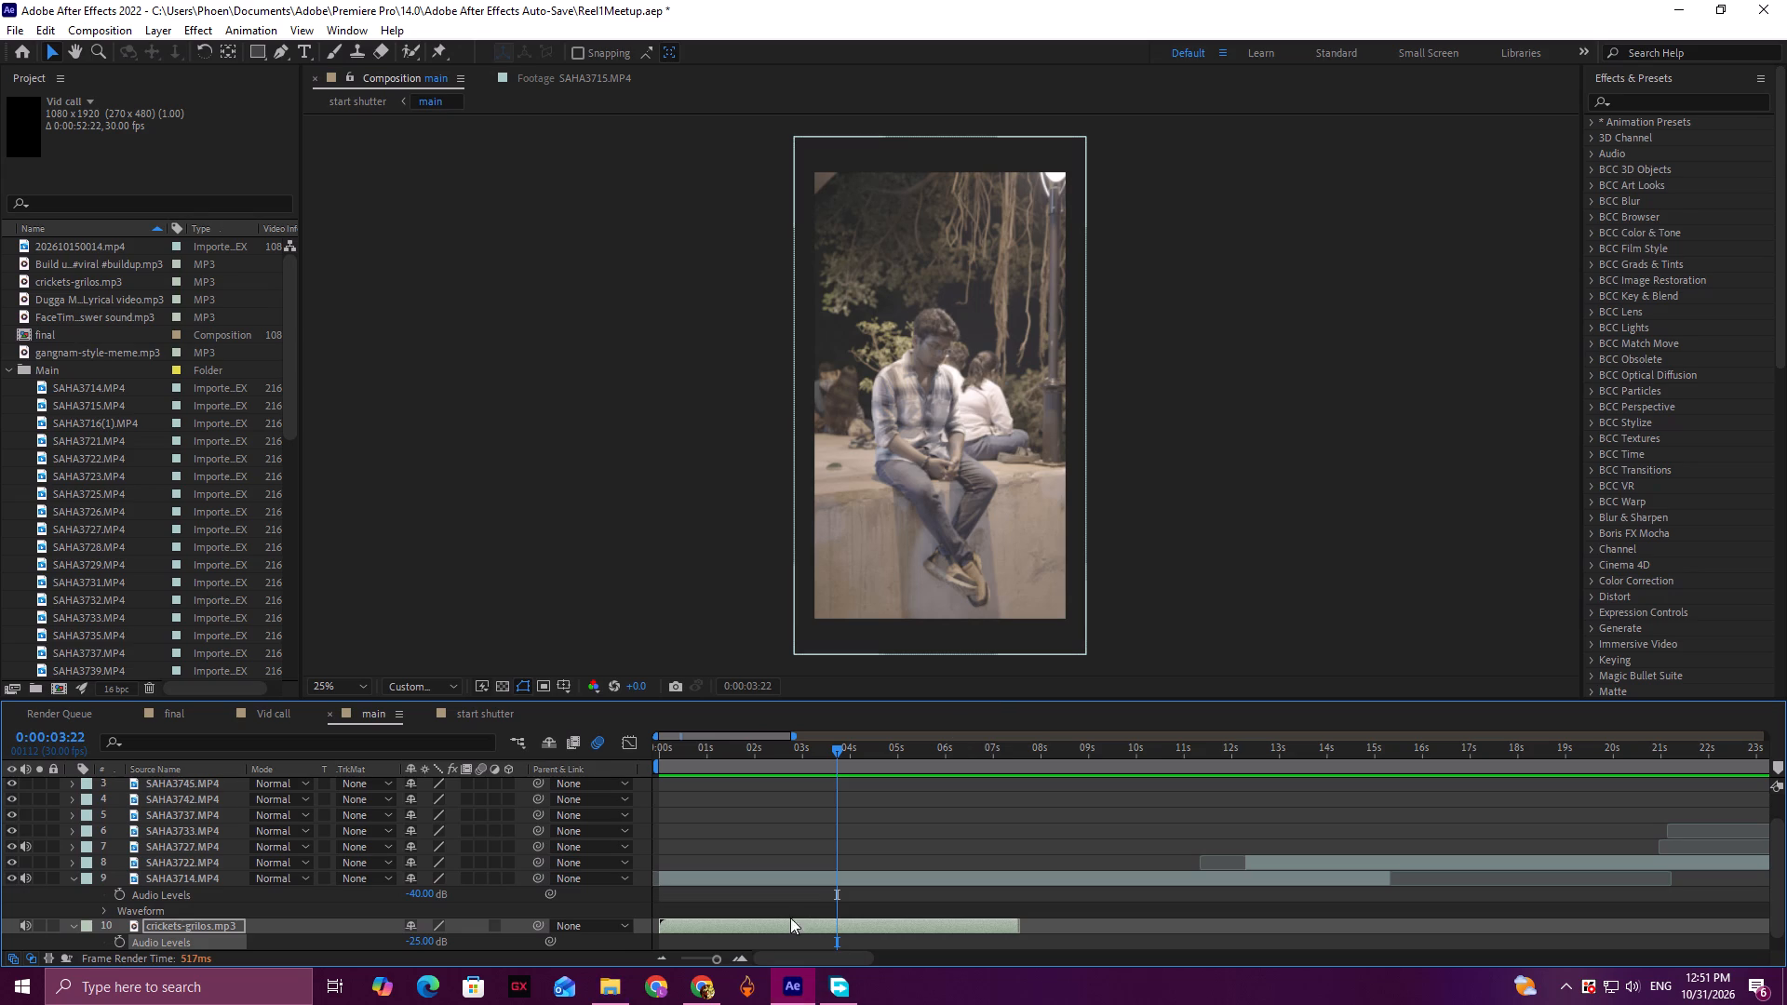
{"action": "left_click", "coordinate": [622, 983]}
{"action": "left_click_drag", "start_coordinate": [997, 224], "coordinate": [1142, 208]}
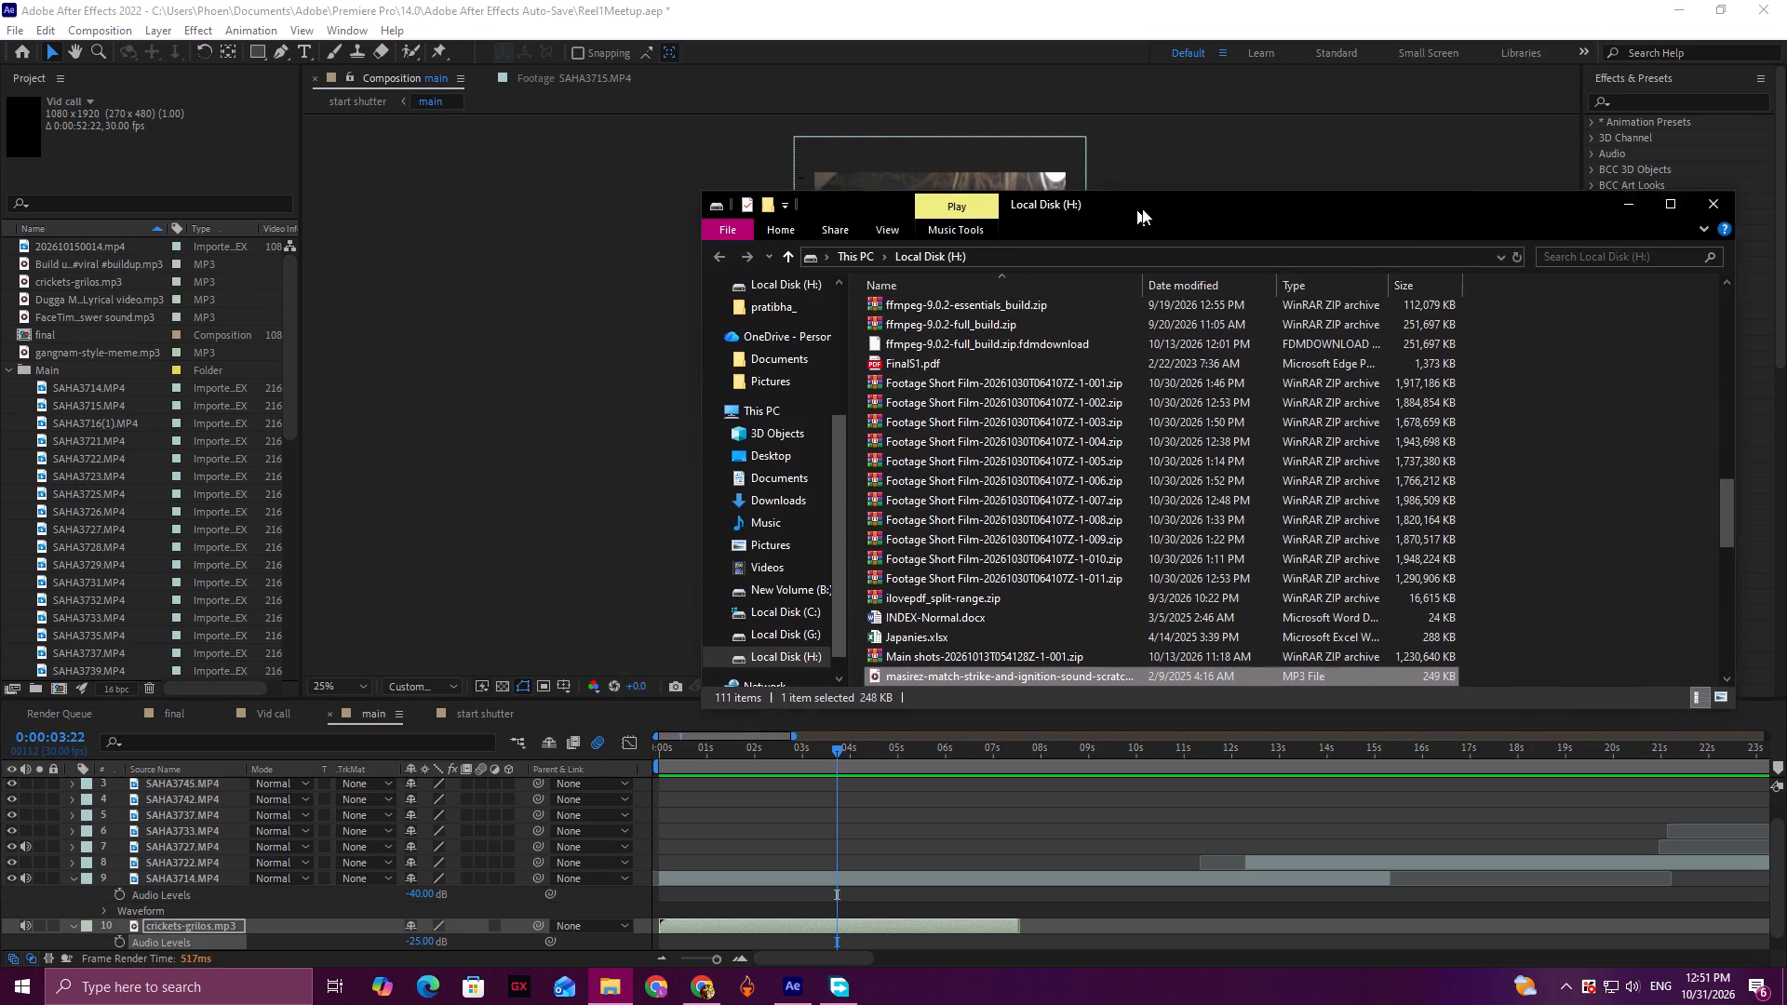
{"action": "left_click_drag", "start_coordinate": [1142, 208], "coordinate": [1374, 169]}
{"action": "left_click_drag", "start_coordinate": [1209, 633], "coordinate": [1216, 907]}
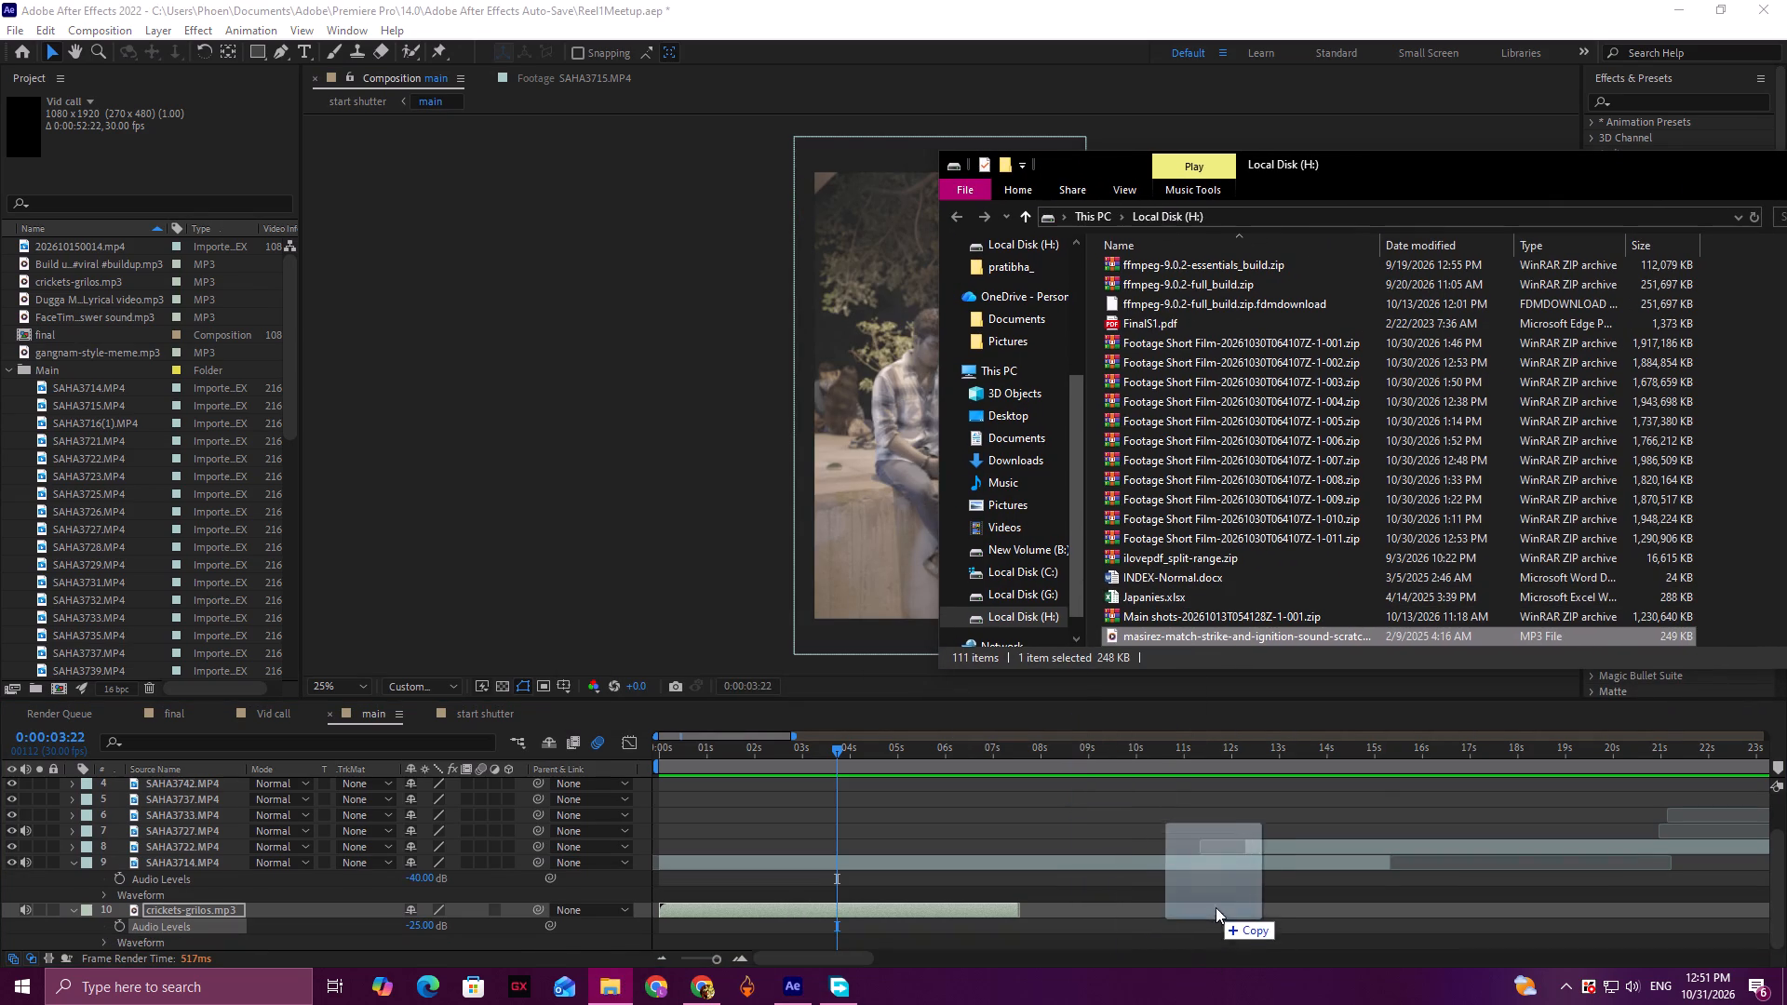
{"action": "left_click_drag", "start_coordinate": [1216, 907], "coordinate": [1243, 898]}
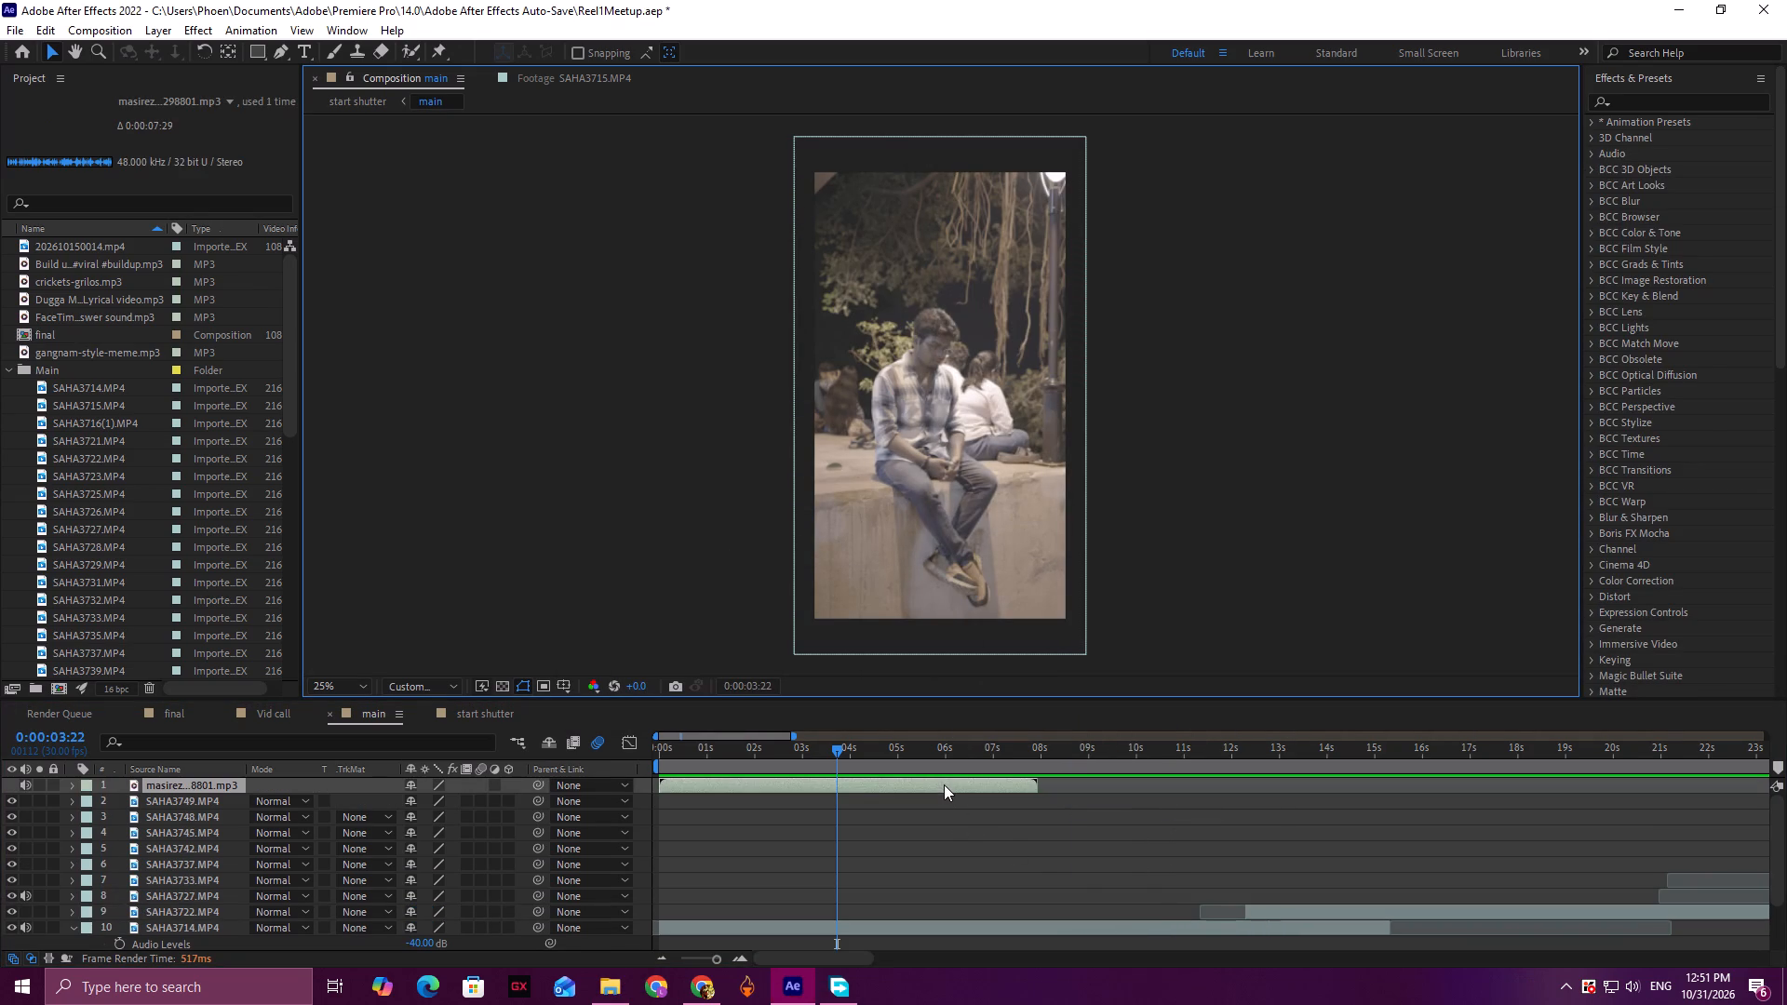
Move the match strike audio layer below crickets-grilos.mp3 in the layer stack.
{"action": "left_click_drag", "start_coordinate": [993, 786], "coordinate": [990, 825]}
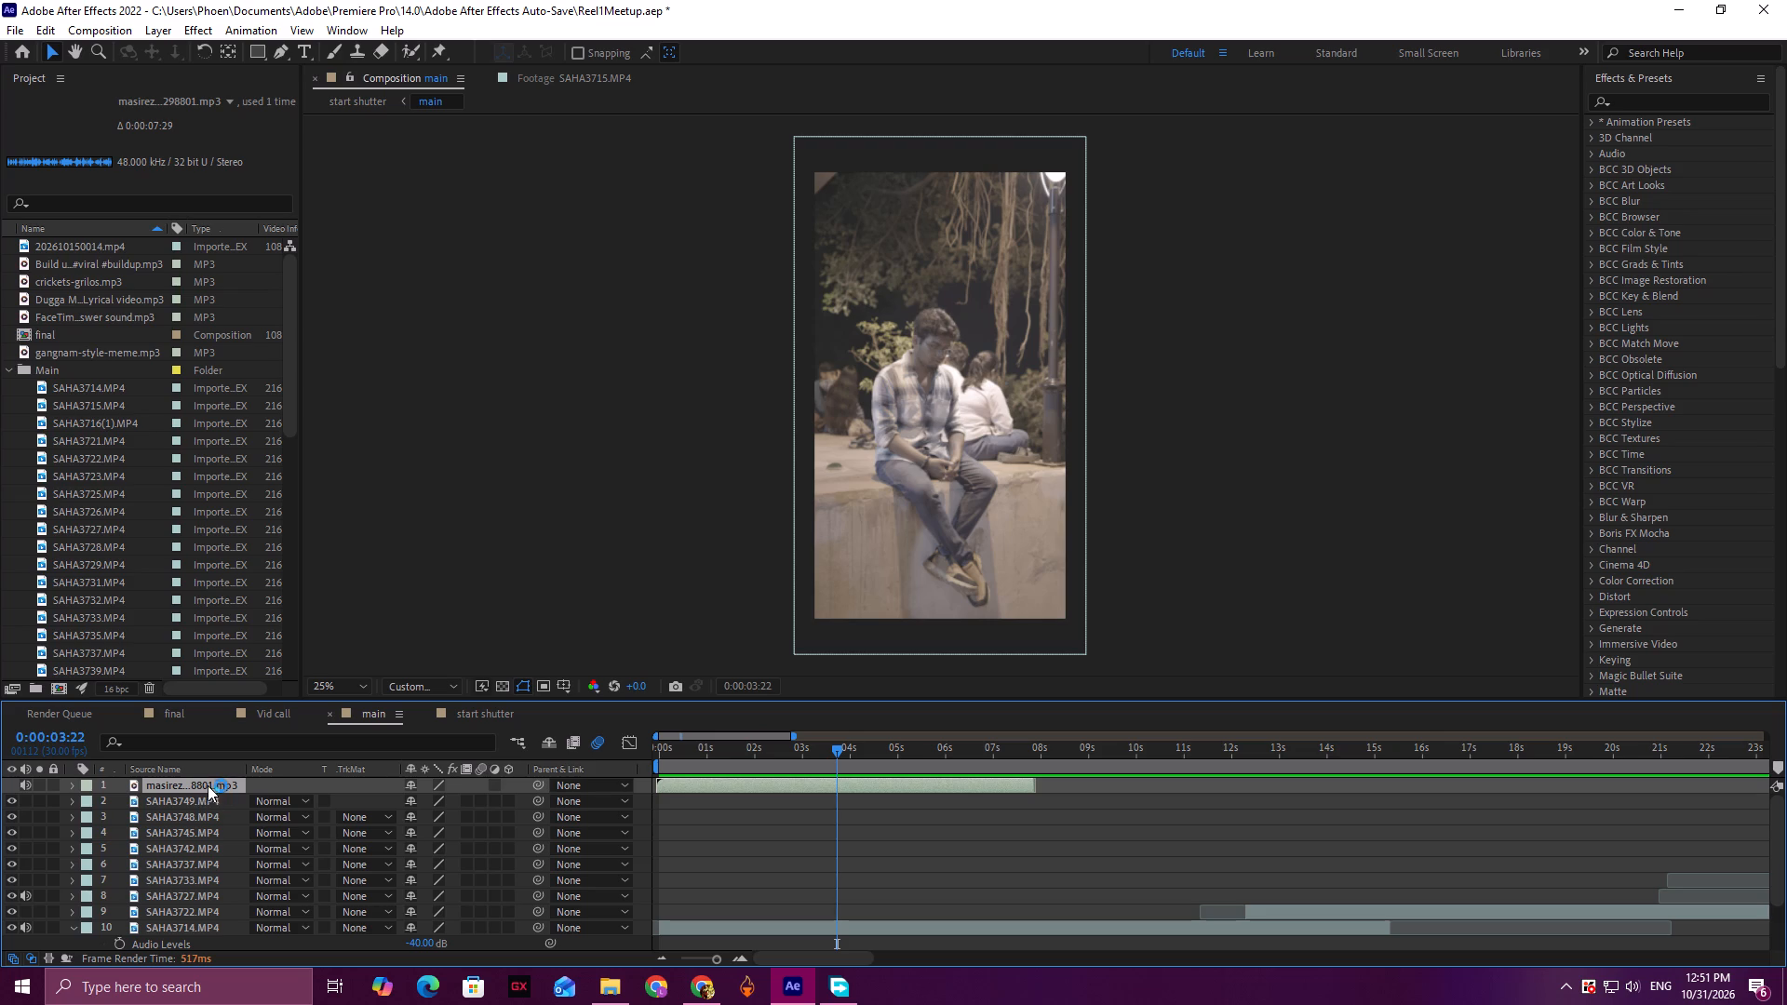
{"action": "left_click_drag", "start_coordinate": [210, 784], "coordinate": [228, 921]}
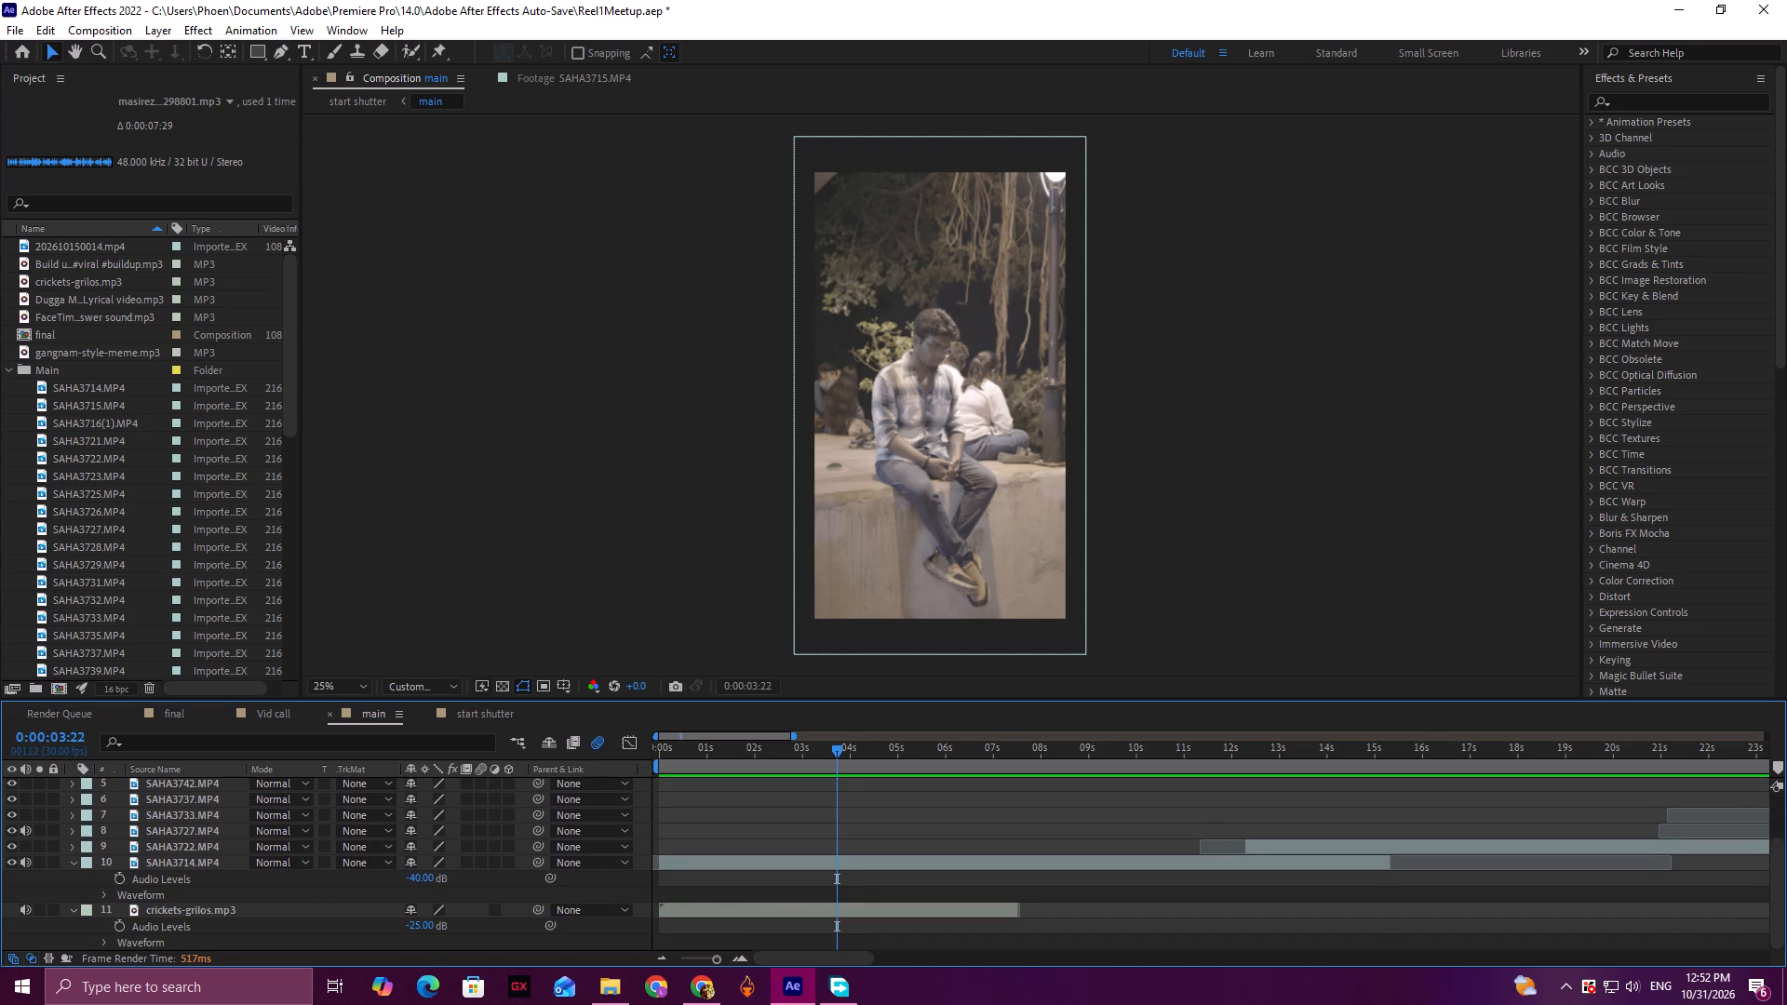
{"action": "left_click_drag", "start_coordinate": [228, 921], "coordinate": [224, 926]}
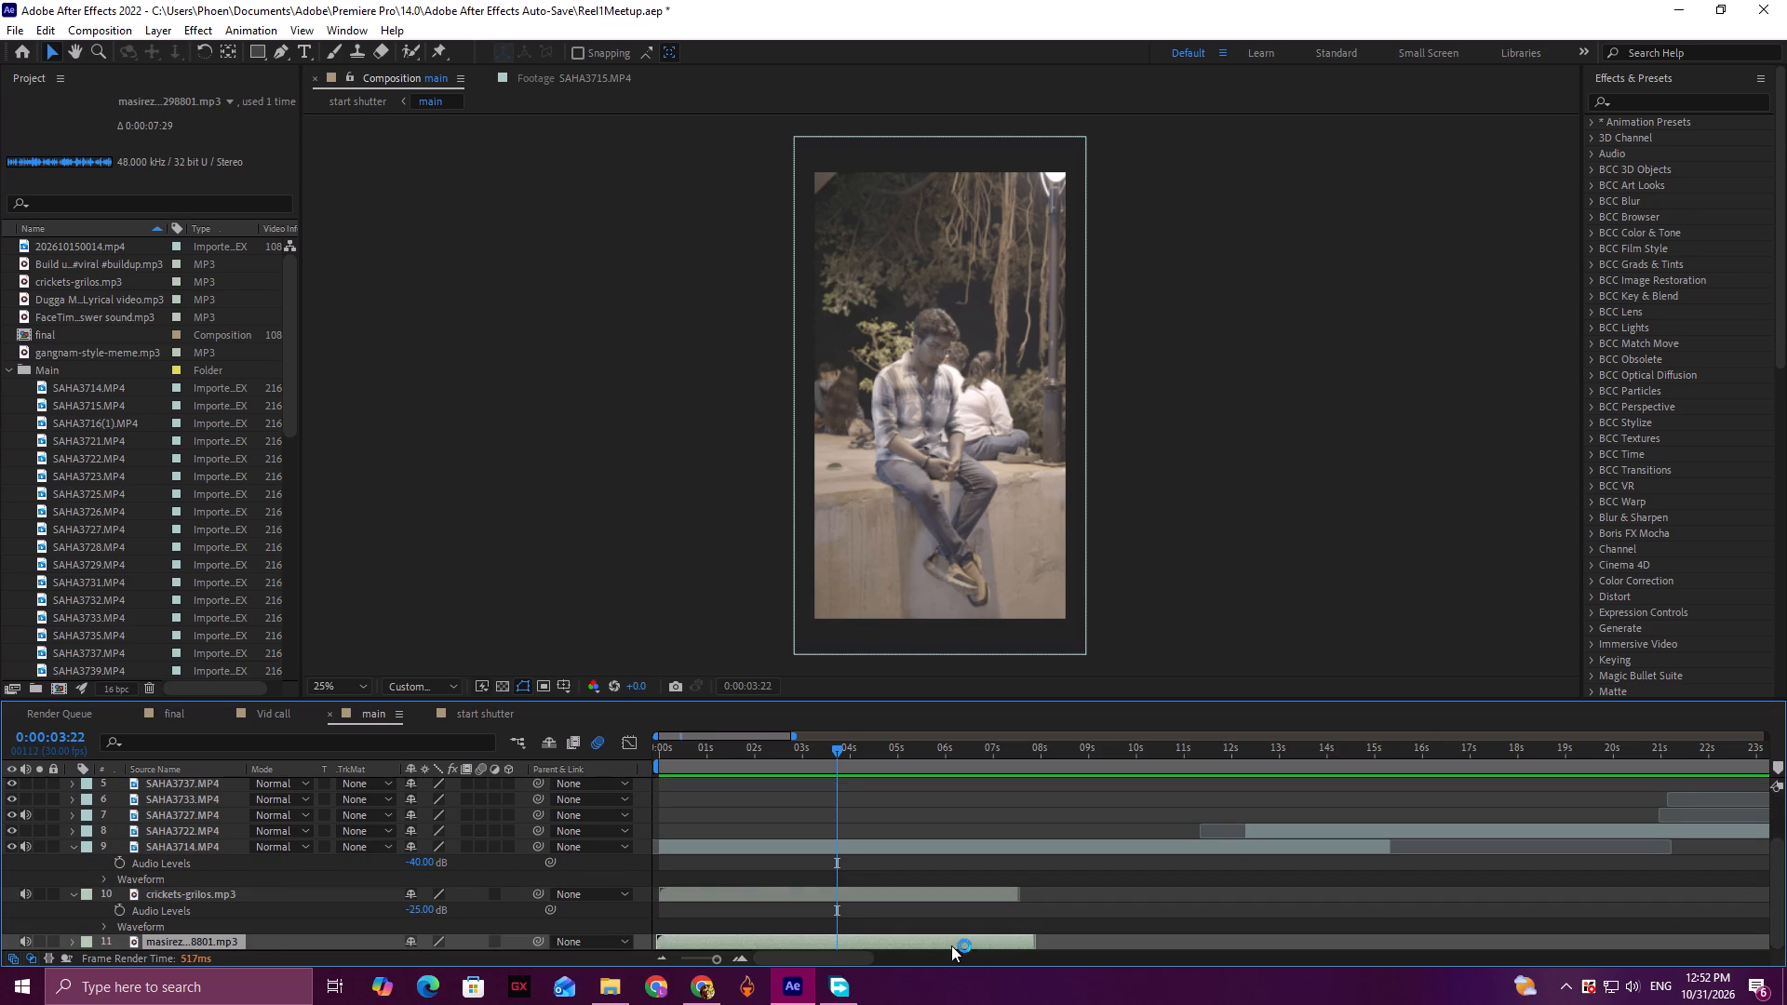
Slide the match strike layer to start at about 10.9 s, aligning its sound with the cigarette-lighting shot.
{"action": "left_click_drag", "start_coordinate": [956, 945], "coordinate": [1359, 933]}
{"action": "left_click_drag", "start_coordinate": [1176, 755], "coordinate": [1206, 756]}
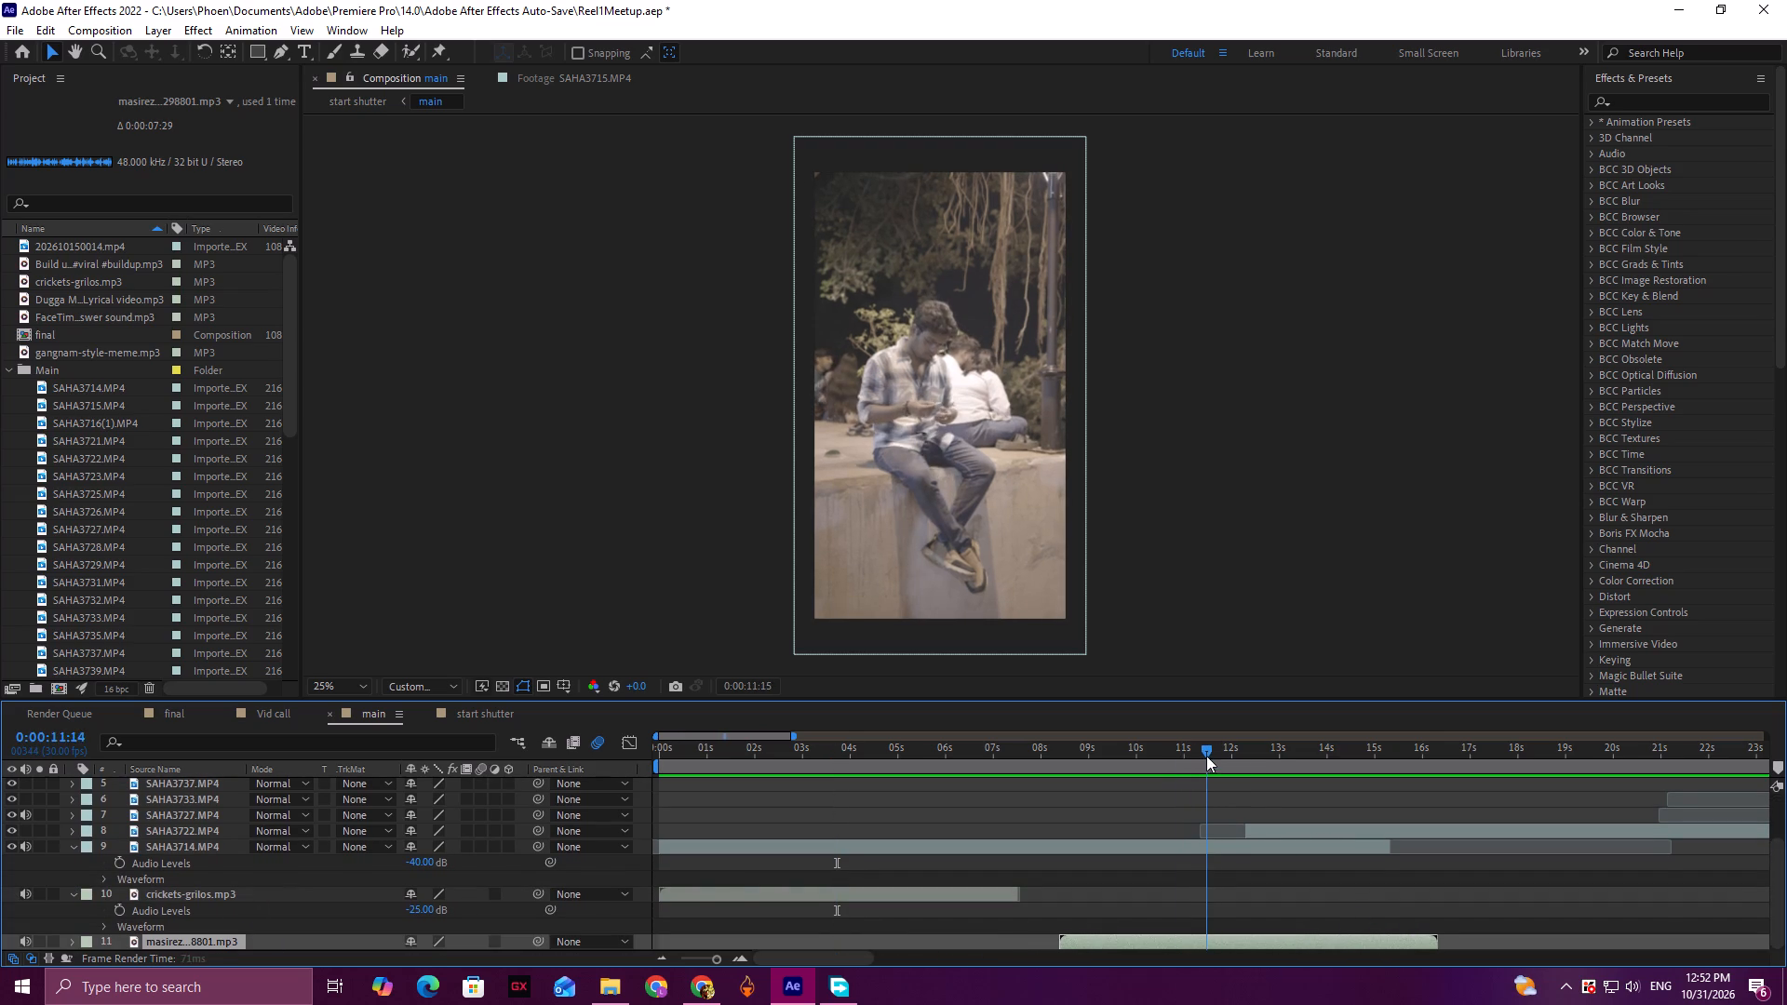
{"action": "left_click_drag", "start_coordinate": [1206, 756], "coordinate": [1266, 760]}
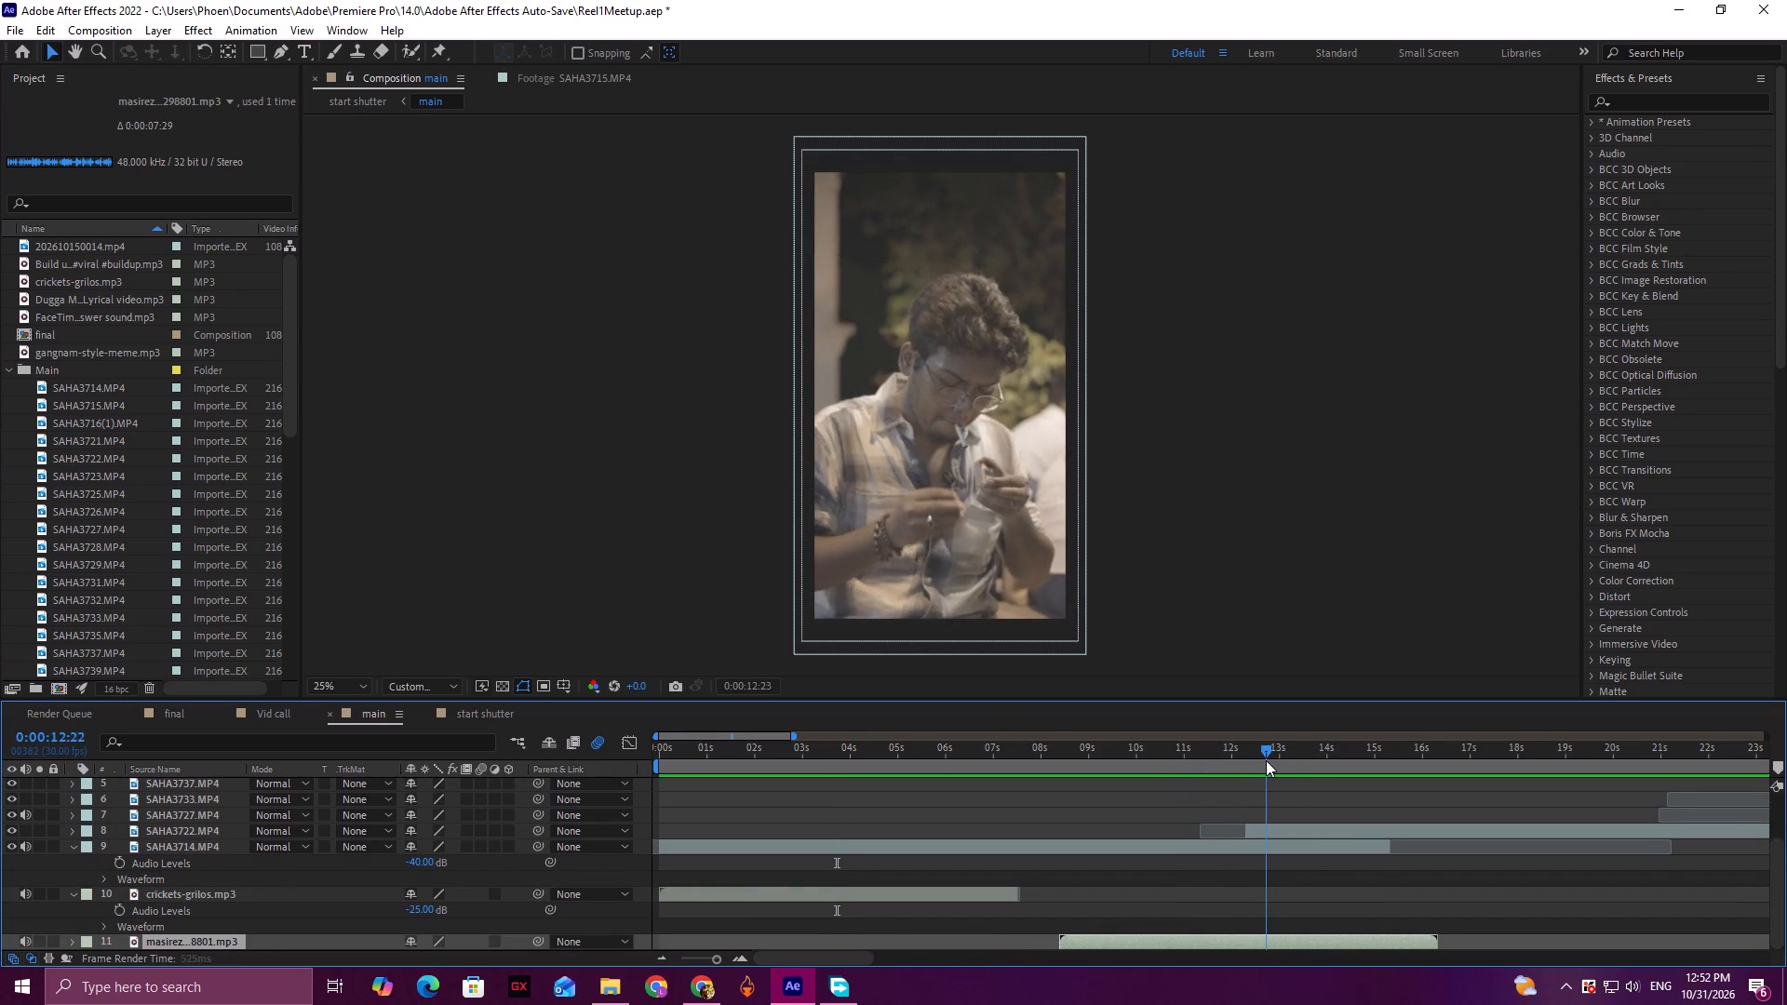
{"action": "left_click_drag", "start_coordinate": [1266, 760], "coordinate": [1244, 758]}
{"action": "left_click_drag", "start_coordinate": [1231, 939], "coordinate": [1337, 939]}
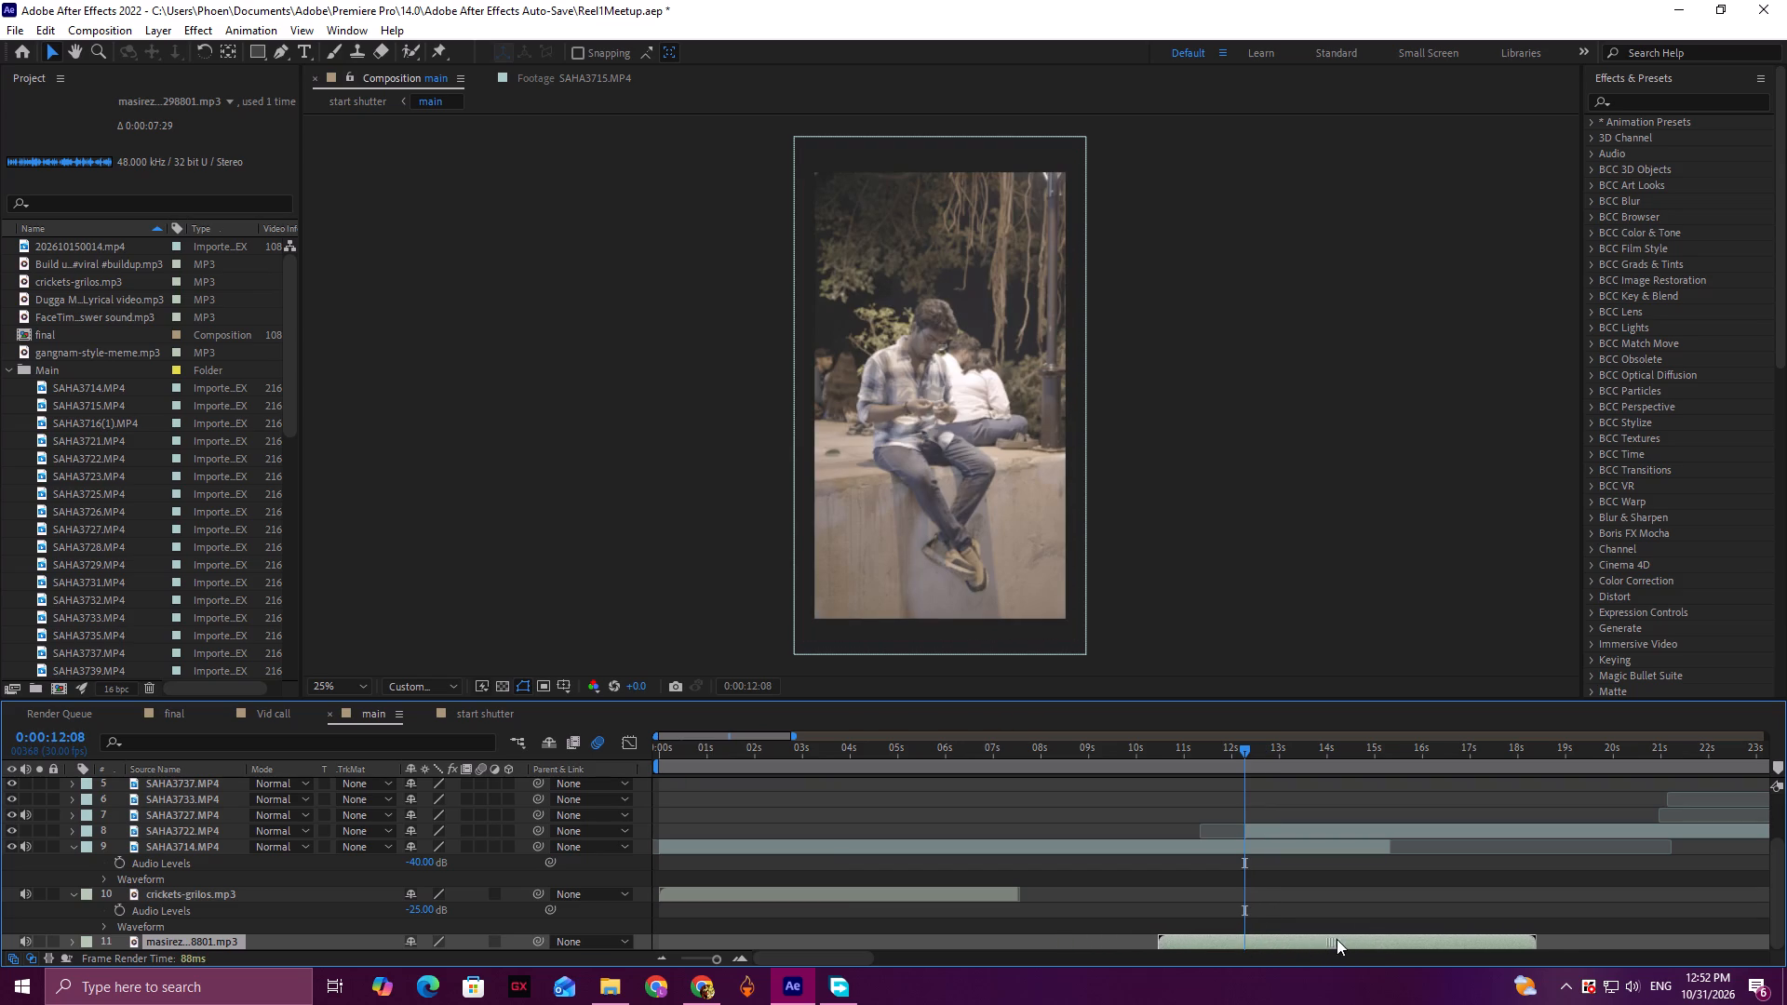
{"action": "left_click_drag", "start_coordinate": [1337, 939], "coordinate": [1388, 934]}
{"action": "key", "text": "space"}
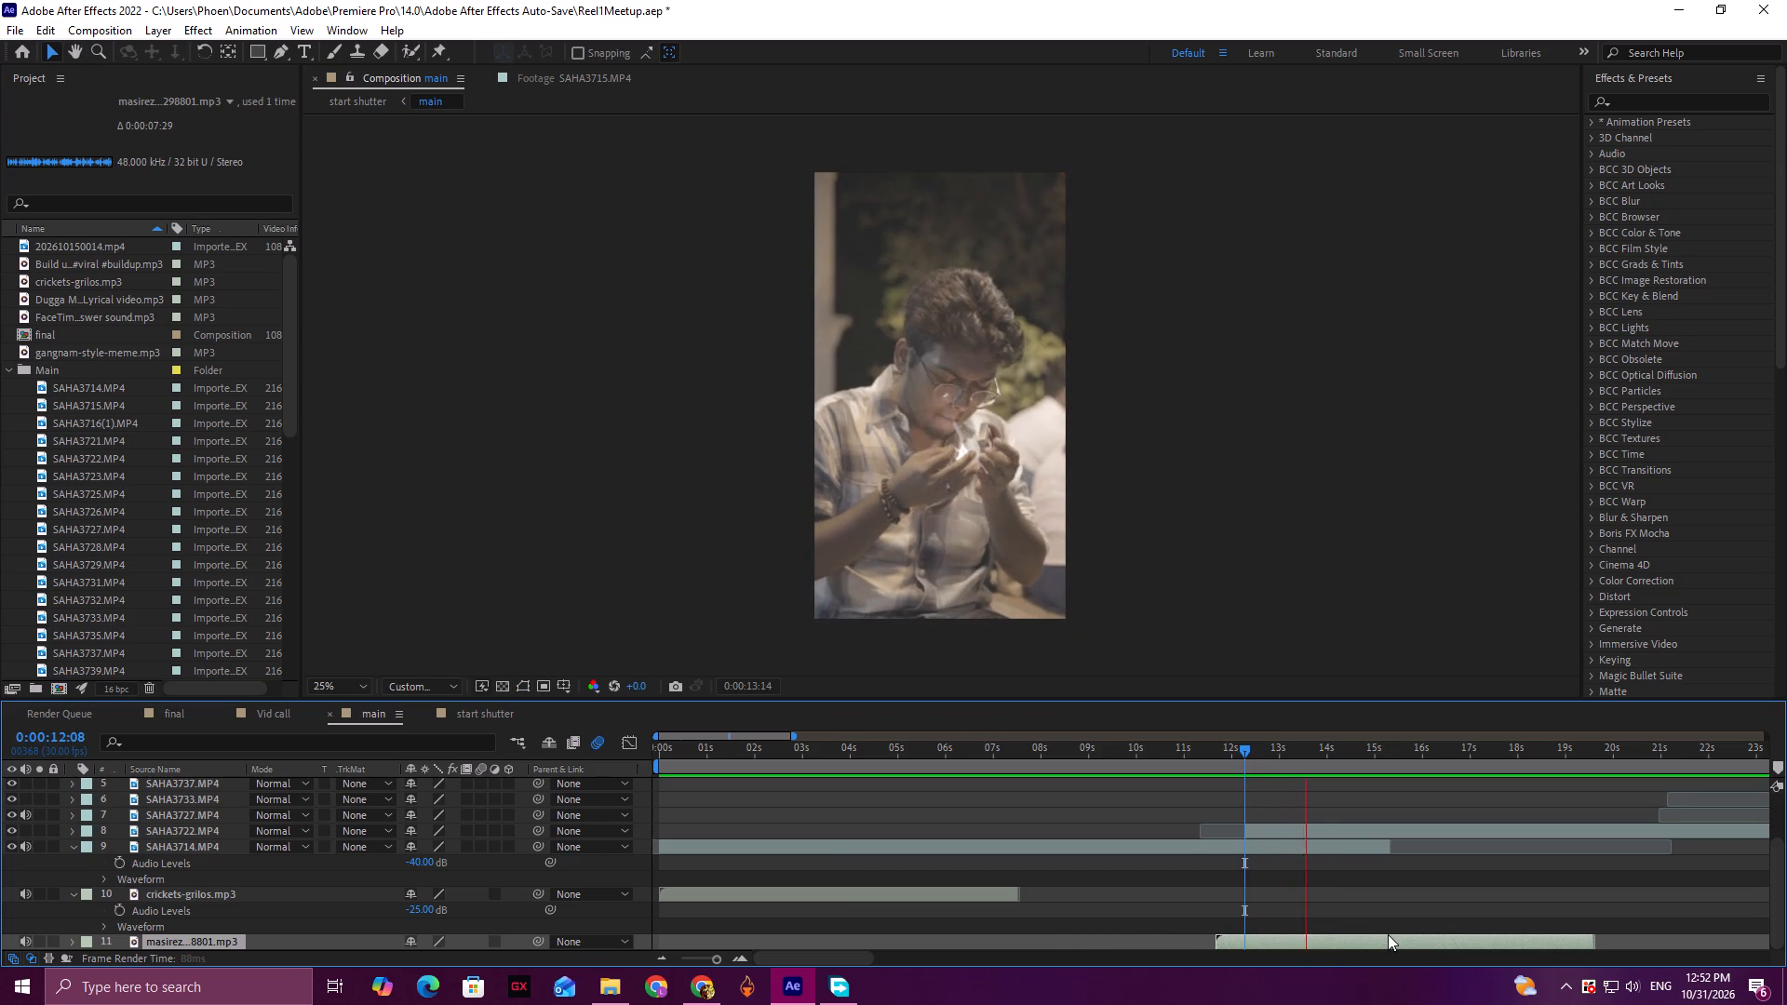
{"action": "key", "text": "space"}
{"action": "left_click_drag", "start_coordinate": [1378, 938], "coordinate": [1339, 942]}
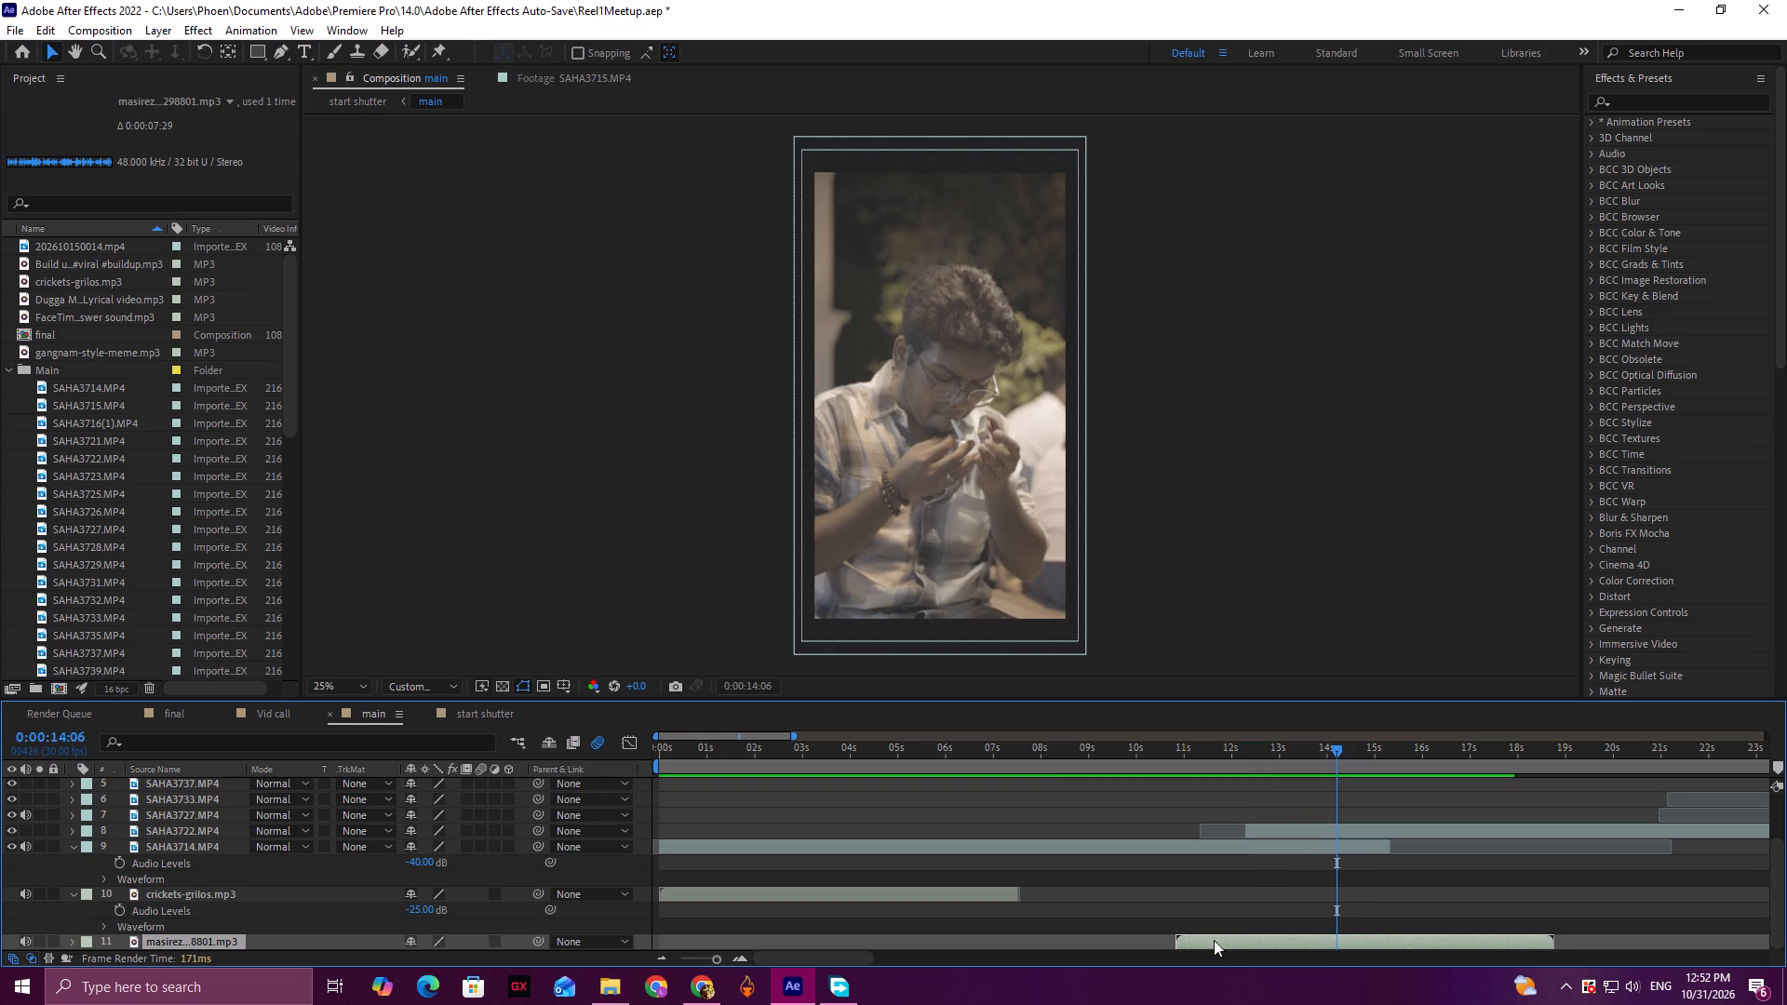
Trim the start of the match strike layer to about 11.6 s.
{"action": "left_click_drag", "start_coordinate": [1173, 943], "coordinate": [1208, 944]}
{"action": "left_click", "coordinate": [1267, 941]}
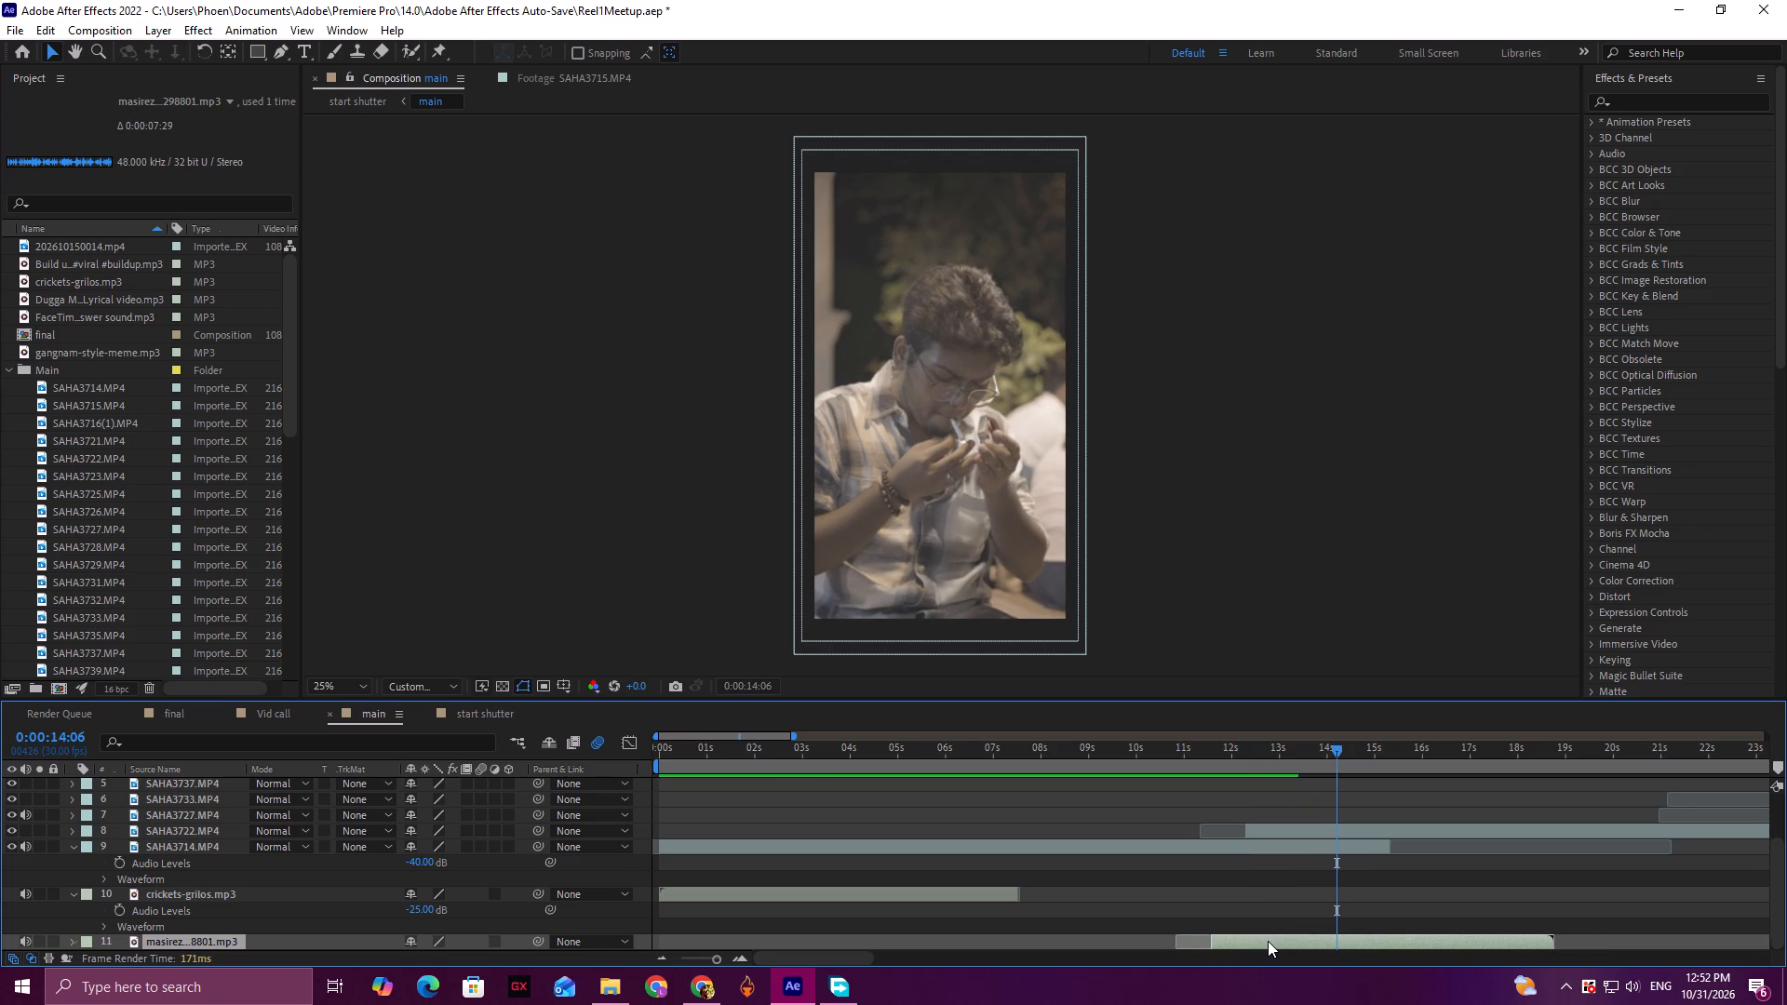
Reveal the match strike layer's Audio Levels and set them to -14 dB.
{"action": "key", "text": "l"}
{"action": "left_click_drag", "start_coordinate": [425, 943], "coordinate": [397, 945]}
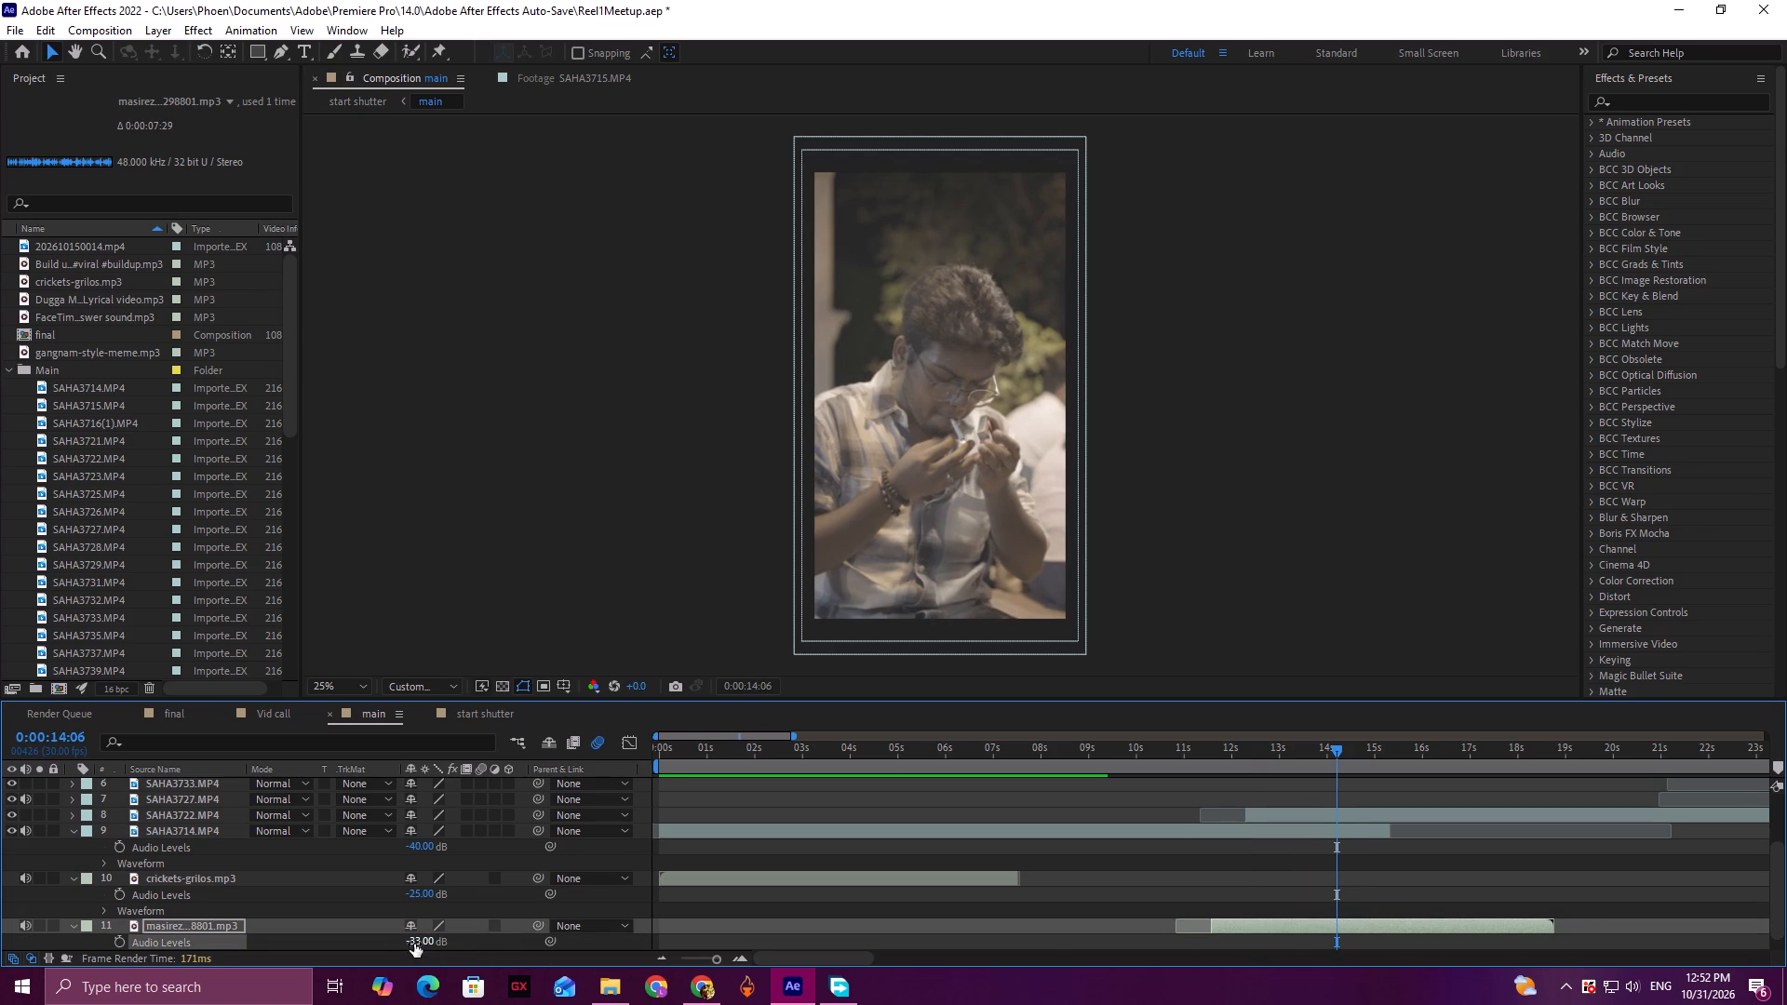
{"action": "left_click_drag", "start_coordinate": [423, 945], "coordinate": [441, 945]}
{"action": "left_click", "coordinate": [467, 945]}
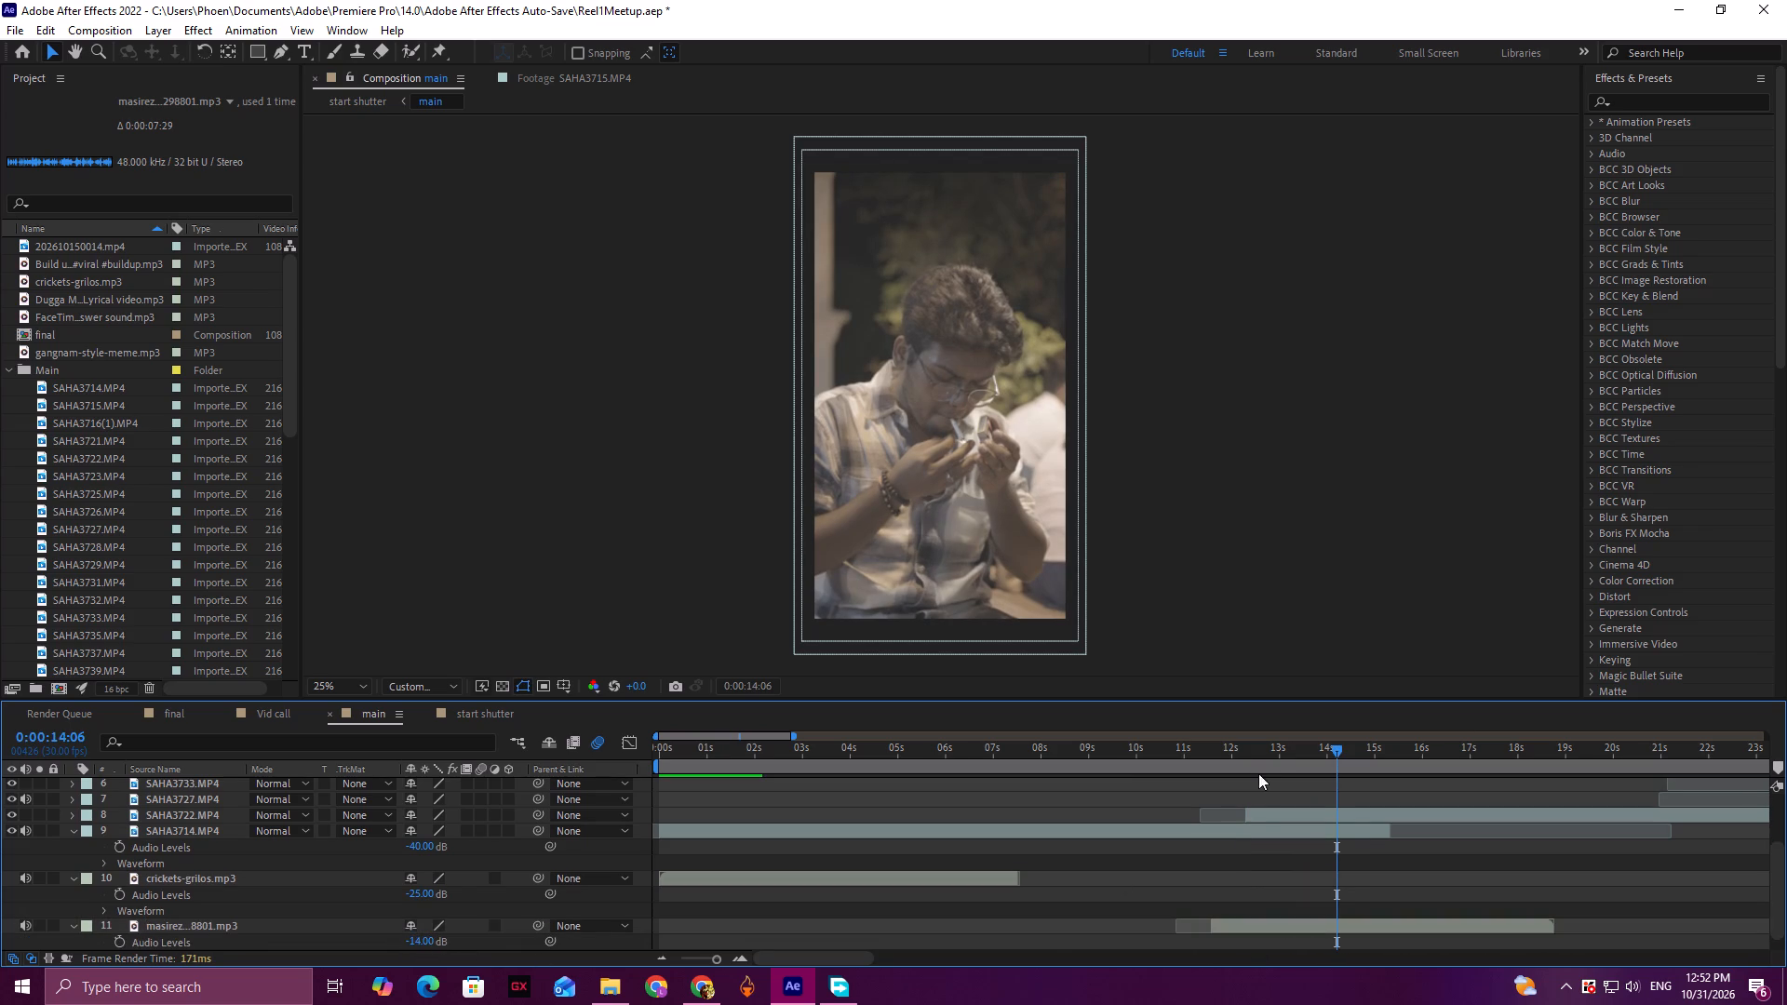
Play the lighting shot from about 12 s and trim the end of the match strike layer to about 16.3 s.
{"action": "left_click_drag", "start_coordinate": [1270, 754], "coordinate": [1228, 760]}
{"action": "key", "text": "space"}
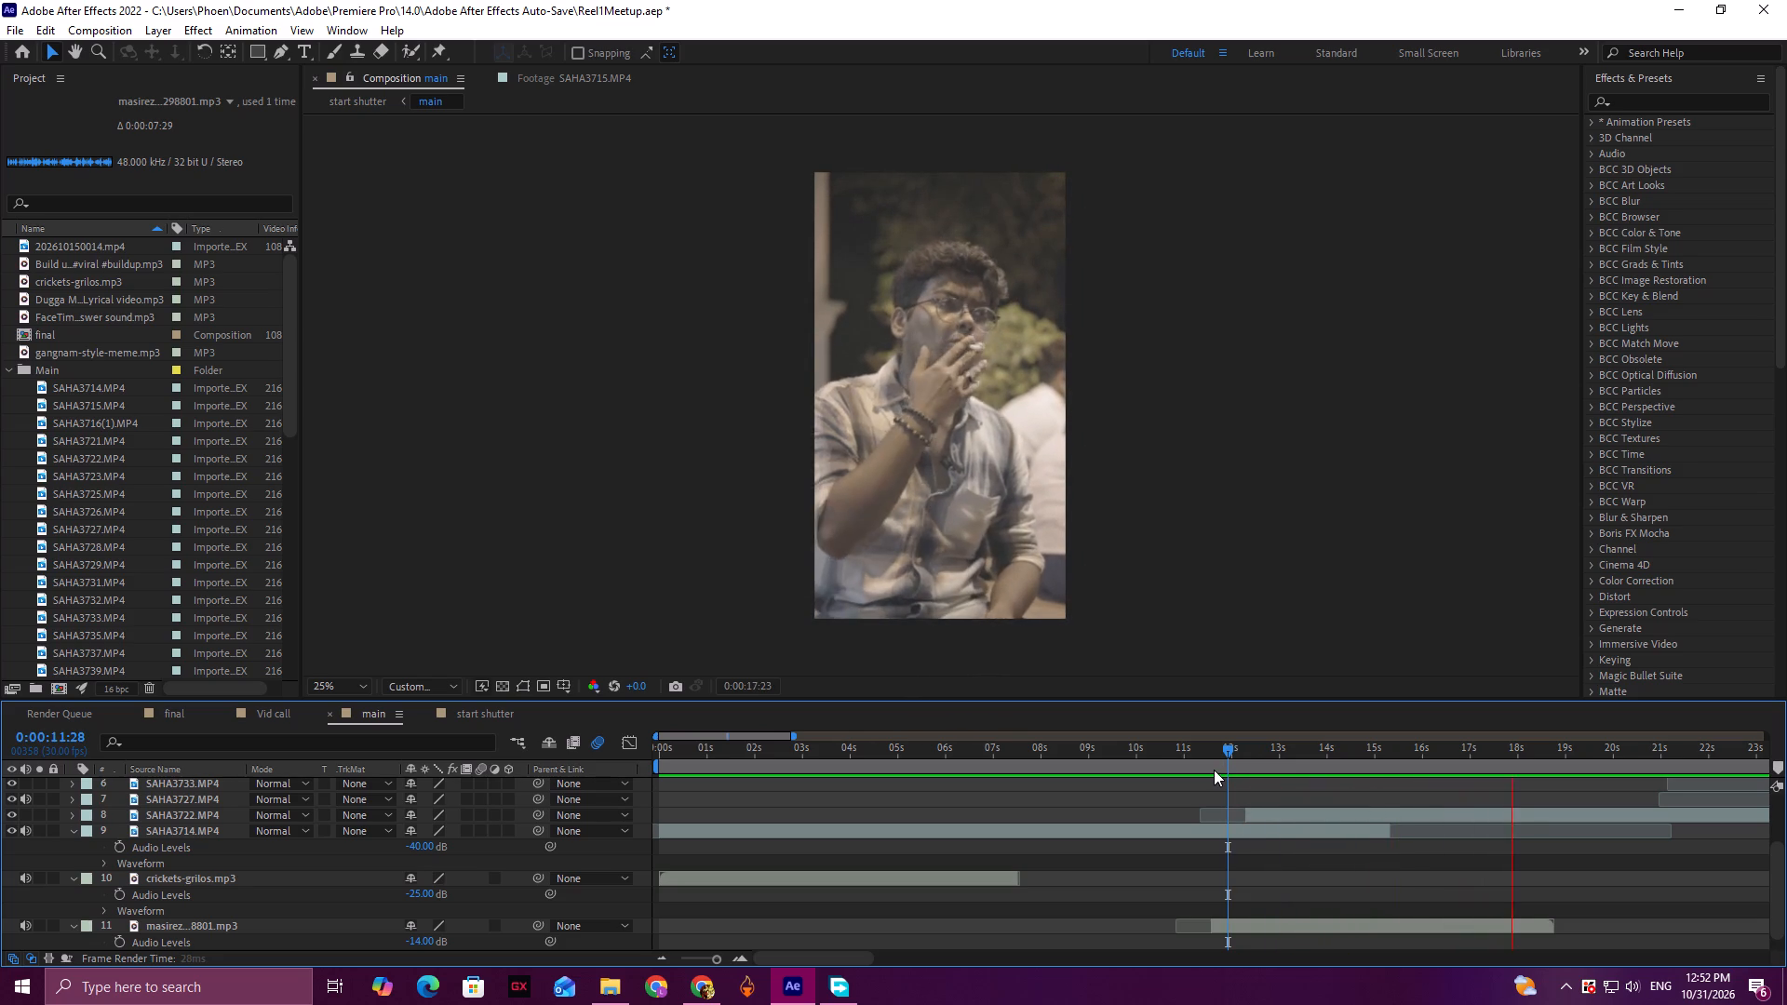
{"action": "key", "text": "space"}
{"action": "left_click_drag", "start_coordinate": [1555, 929], "coordinate": [1457, 931]}
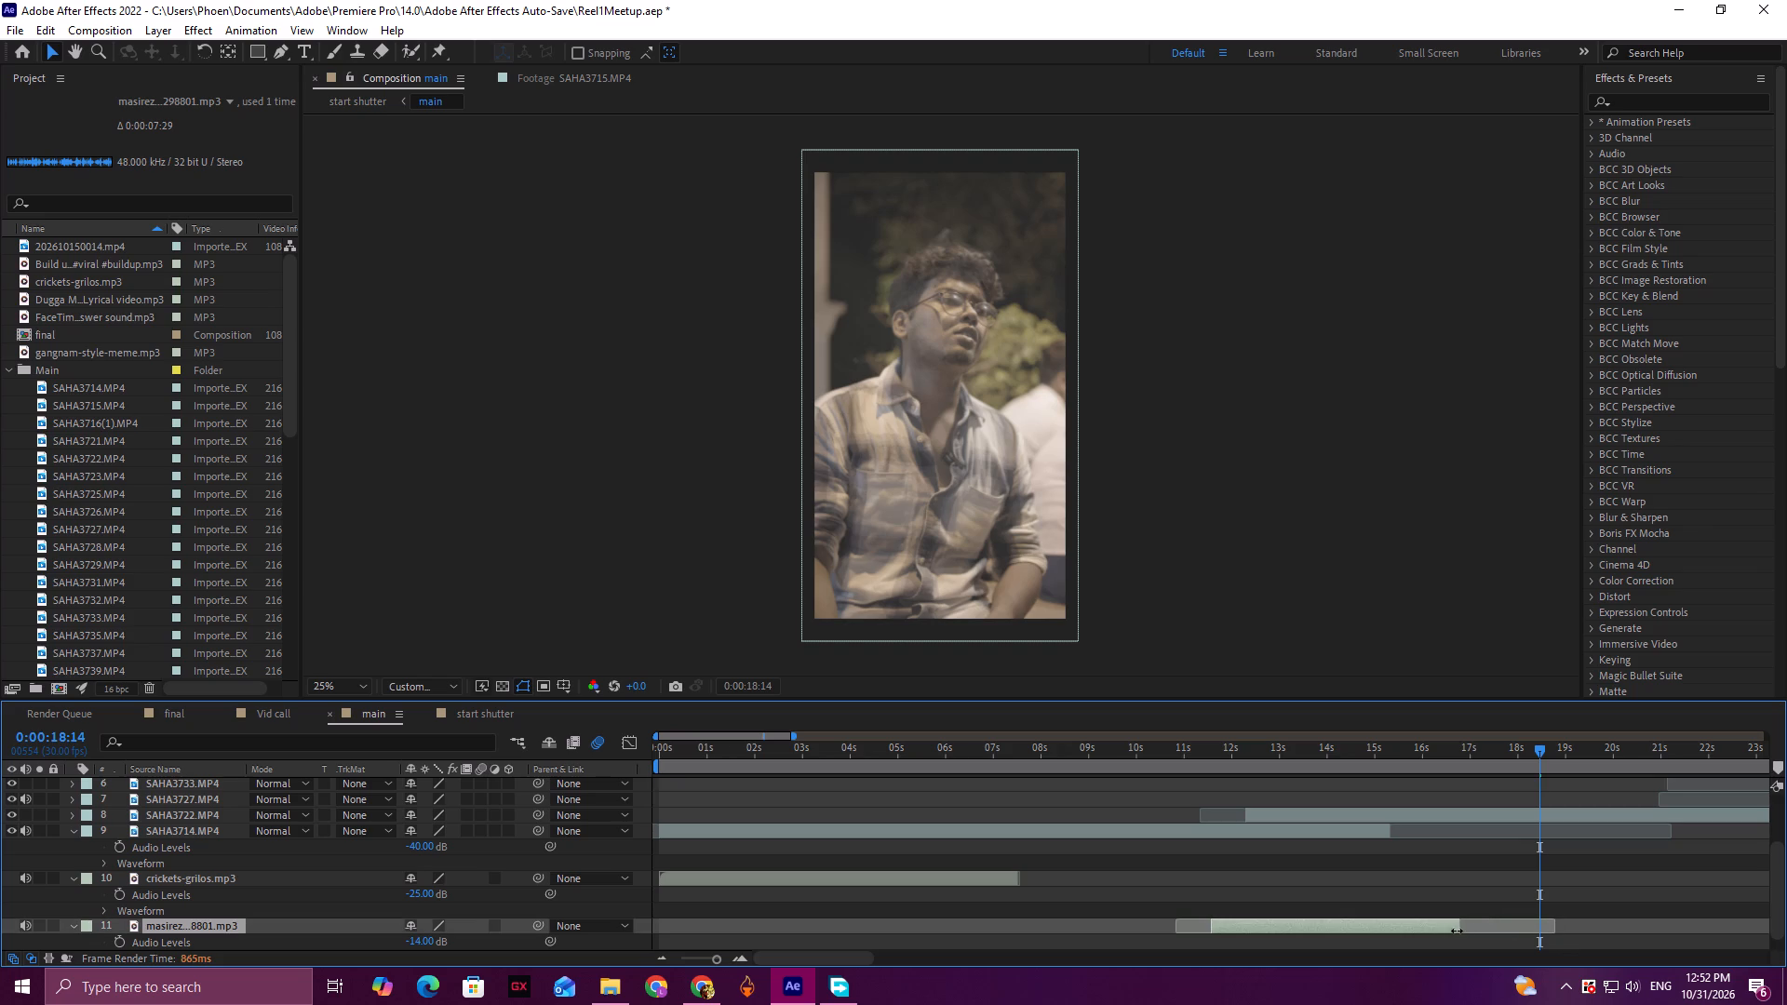
{"action": "left_click_drag", "start_coordinate": [1457, 931], "coordinate": [1439, 931]}
Trim the start of the match strike layer to about 12.3 s, where the close-up begins, checking the sync by playback.
{"action": "left_click_drag", "start_coordinate": [1328, 757], "coordinate": [1203, 775]}
{"action": "key", "text": "space"}
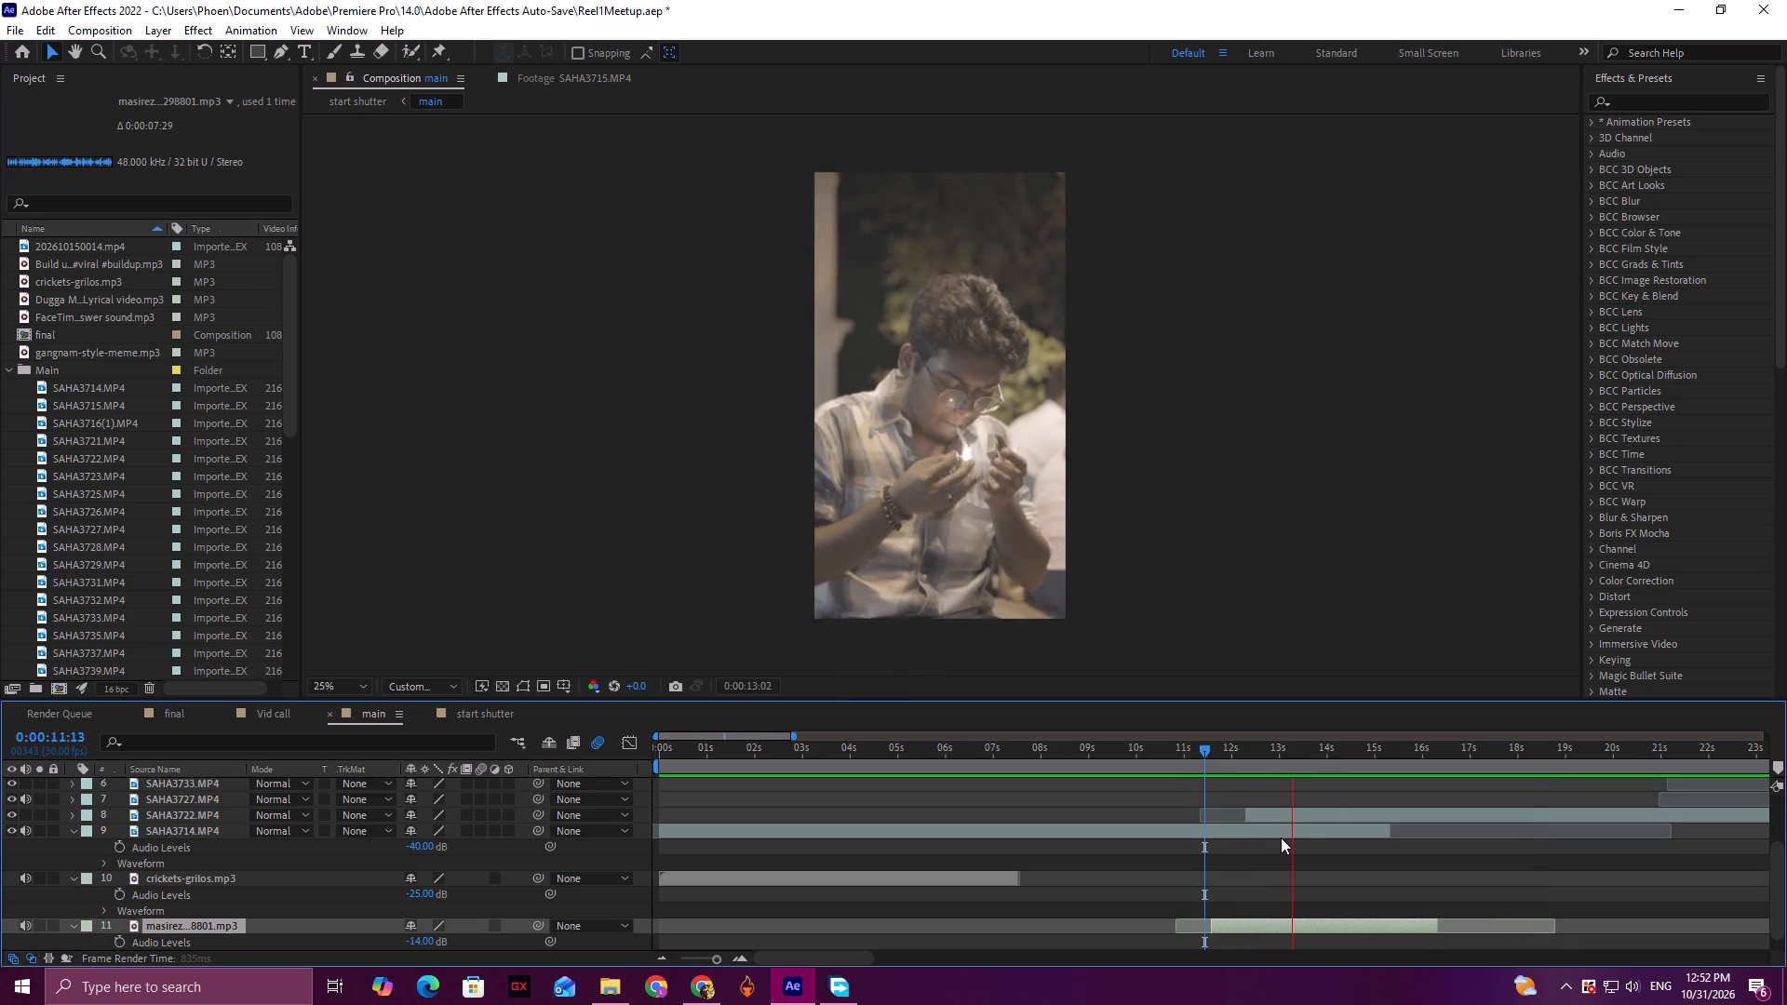
{"action": "key", "text": "space"}
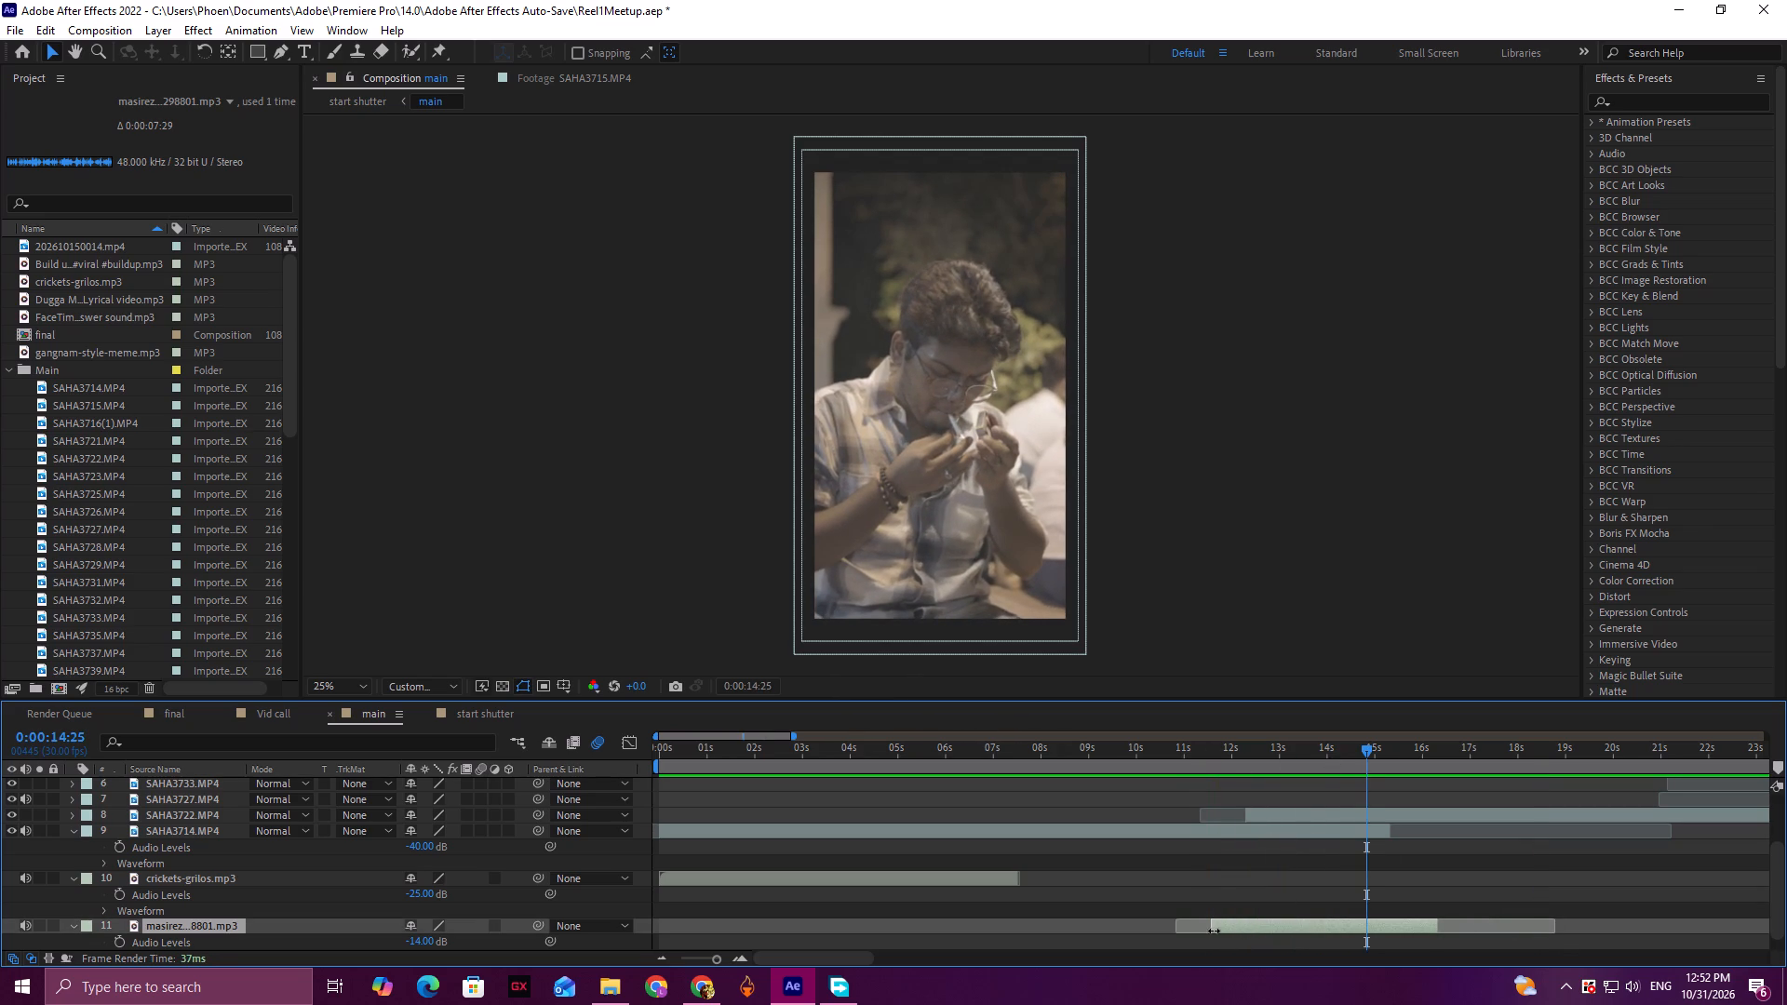
{"action": "left_click_drag", "start_coordinate": [1212, 930], "coordinate": [1247, 932]}
{"action": "left_click_drag", "start_coordinate": [1286, 760], "coordinate": [1233, 766]}
{"action": "key", "text": "space"}
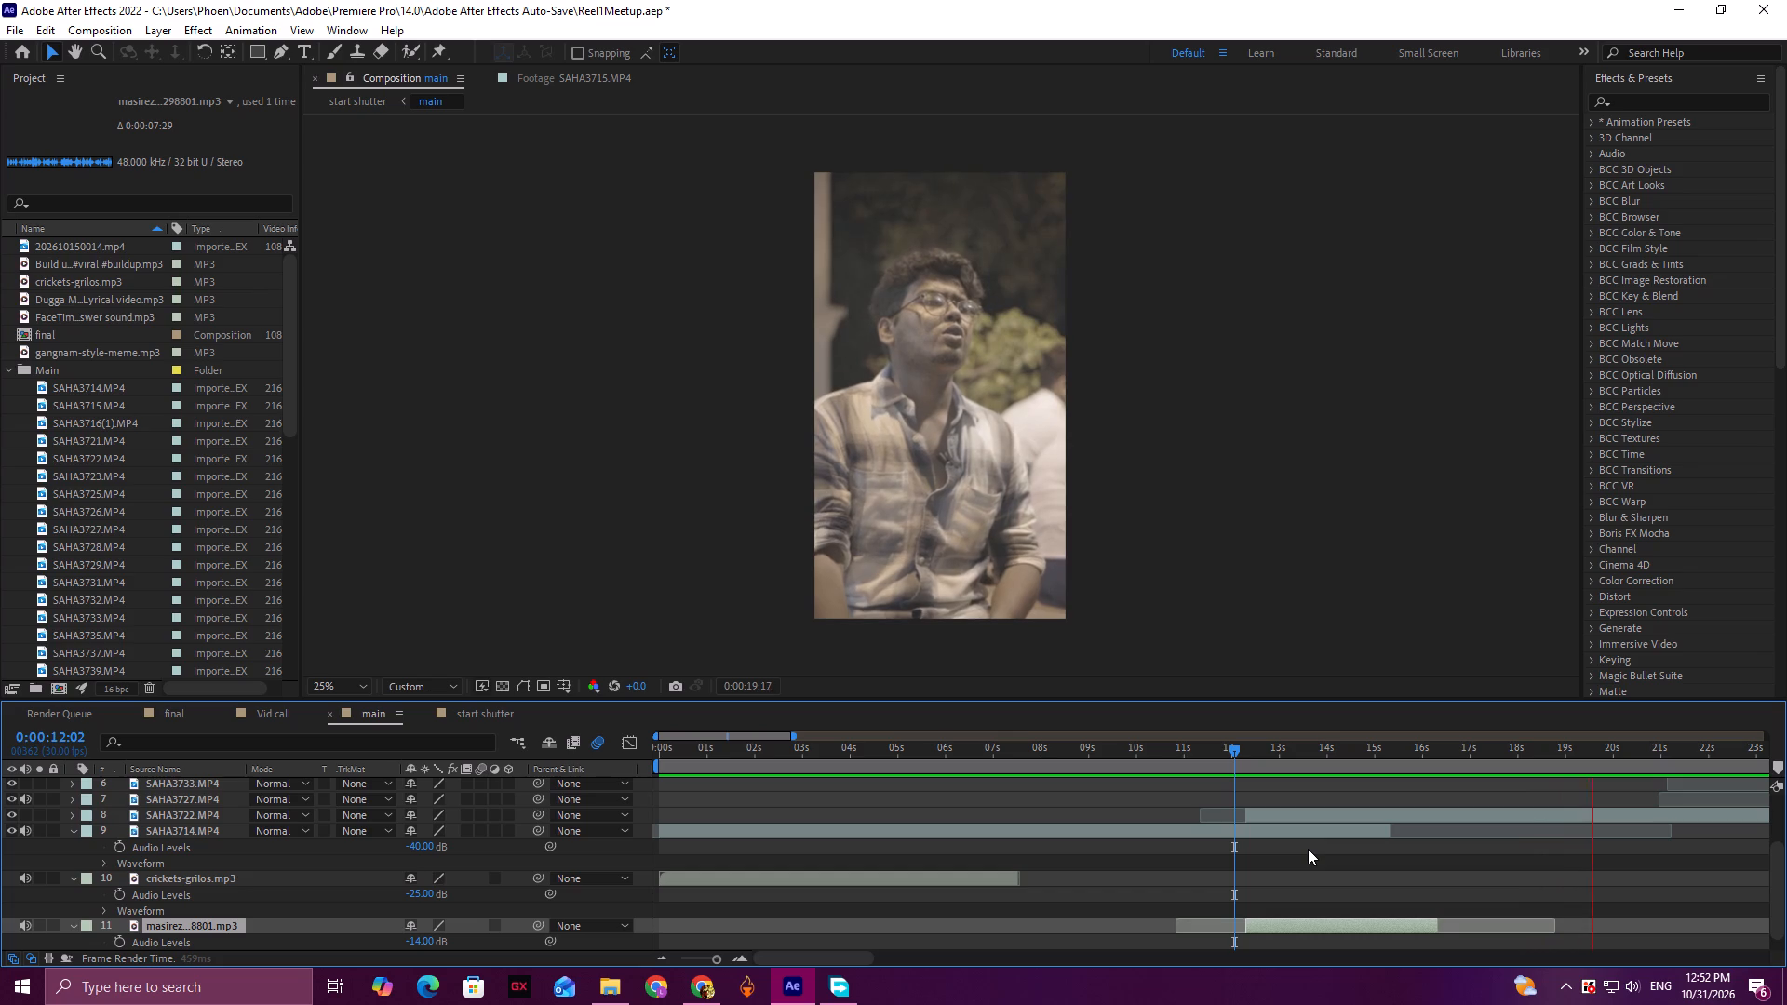
{"action": "key", "text": "space"}
Scan the main composition's footage from the opening shots through to the wallet close-up at about 1:49.
{"action": "left_click_drag", "start_coordinate": [1311, 758], "coordinate": [822, 771]}
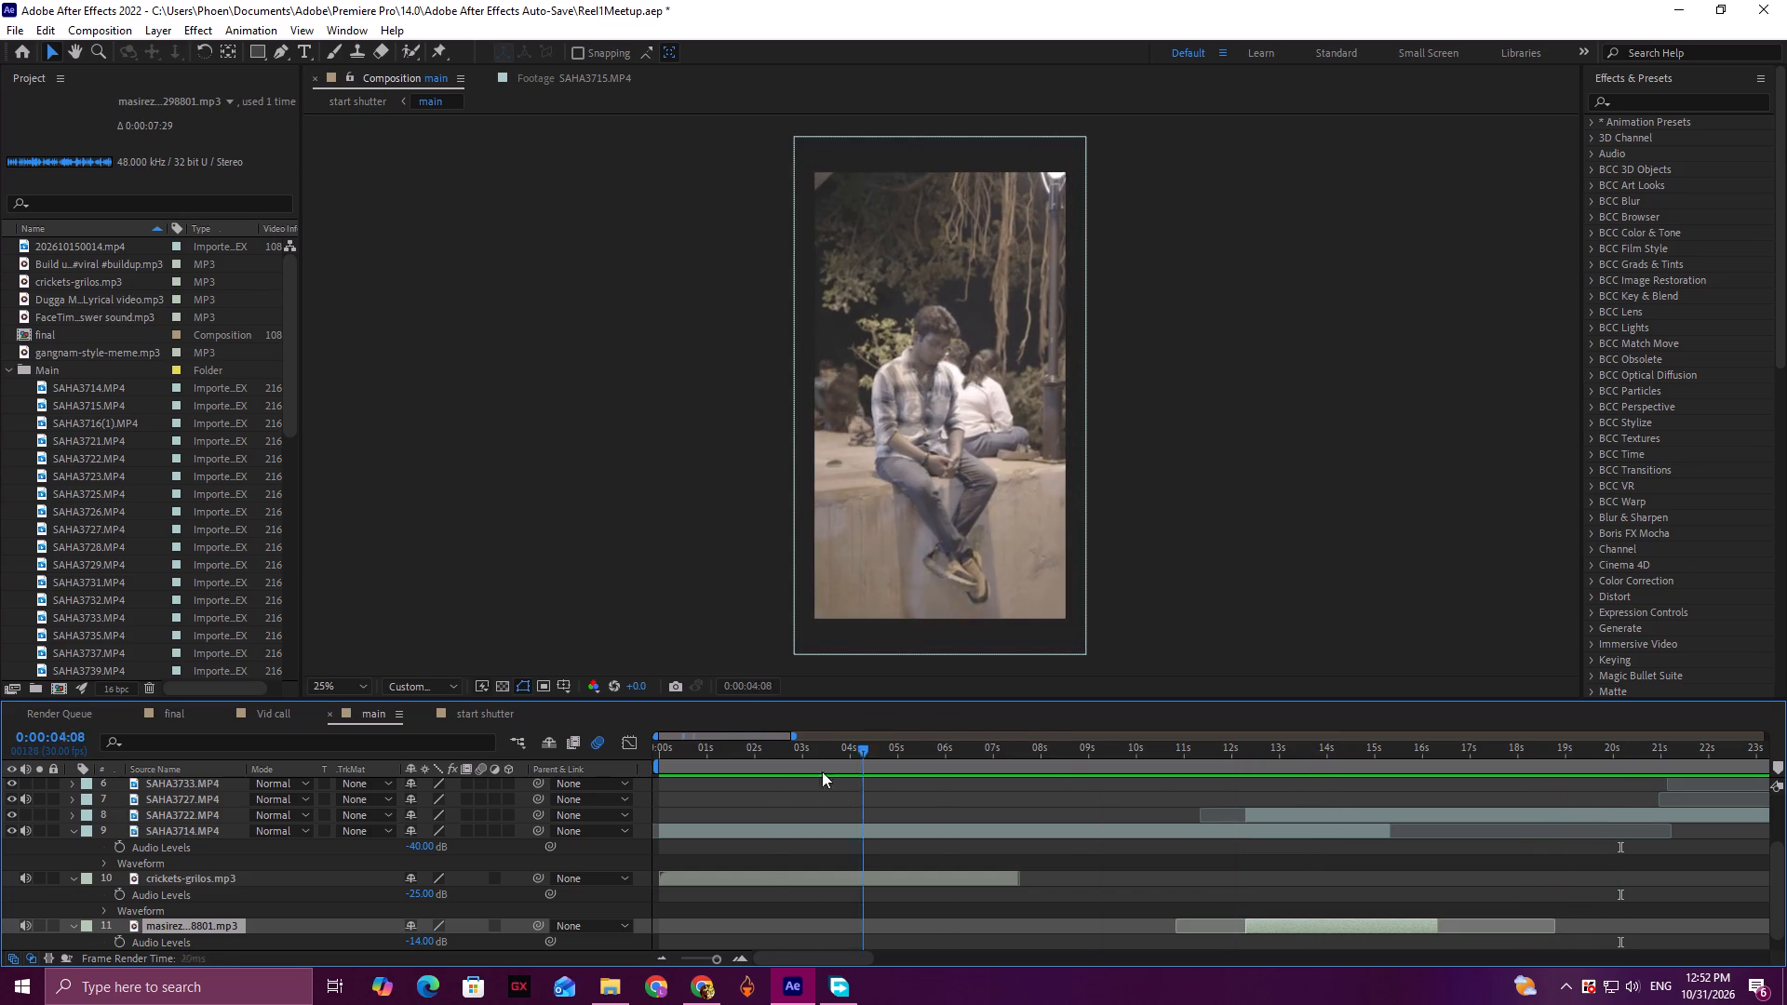
{"action": "left_click_drag", "start_coordinate": [822, 771], "coordinate": [1602, 818]}
{"action": "scroll", "coordinate": [1587, 881], "scroll_direction": "up", "scroll_amount": 6}
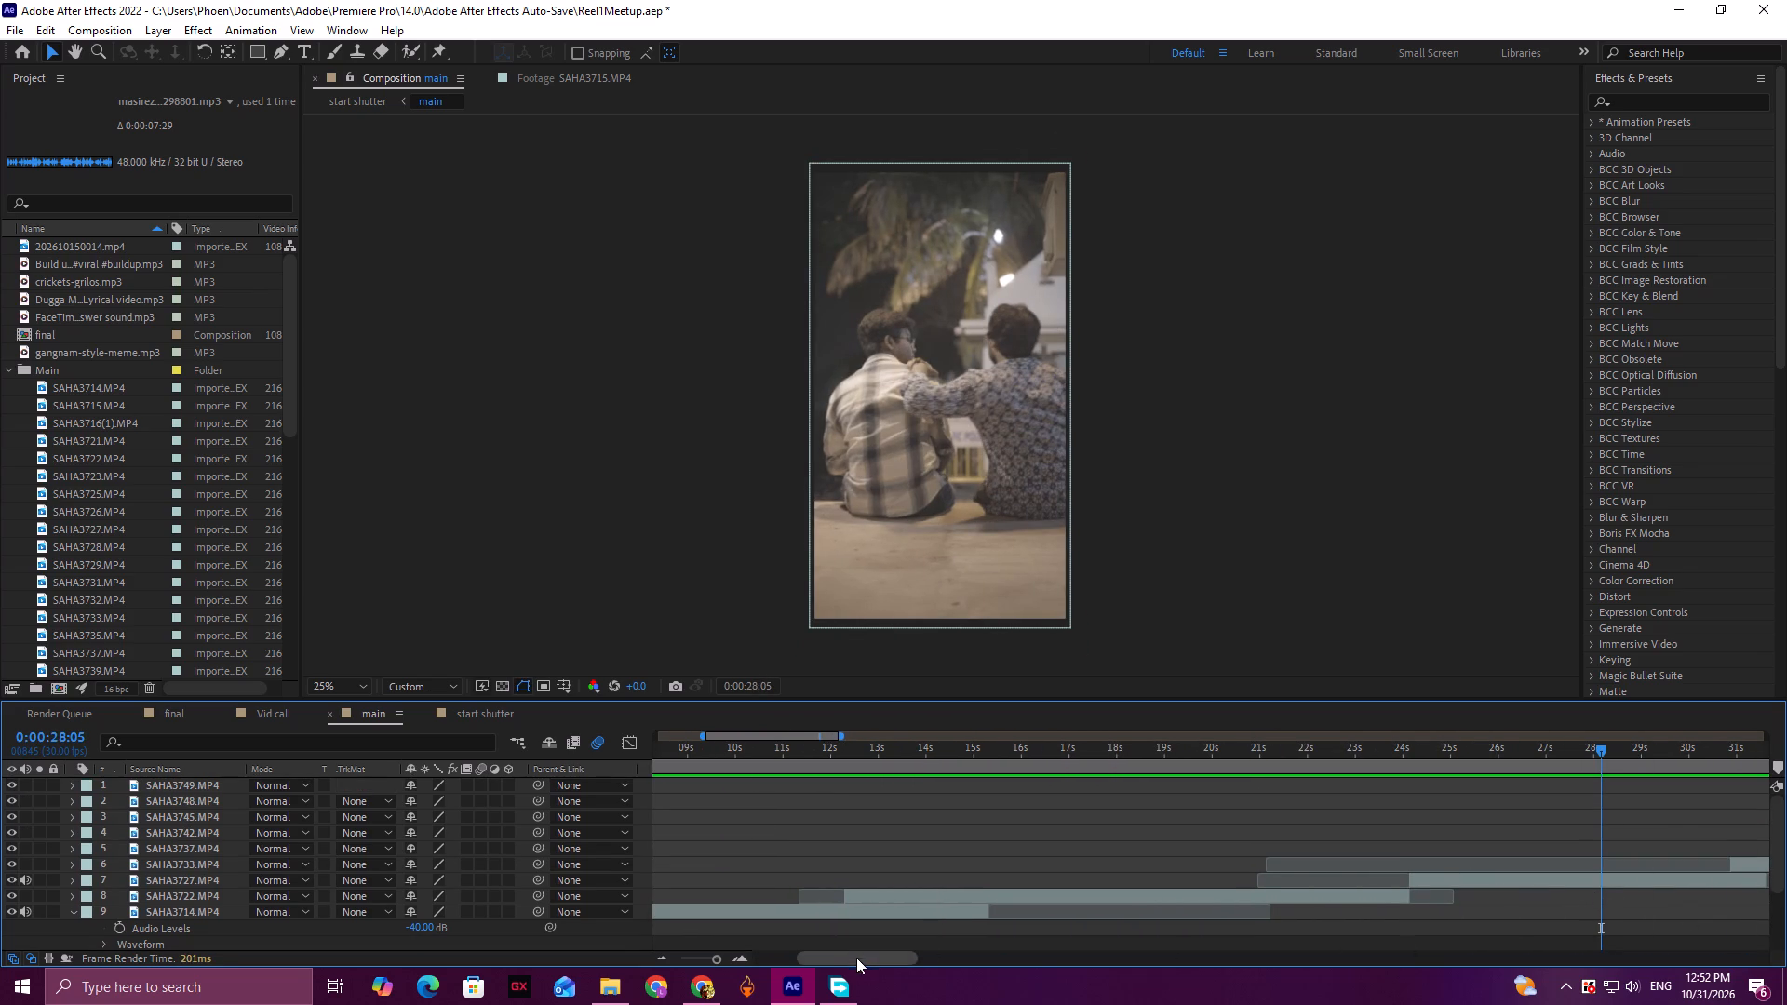
{"action": "left_click_drag", "start_coordinate": [861, 959], "coordinate": [1002, 964]}
{"action": "left_click_drag", "start_coordinate": [897, 756], "coordinate": [915, 759]}
{"action": "key", "text": "space"}
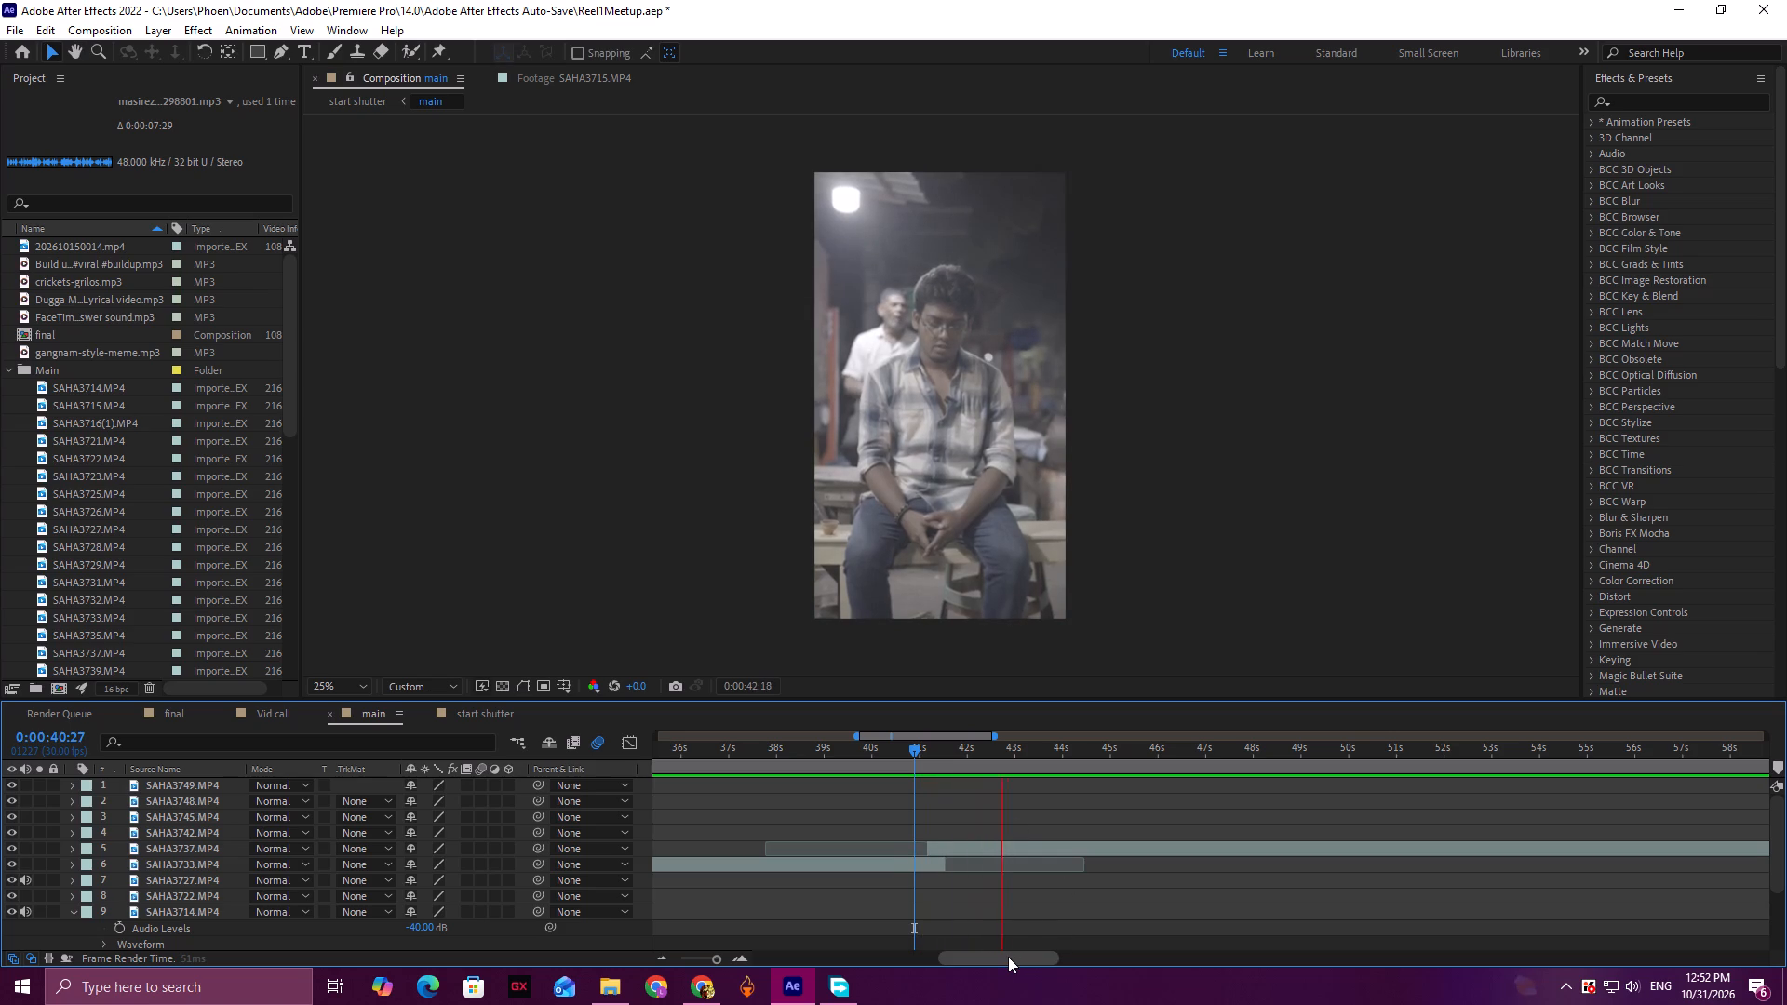
{"action": "key", "text": "space"}
{"action": "left_click_drag", "start_coordinate": [1008, 957], "coordinate": [1336, 953]}
{"action": "left_click_drag", "start_coordinate": [1134, 761], "coordinate": [1137, 761]}
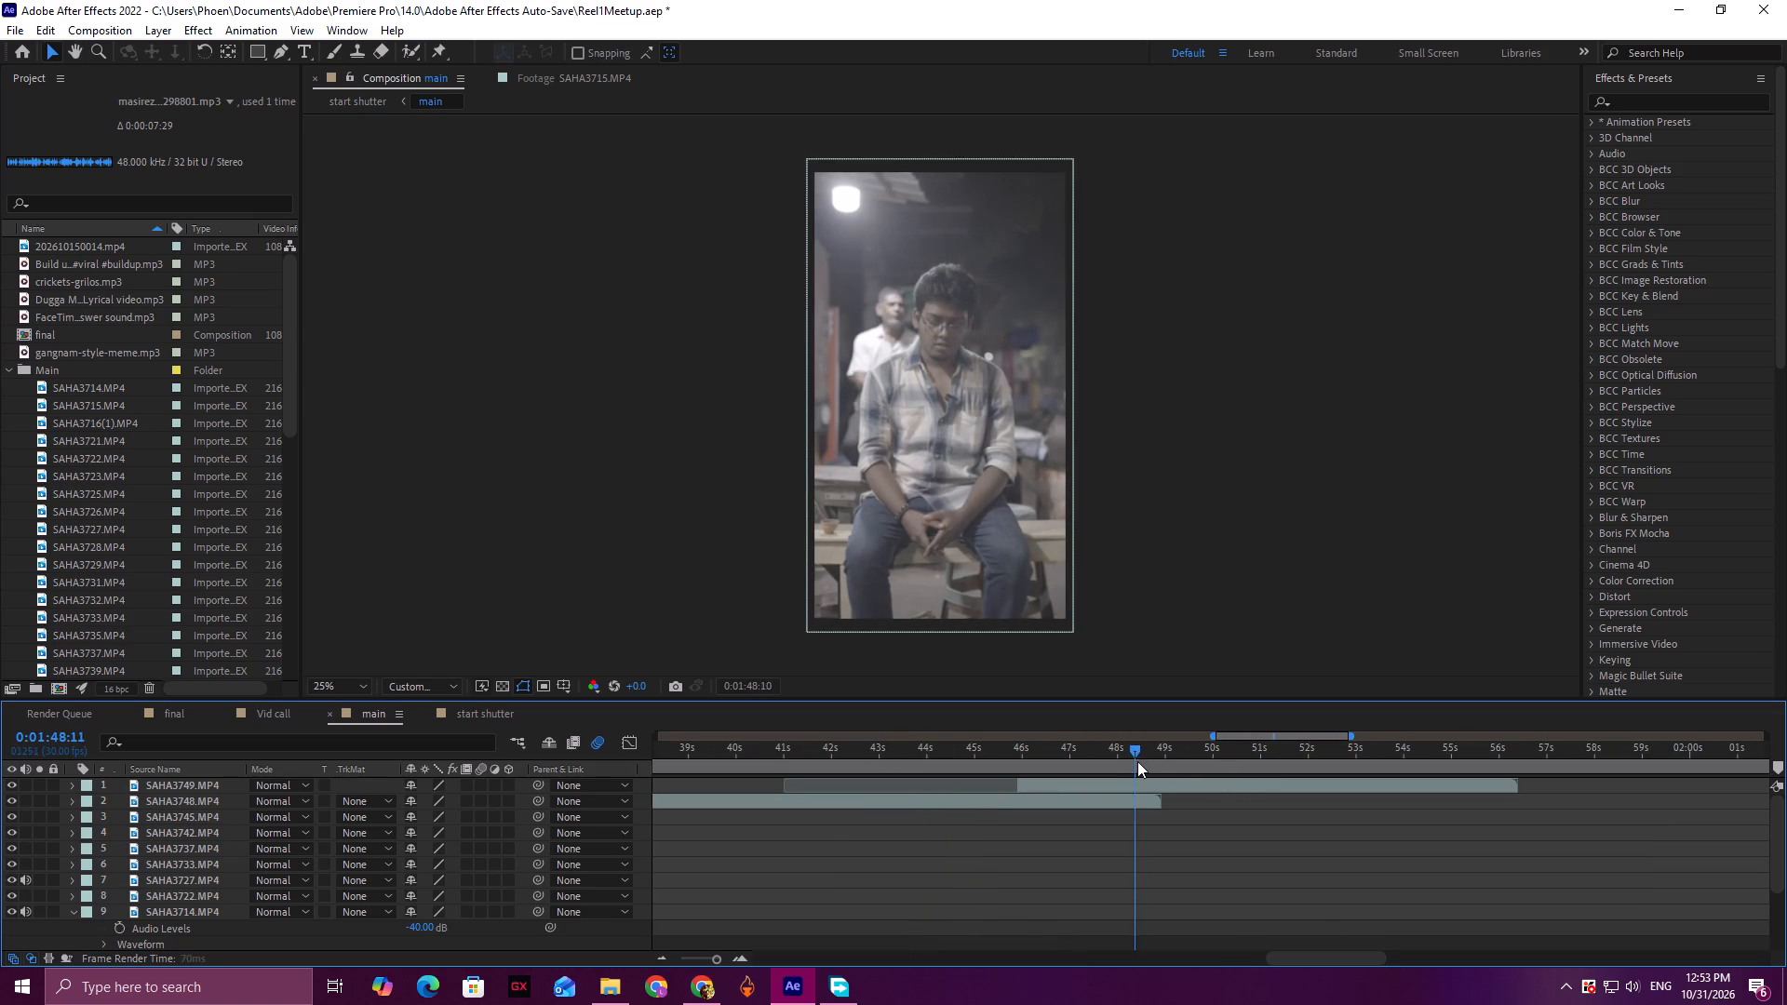
{"action": "left_click_drag", "start_coordinate": [1137, 761], "coordinate": [1154, 773]}
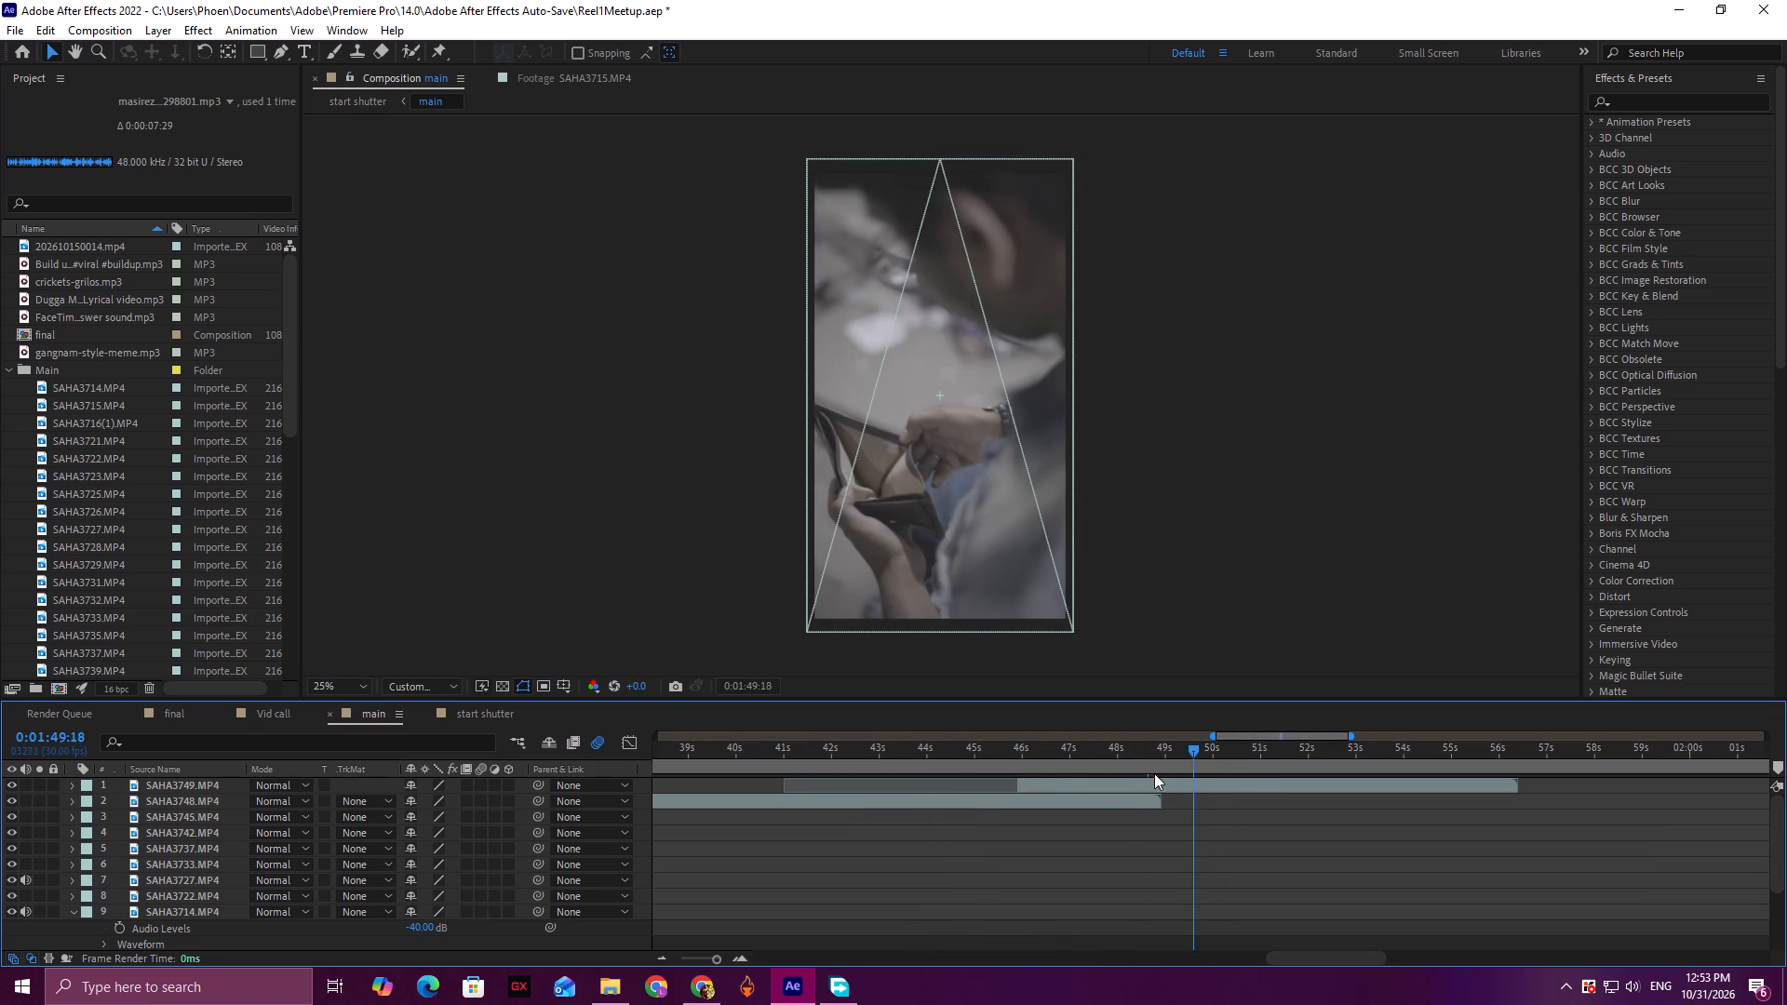
Play the cut from SAHA3748.MP4 to the SAHA3749.MP4 wallet close-up repeatedly, starting from about 1:45.
{"action": "left_click_drag", "start_coordinate": [1154, 773], "coordinate": [961, 775]}
{"action": "key", "text": "space"}
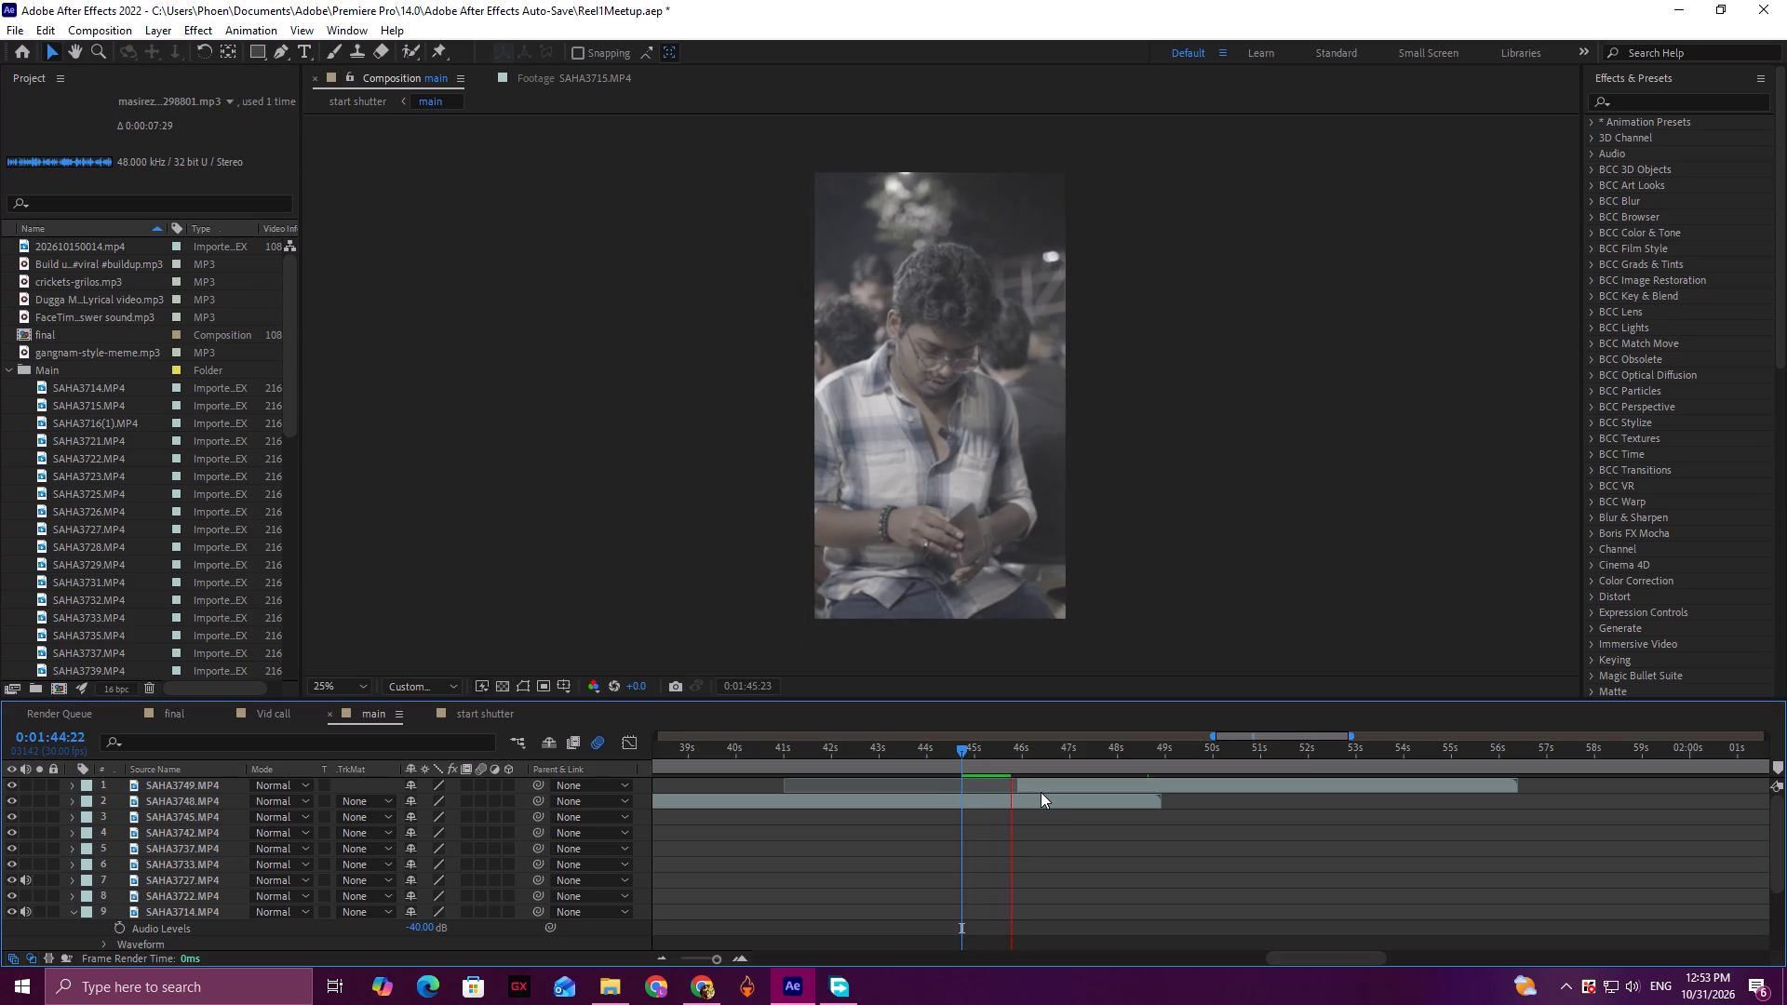
{"action": "key", "text": "space"}
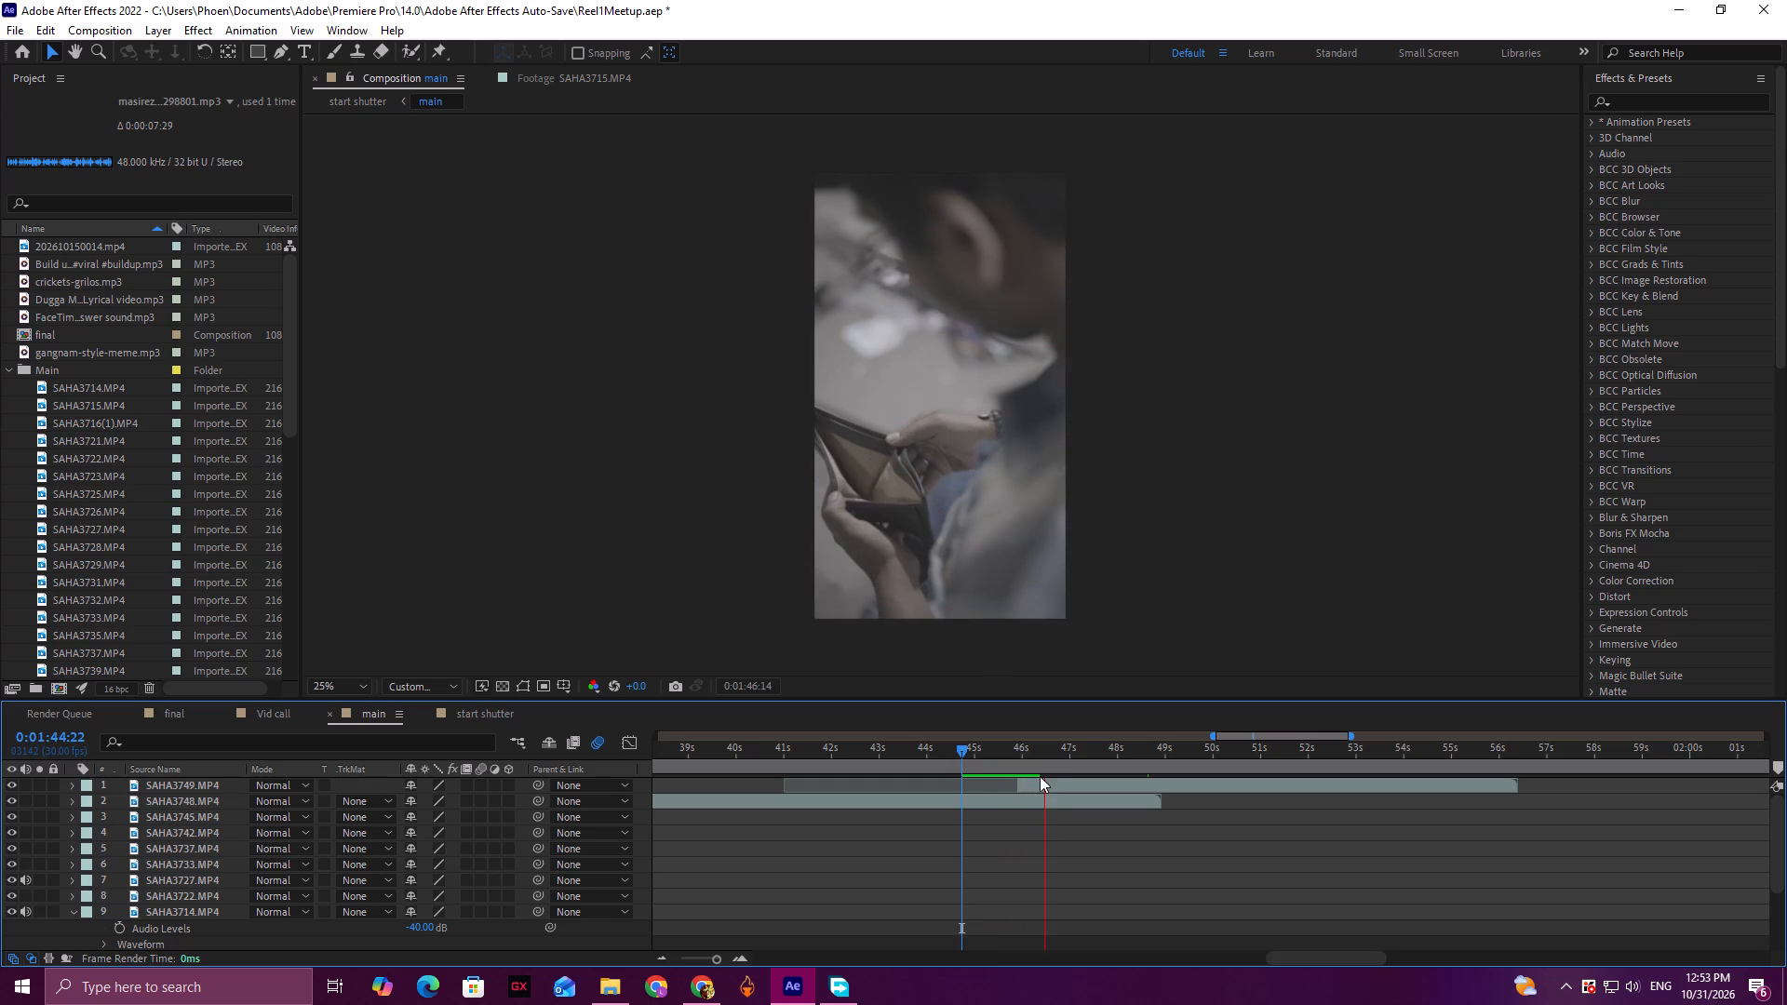
{"action": "left_click_drag", "start_coordinate": [1038, 752], "coordinate": [999, 755]}
{"action": "key", "text": "space"}
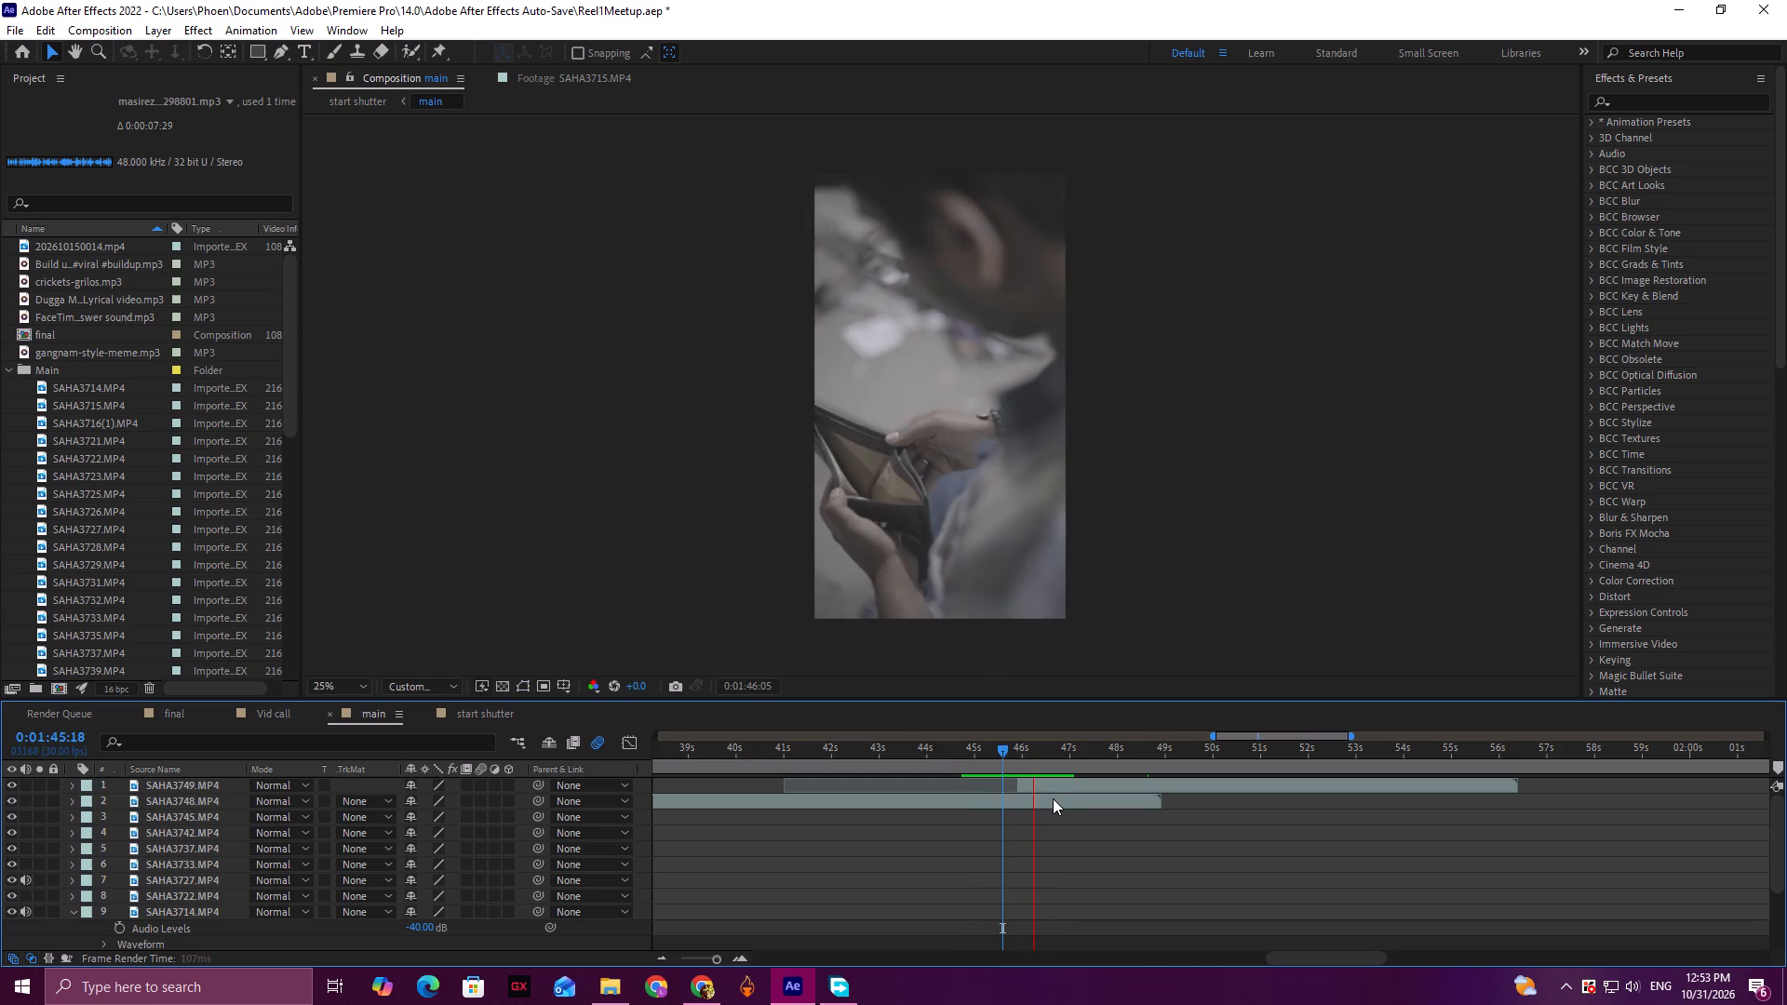
{"action": "key", "text": "space"}
{"action": "left_click_drag", "start_coordinate": [1028, 757], "coordinate": [982, 759]}
{"action": "key", "text": "space"}
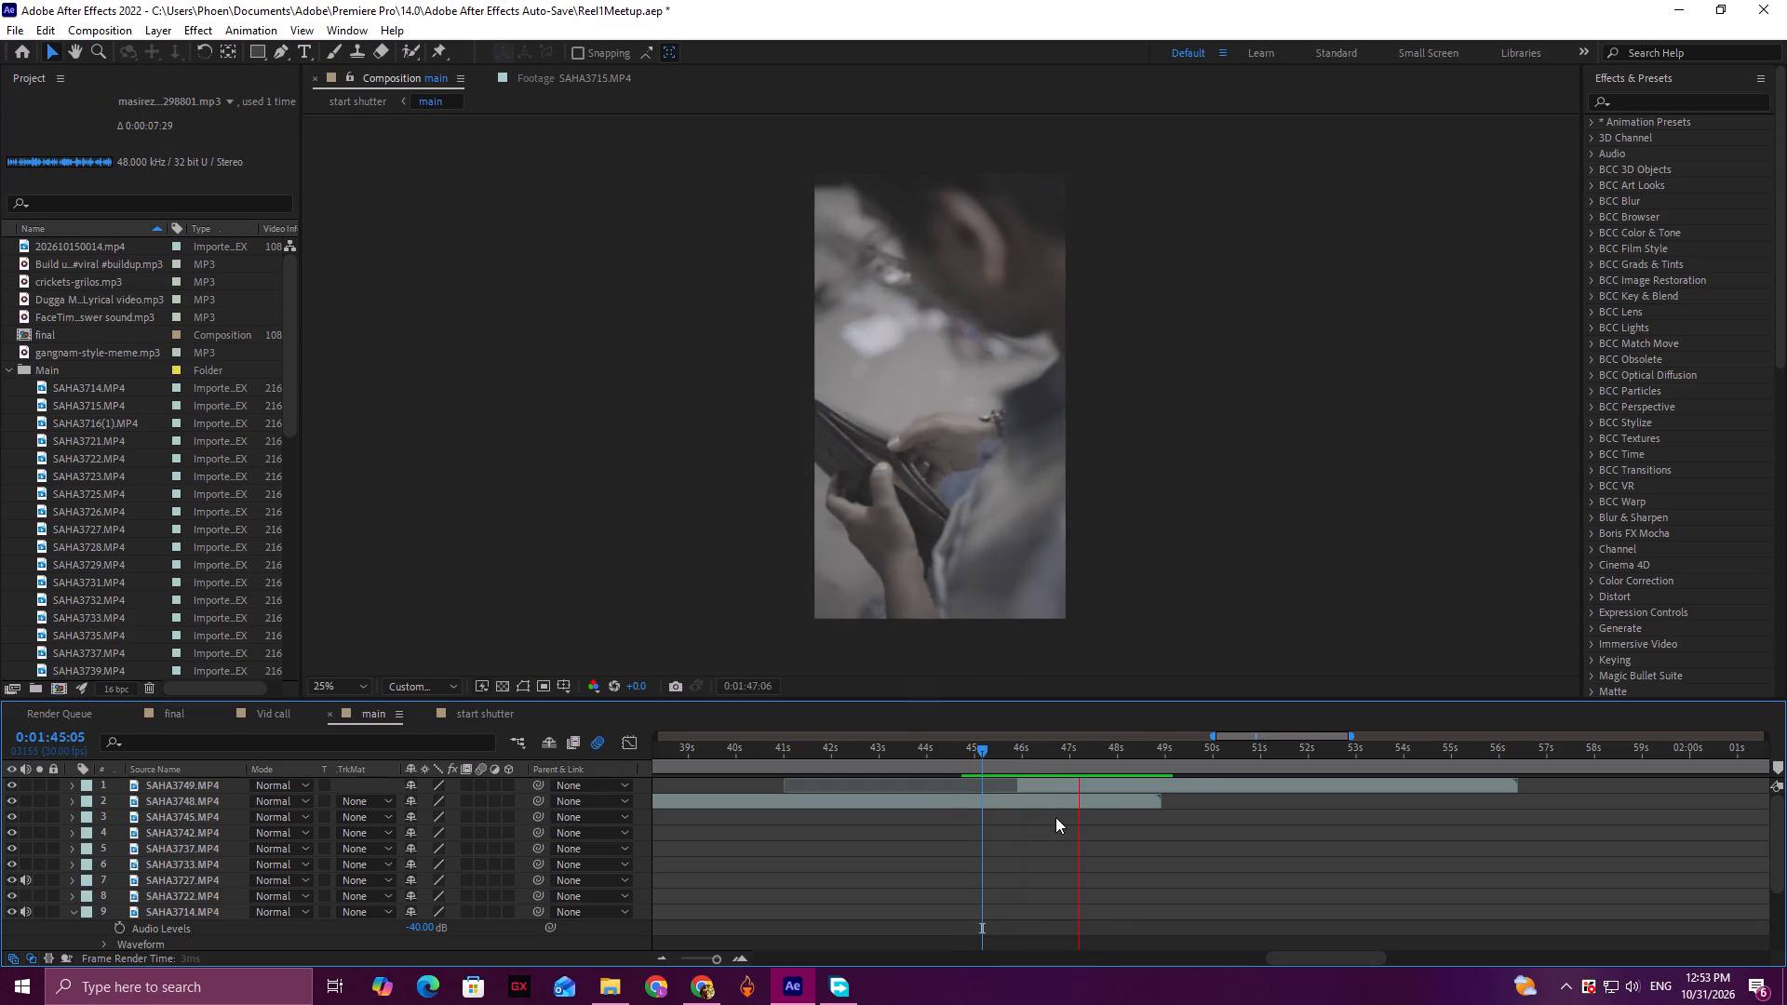
{"action": "key", "text": "space"}
{"action": "key", "text": "space"}
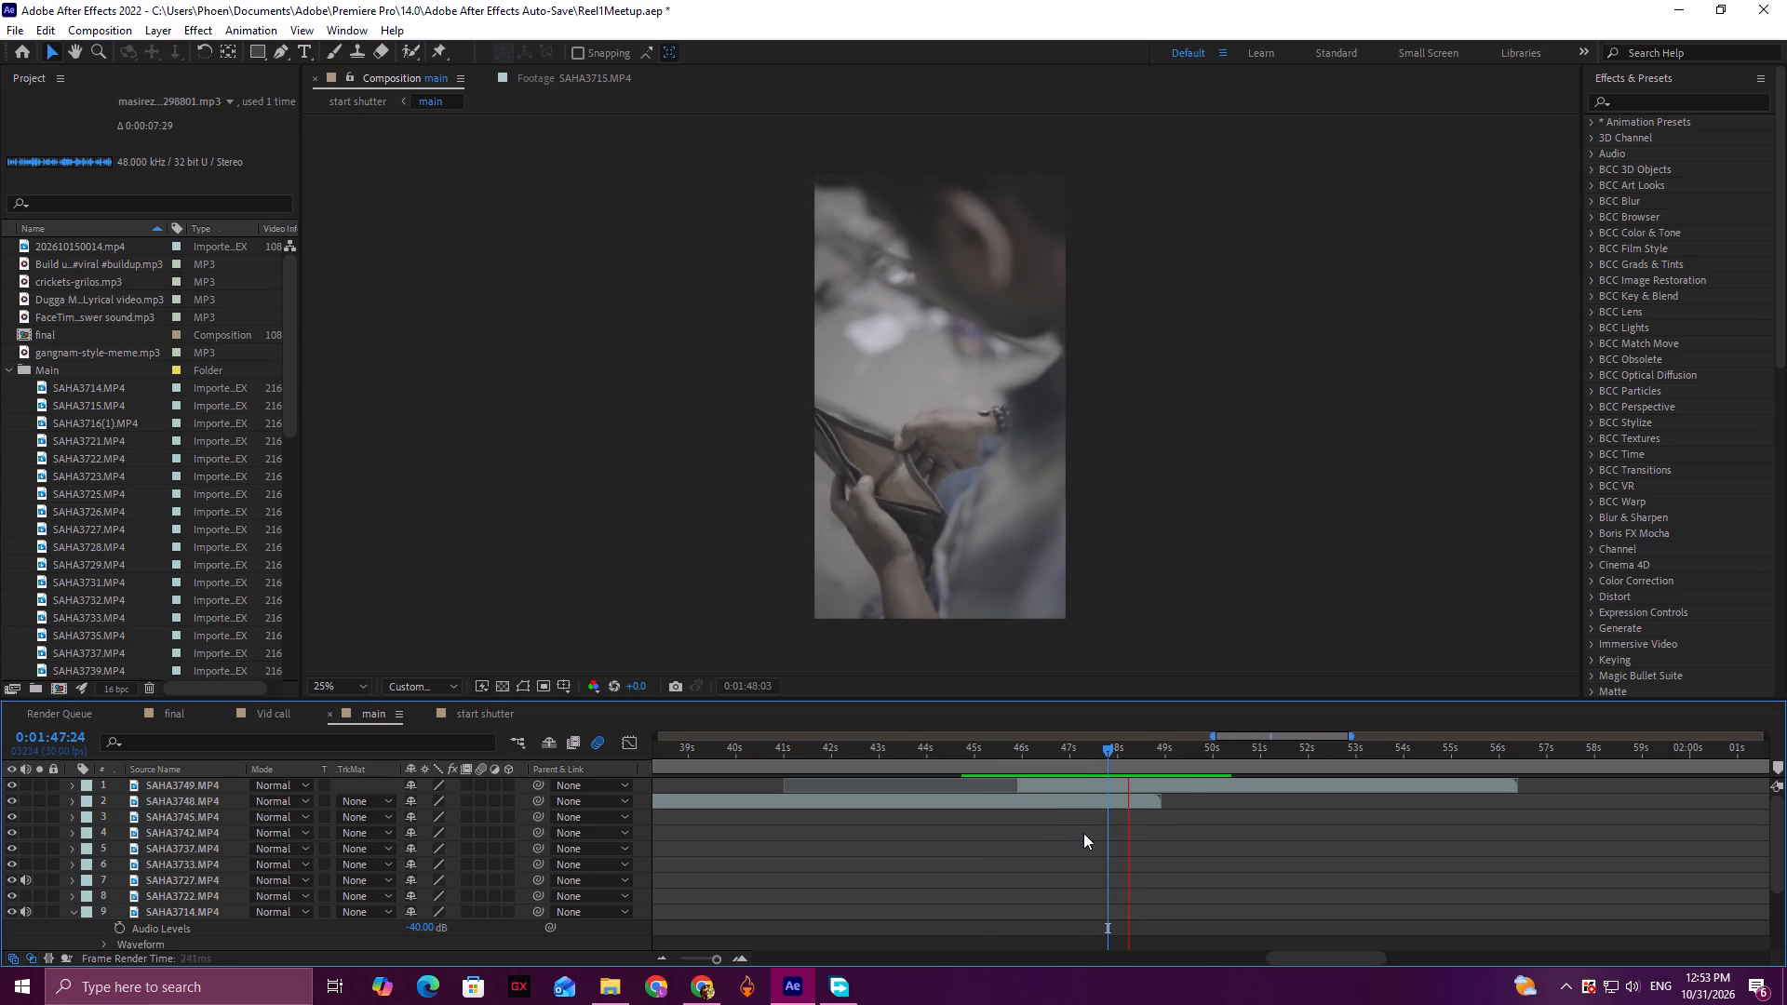
{"action": "key", "text": "space"}
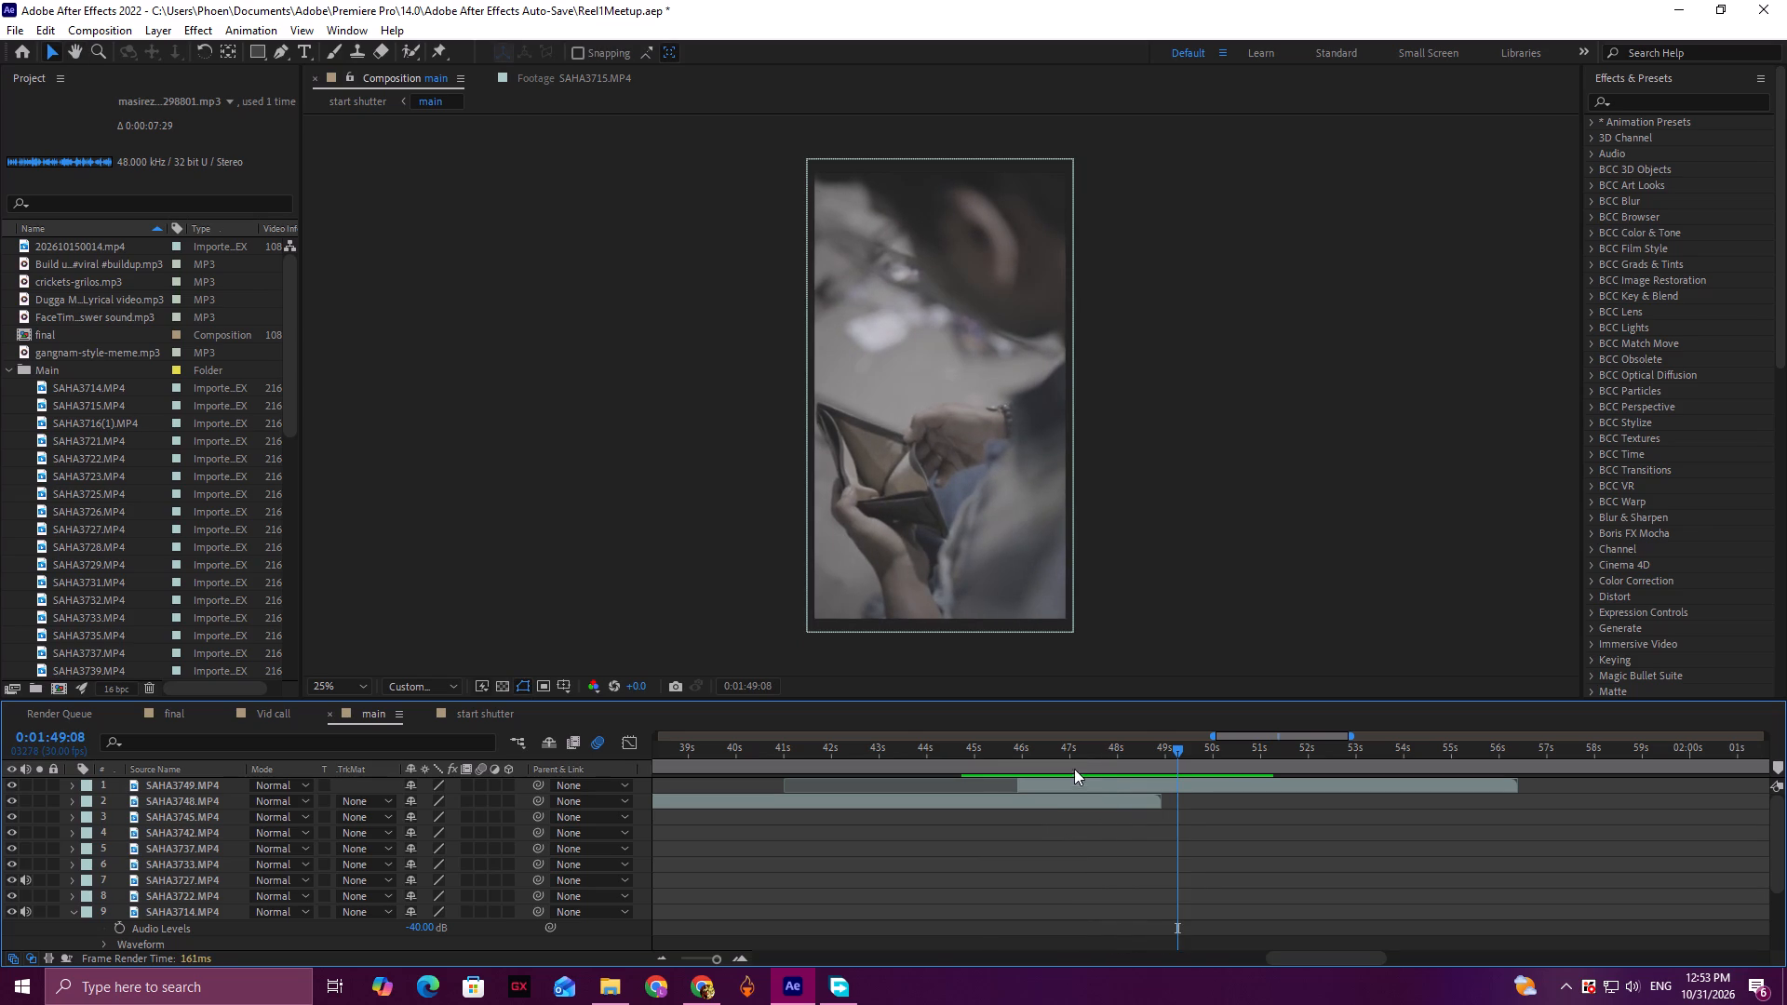
Split the SAHA3748.MP4 layer at 0:01:46:03, just after the wallet close-up begins.
{"action": "left_click", "coordinate": [1060, 752]}
{"action": "left_click", "coordinate": [1063, 801]}
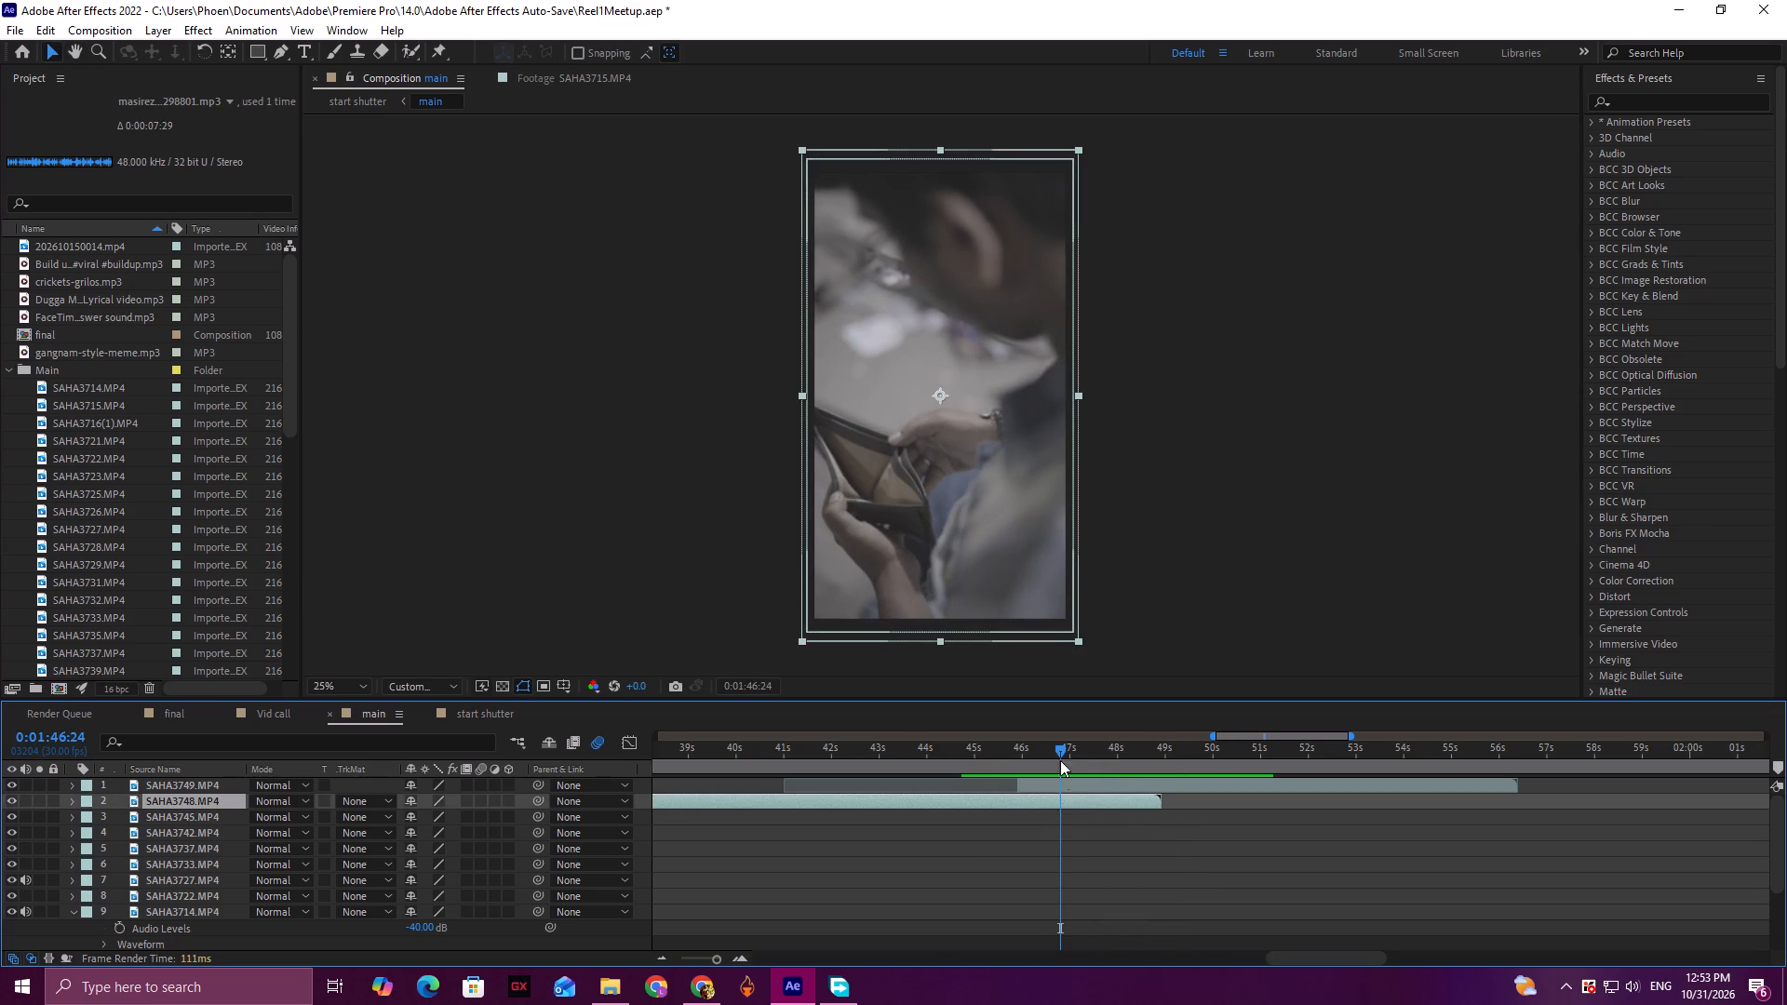
{"action": "left_click_drag", "start_coordinate": [1053, 749], "coordinate": [1027, 754]}
{"action": "left_click", "coordinate": [1037, 803]}
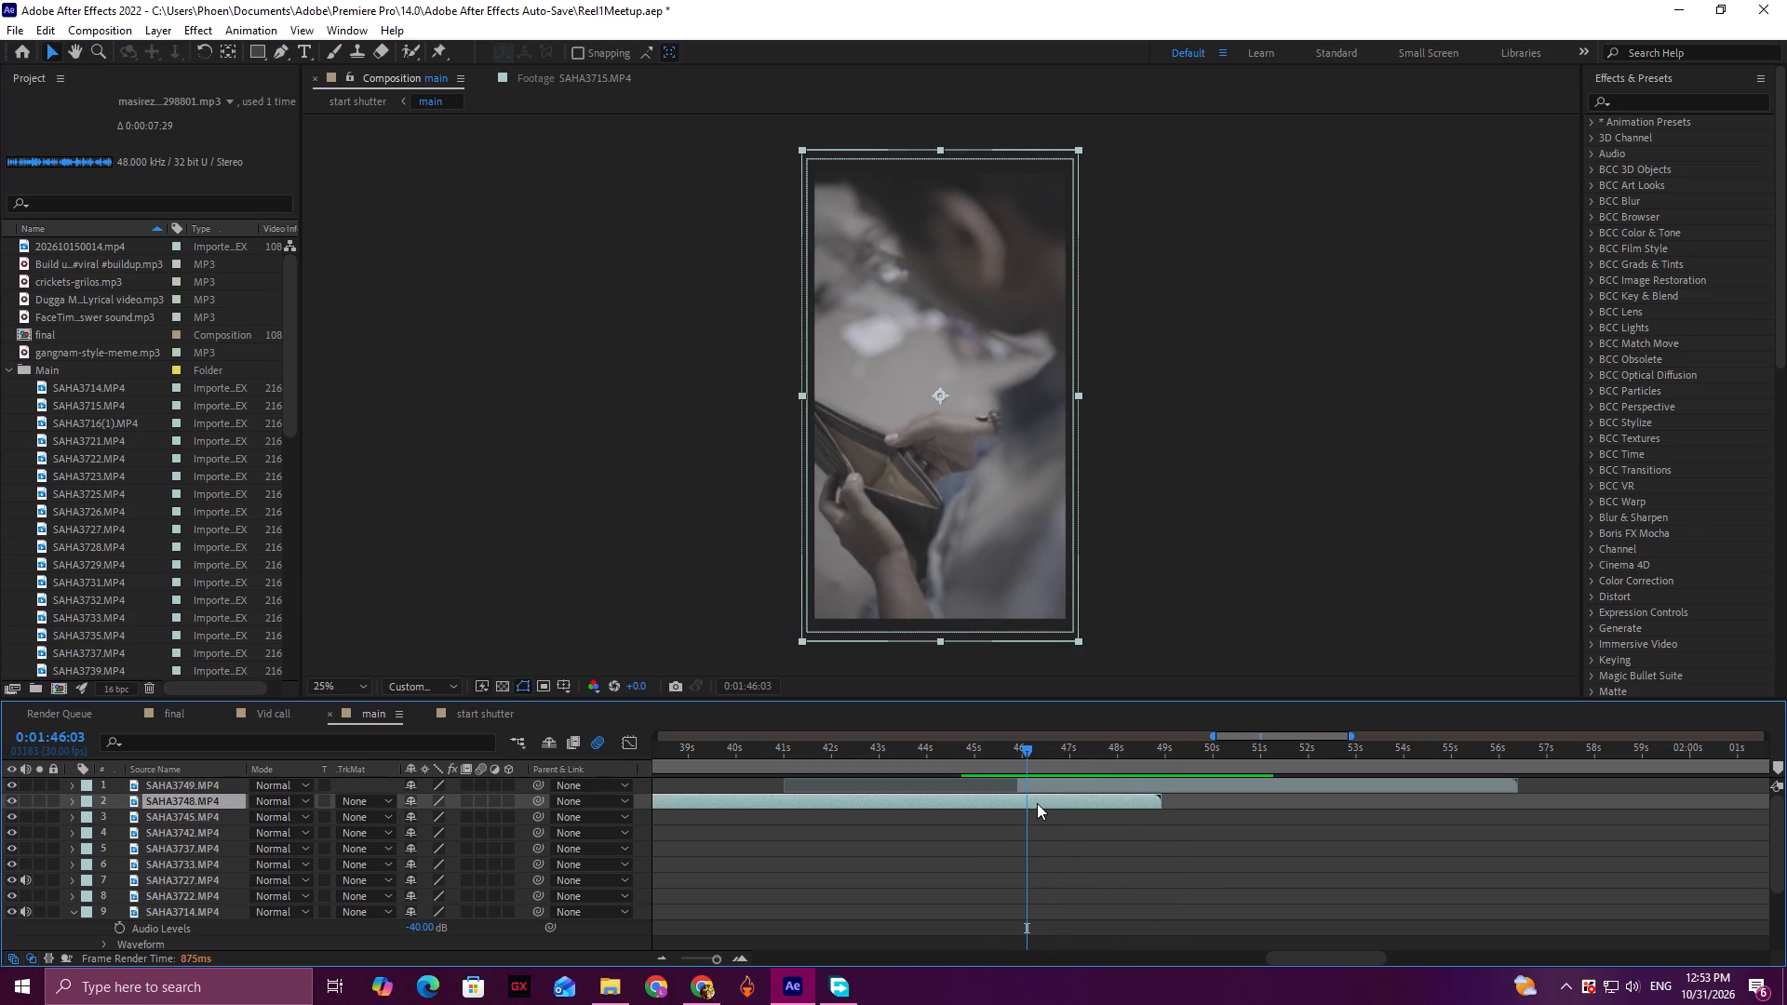
{"action": "key", "text": "ctrl+shift+d"}
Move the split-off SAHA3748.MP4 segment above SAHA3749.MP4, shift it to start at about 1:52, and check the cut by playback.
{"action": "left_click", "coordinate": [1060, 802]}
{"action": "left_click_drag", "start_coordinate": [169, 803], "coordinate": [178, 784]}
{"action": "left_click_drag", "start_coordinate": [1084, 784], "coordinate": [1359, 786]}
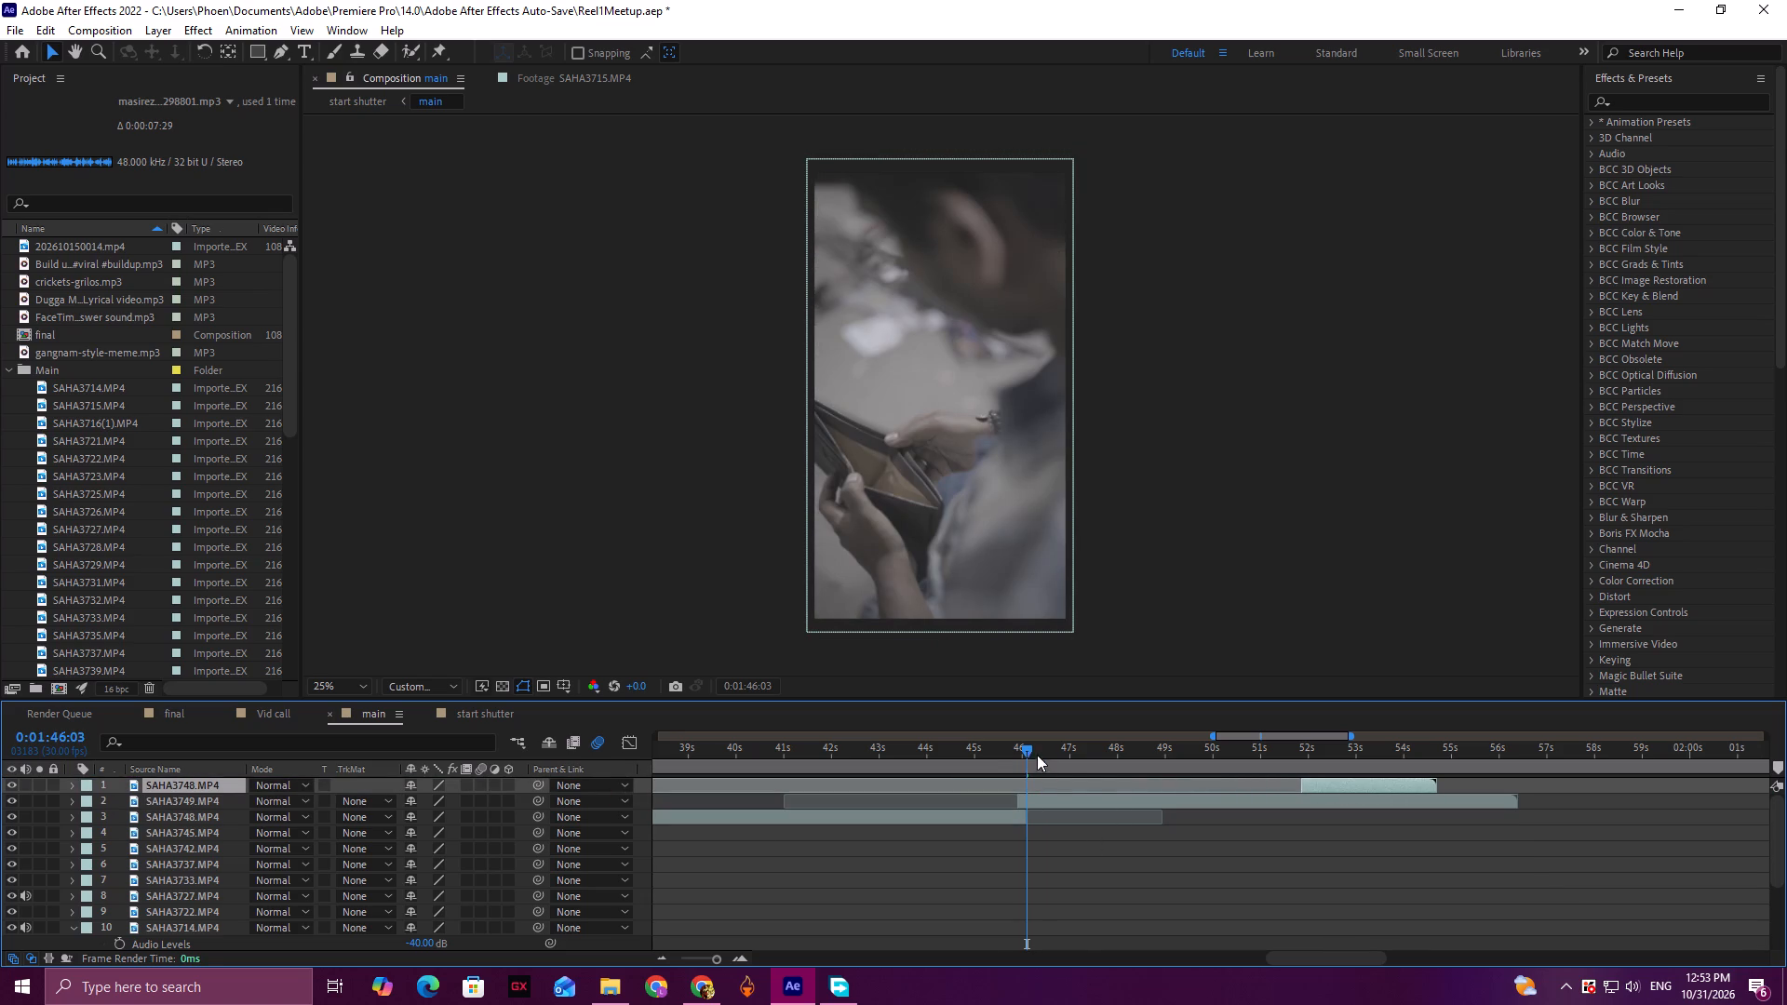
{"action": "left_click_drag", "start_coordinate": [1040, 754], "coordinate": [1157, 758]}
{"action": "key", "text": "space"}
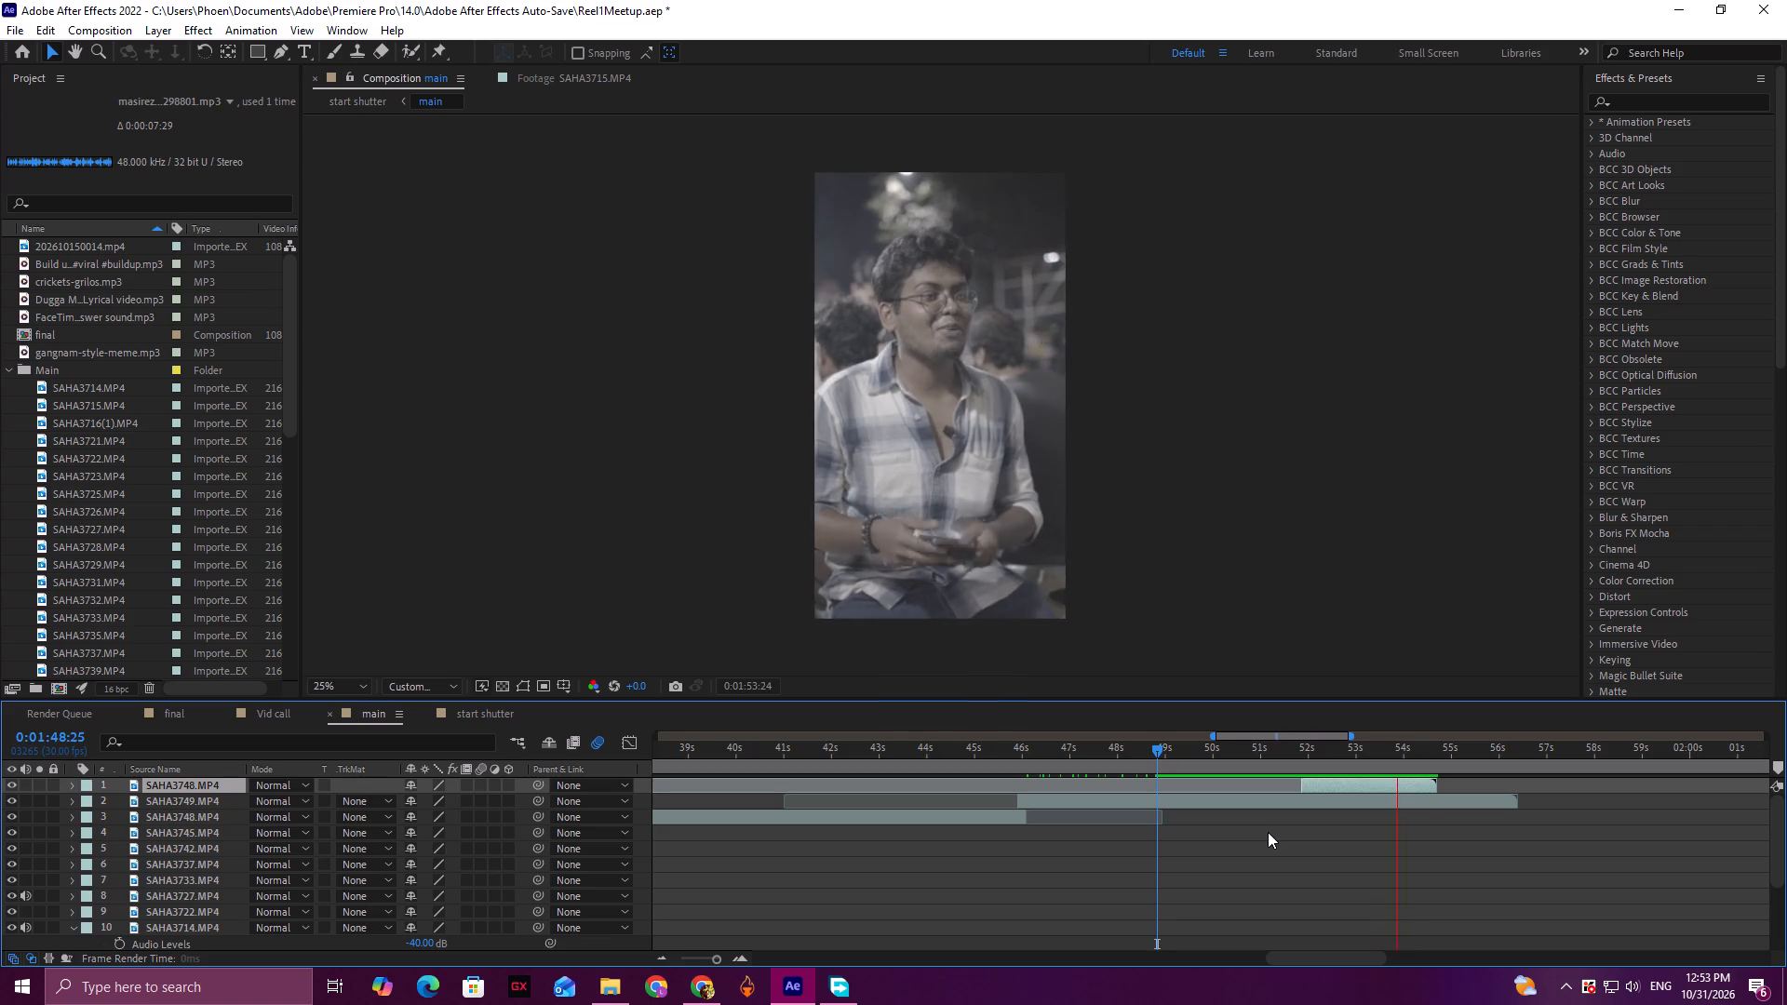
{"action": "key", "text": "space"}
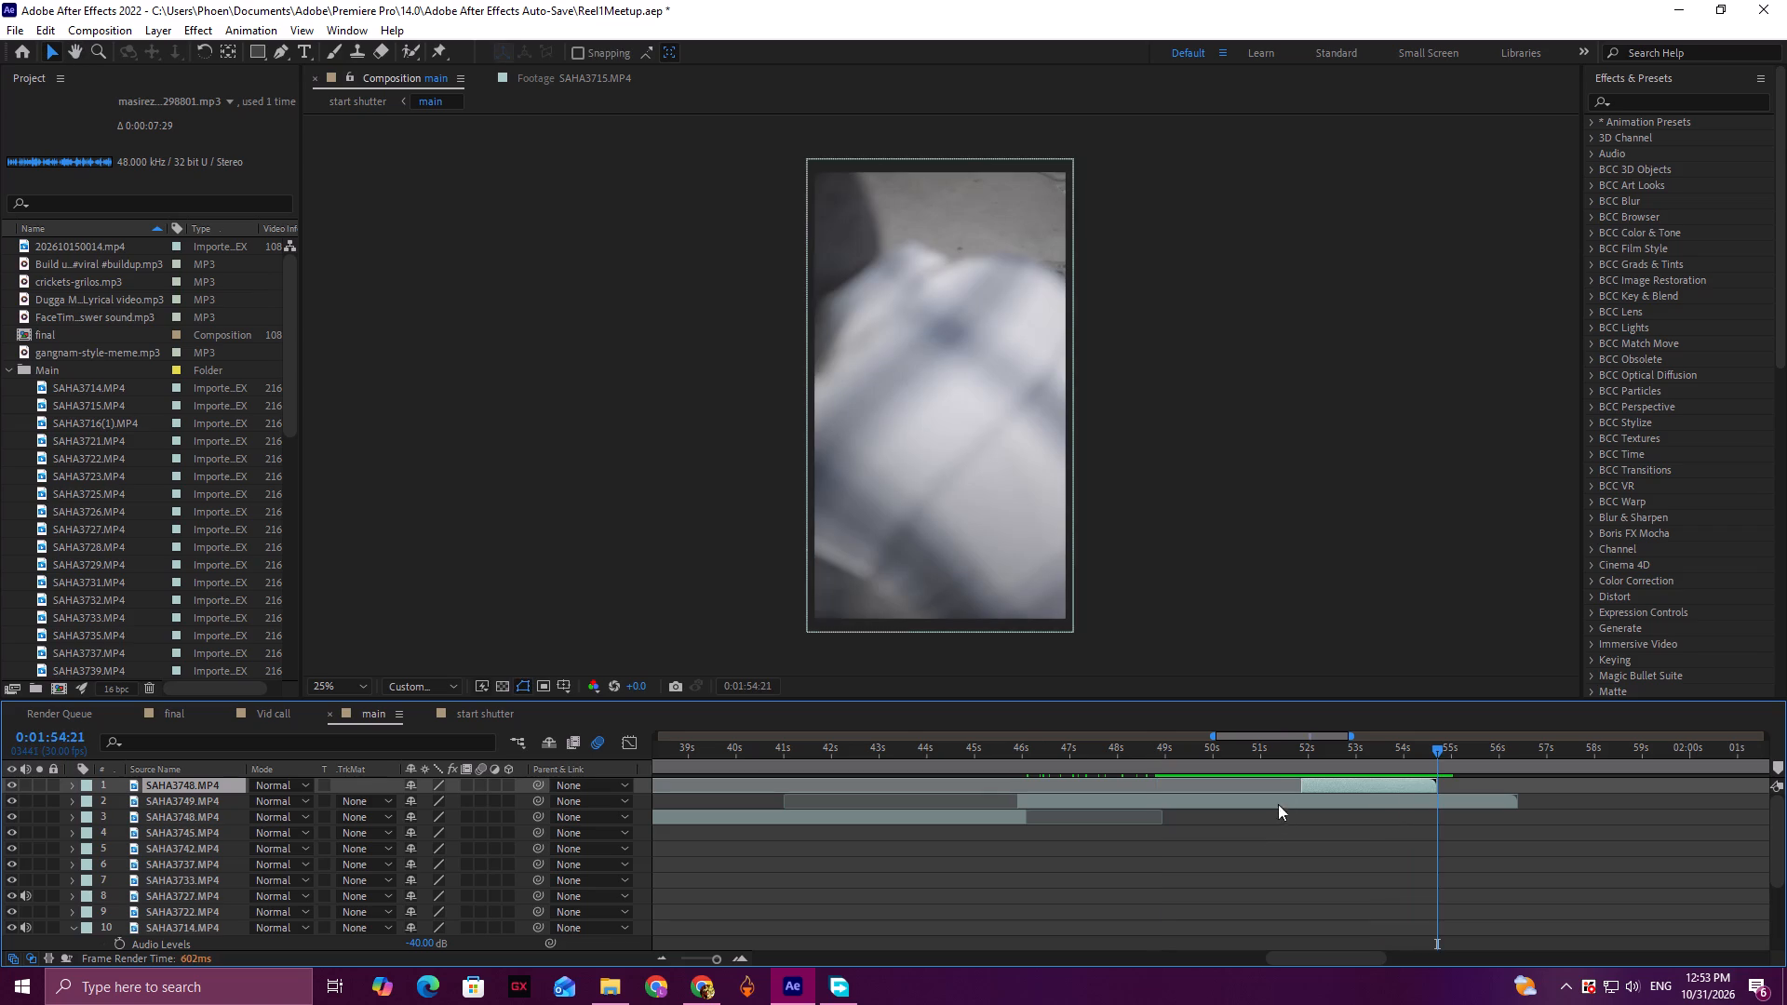
Delete the split-off SAHA3748.MP4 segment from the main composition.
{"action": "left_click_drag", "start_coordinate": [1328, 755], "coordinate": [1320, 757]}
{"action": "left_click", "coordinate": [1333, 789]}
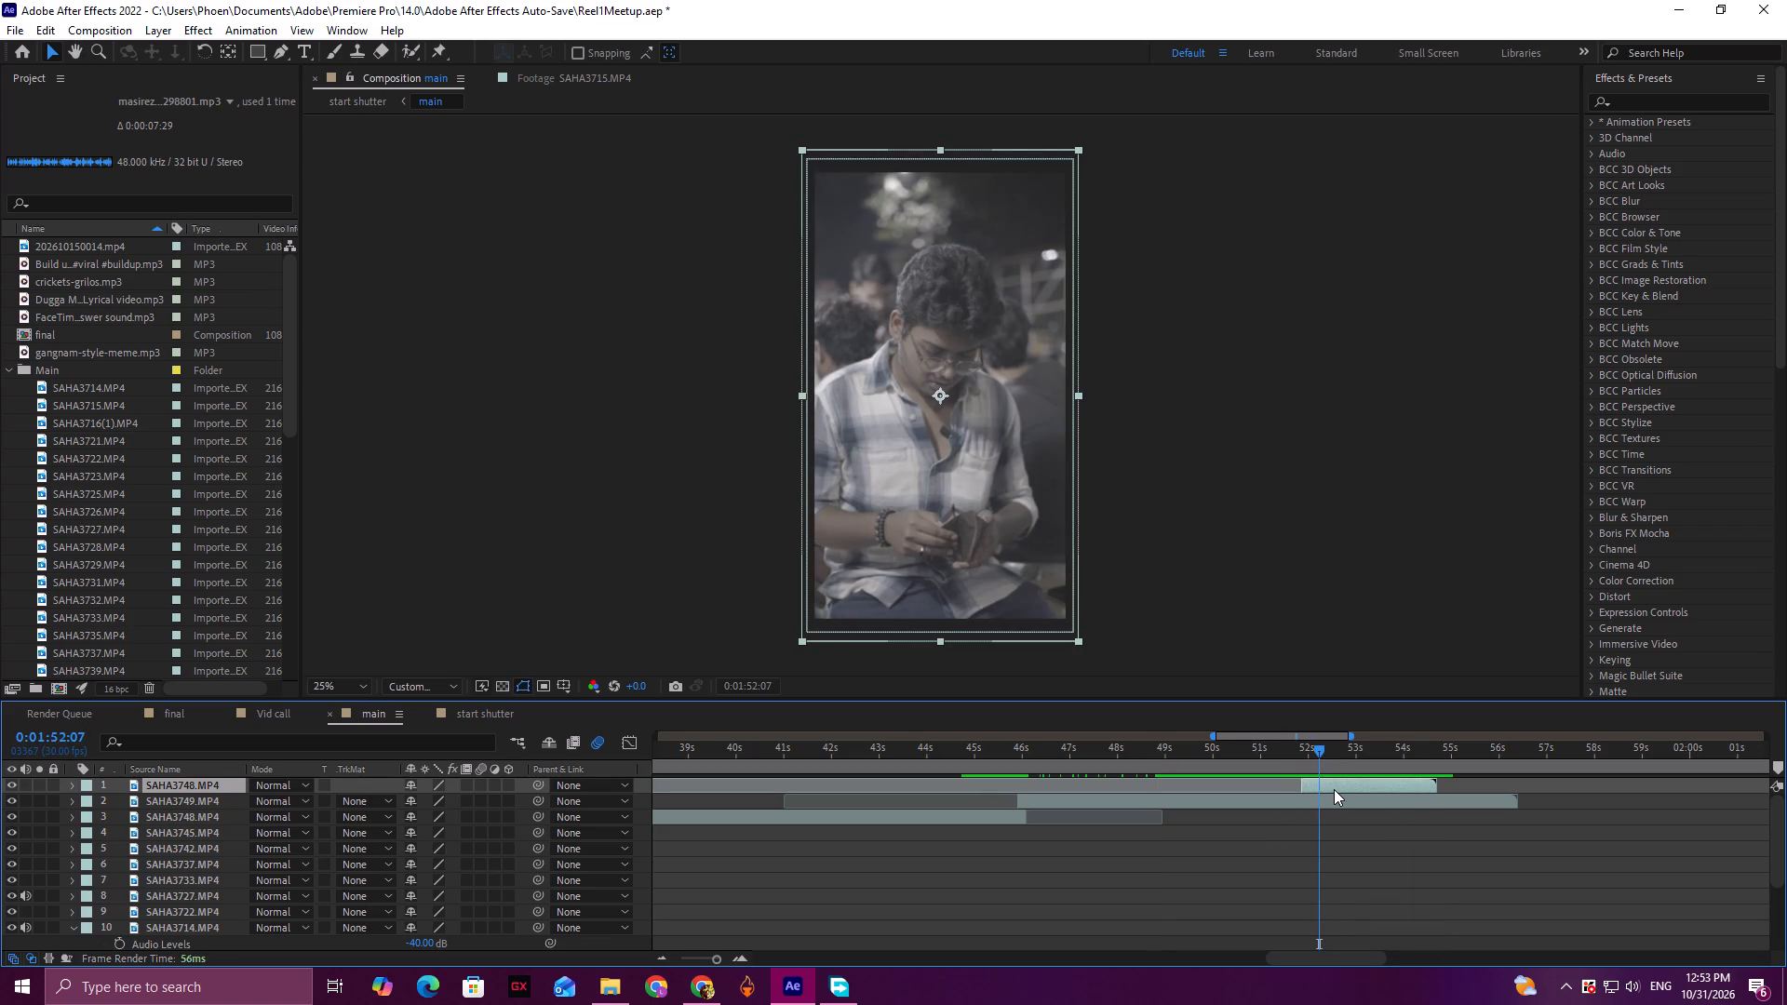
{"action": "key", "text": "Delete"}
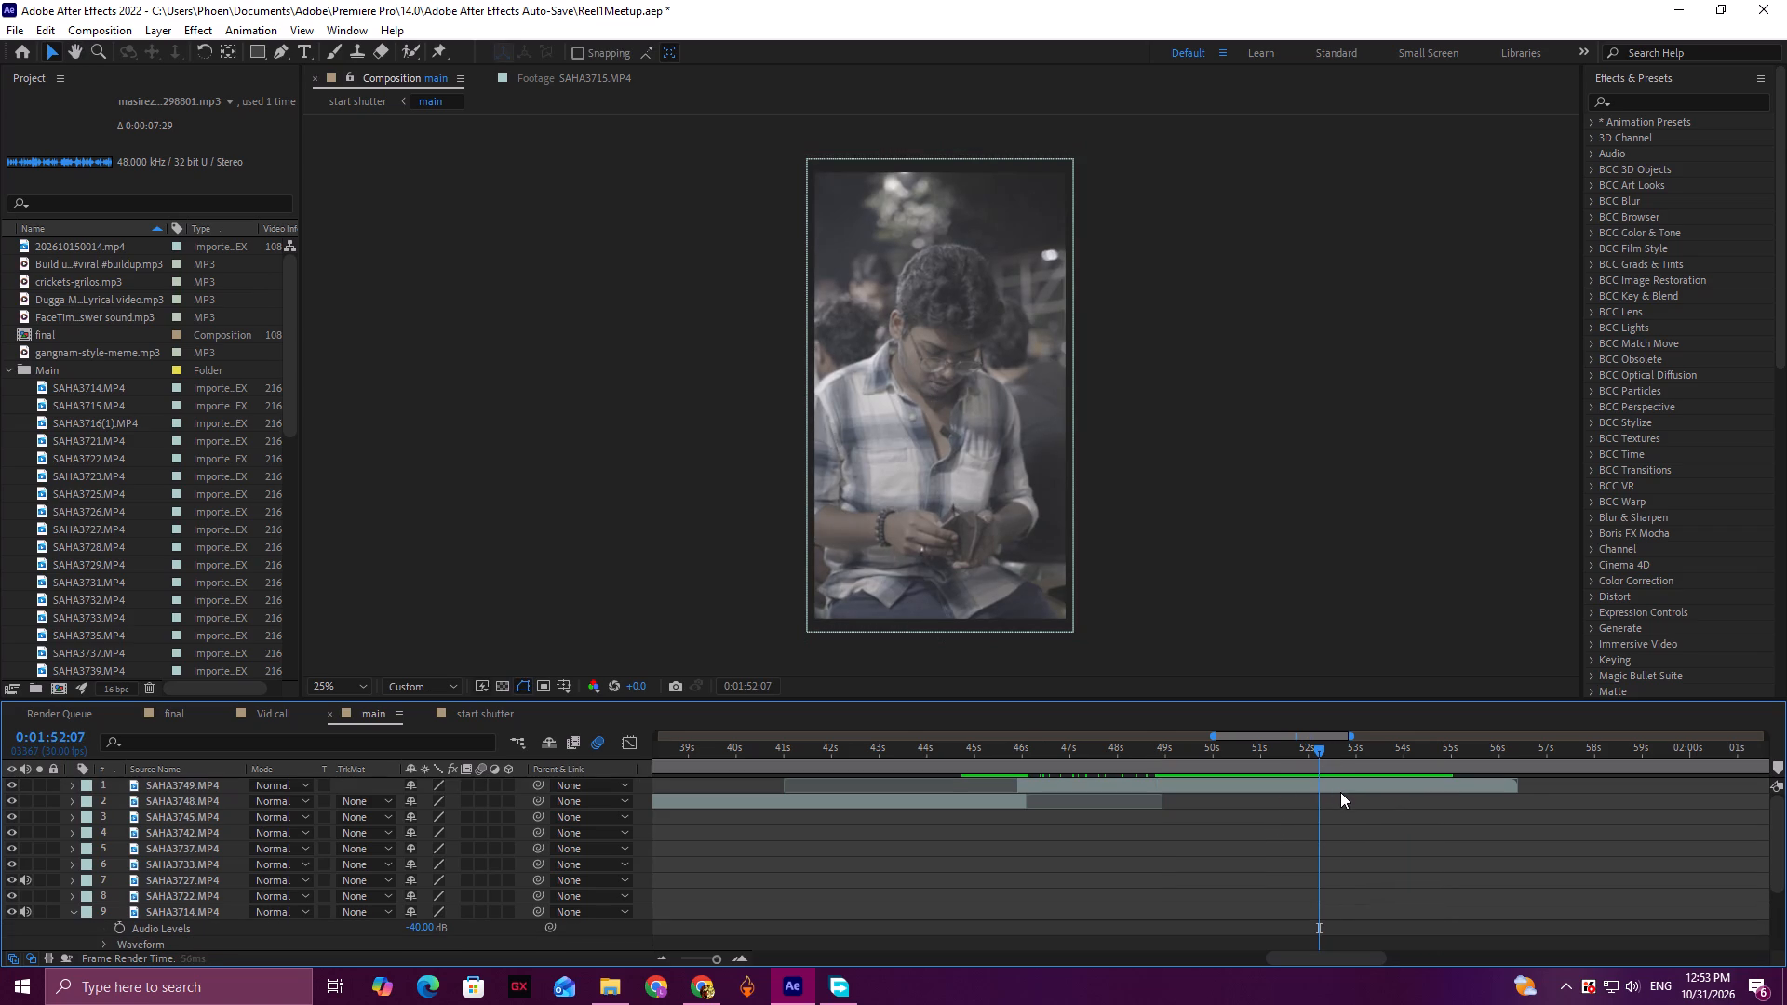
Review the wallet close-up between about 1:51 and 1:53, and examine the Main folder's clip thumbnails for a suitable insert shot.
{"action": "left_click_drag", "start_coordinate": [1303, 744], "coordinate": [1287, 751]}
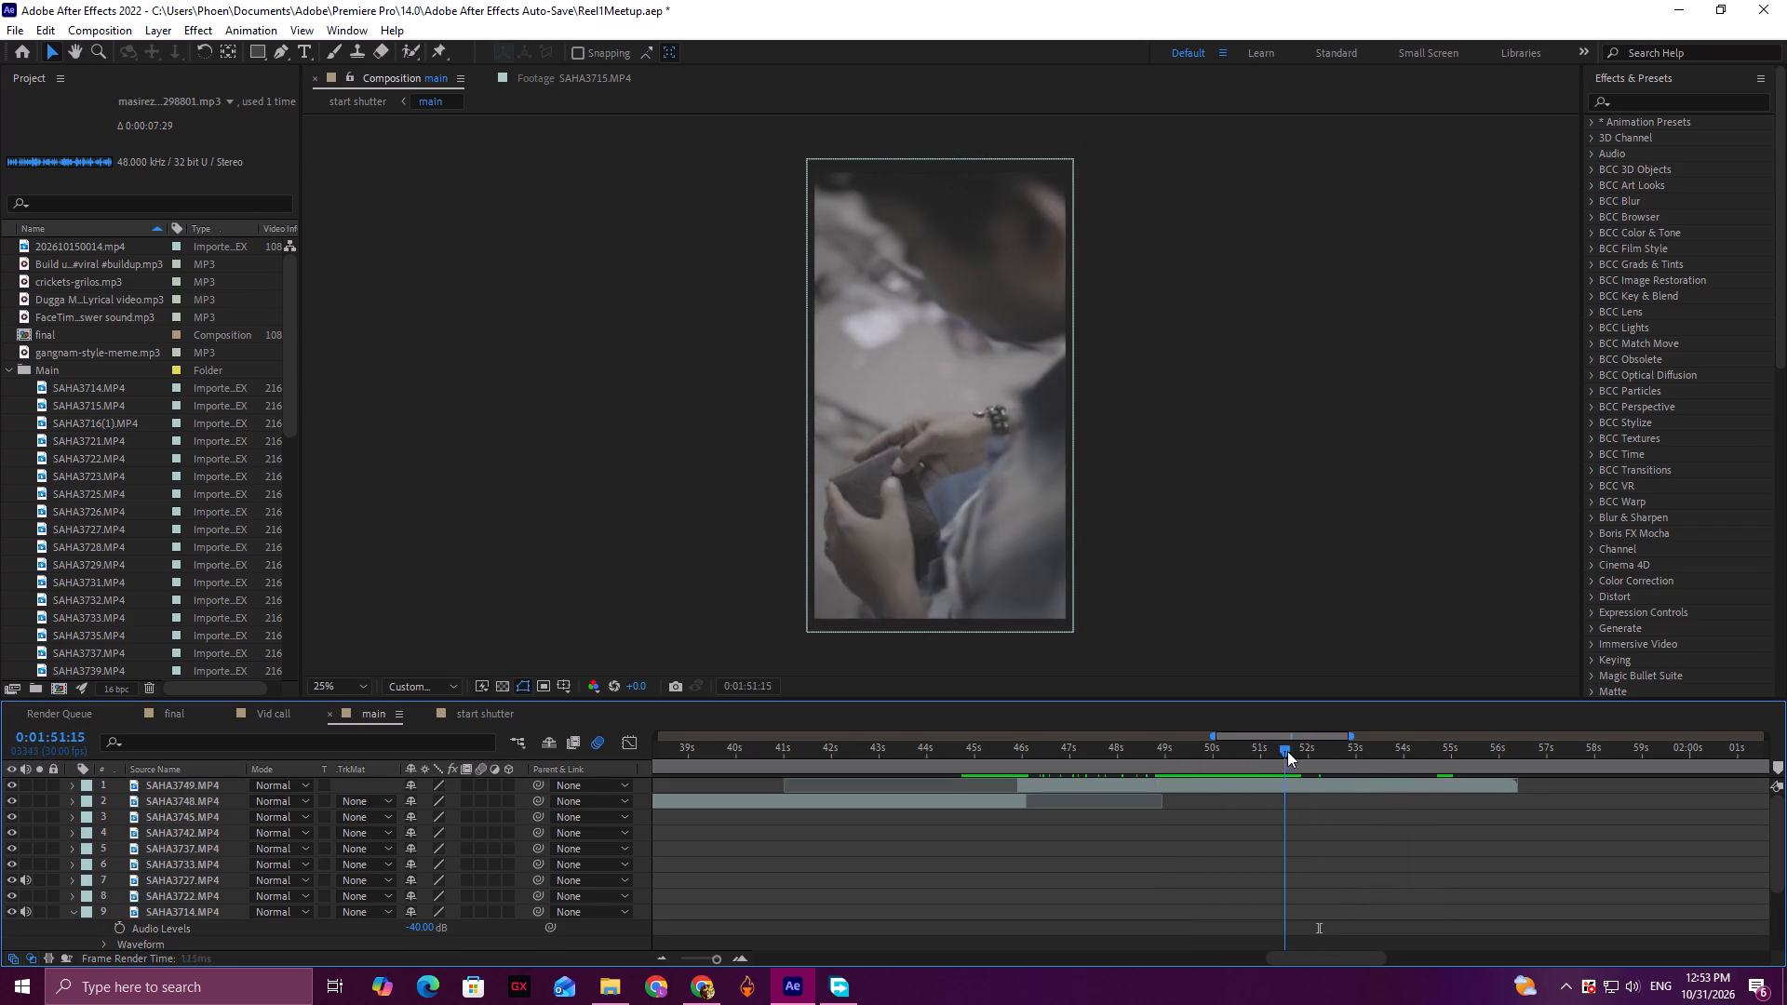
{"action": "left_click_drag", "start_coordinate": [1287, 751], "coordinate": [1341, 761]}
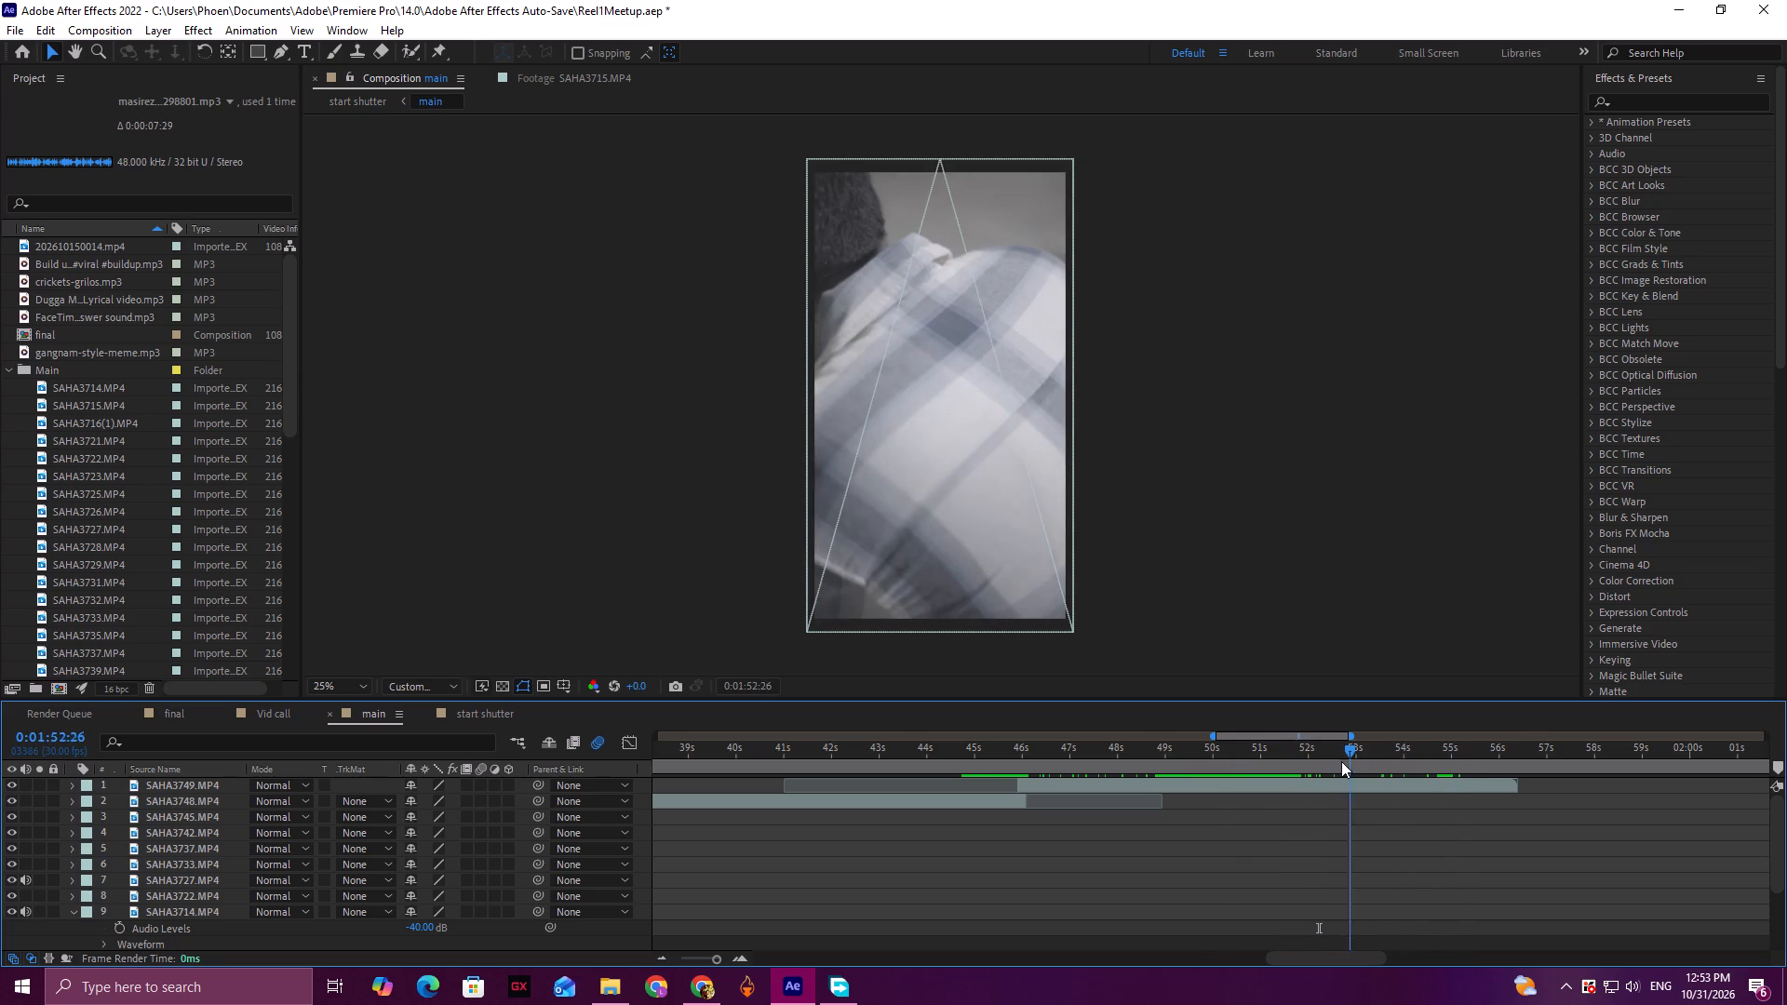
{"action": "left_click_drag", "start_coordinate": [1341, 761], "coordinate": [1251, 759]}
{"action": "scroll", "coordinate": [116, 620], "scroll_direction": "down", "scroll_amount": 2}
{"action": "left_click", "coordinate": [101, 583]}
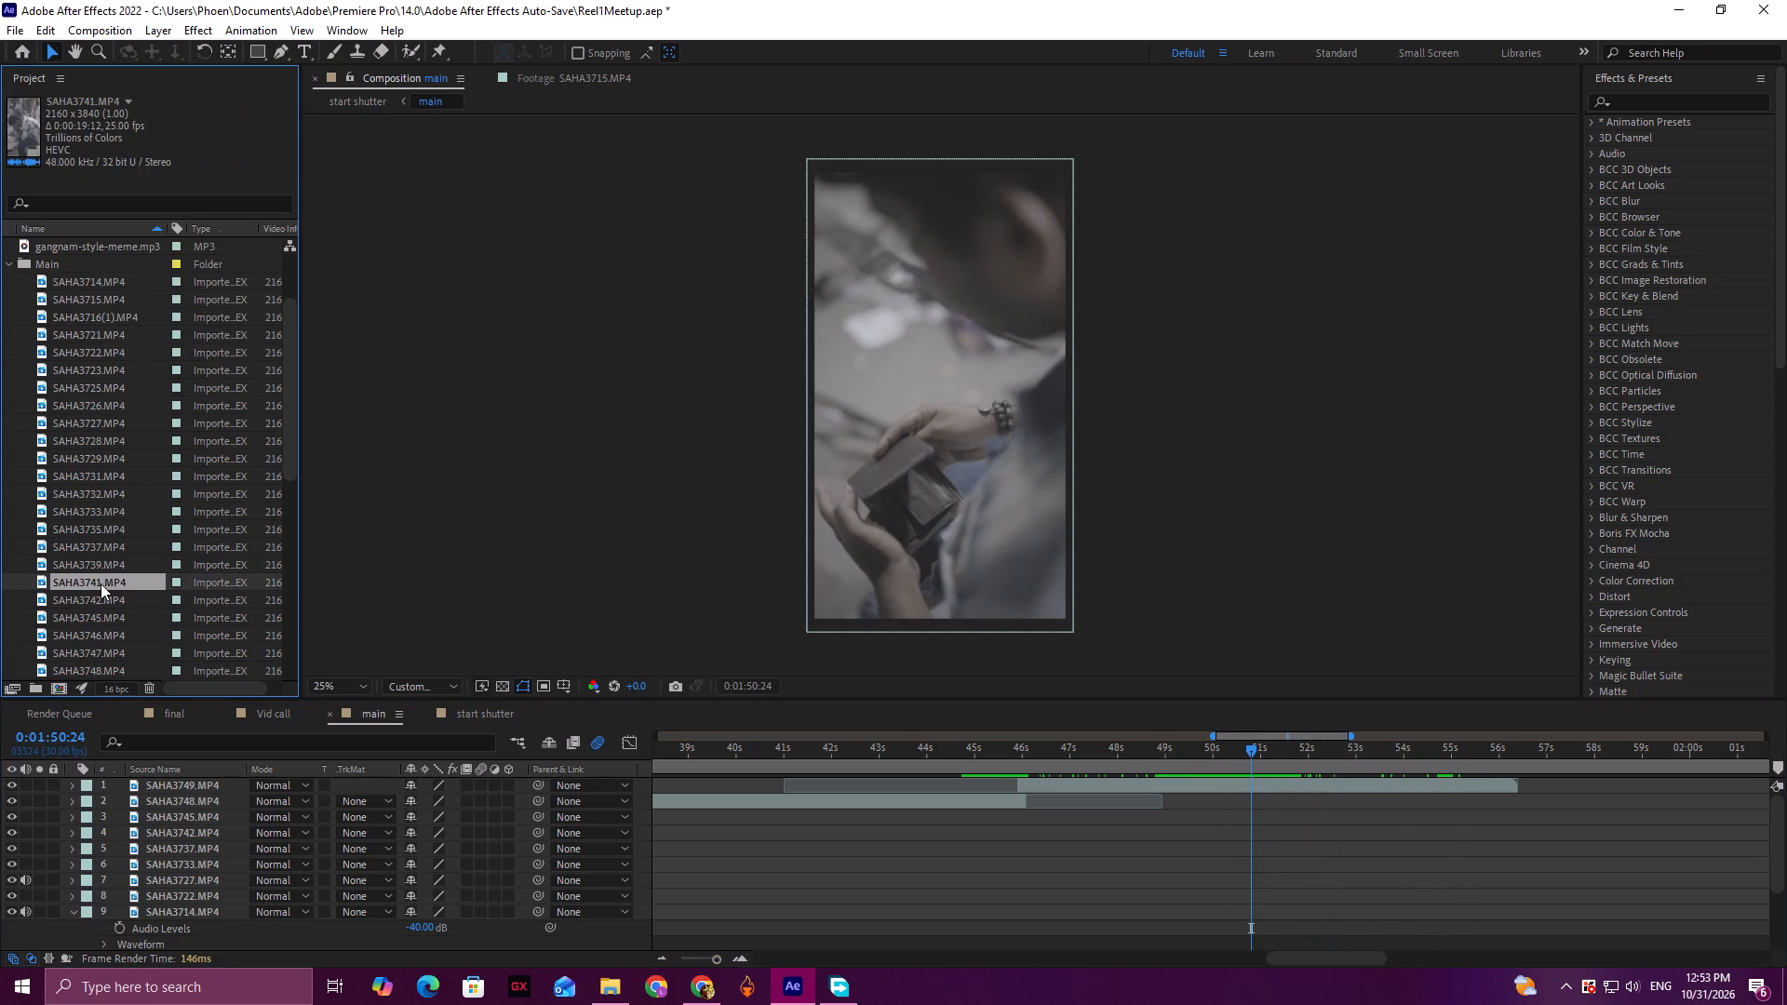
{"action": "left_click", "coordinate": [104, 560]}
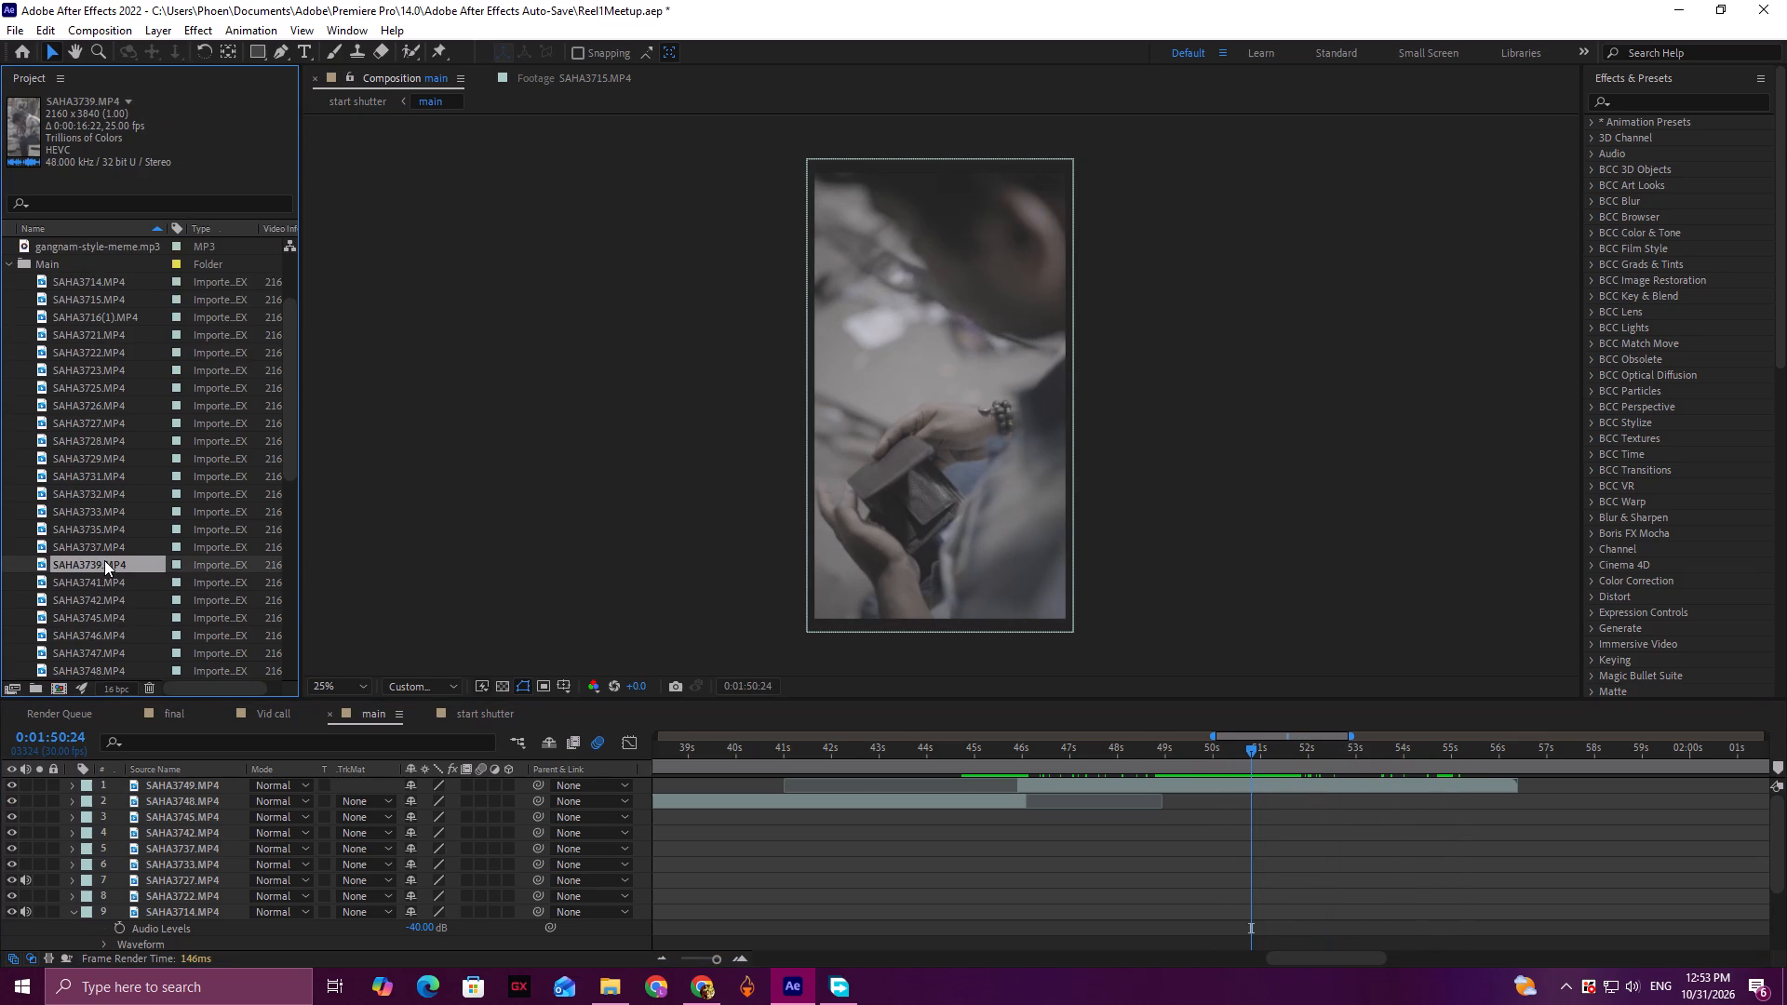
{"action": "scroll", "coordinate": [105, 561], "scroll_direction": "down", "scroll_amount": 4}
{"action": "left_click", "coordinate": [118, 564]}
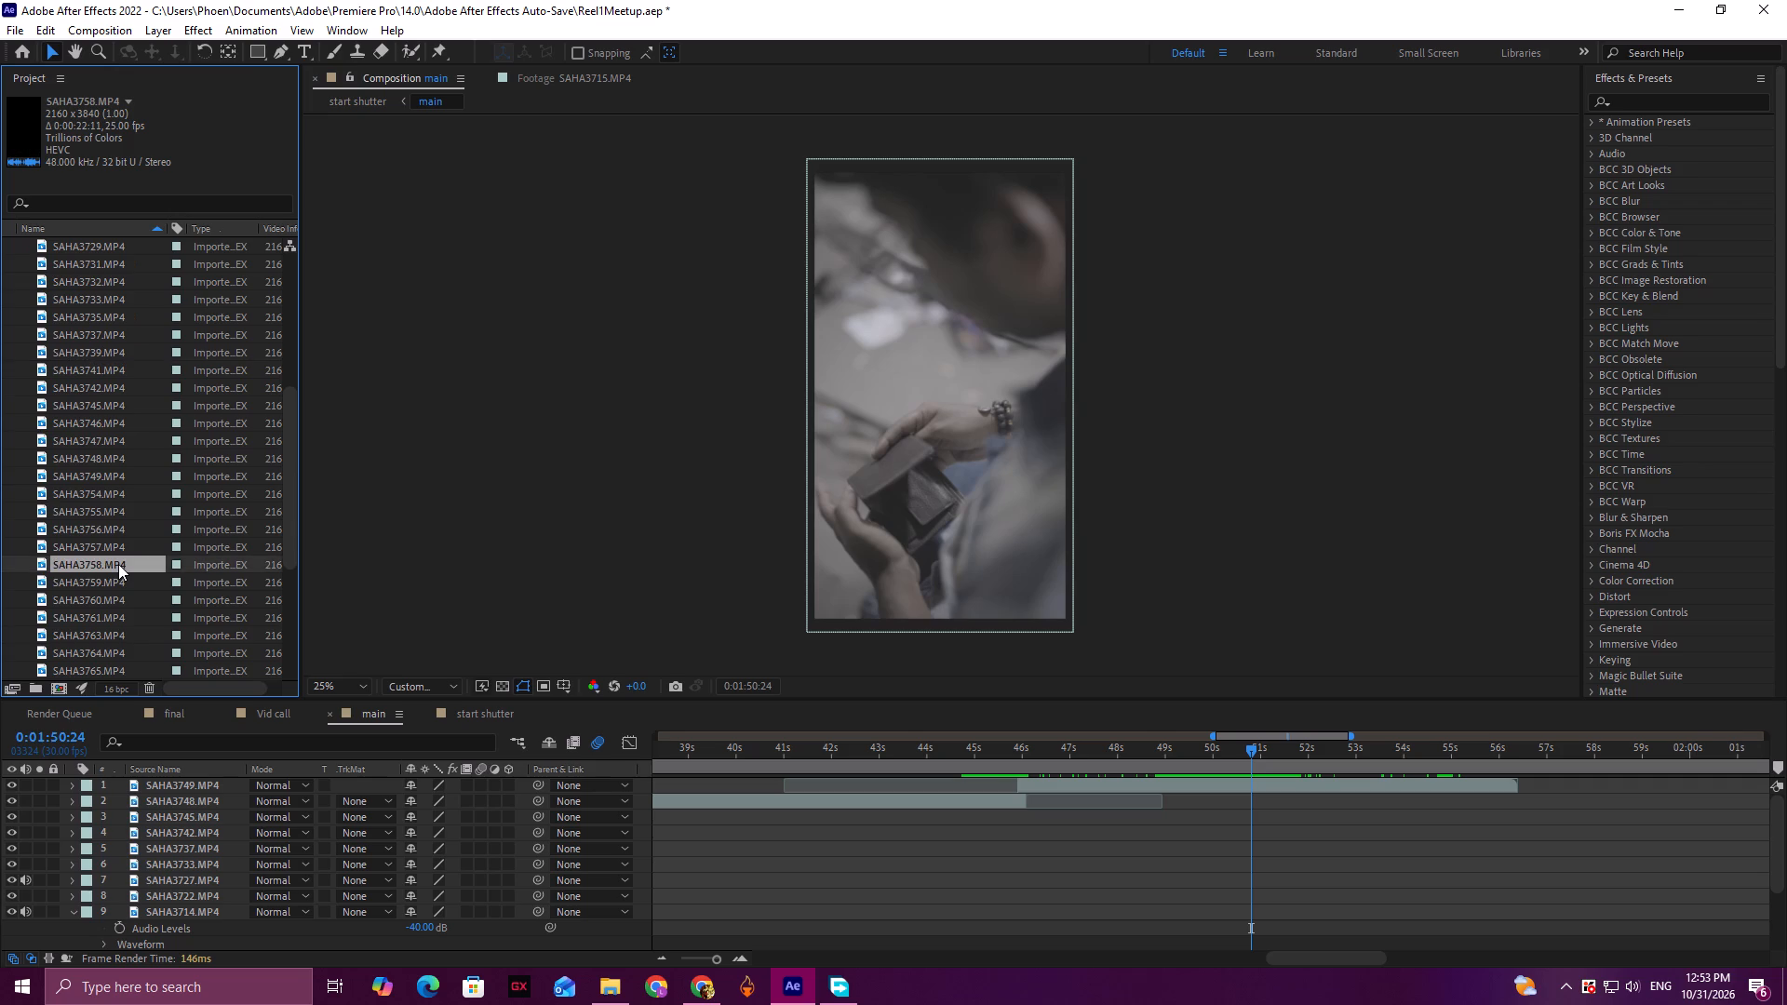
{"action": "left_click", "coordinate": [119, 516]}
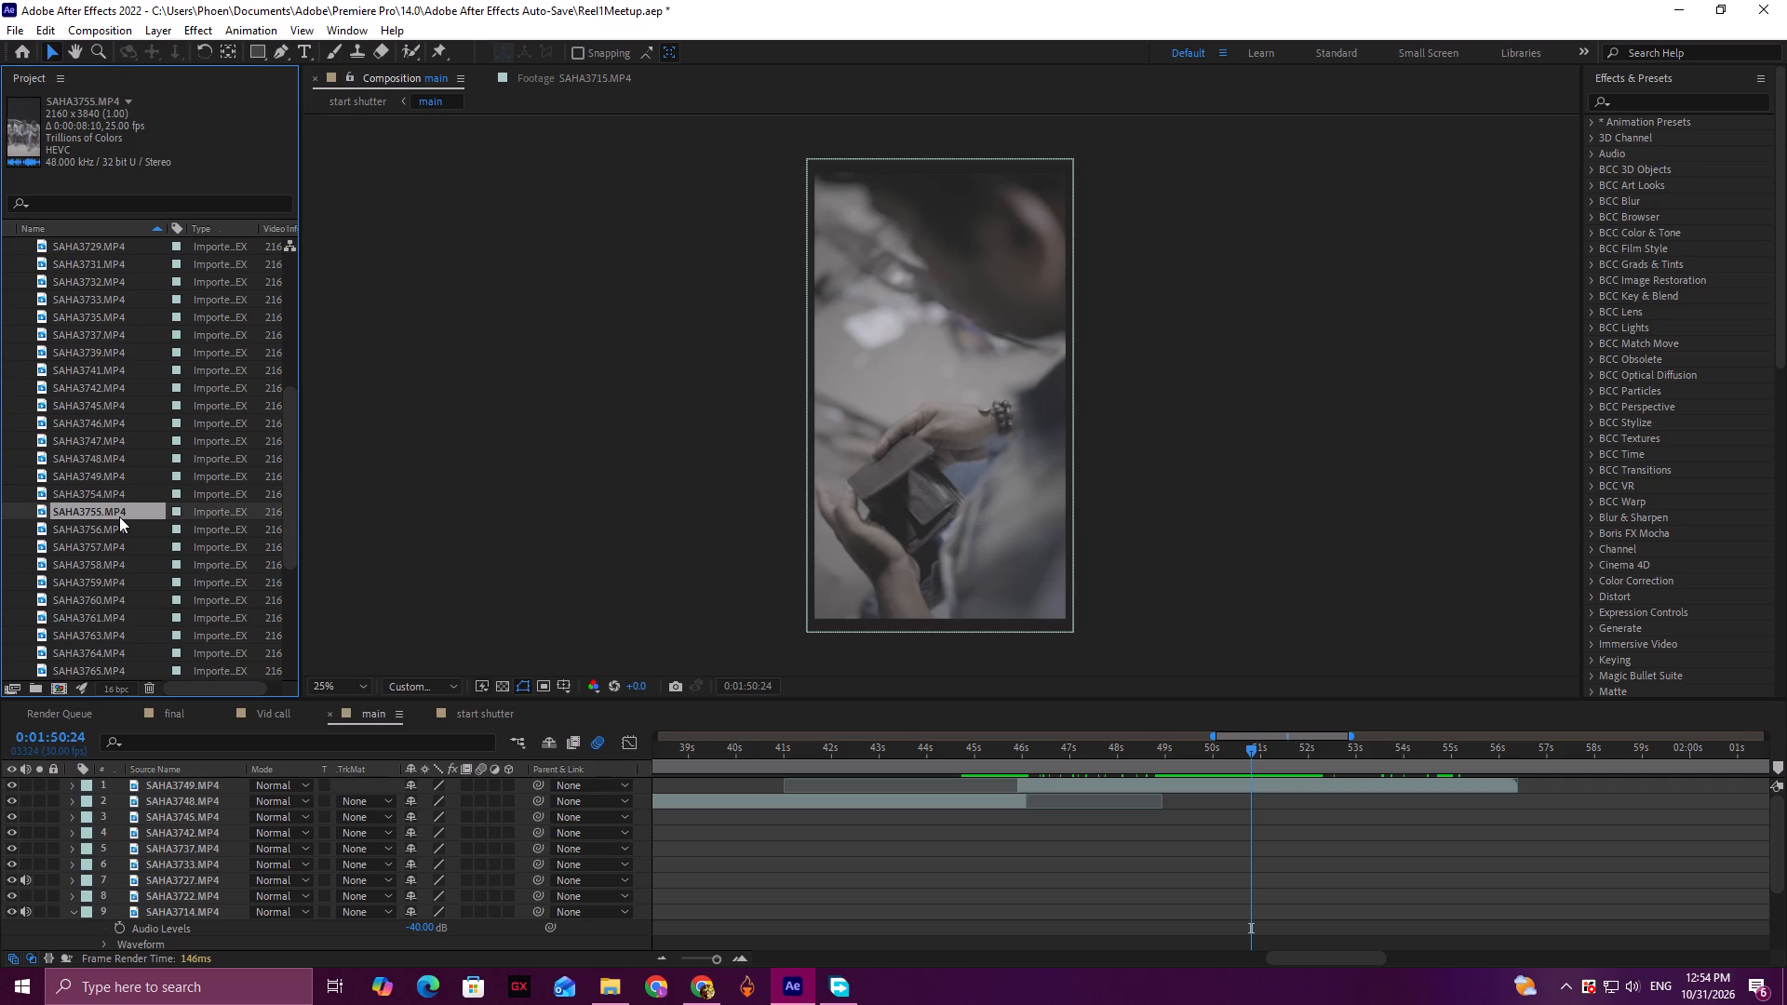
{"action": "left_click", "coordinate": [123, 465]}
{"action": "left_click", "coordinate": [119, 476]}
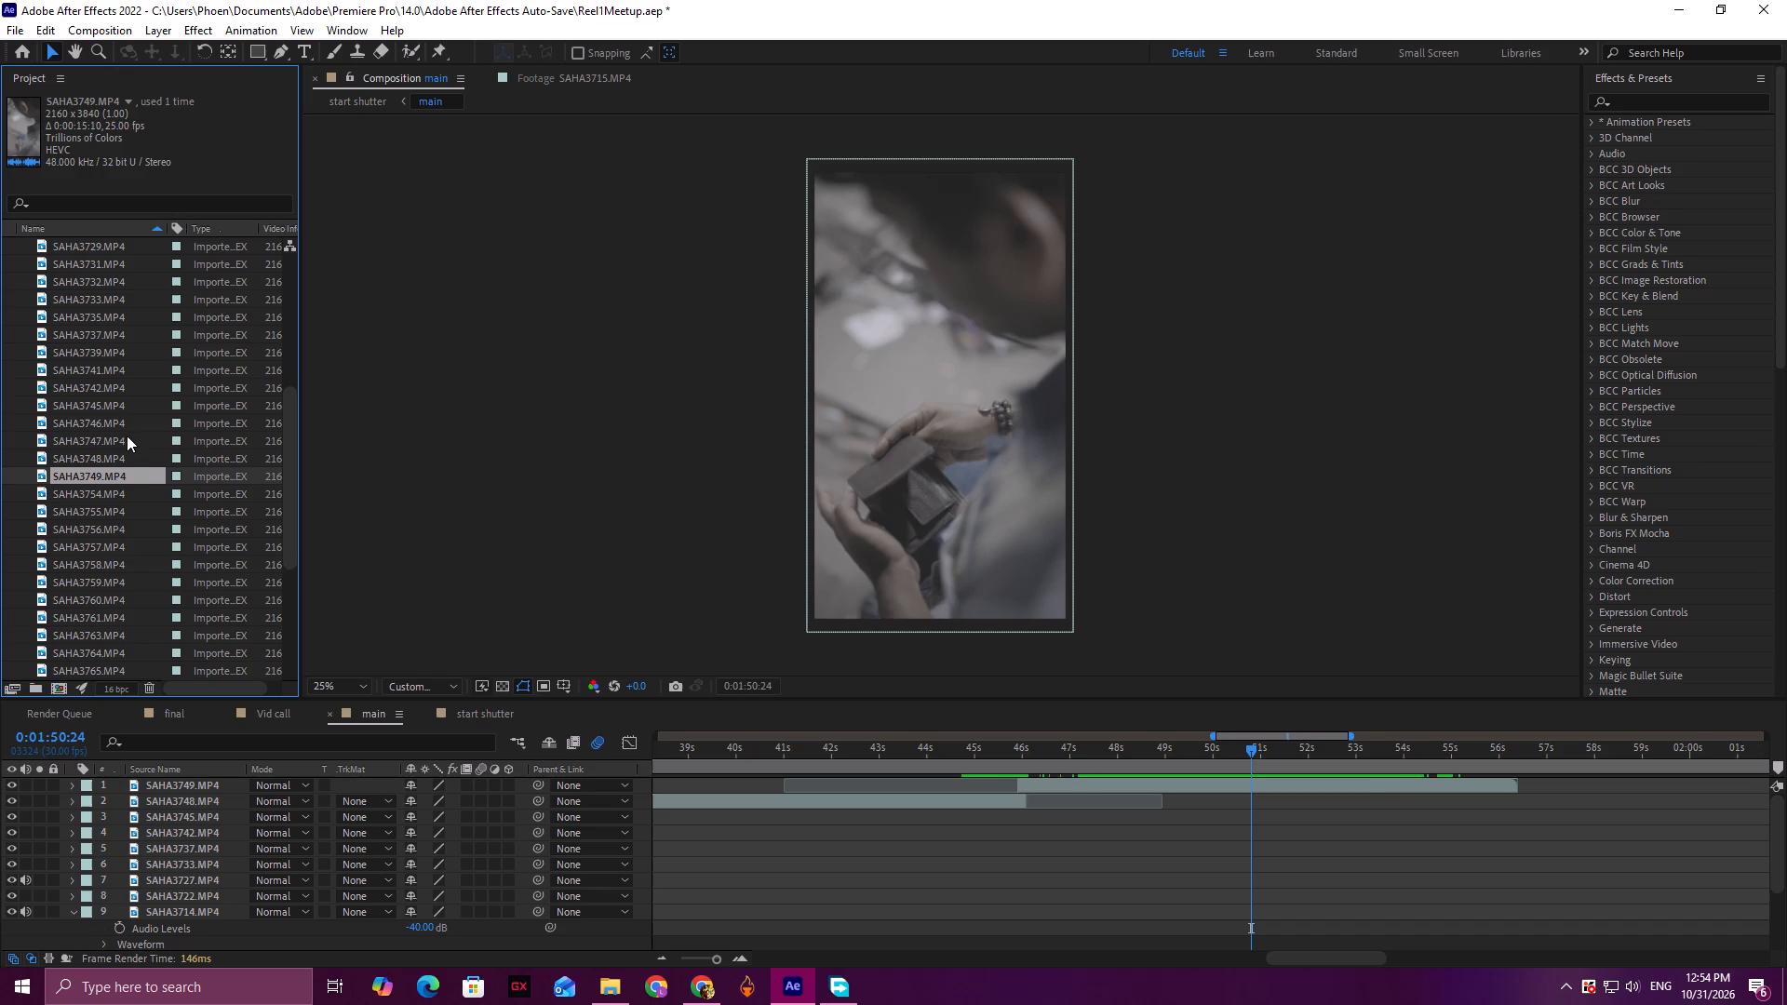
{"action": "left_click", "coordinate": [127, 435]}
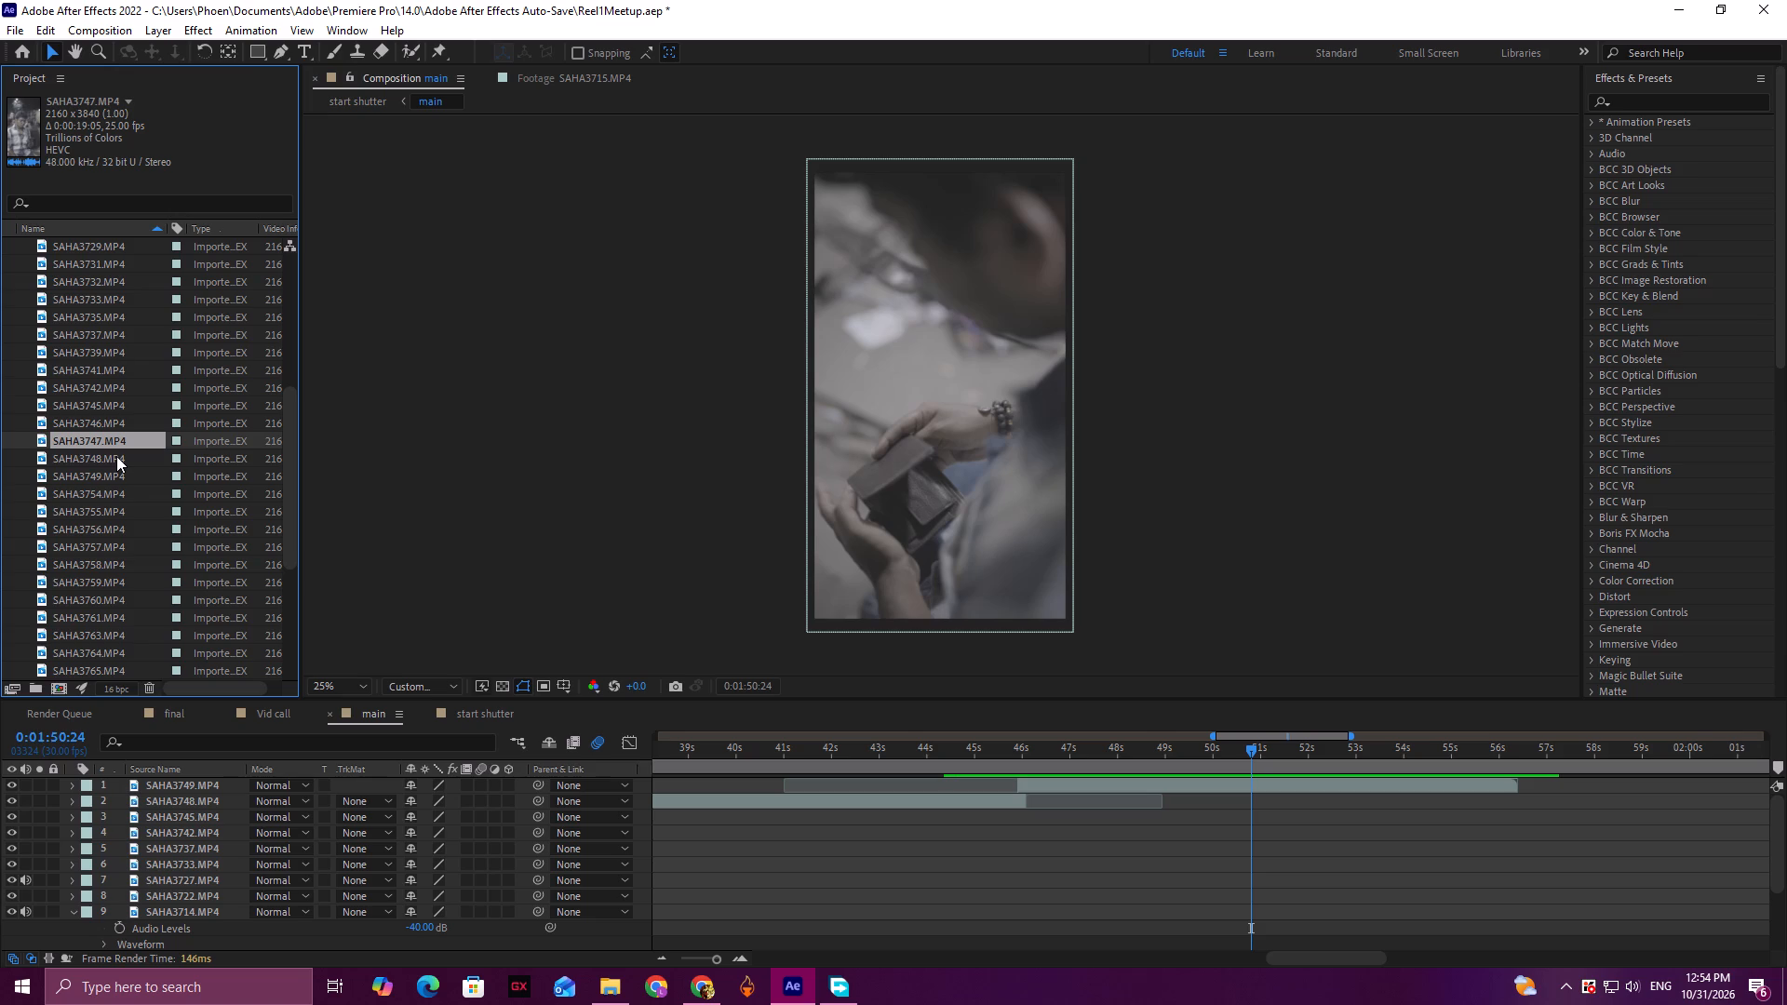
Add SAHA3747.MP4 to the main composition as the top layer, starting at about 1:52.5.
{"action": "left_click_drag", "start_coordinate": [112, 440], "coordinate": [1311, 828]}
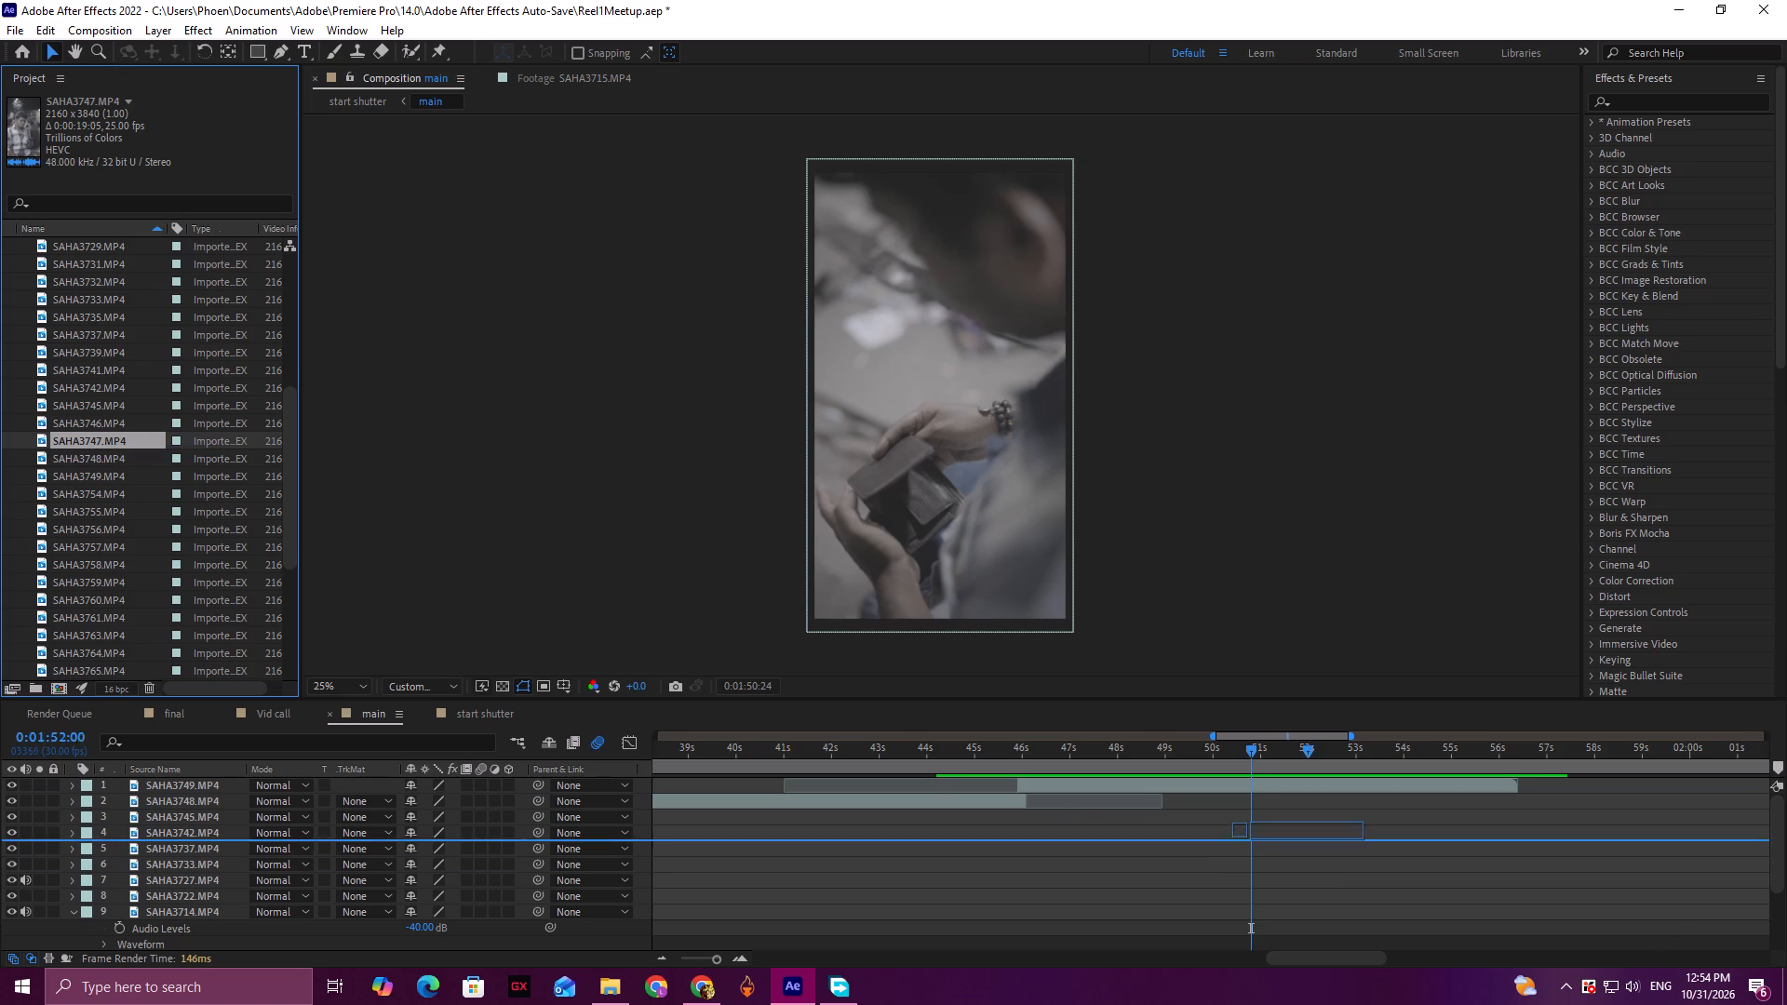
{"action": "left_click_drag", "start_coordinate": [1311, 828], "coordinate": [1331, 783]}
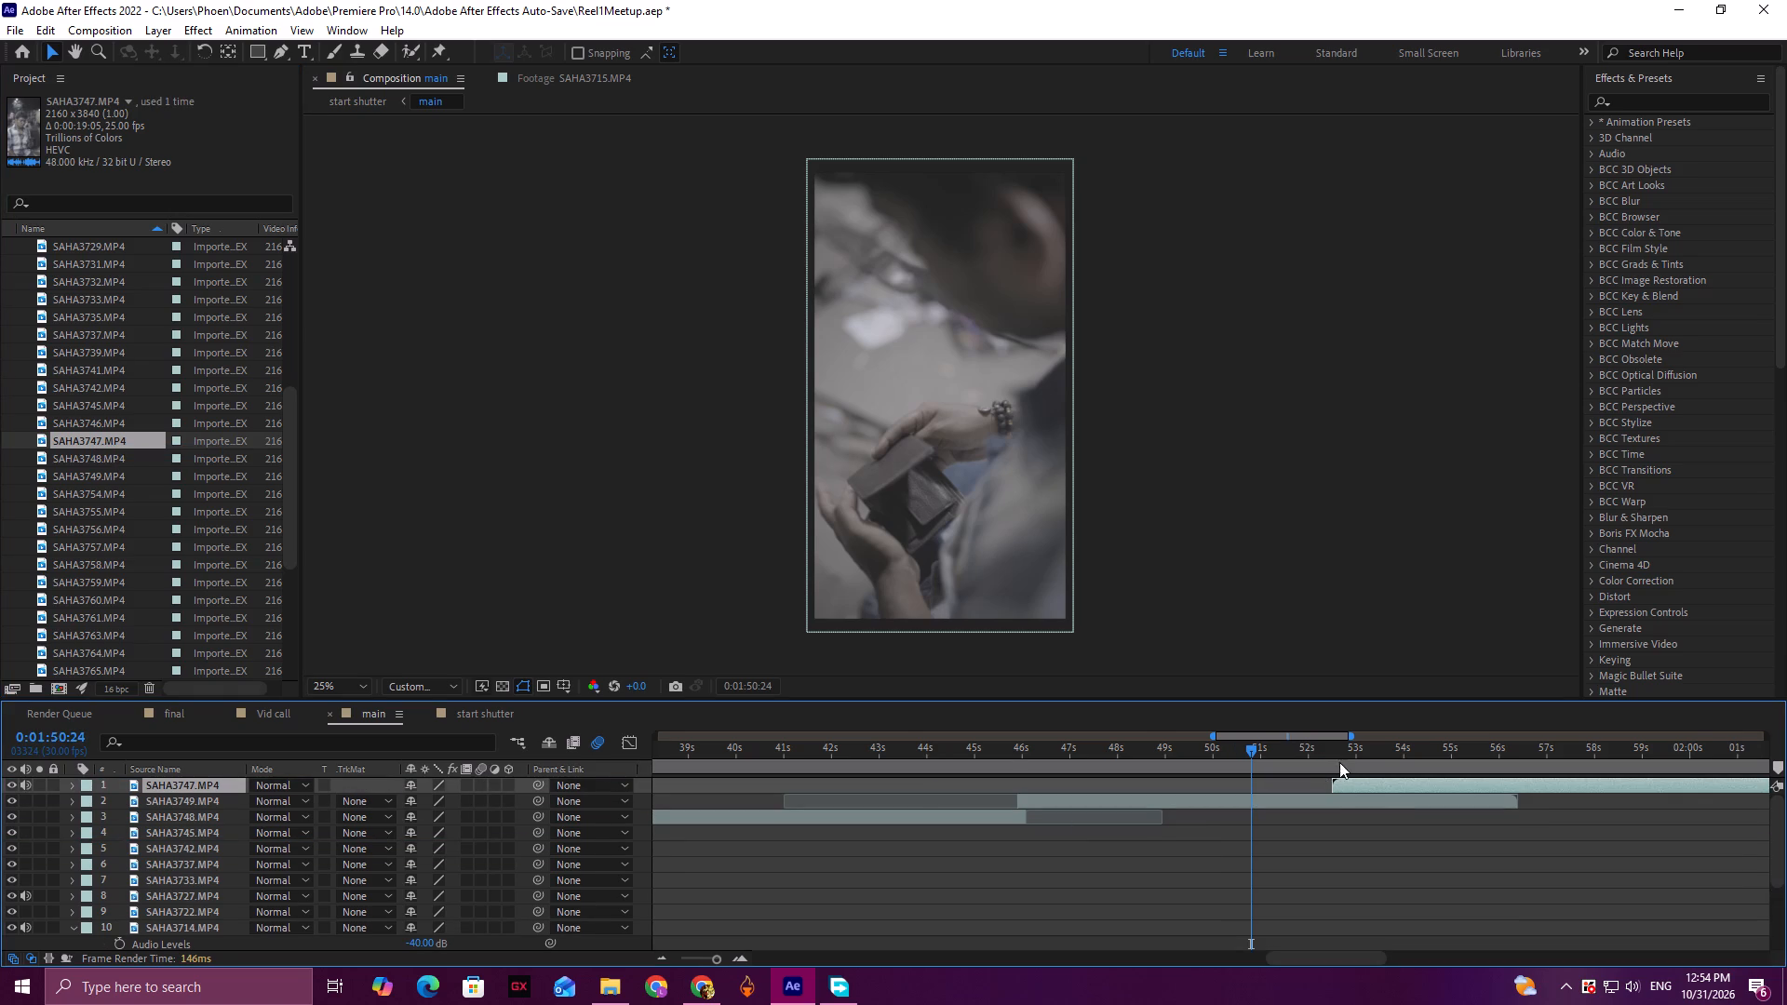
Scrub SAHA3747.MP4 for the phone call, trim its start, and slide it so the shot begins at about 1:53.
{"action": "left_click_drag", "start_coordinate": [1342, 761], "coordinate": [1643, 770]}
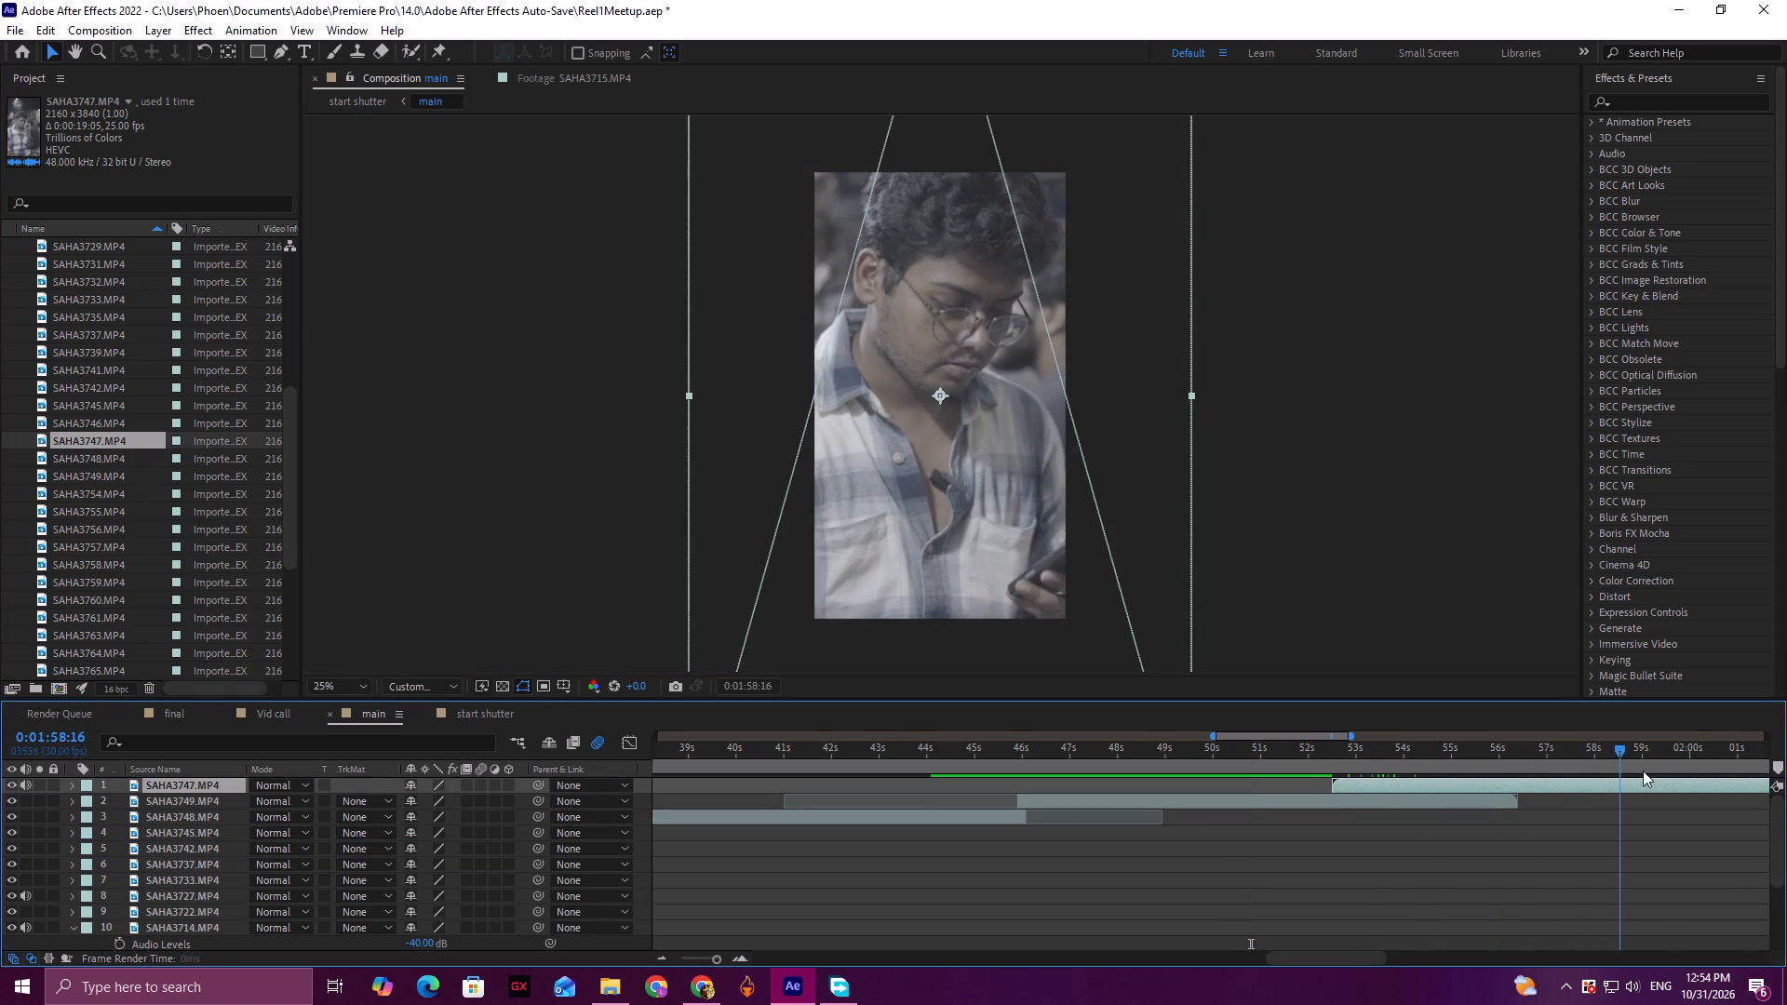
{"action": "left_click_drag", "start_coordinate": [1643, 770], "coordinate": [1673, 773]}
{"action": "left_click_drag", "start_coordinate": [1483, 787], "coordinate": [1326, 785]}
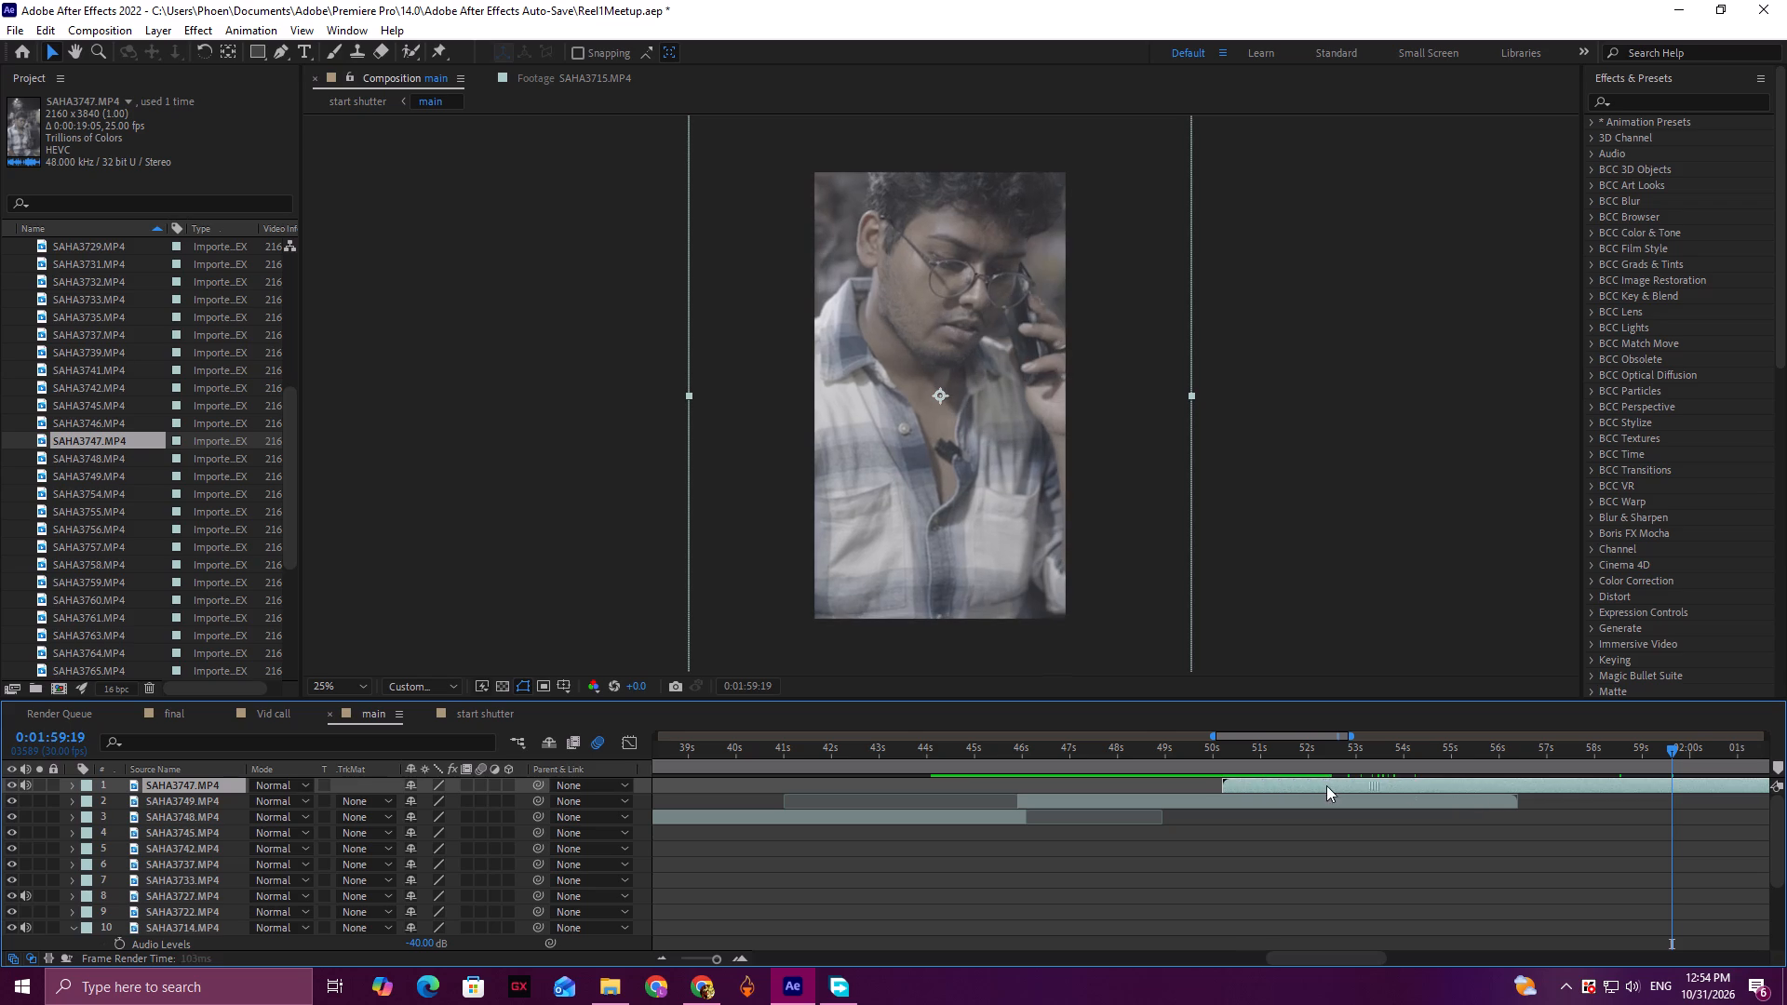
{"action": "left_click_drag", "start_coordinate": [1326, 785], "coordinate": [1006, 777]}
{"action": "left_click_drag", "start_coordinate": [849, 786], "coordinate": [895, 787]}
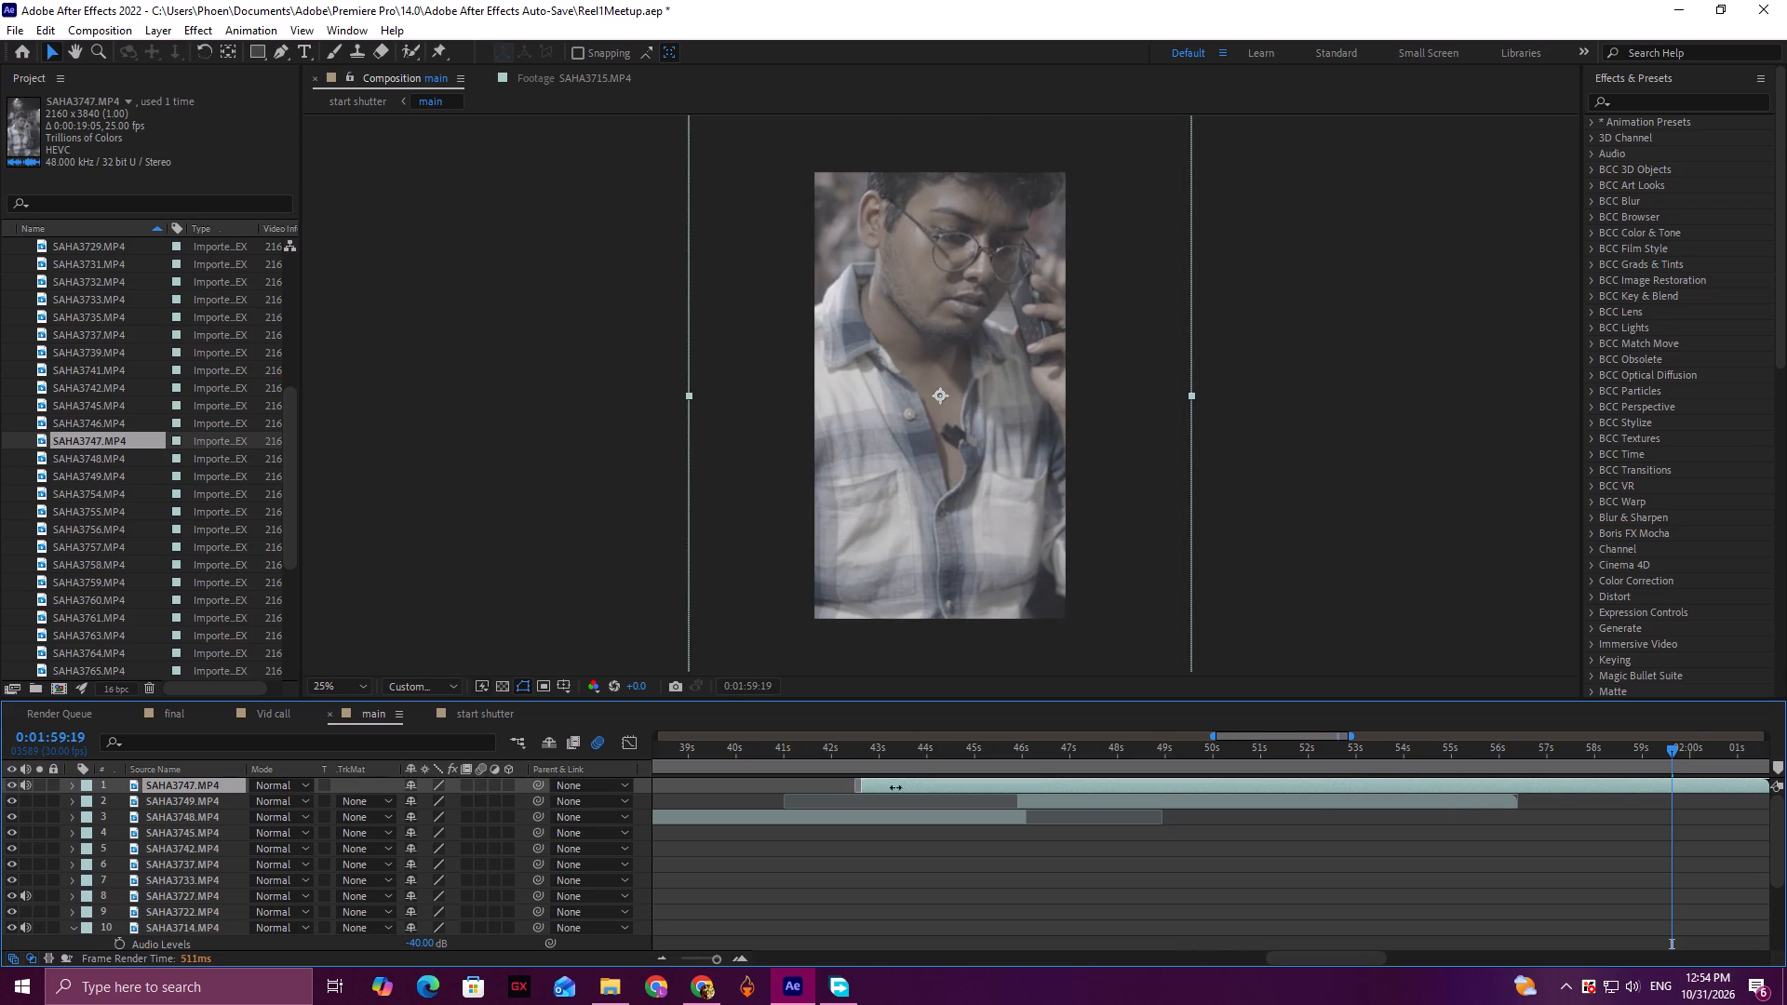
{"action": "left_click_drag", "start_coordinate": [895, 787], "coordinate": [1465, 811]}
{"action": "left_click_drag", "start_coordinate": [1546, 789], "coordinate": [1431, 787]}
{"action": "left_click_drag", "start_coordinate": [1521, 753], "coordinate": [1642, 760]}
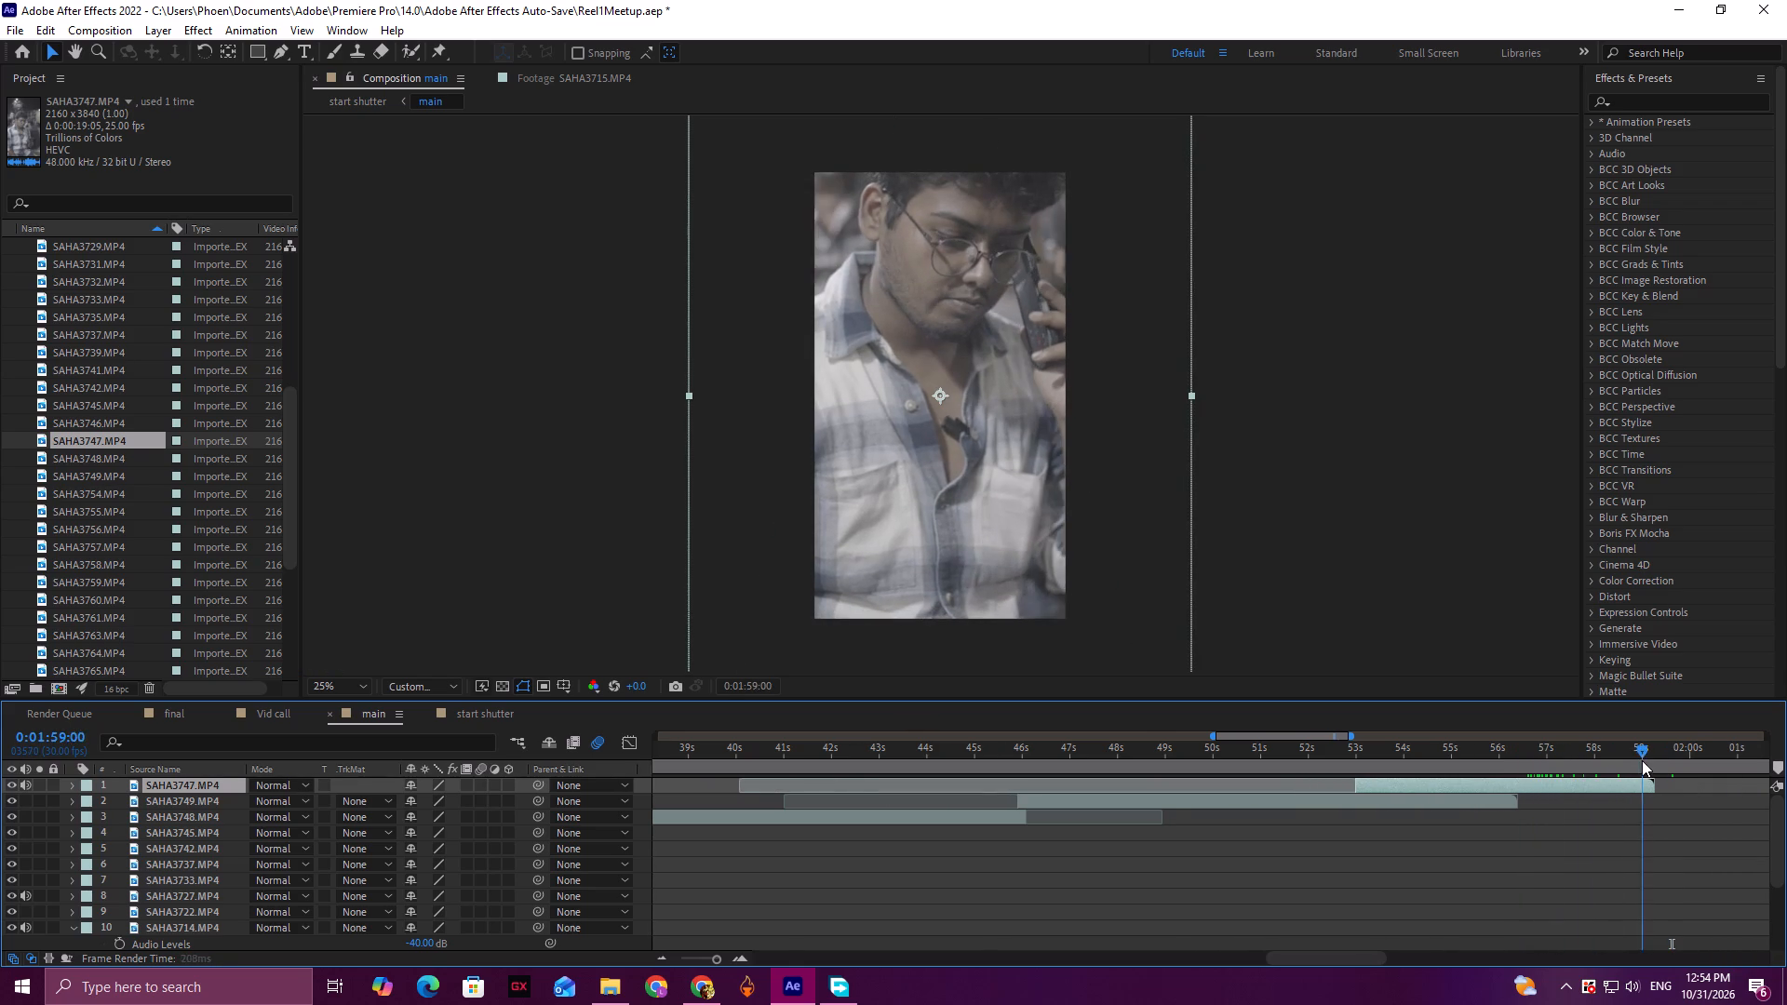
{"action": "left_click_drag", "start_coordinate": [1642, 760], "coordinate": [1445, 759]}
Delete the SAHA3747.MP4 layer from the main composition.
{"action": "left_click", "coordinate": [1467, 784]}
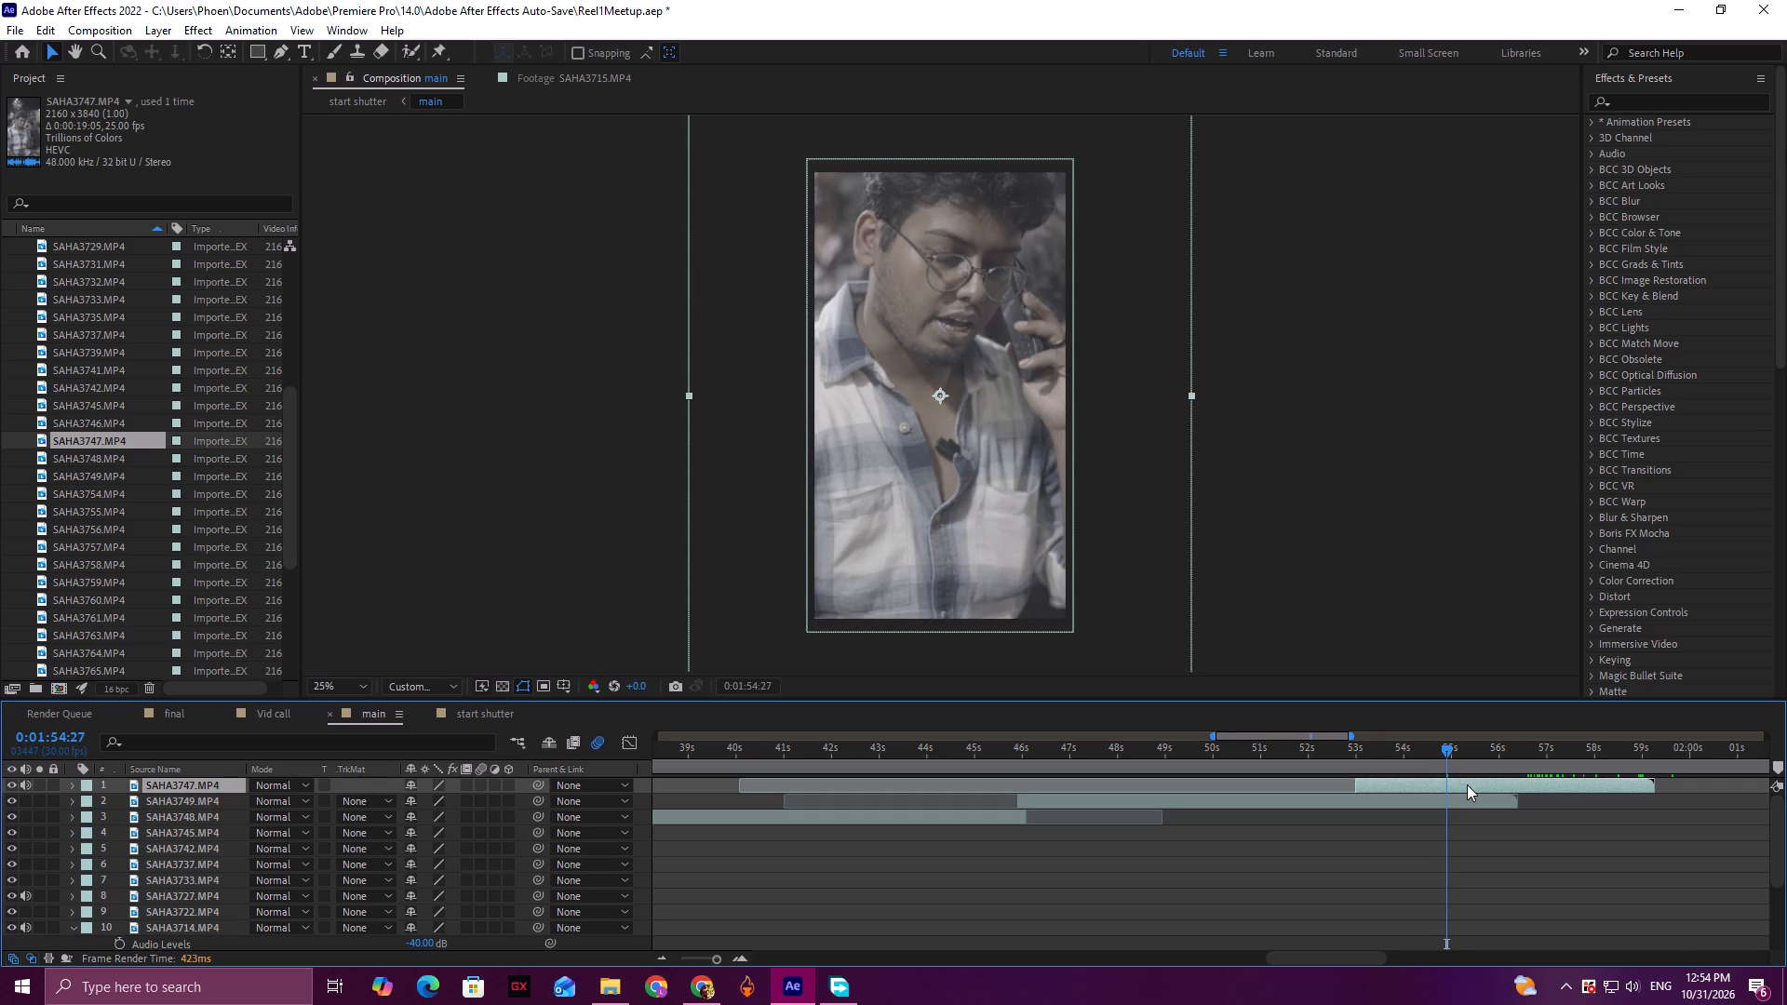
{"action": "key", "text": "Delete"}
Play the wallet close-up from about 1:48 to review the shot through to about 1:55.
{"action": "left_click_drag", "start_coordinate": [1424, 757], "coordinate": [1207, 745]}
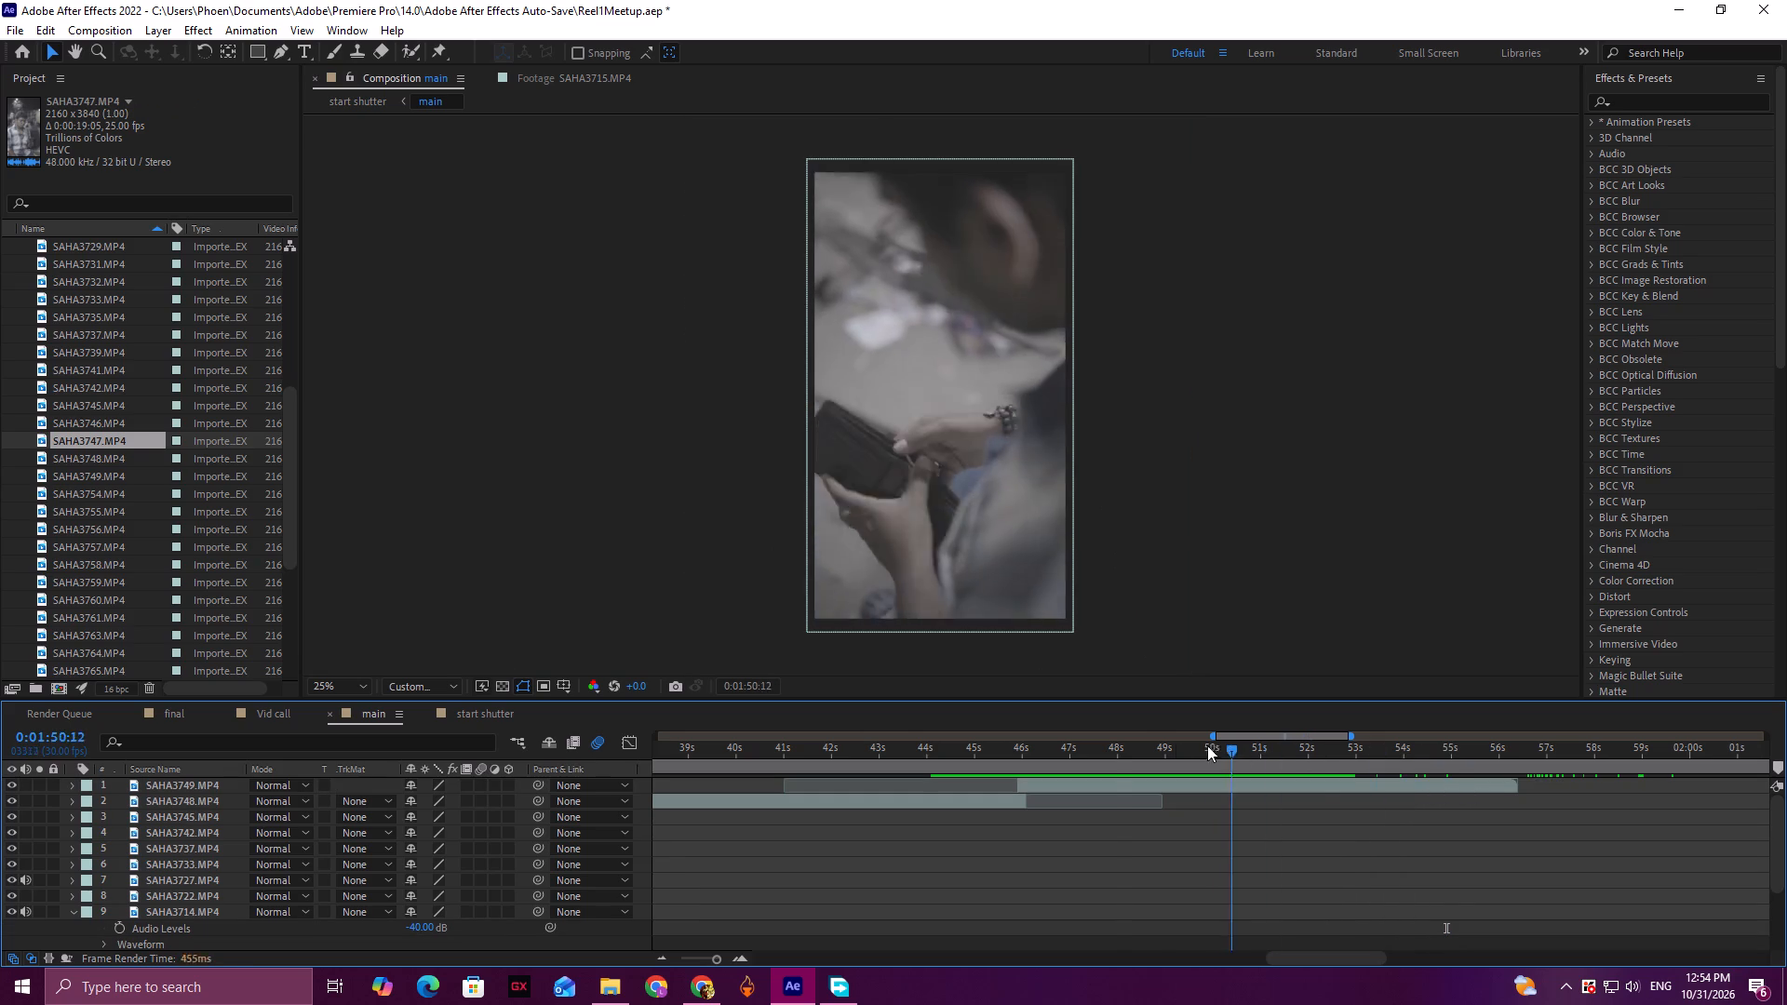
{"action": "left_click_drag", "start_coordinate": [1207, 745], "coordinate": [1115, 746]}
{"action": "key", "text": "space"}
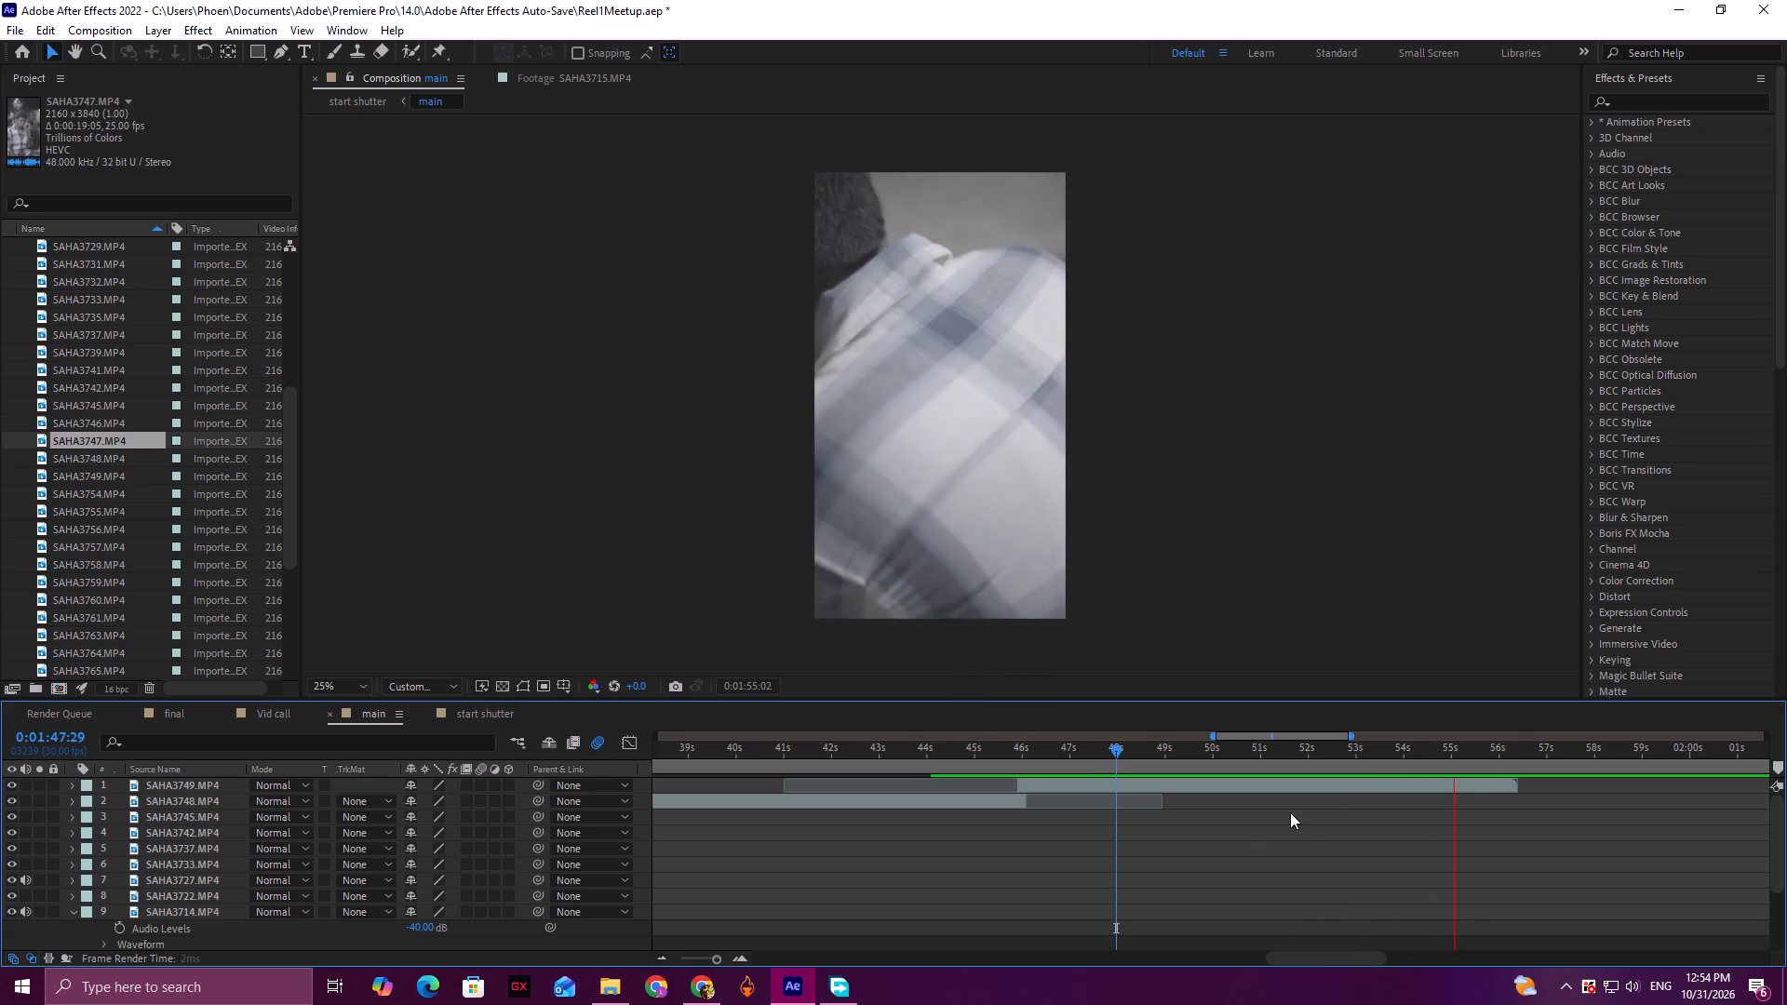
Play back the wallet close-up and trim the end of SAHA3749.MP4 to about 1:54.6.
{"action": "key", "text": "space"}
{"action": "left_click_drag", "start_coordinate": [1296, 750], "coordinate": [945, 757]}
{"action": "key", "text": "space"}
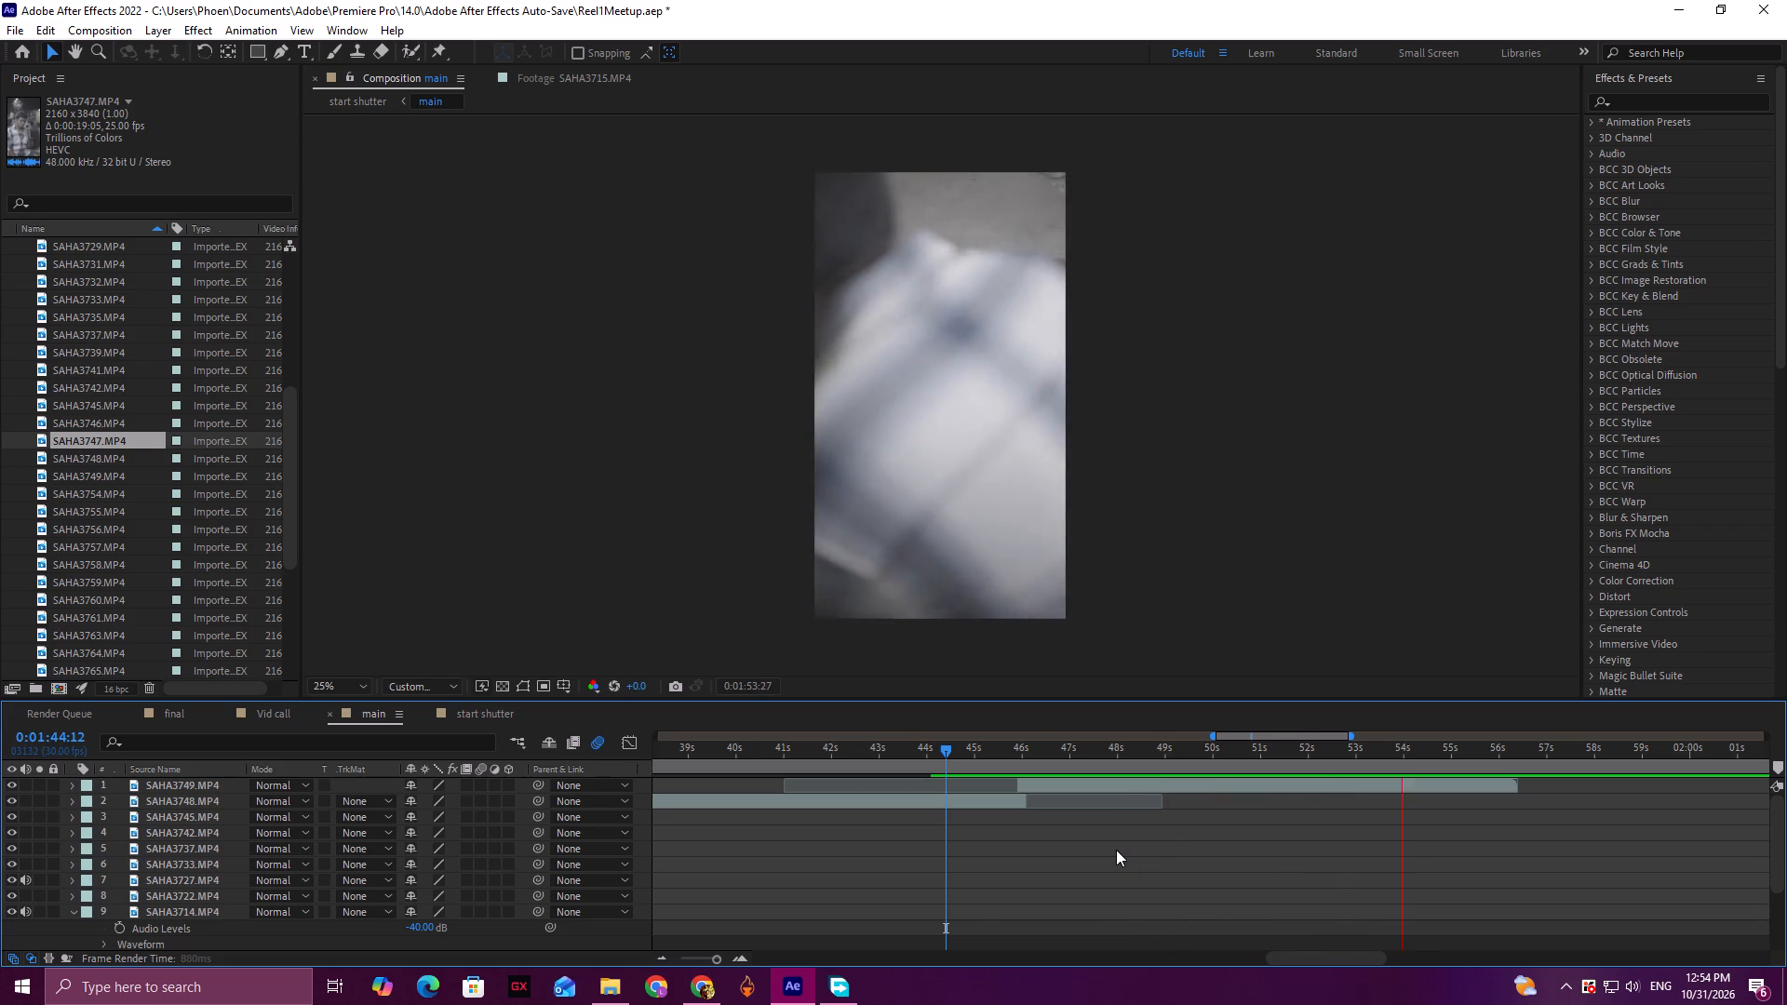
{"action": "key", "text": "space"}
{"action": "left_click_drag", "start_coordinate": [1515, 784], "coordinate": [1461, 785]}
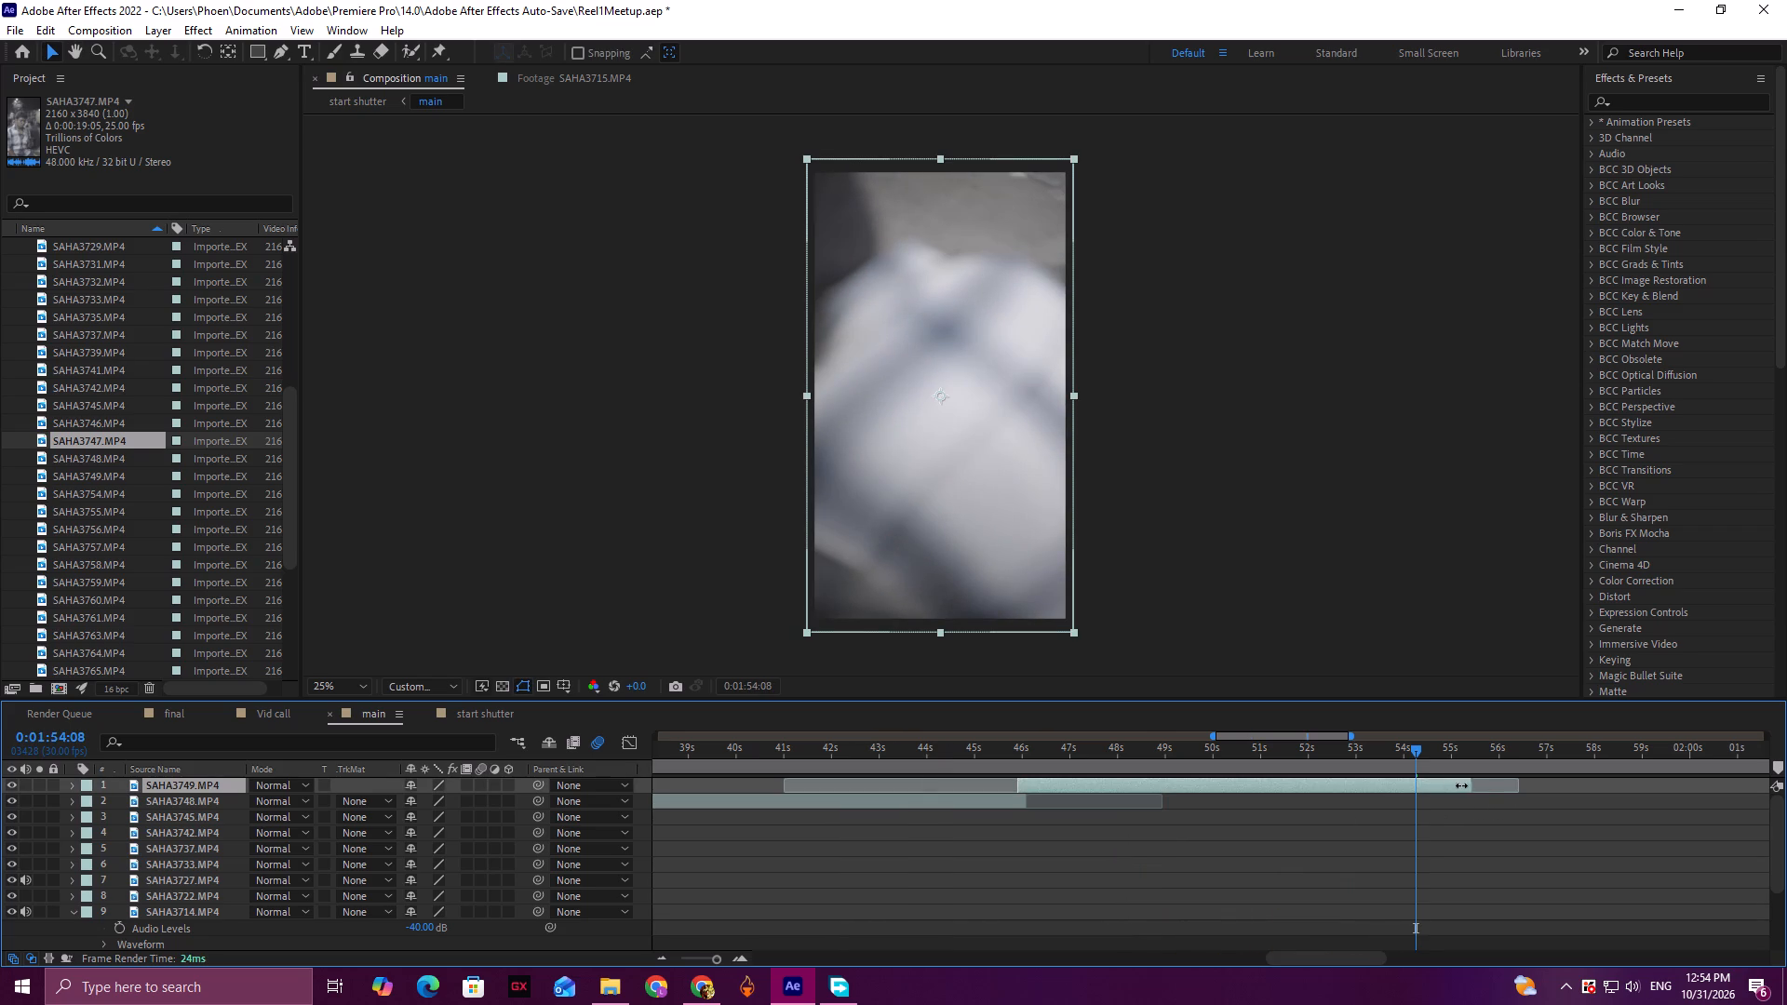
{"action": "left_click_drag", "start_coordinate": [1461, 785], "coordinate": [1431, 787]}
{"action": "key", "text": "space"}
{"action": "key", "text": "space"}
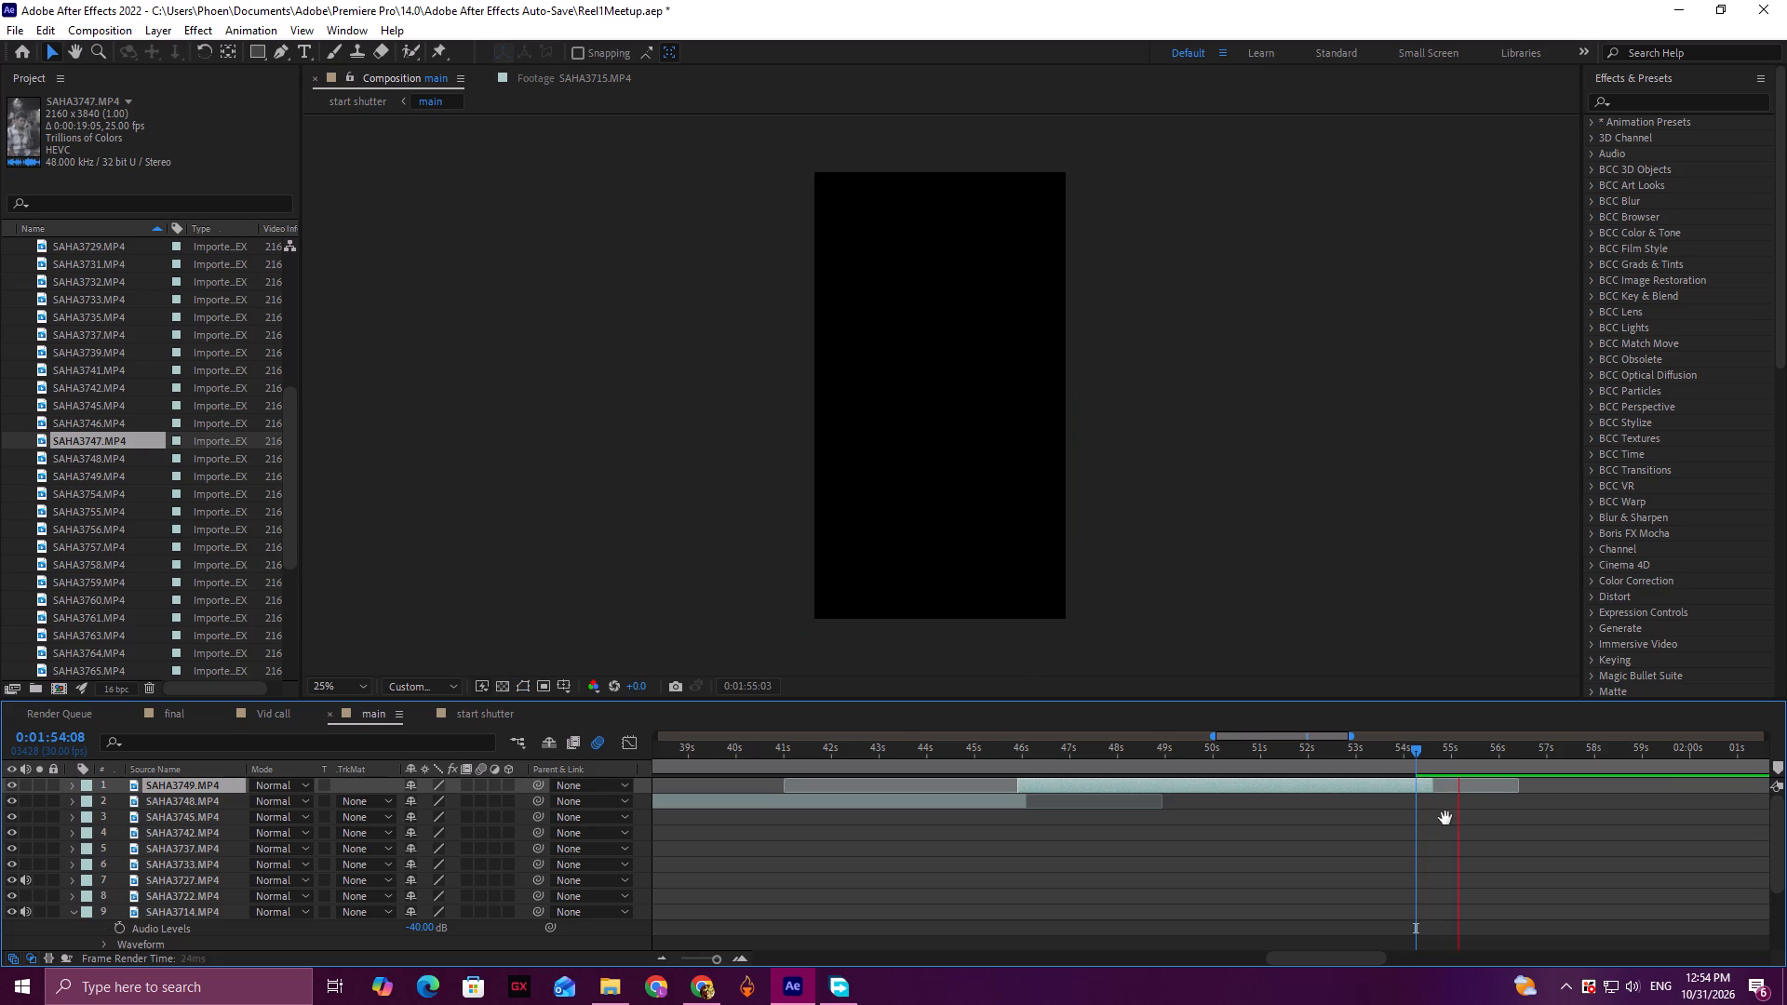
{"action": "left_click_drag", "start_coordinate": [1420, 755], "coordinate": [1364, 753]}
{"action": "key", "text": "space"}
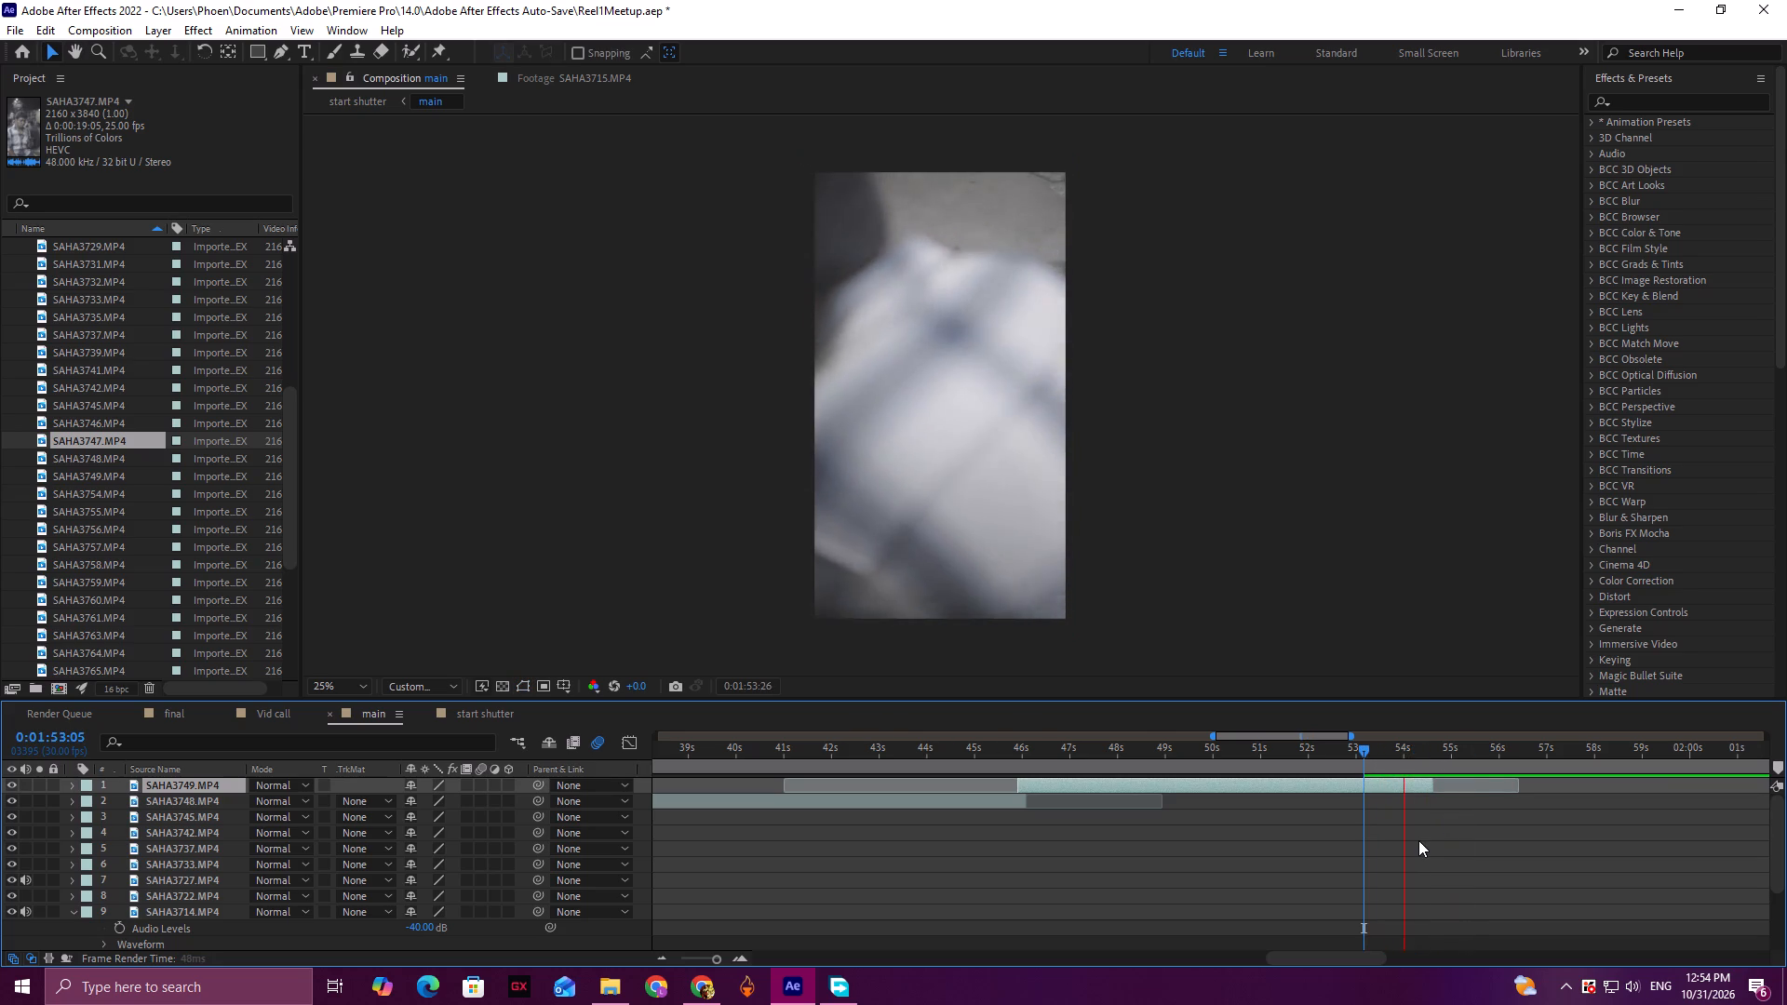
{"action": "key", "text": "space"}
{"action": "left_click_drag", "start_coordinate": [1423, 757], "coordinate": [1424, 757]}
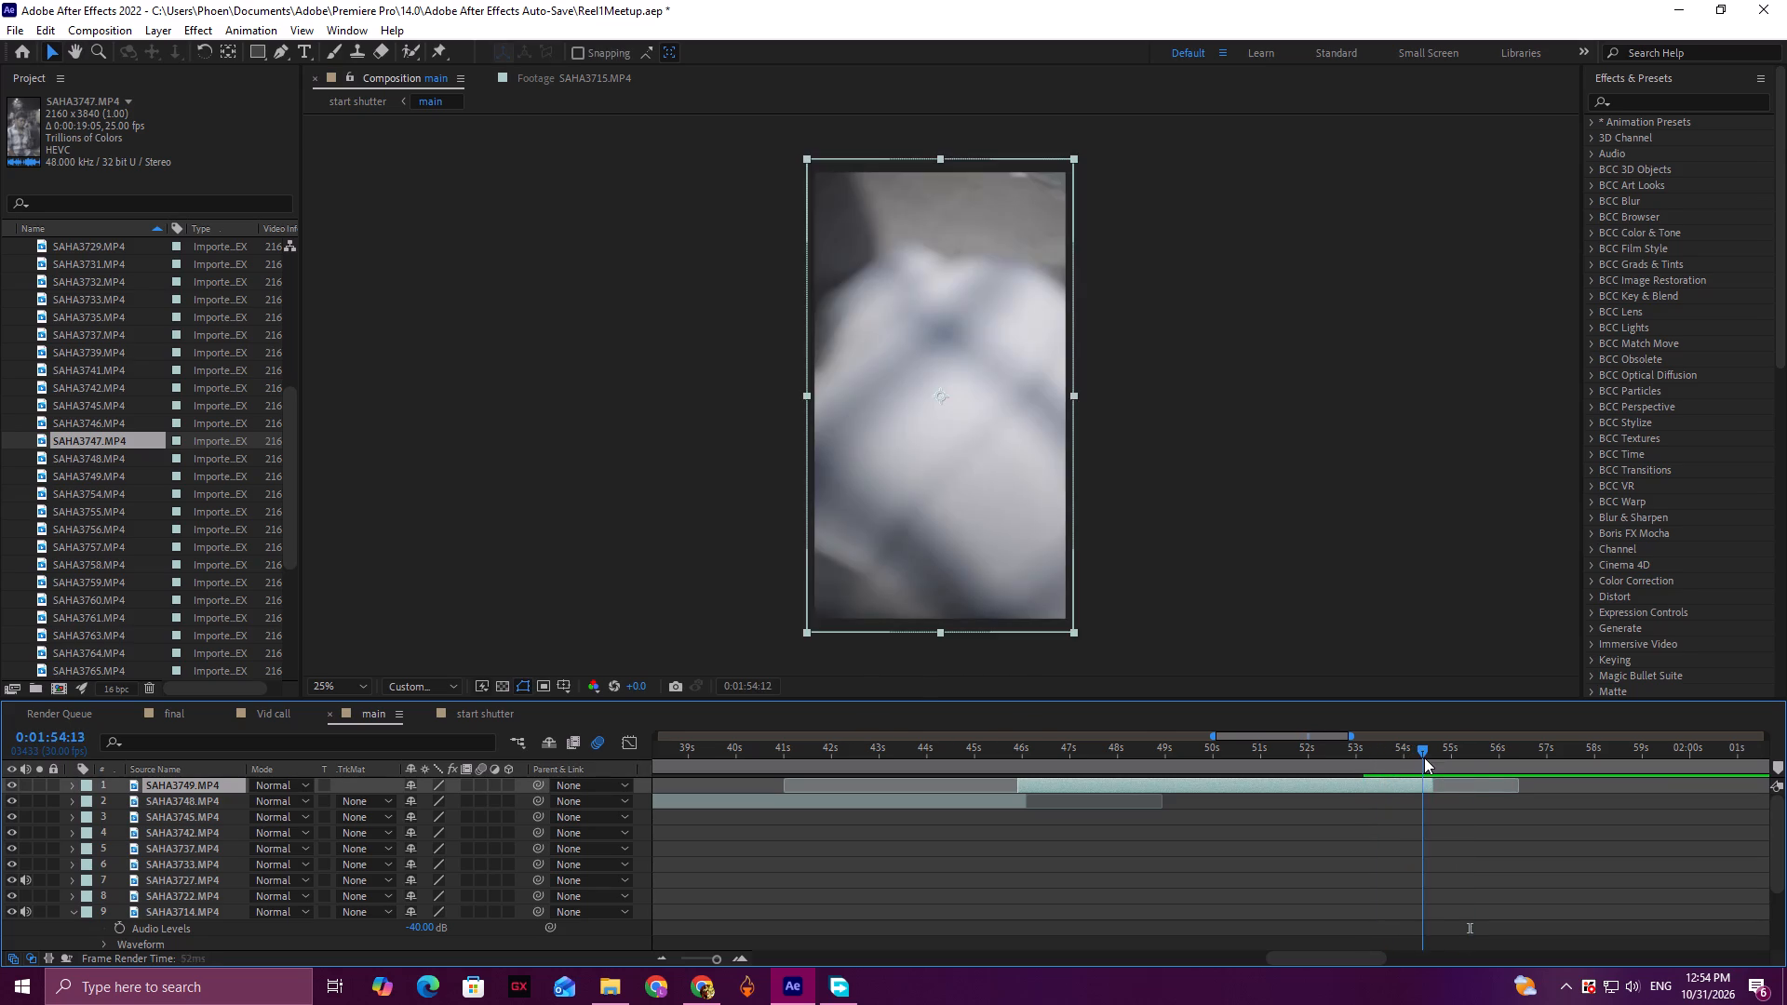
Browse the clips from SAHA3759.MP4 onward and add SAHA3765.MP4 as the top layer, starting at about 1:54.3.
{"action": "left_click_drag", "start_coordinate": [1424, 757], "coordinate": [1461, 758]}
{"action": "left_click", "coordinate": [89, 585]}
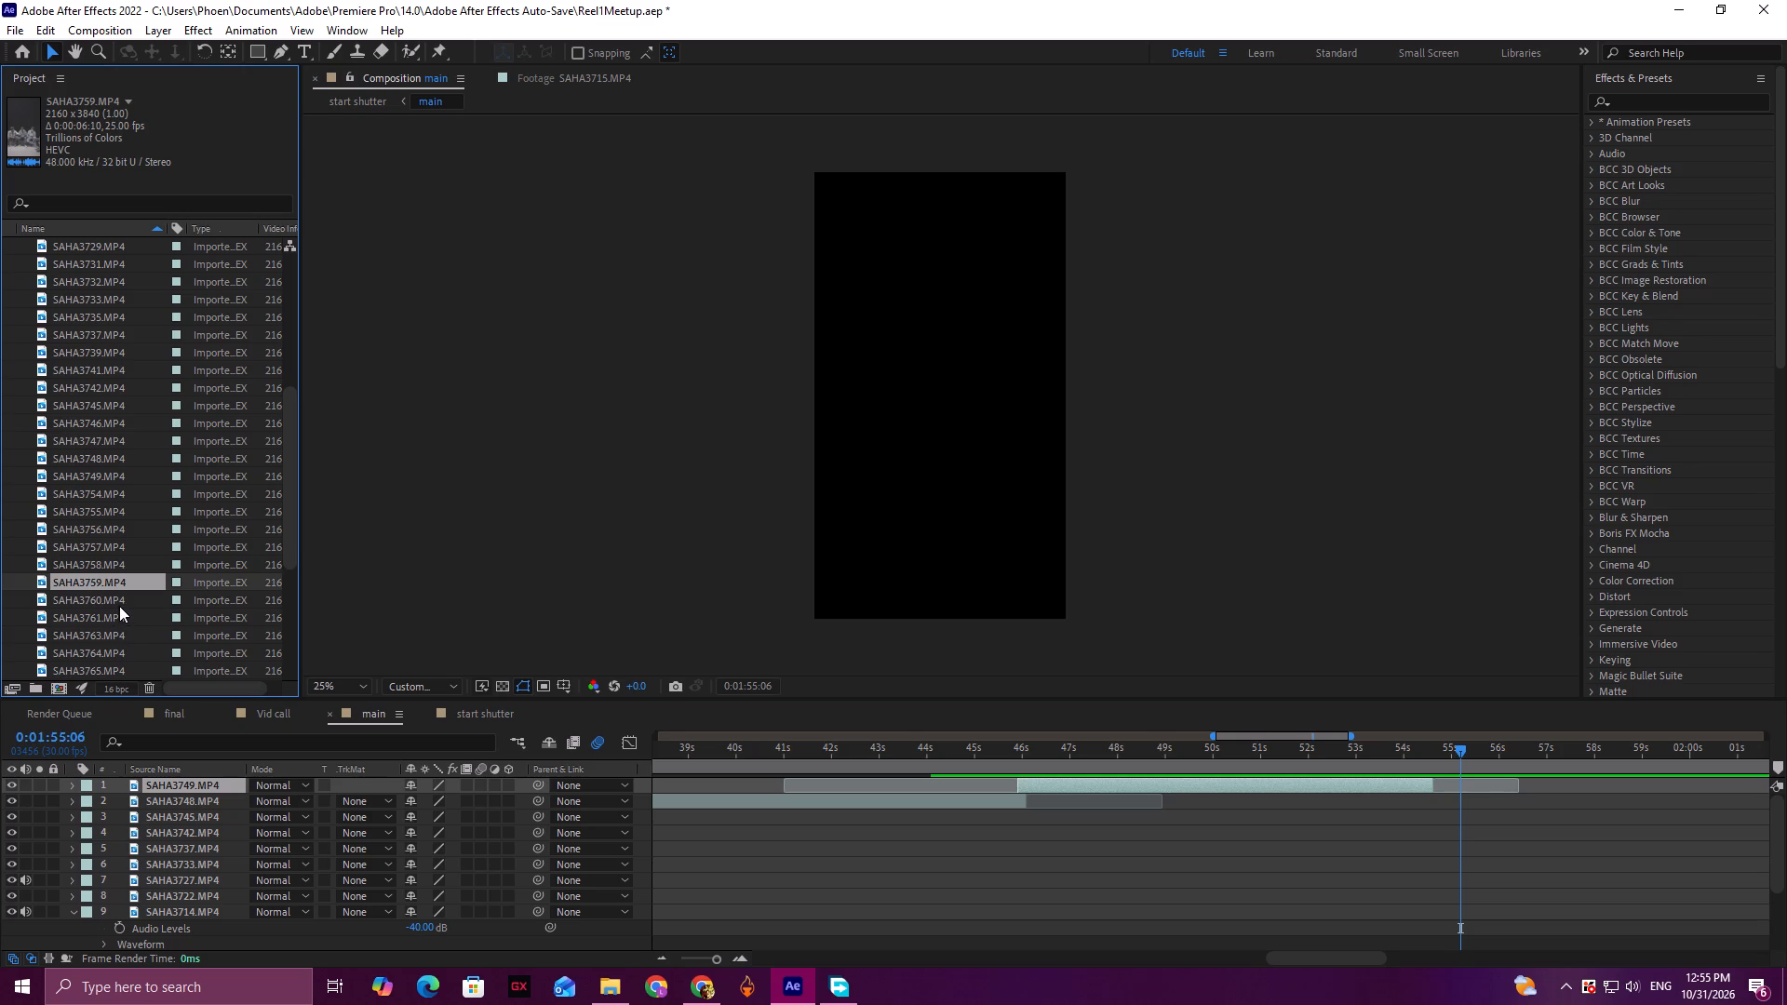
{"action": "left_click", "coordinate": [118, 605]}
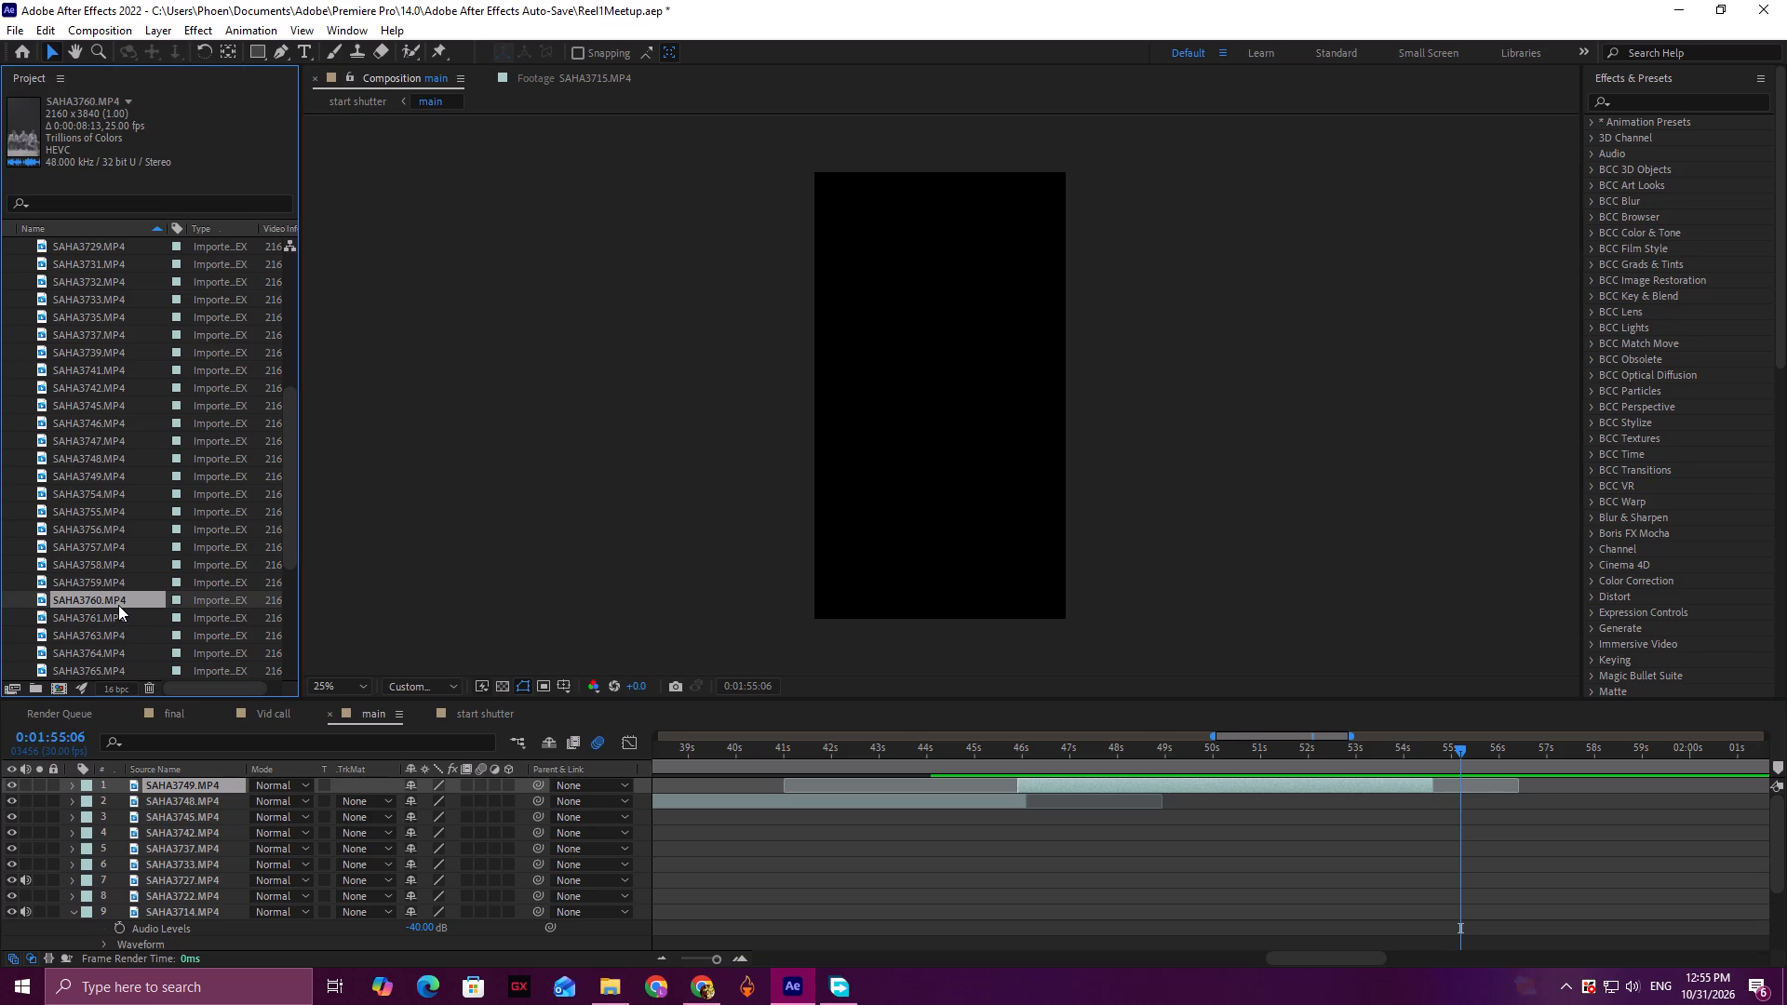
{"action": "scroll", "coordinate": [118, 605], "scroll_direction": "down", "scroll_amount": 1}
{"action": "left_click", "coordinate": [116, 570]}
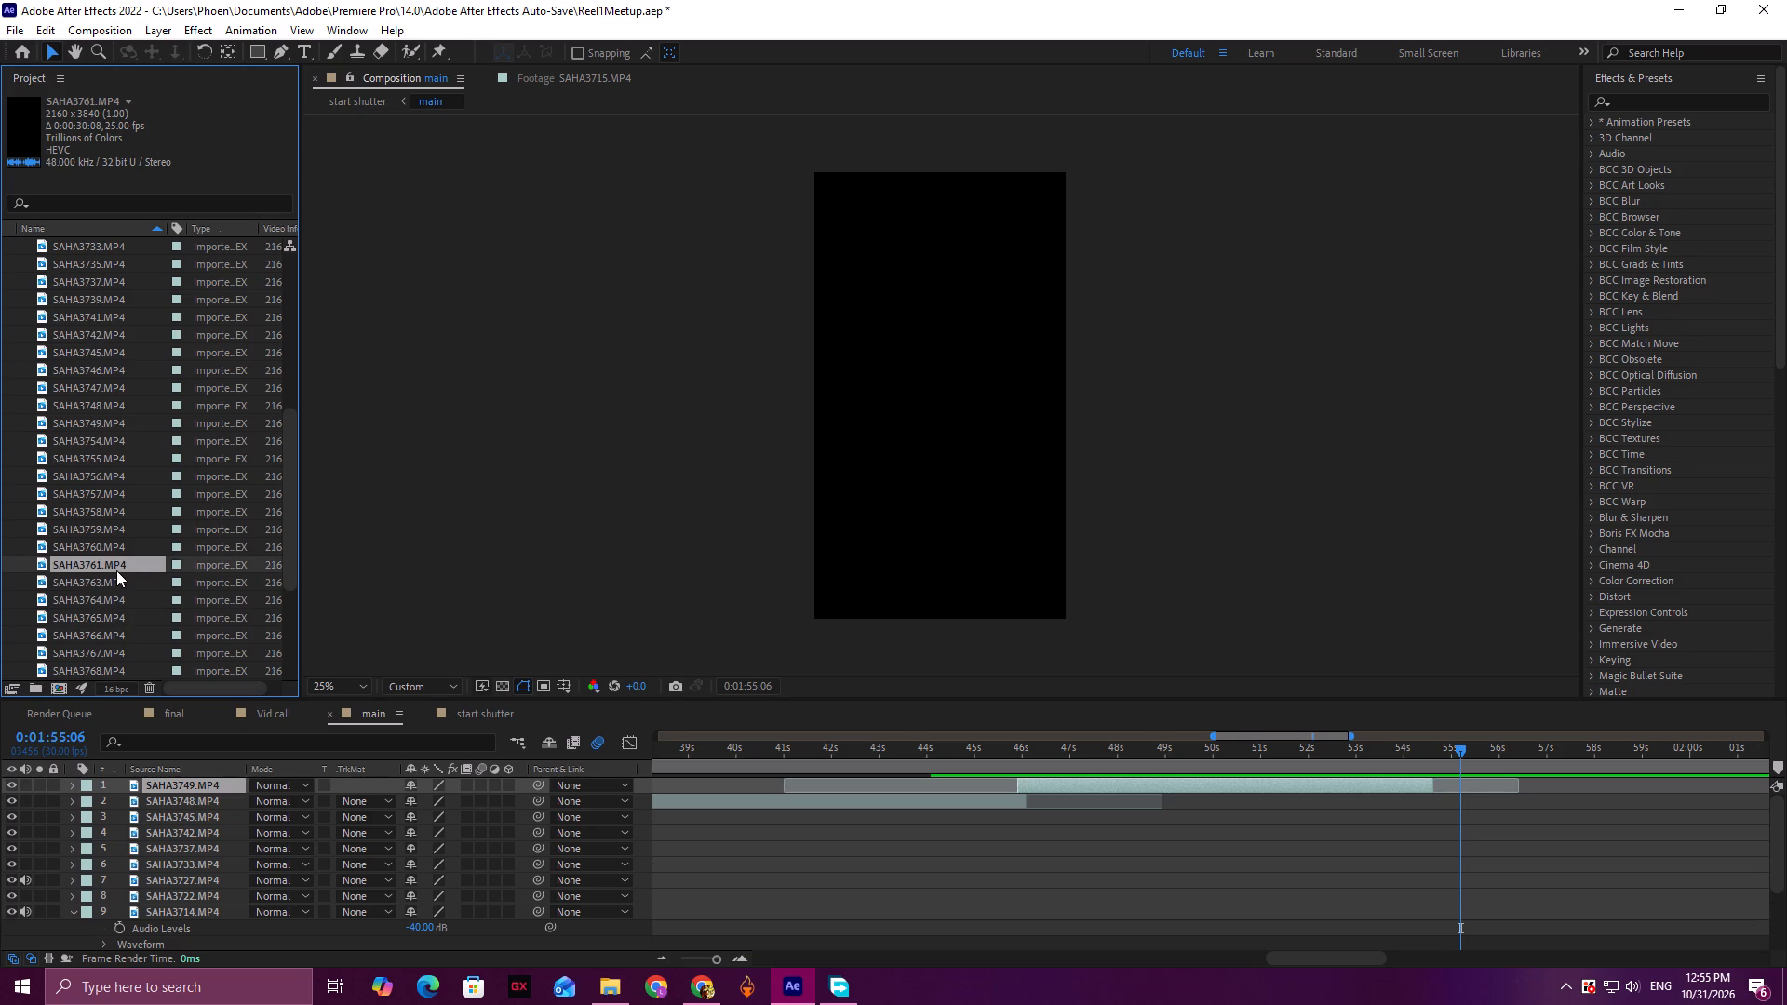
{"action": "left_click", "coordinate": [118, 599]}
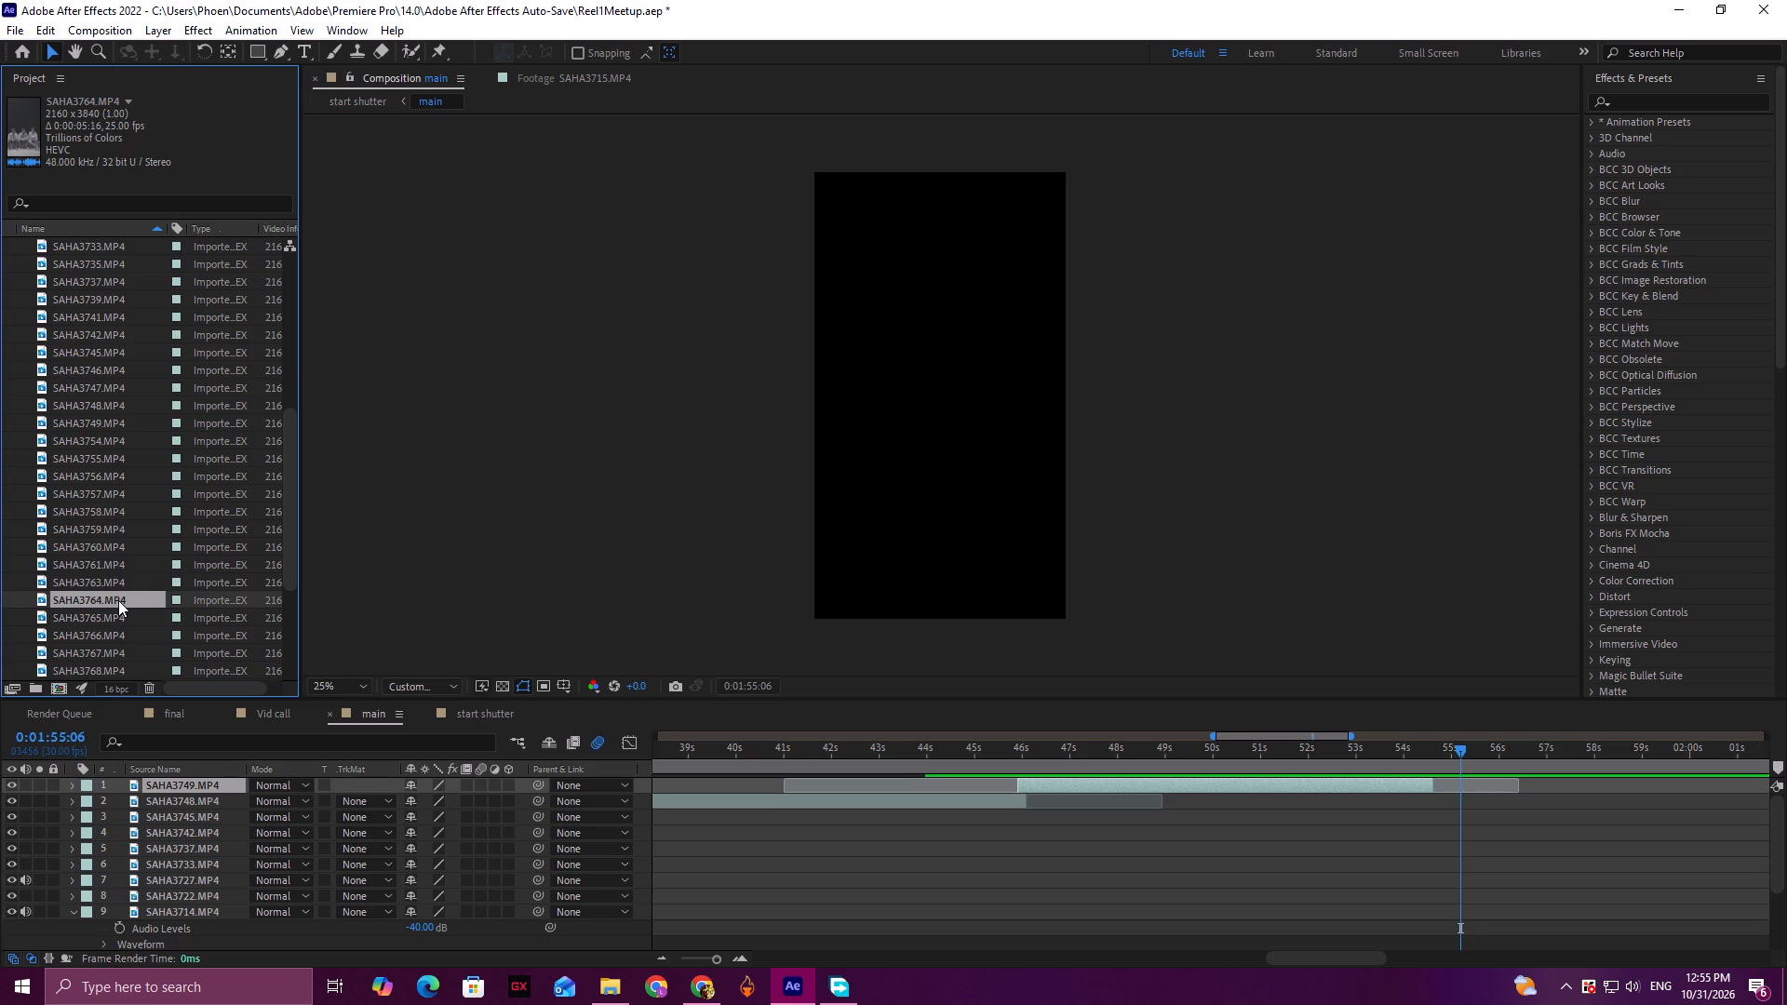
{"action": "scroll", "coordinate": [125, 613], "scroll_direction": "down", "scroll_amount": 1}
{"action": "left_click", "coordinate": [128, 563]}
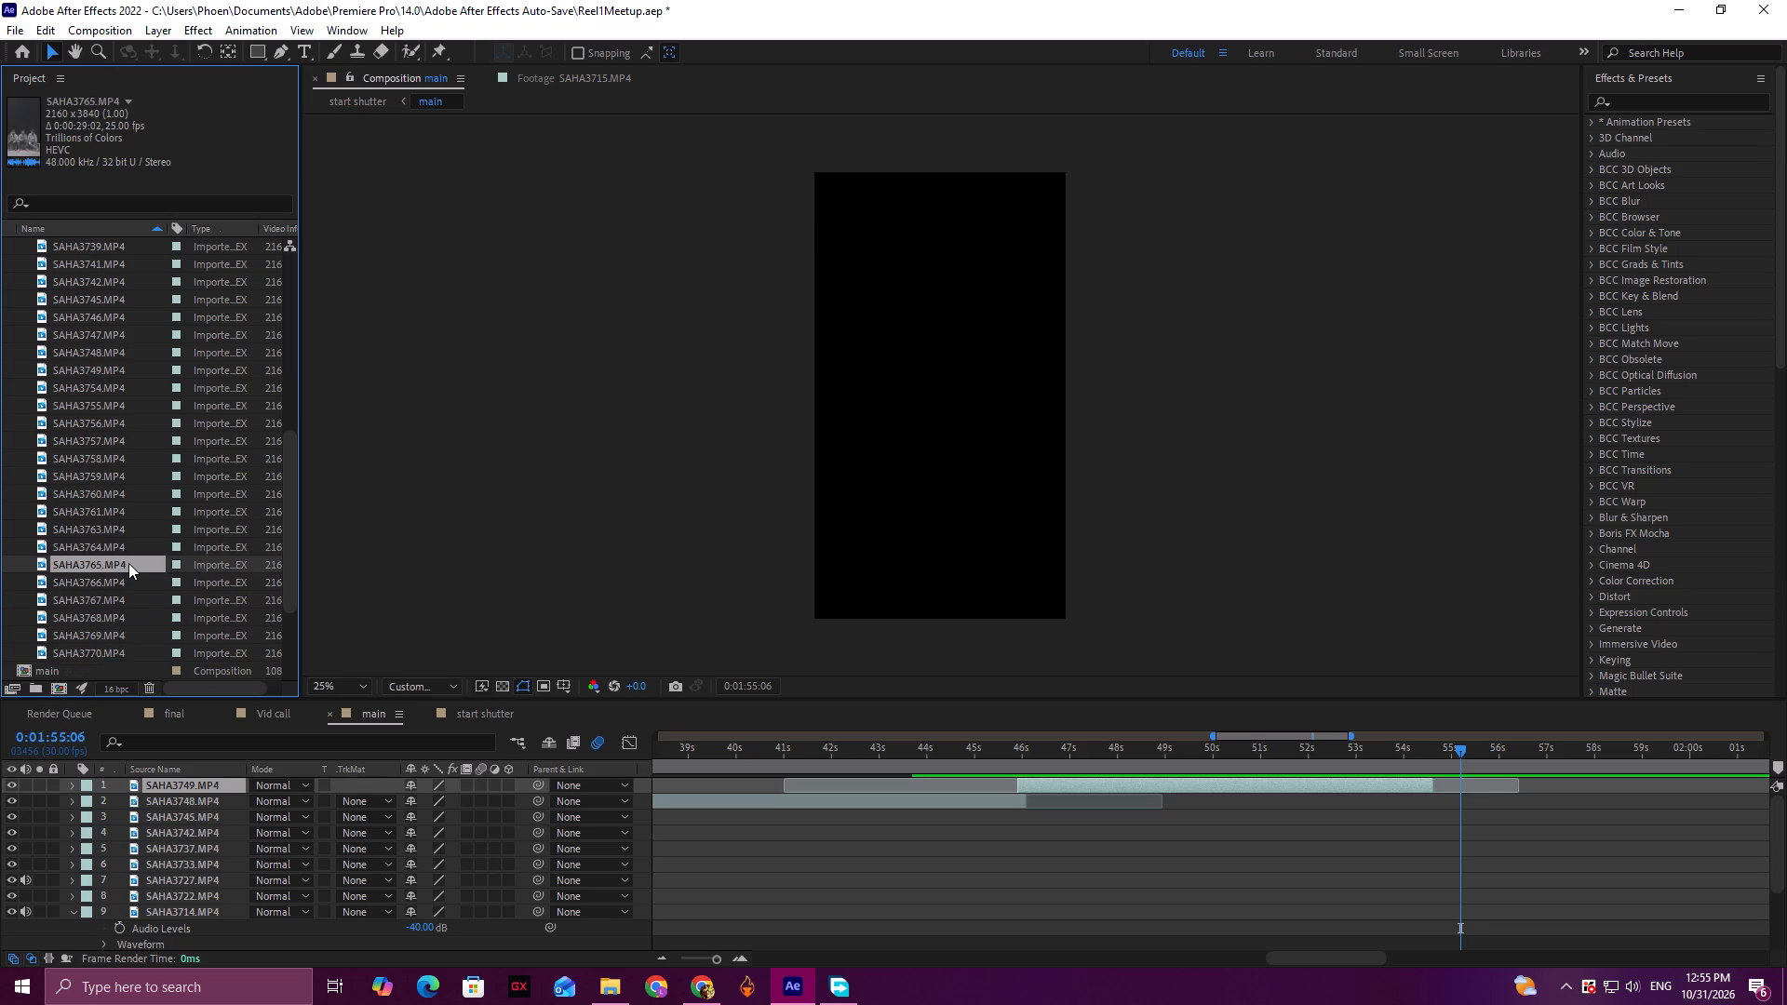
{"action": "left_click", "coordinate": [121, 583]}
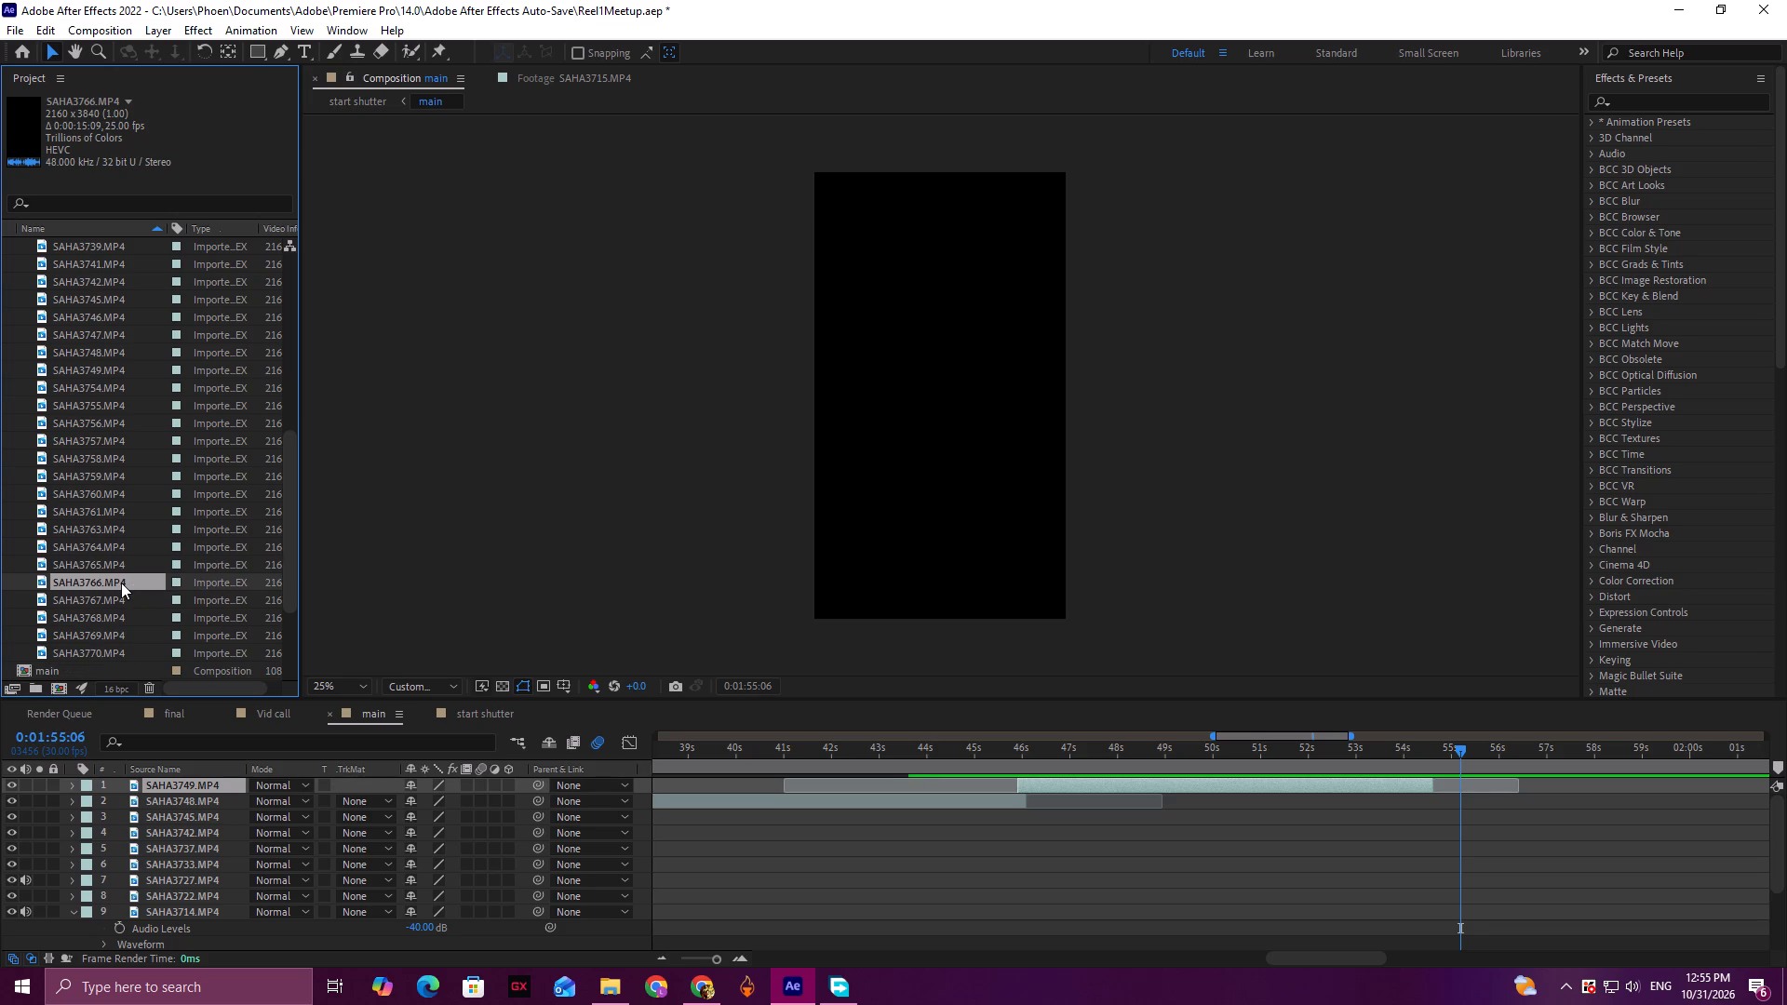
{"action": "left_click", "coordinate": [120, 566]}
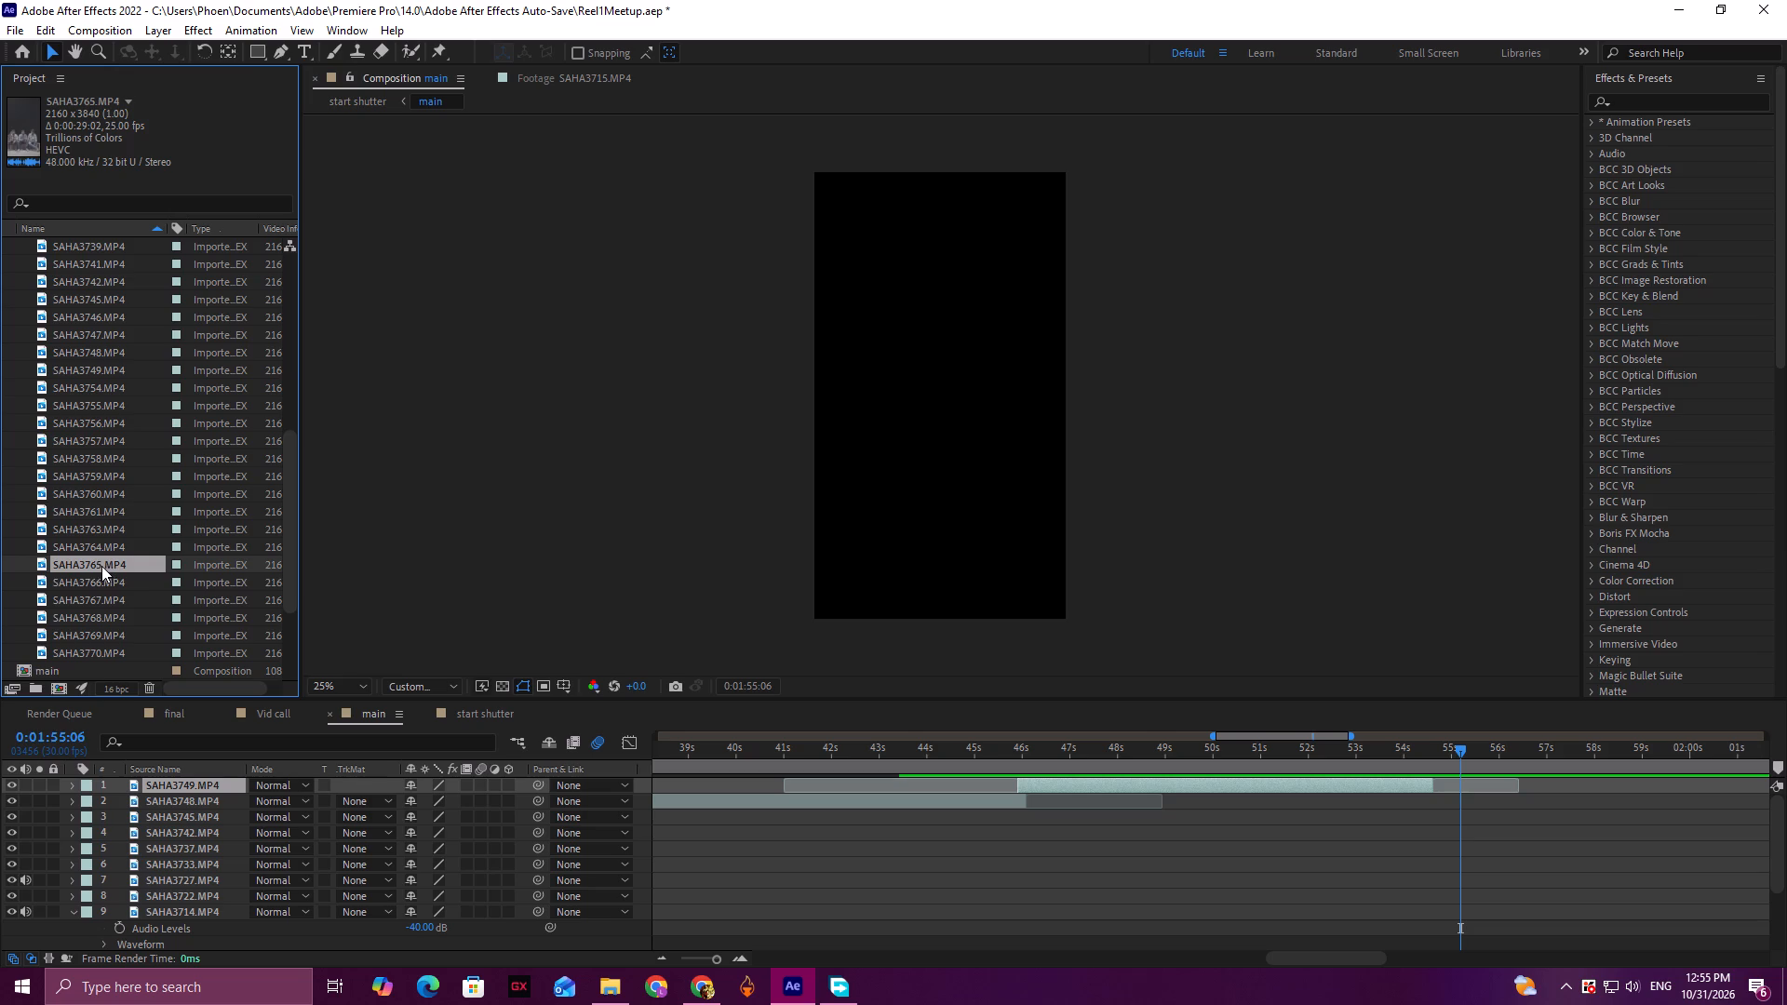
{"action": "left_click_drag", "start_coordinate": [94, 563], "coordinate": [1417, 777]}
{"action": "left_click_drag", "start_coordinate": [1417, 777], "coordinate": [1416, 779]}
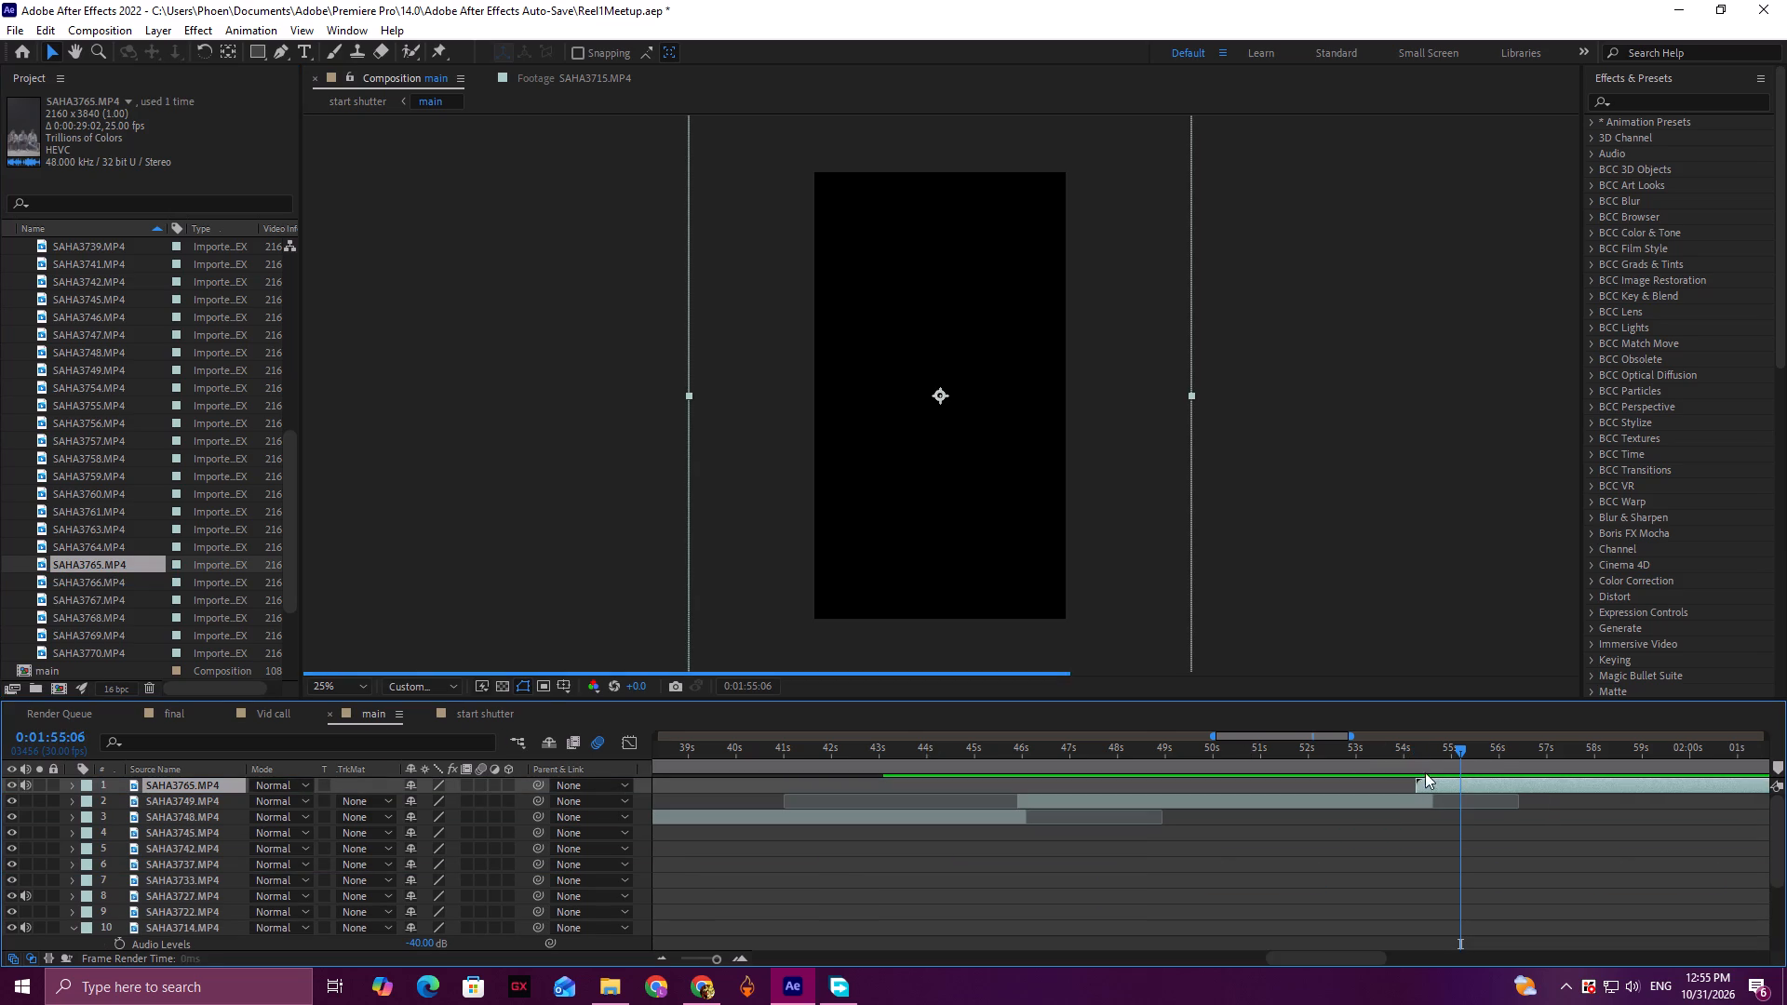
Scale the SAHA3765.MP4 layer to 53% so the shot of the three seated men fits the frame.
{"action": "left_click_drag", "start_coordinate": [1428, 754], "coordinate": [1432, 753]}
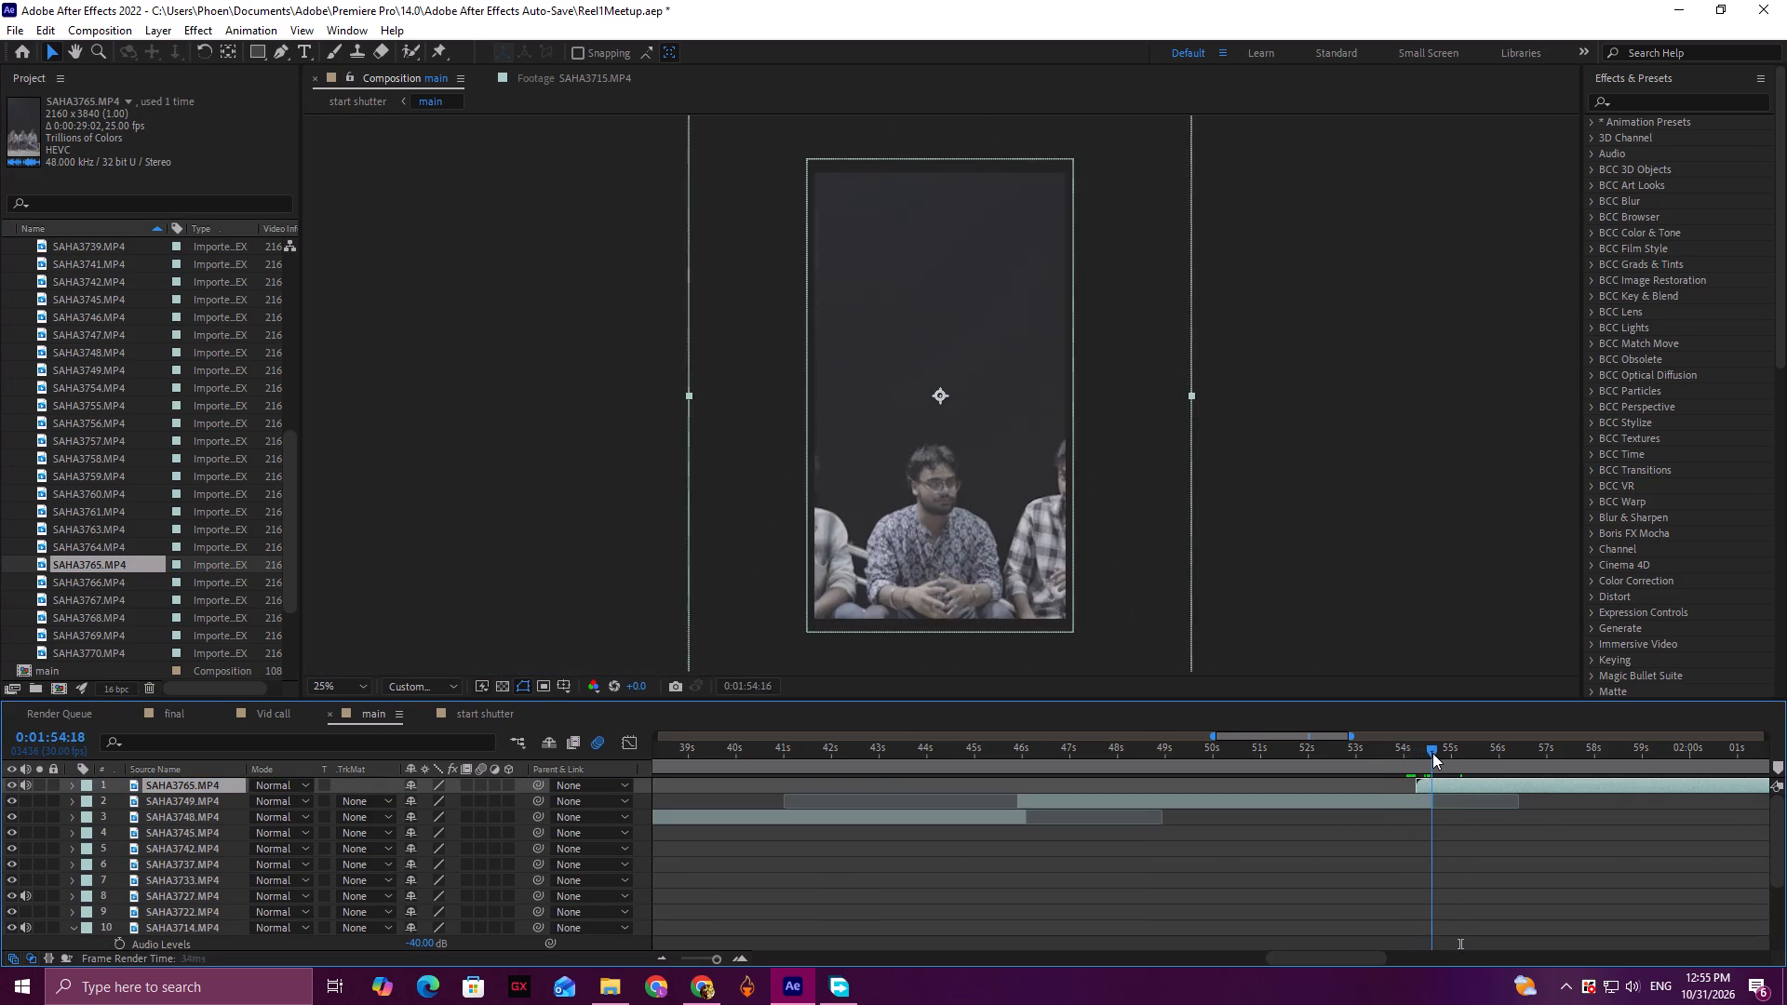
{"action": "left_click_drag", "start_coordinate": [1432, 753], "coordinate": [1459, 755]}
{"action": "left_click", "coordinate": [1501, 786]}
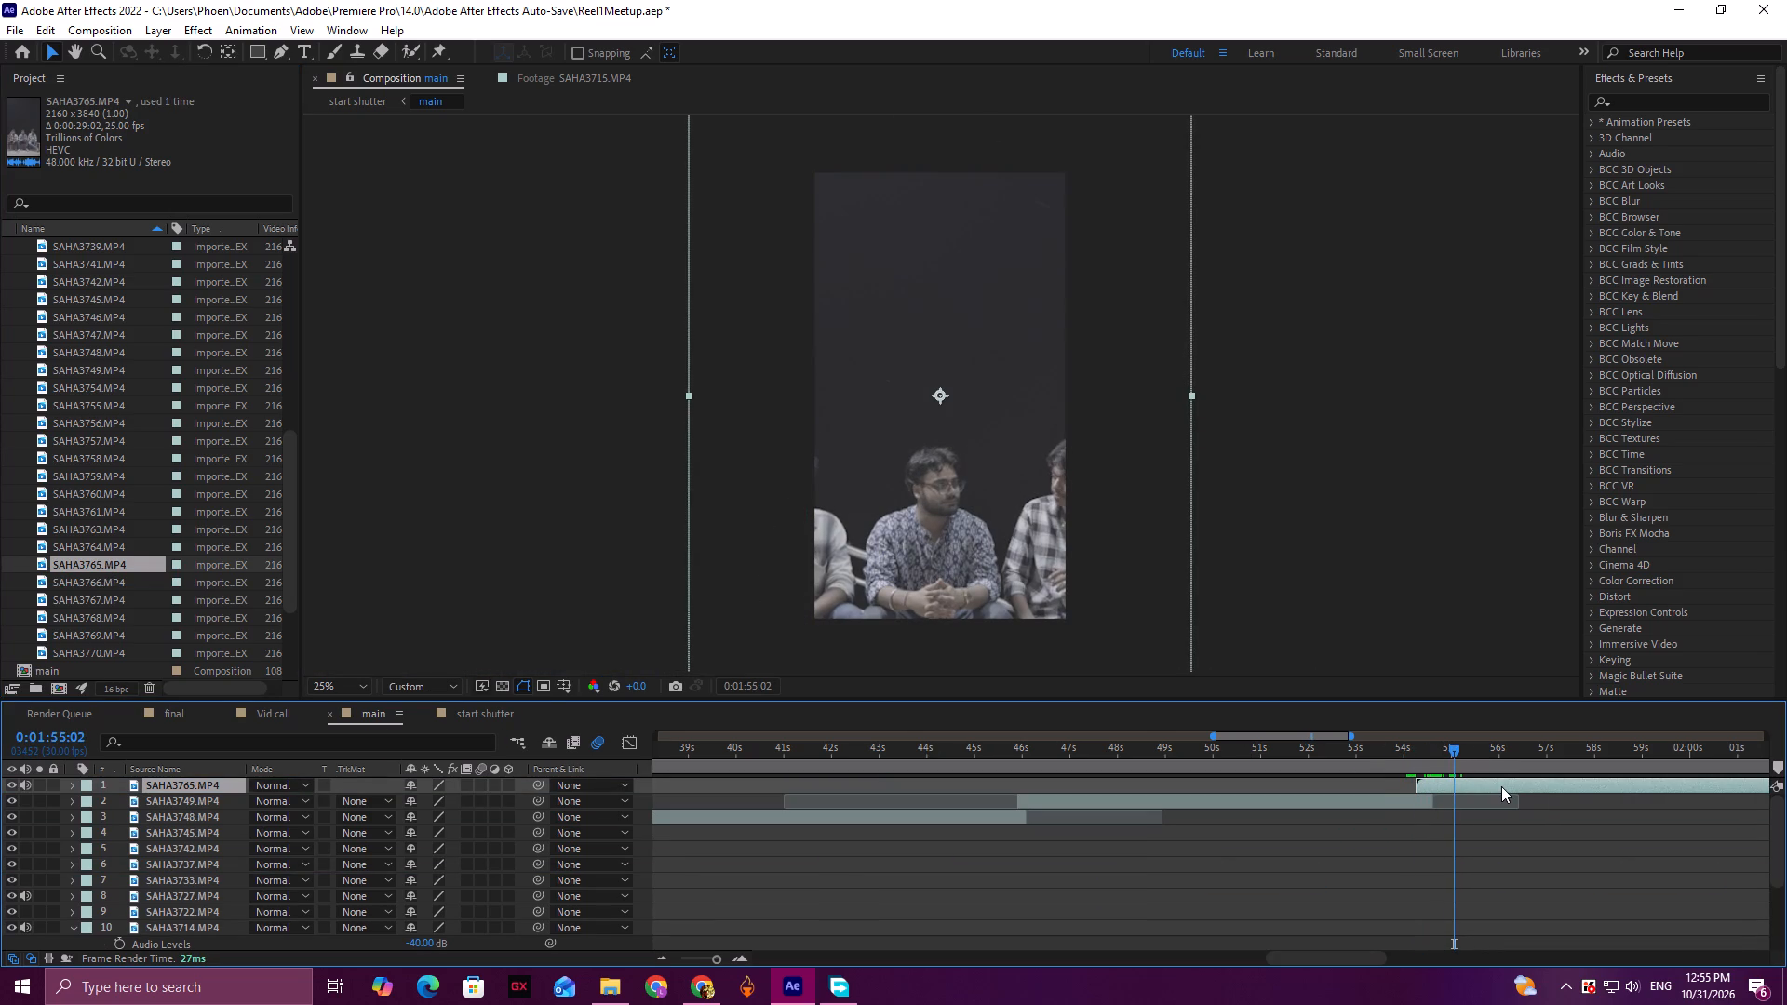
{"action": "key", "text": "s"}
{"action": "left_click_drag", "start_coordinate": [434, 801], "coordinate": [410, 801]}
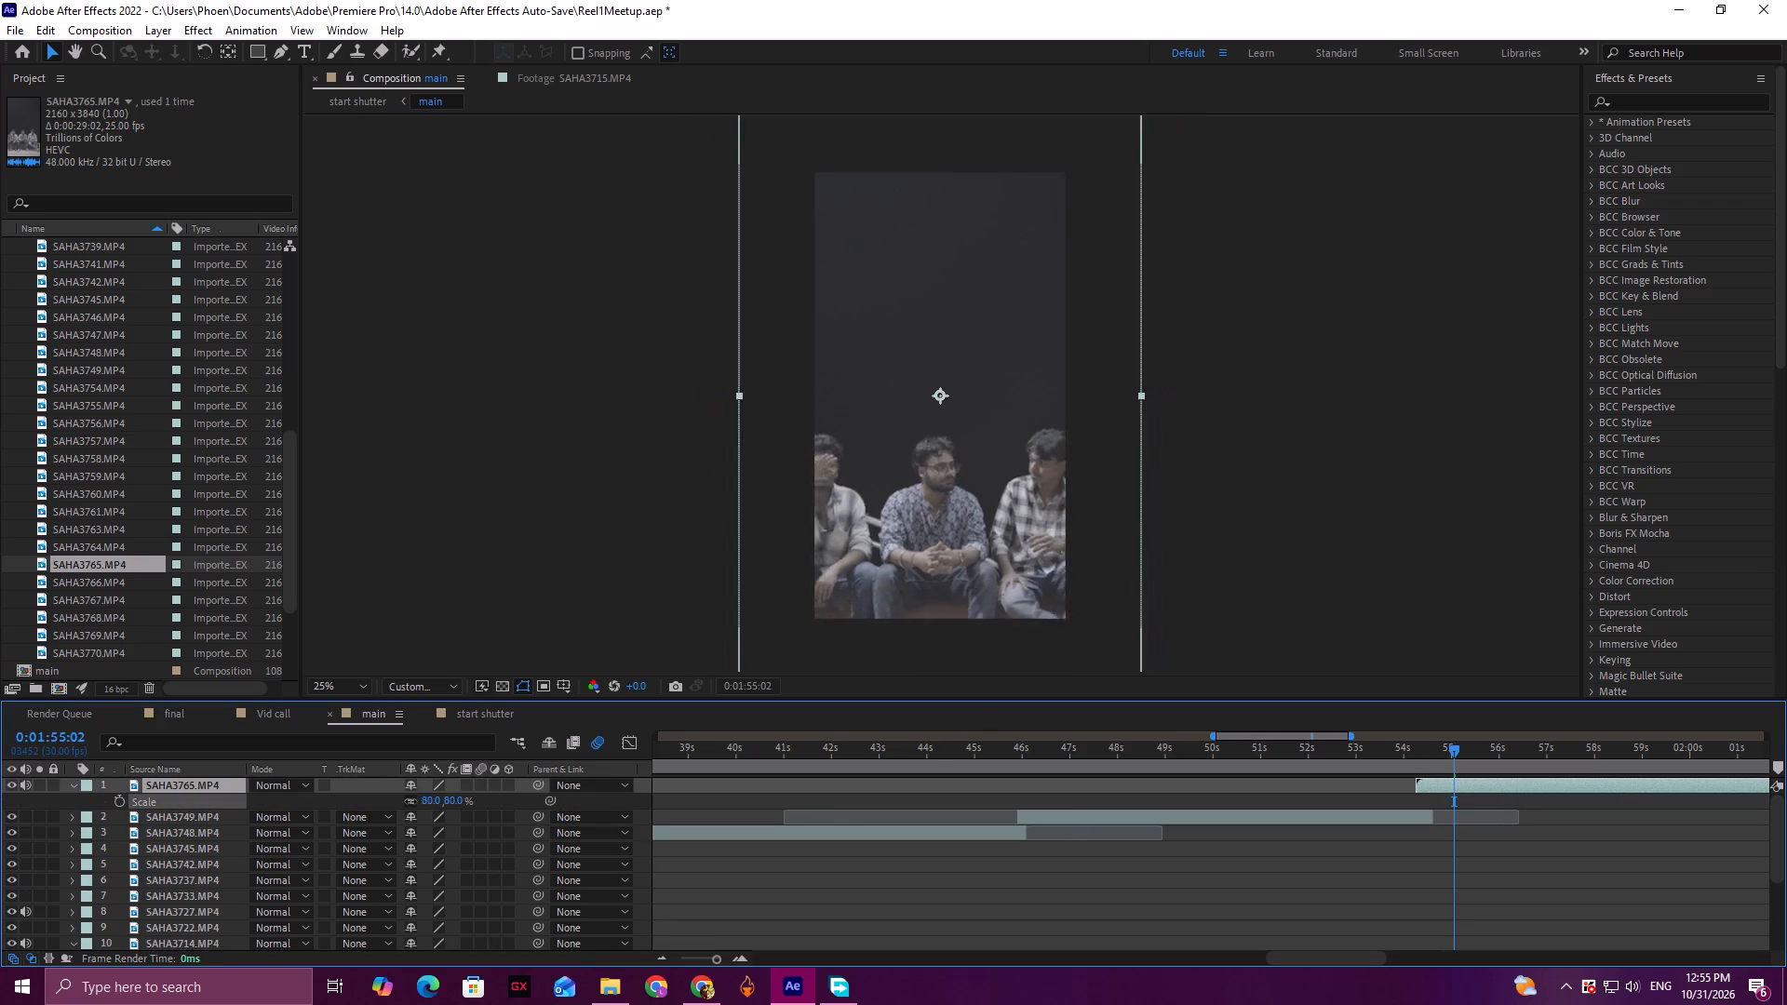
{"action": "left_click_drag", "start_coordinate": [410, 801], "coordinate": [388, 799]}
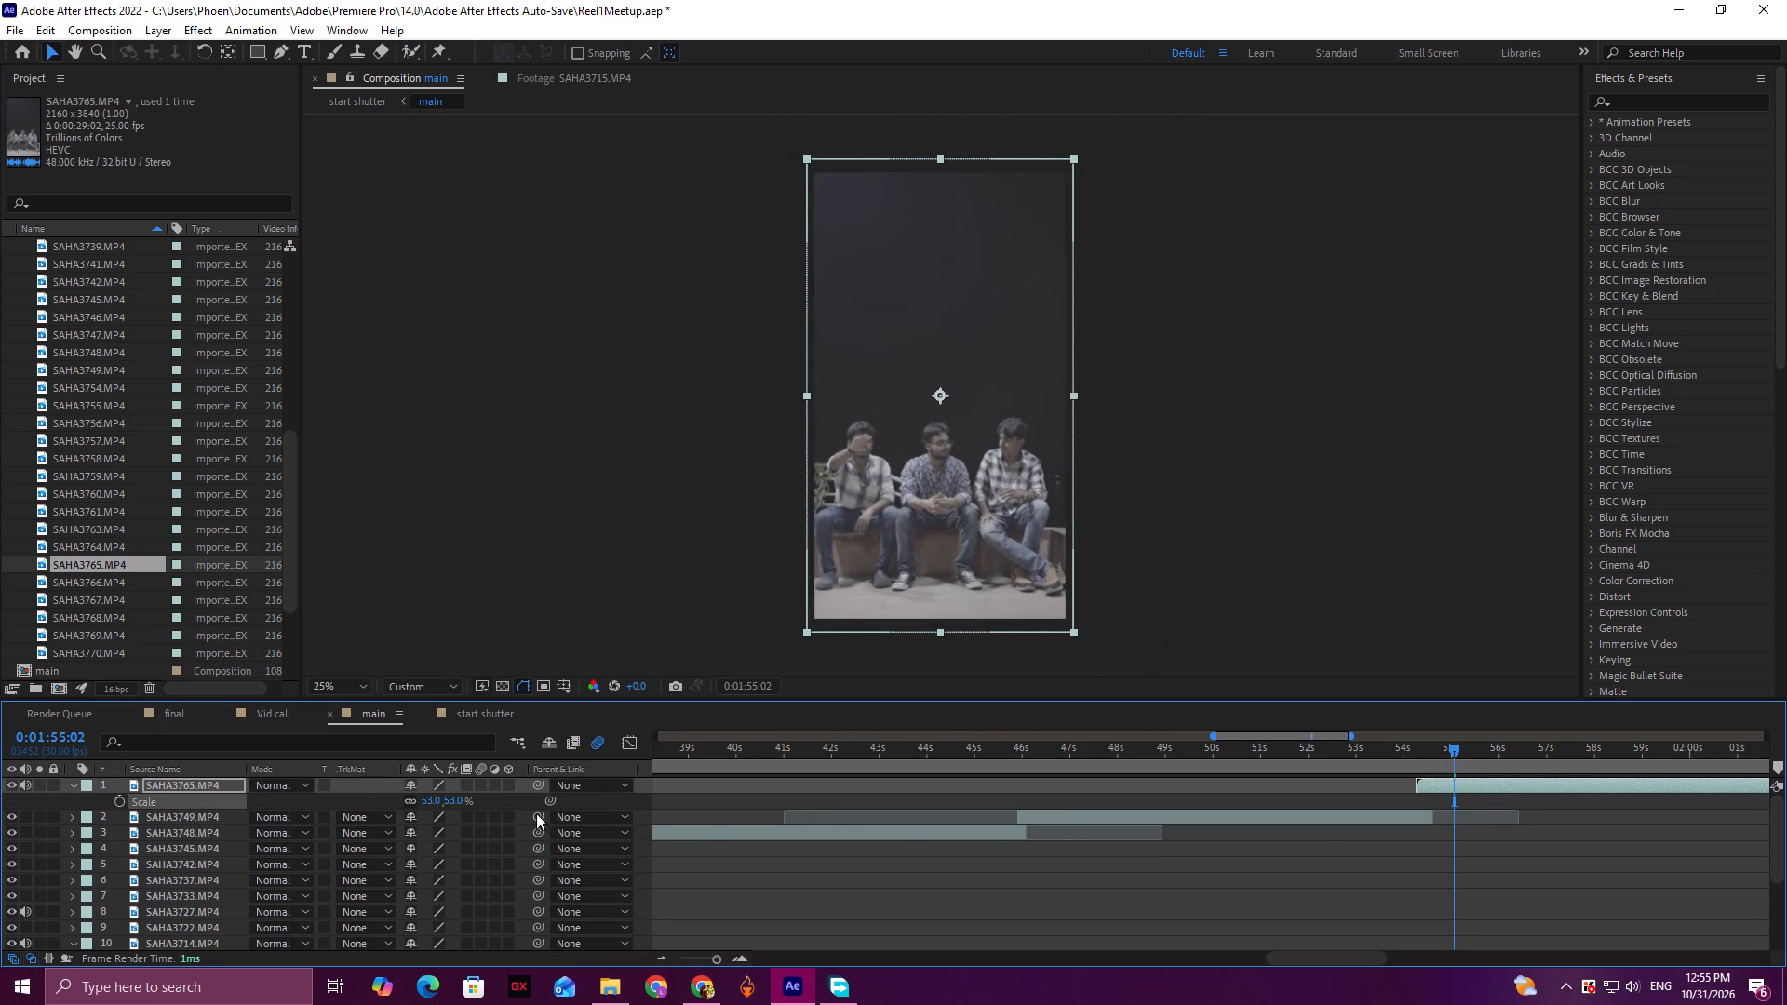
Trim about 2.3 seconds off the start of SAHA3765.MP4 and slide the layer so the shot begins at about 1:55.7.
{"action": "left_click_drag", "start_coordinate": [1449, 761], "coordinate": [1495, 759]}
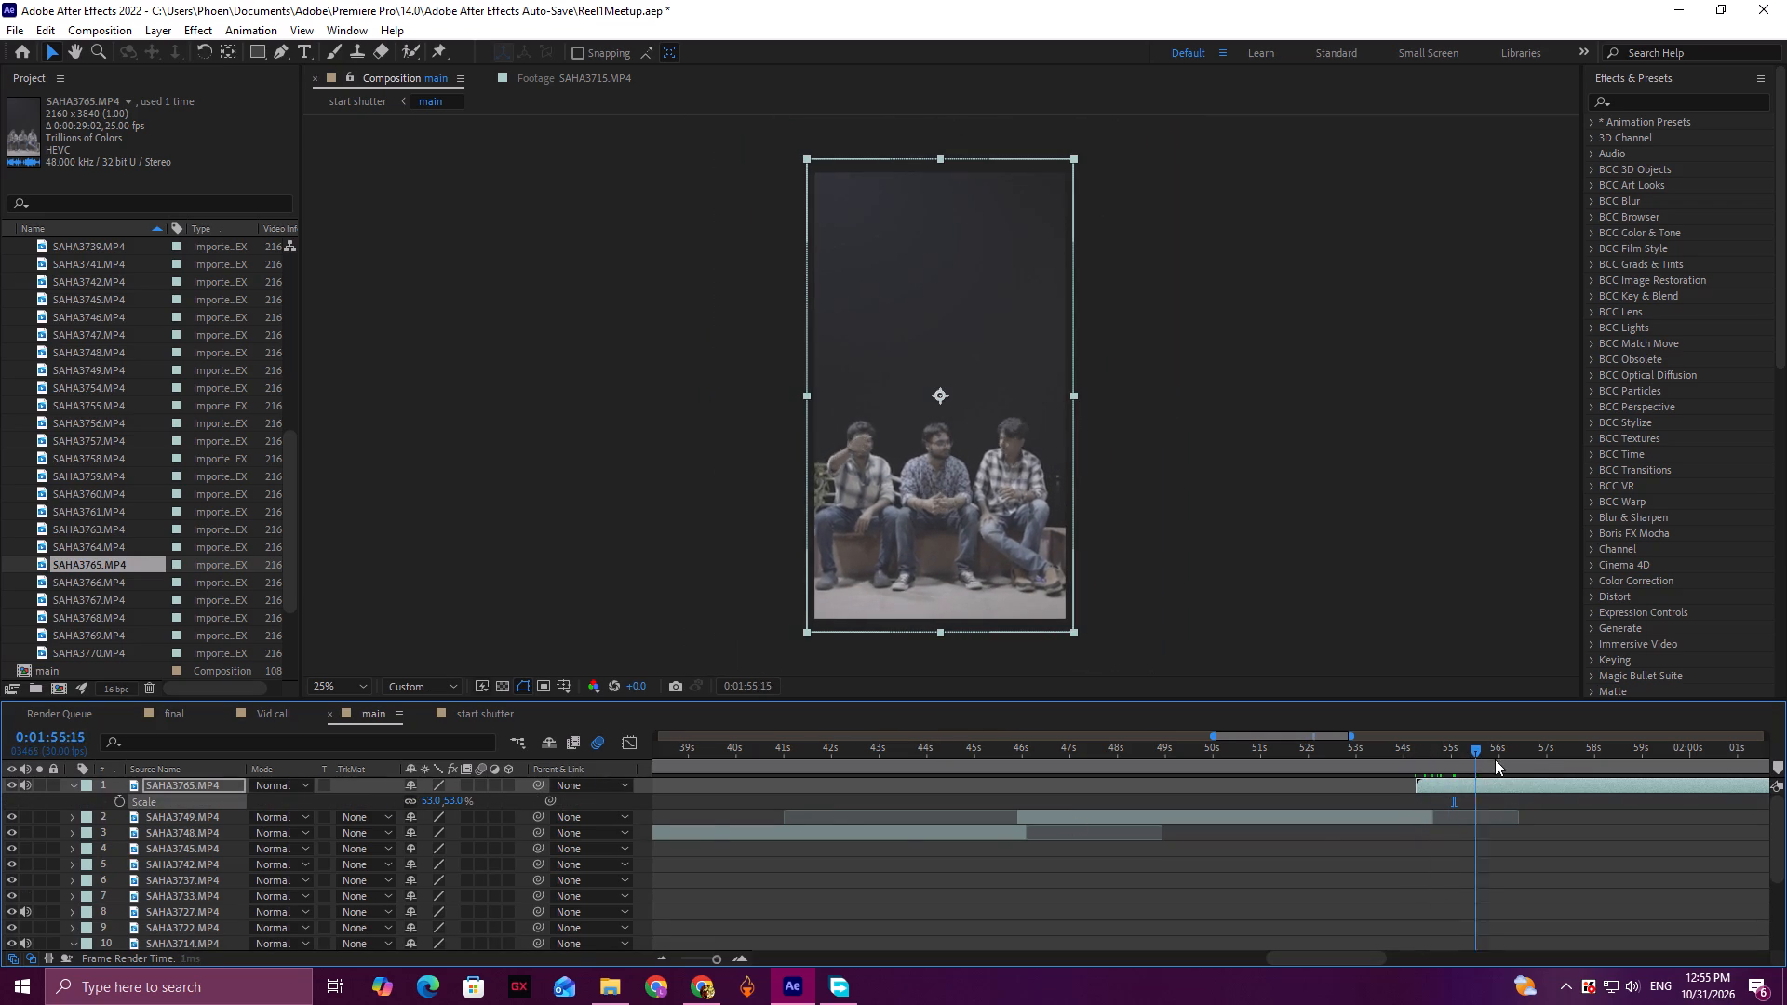
{"action": "left_click_drag", "start_coordinate": [1495, 759], "coordinate": [1558, 758]}
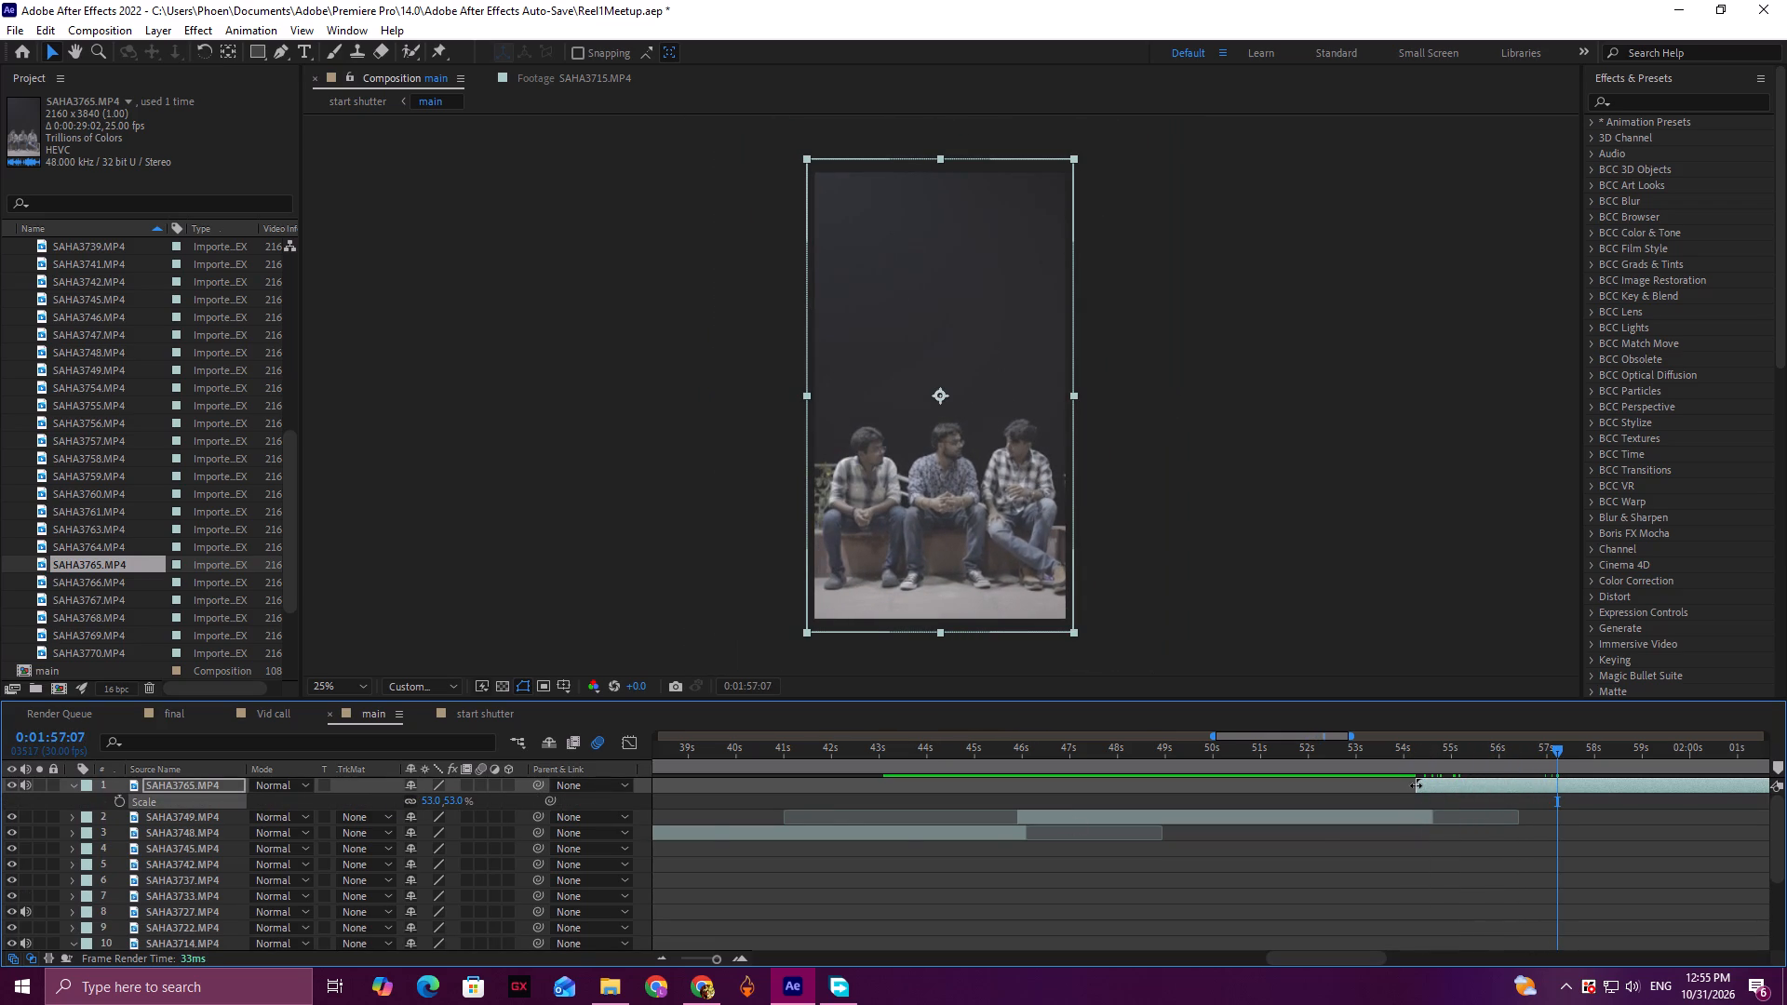
{"action": "left_click_drag", "start_coordinate": [1416, 785], "coordinate": [1525, 789]}
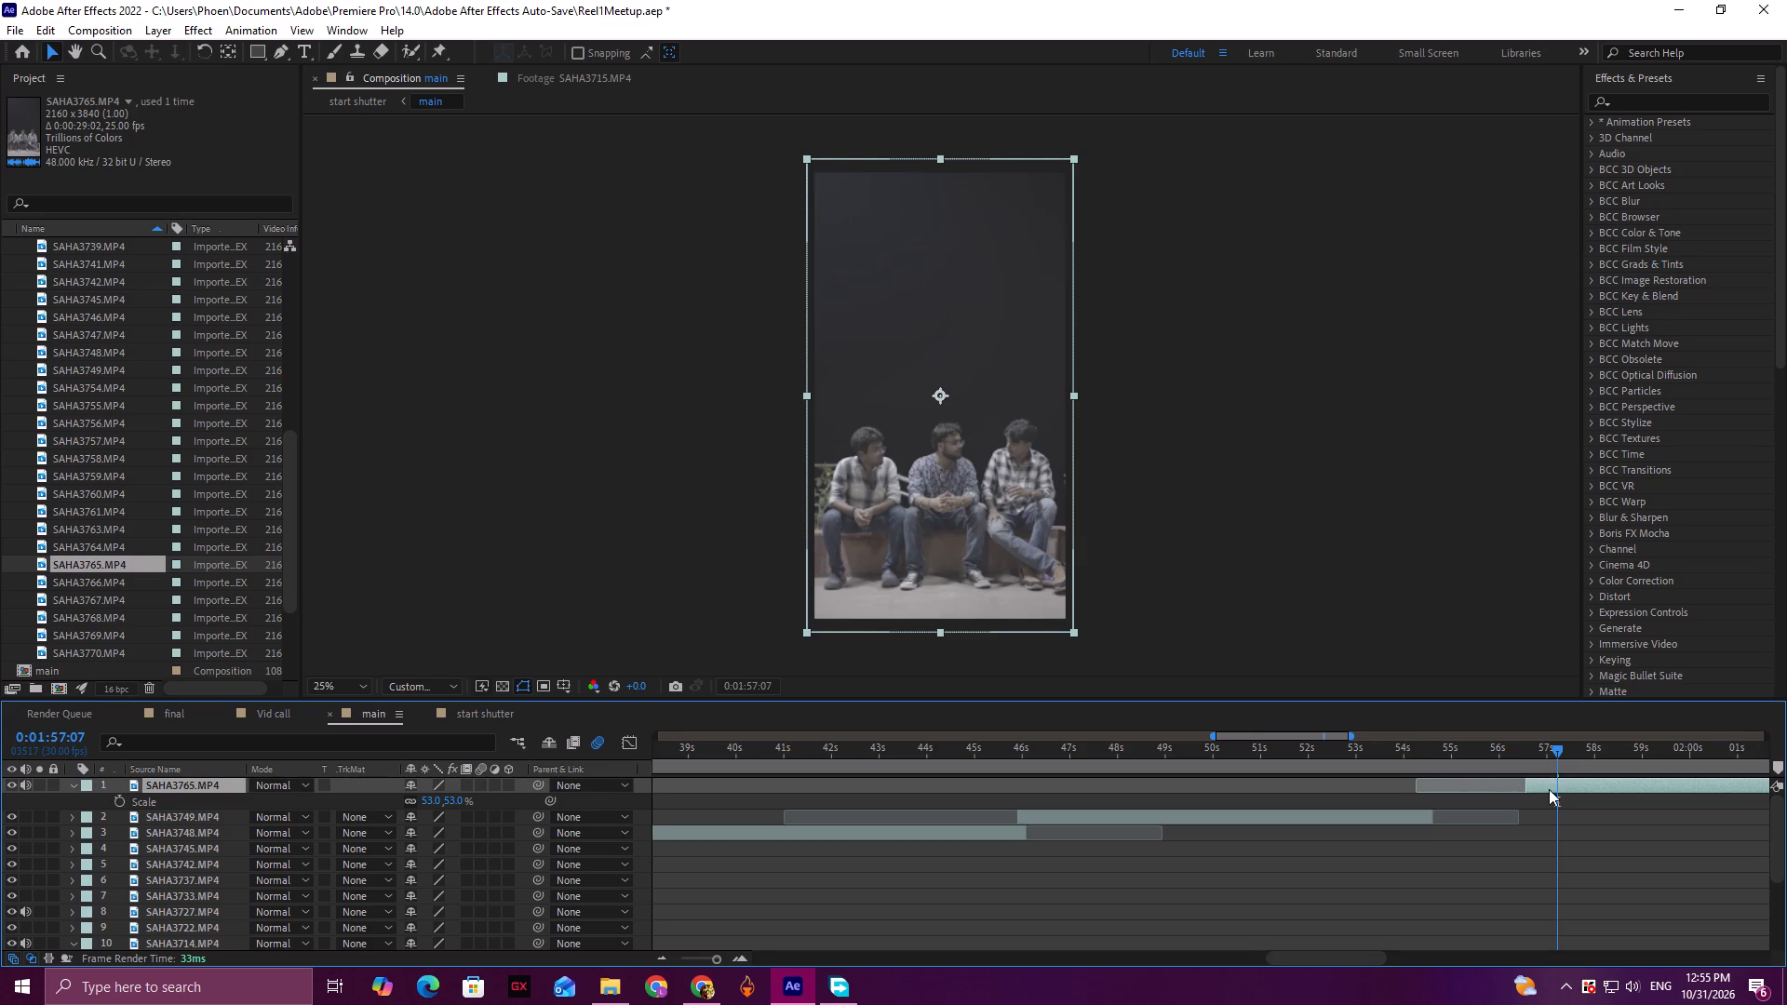
{"action": "left_click_drag", "start_coordinate": [1550, 789], "coordinate": [1508, 790]}
{"action": "left_click_drag", "start_coordinate": [1498, 758], "coordinate": [1483, 757]}
{"action": "key", "text": "space"}
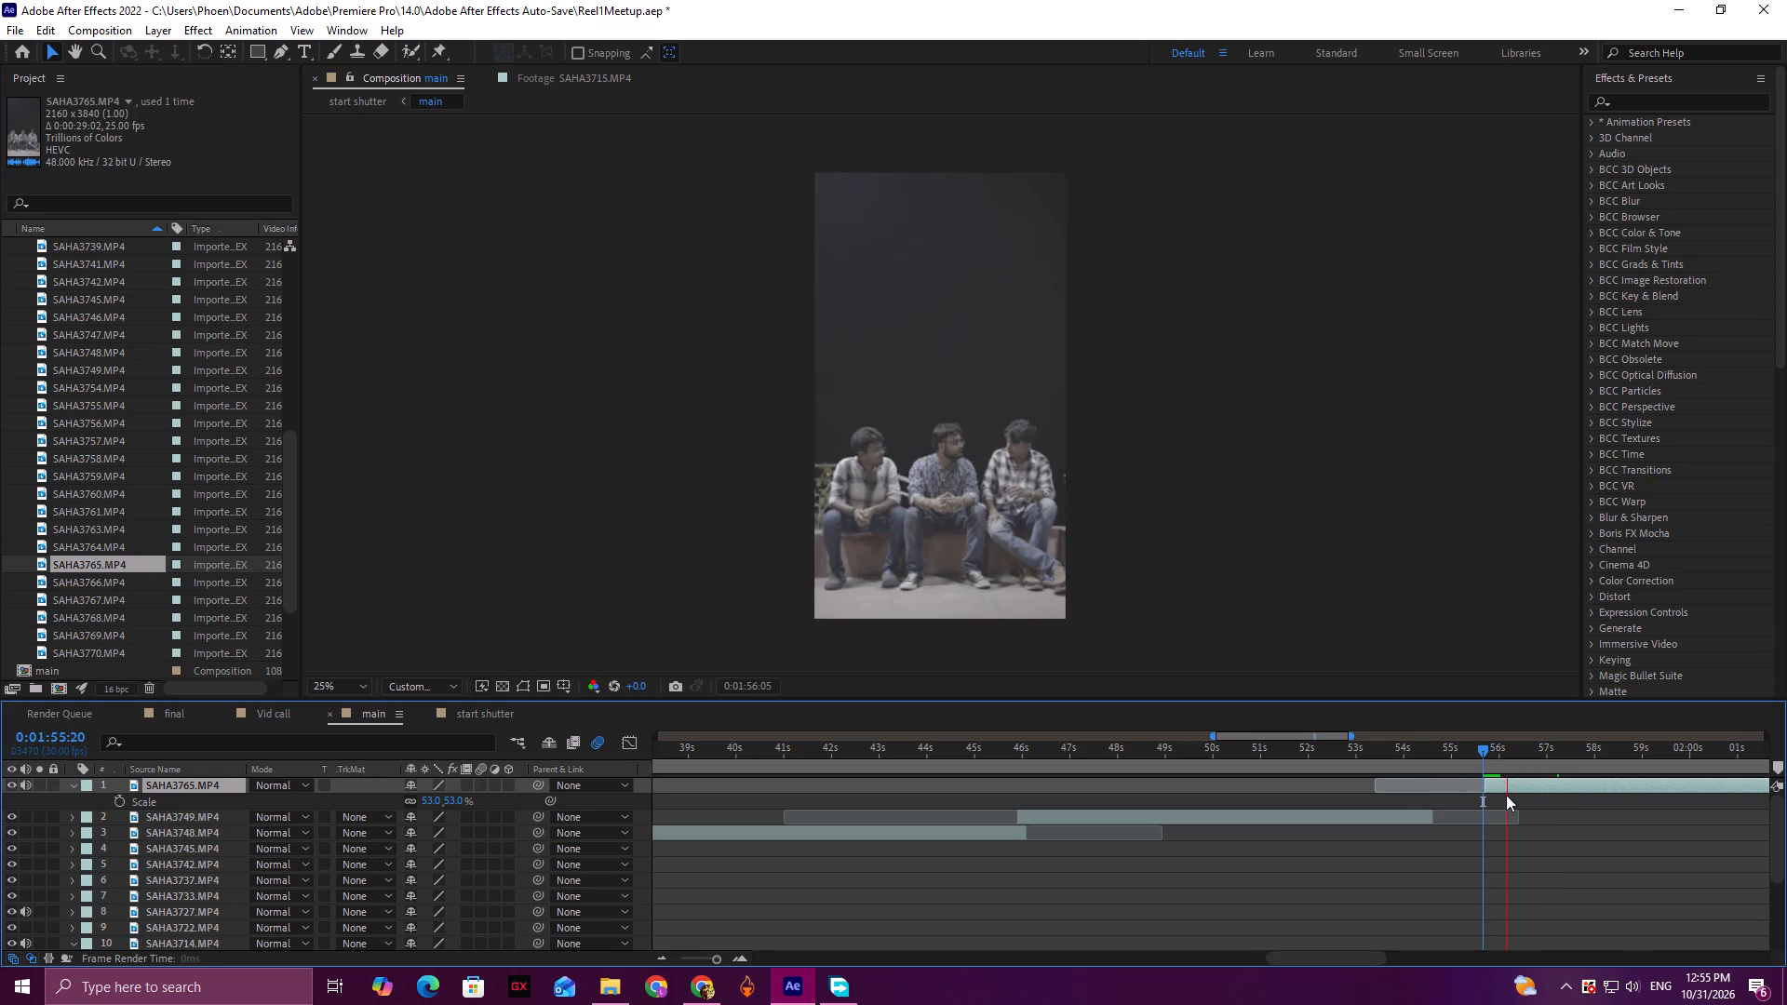
{"action": "key", "text": "space"}
Extend the start of SAHA3765.MP4 back to about 1:54.8, keeping the clip's timing, and play it to check.
{"action": "left_click_drag", "start_coordinate": [1488, 787], "coordinate": [1463, 790]}
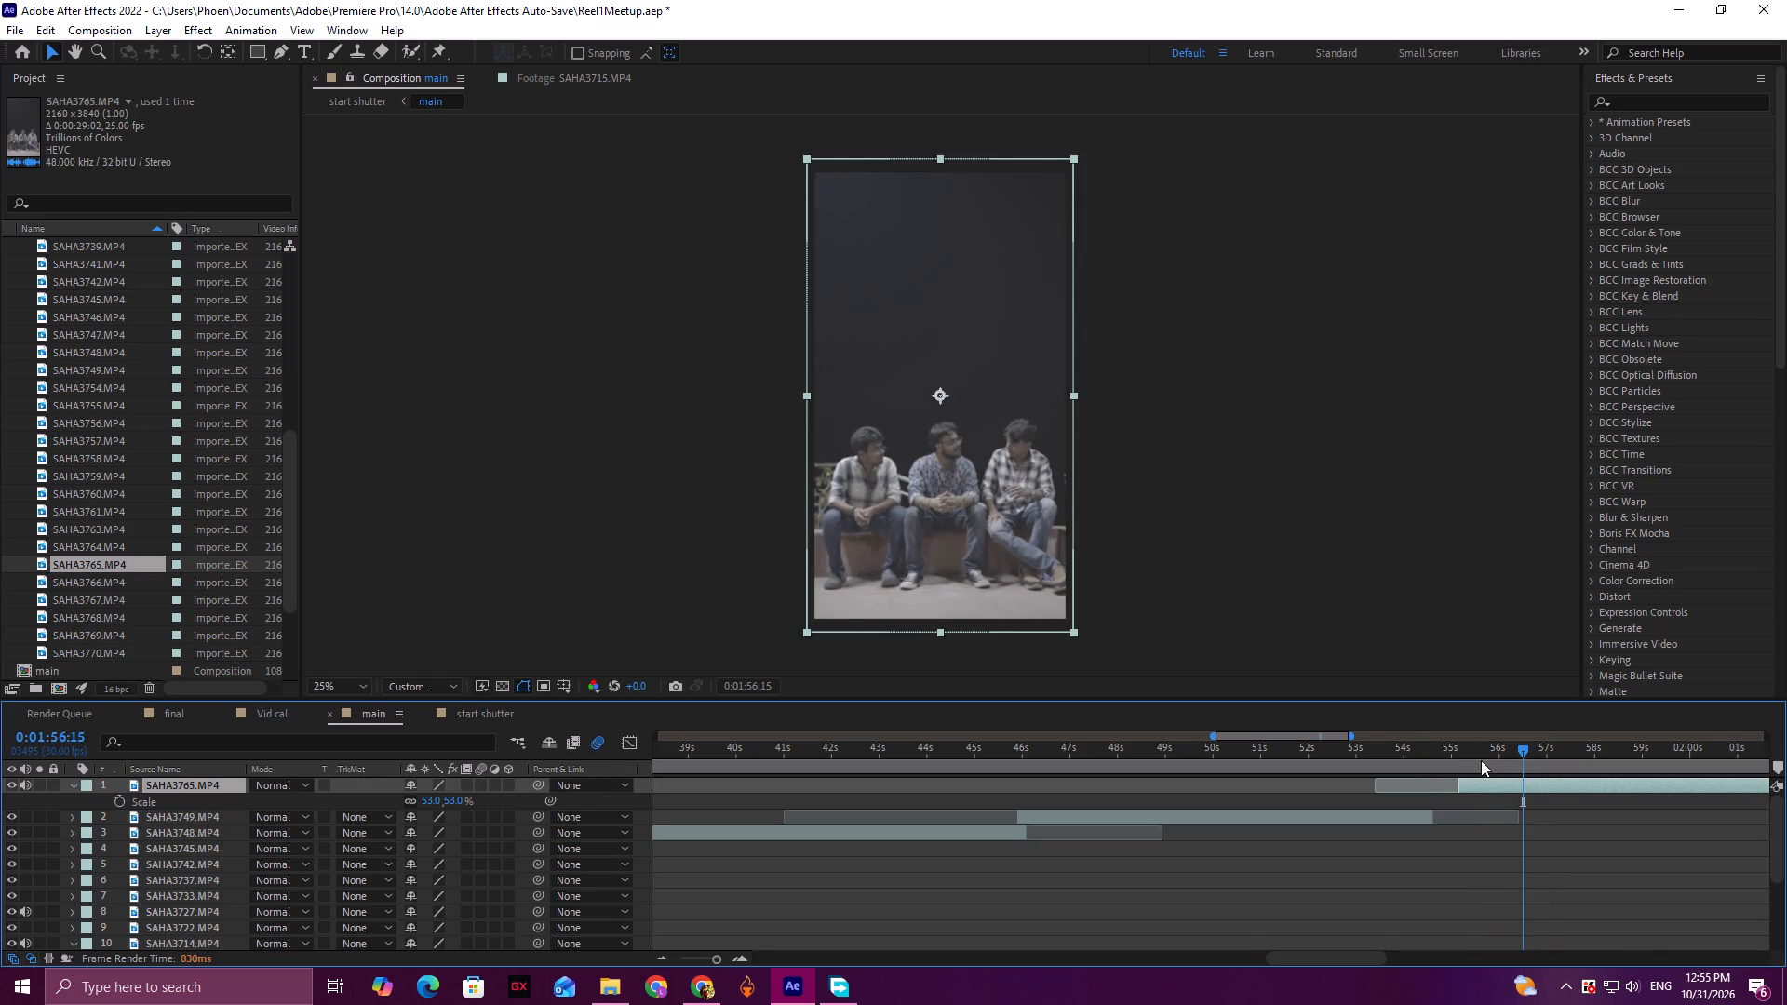
{"action": "left_click_drag", "start_coordinate": [1481, 760], "coordinate": [1448, 763]}
{"action": "key", "text": "space"}
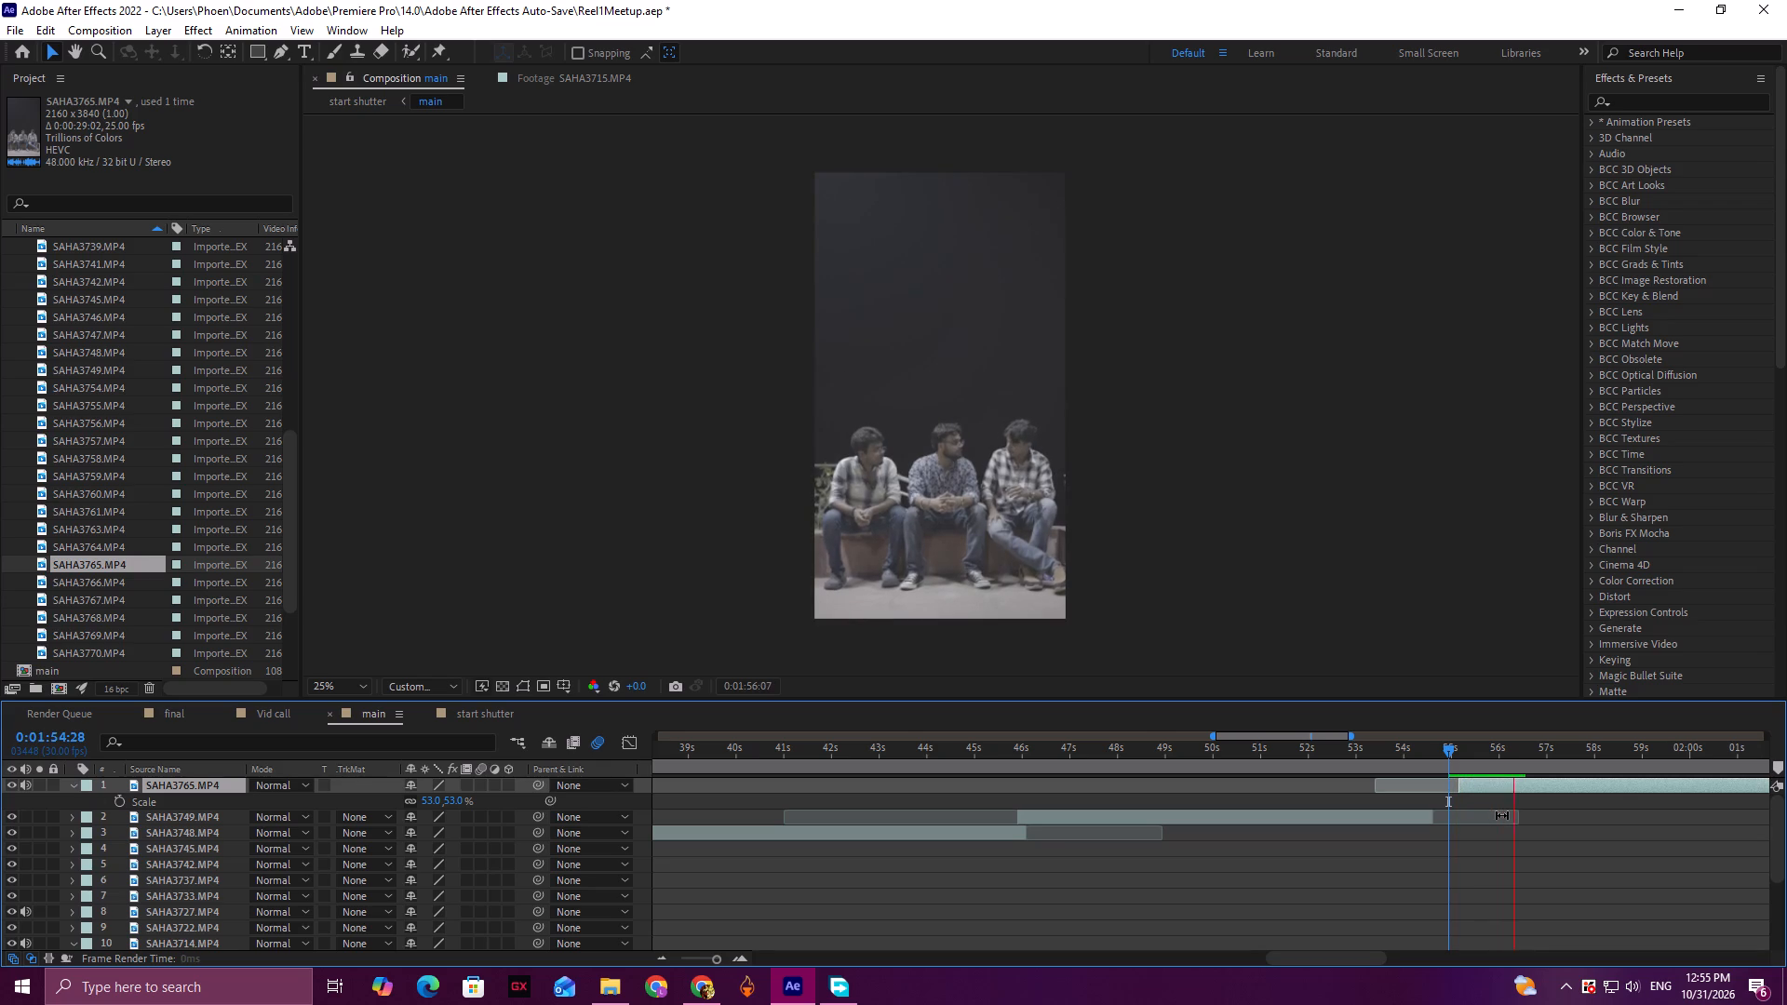
{"action": "key", "text": "space"}
{"action": "left_click_drag", "start_coordinate": [1471, 757], "coordinate": [1443, 758]}
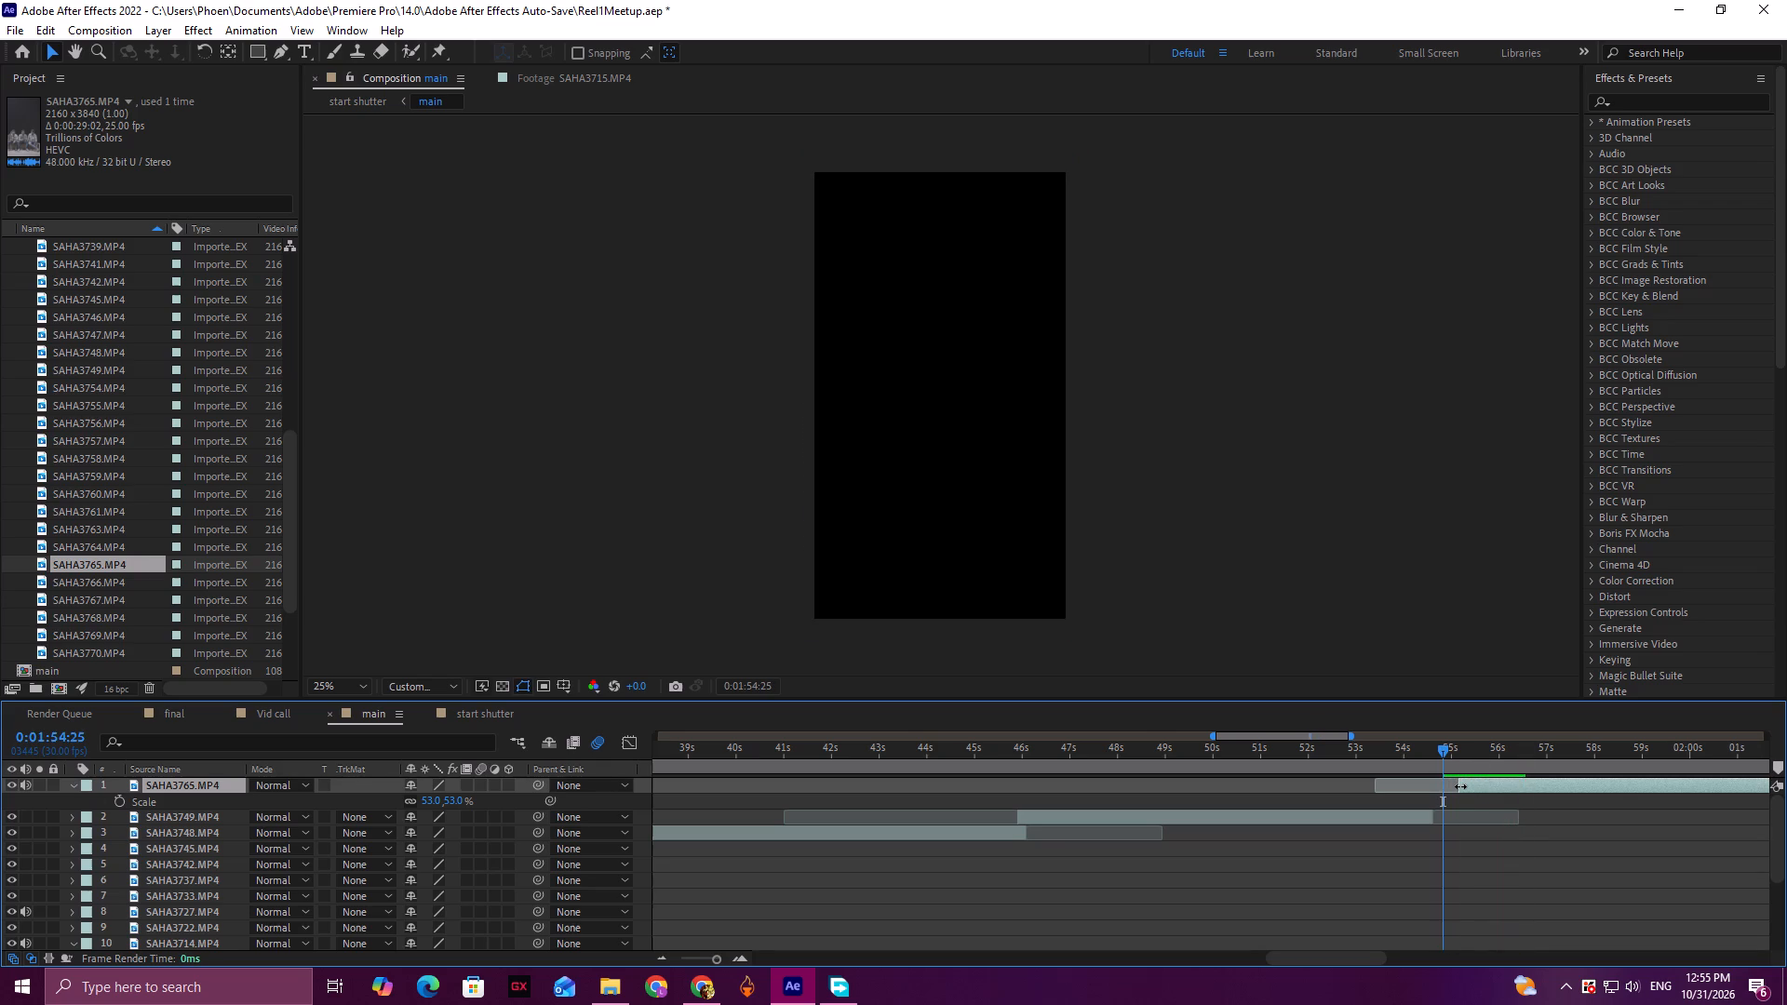
{"action": "left_click_drag", "start_coordinate": [1460, 786], "coordinate": [1443, 787]}
Play the opening of the three-man bench shot and nudge the start of SAHA3765.MP4 earlier to about 1:54.7.
{"action": "key", "text": "space"}
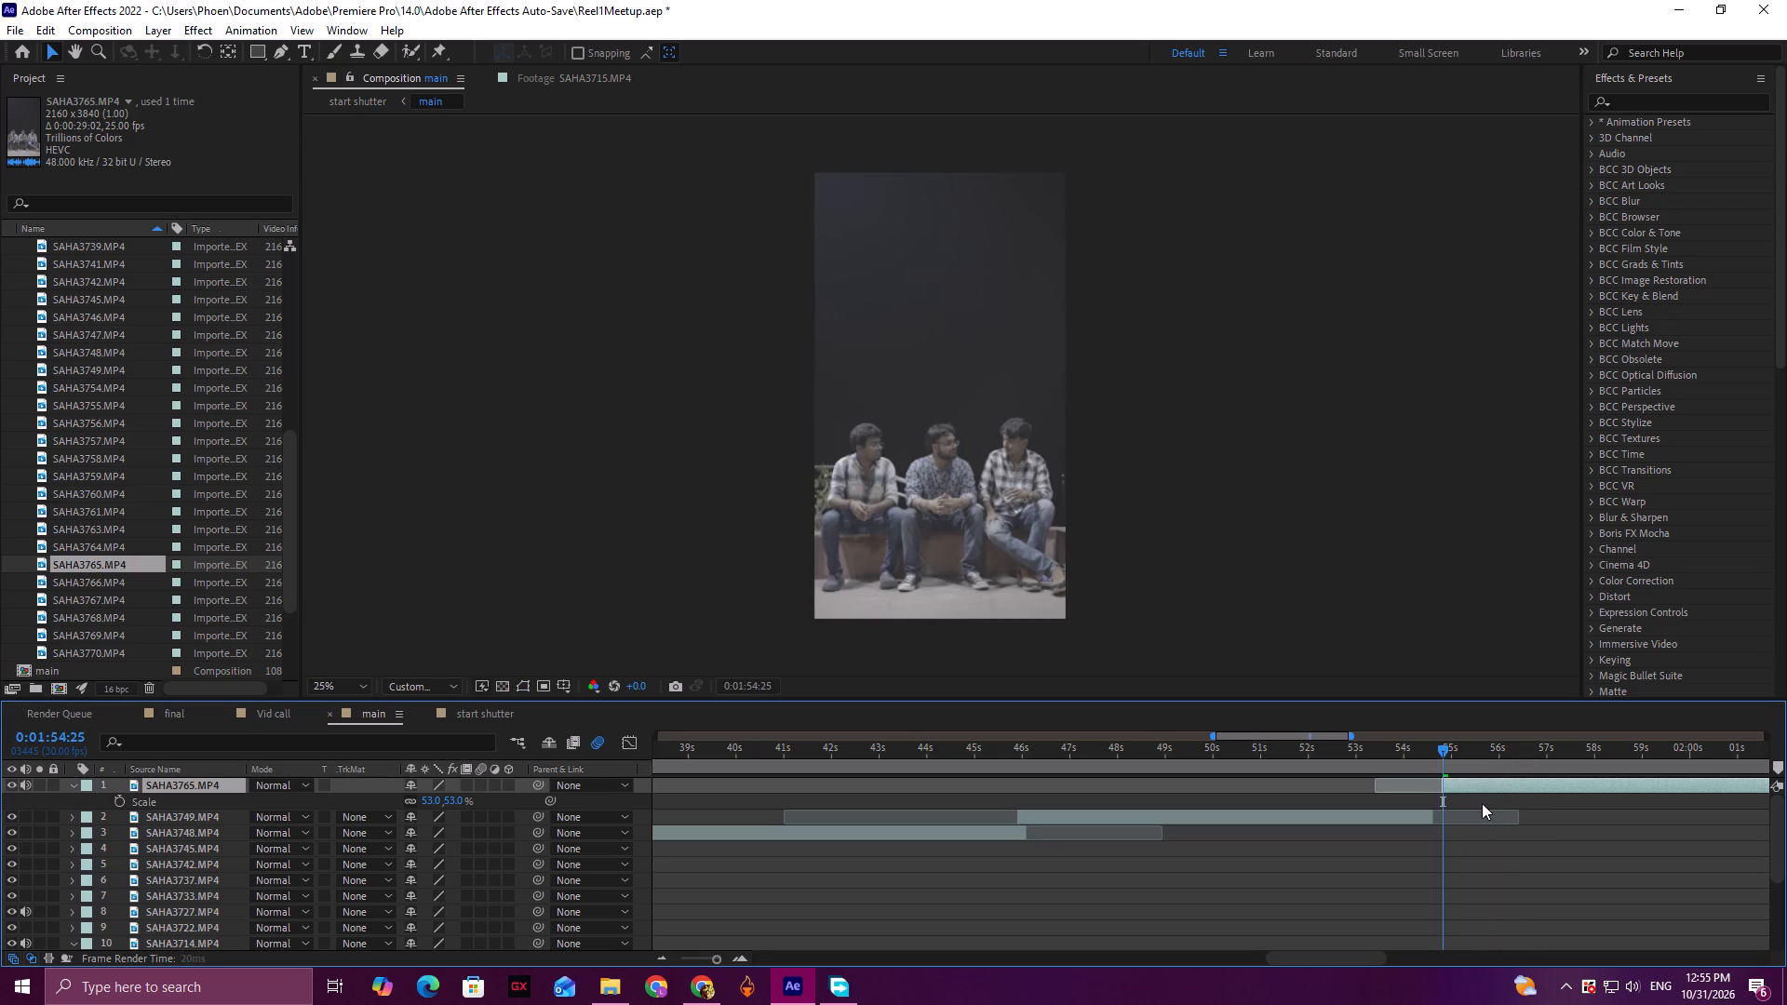
{"action": "left_click_drag", "start_coordinate": [1297, 956], "coordinate": [1335, 956]}
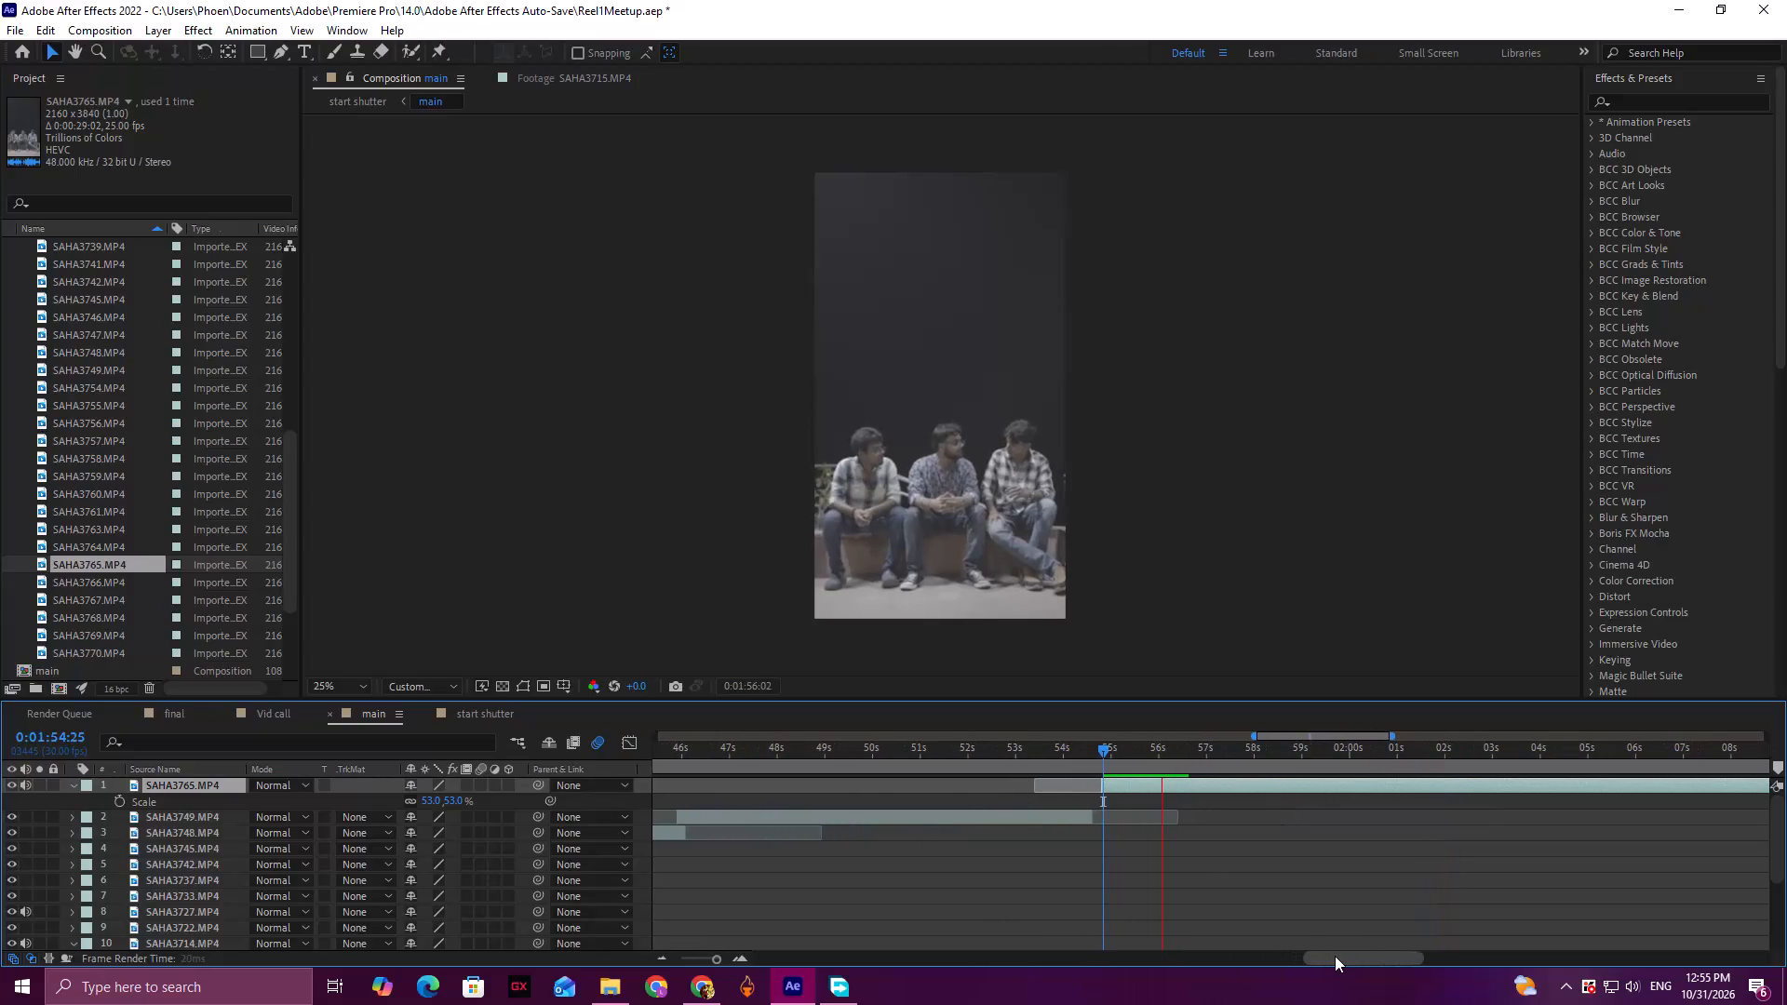
{"action": "left_click_drag", "start_coordinate": [1335, 956], "coordinate": [1340, 956]}
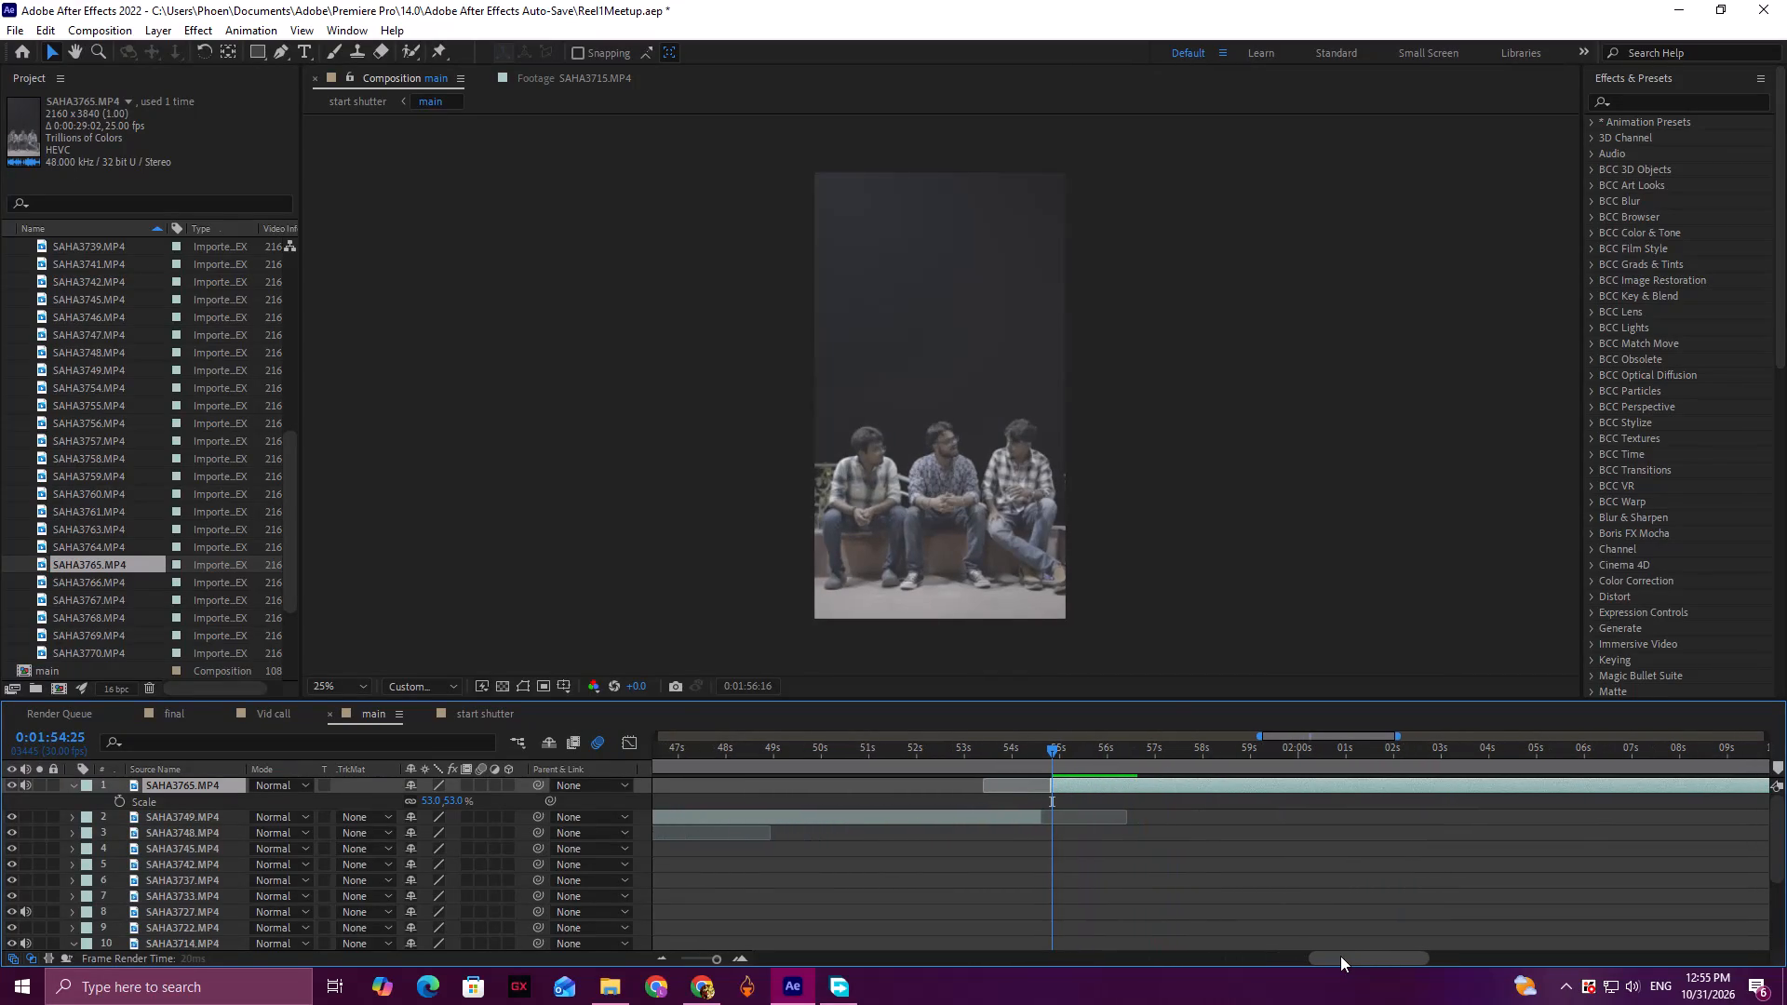
{"action": "key", "text": "space"}
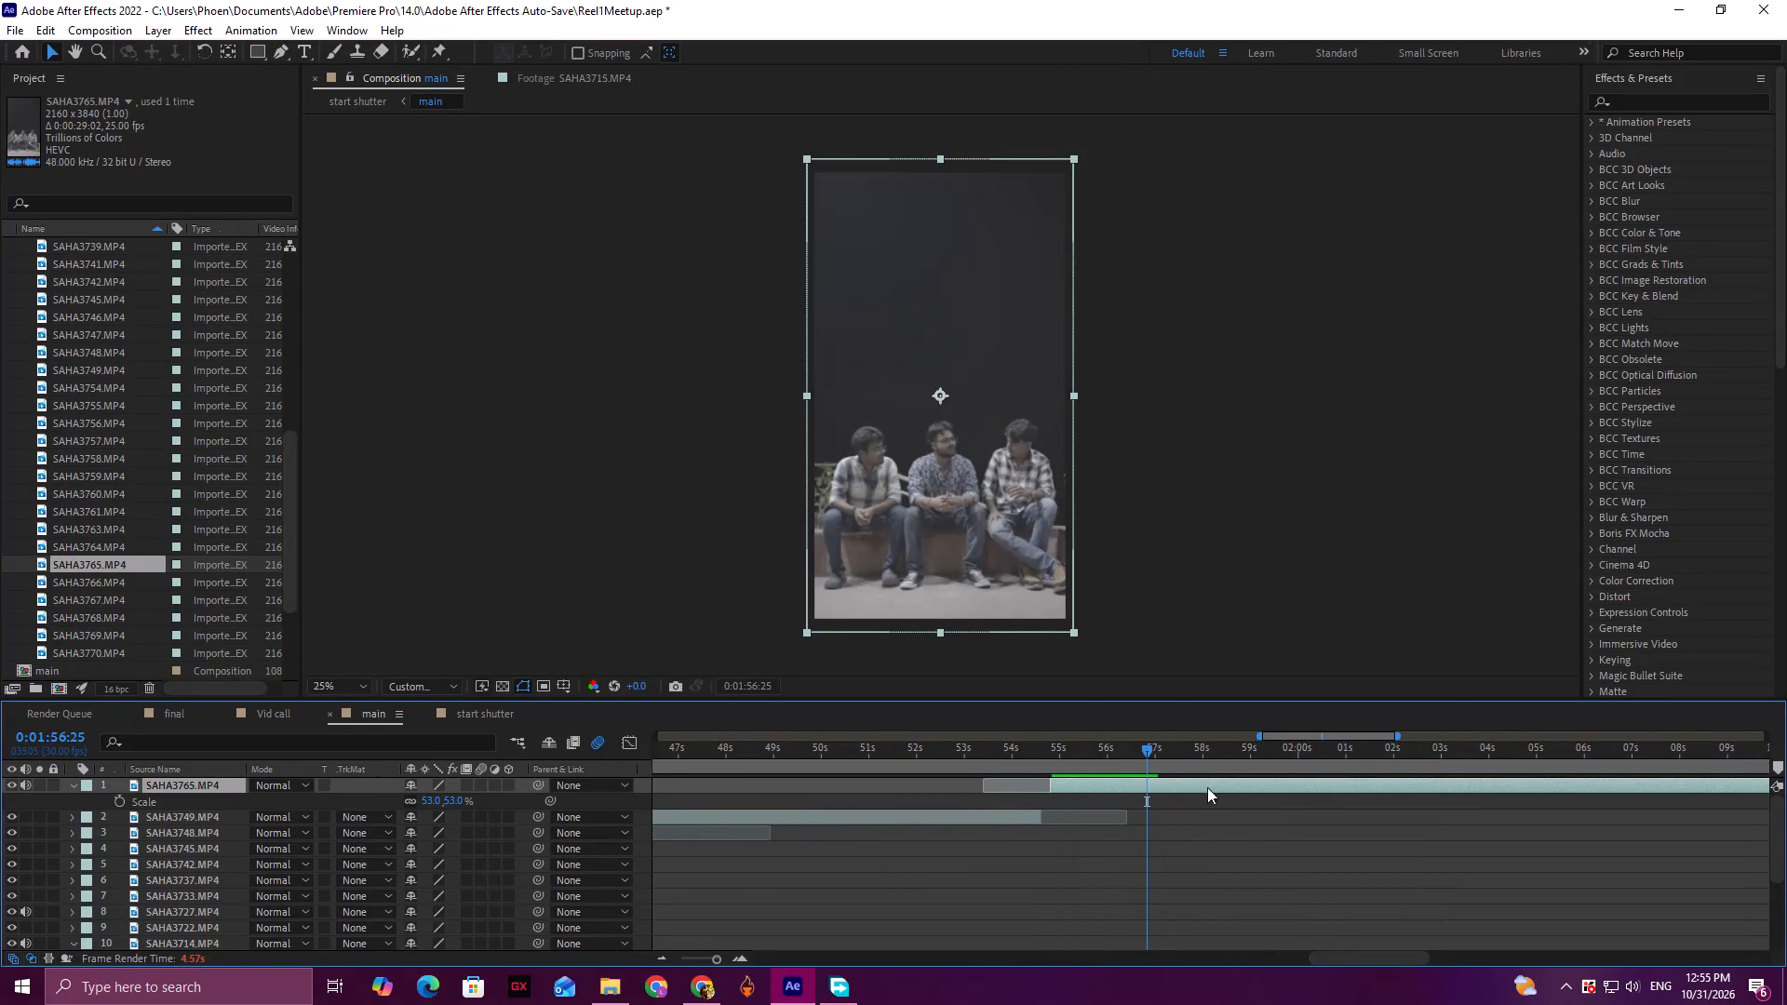
{"action": "left_click_drag", "start_coordinate": [1136, 755], "coordinate": [1053, 755]}
{"action": "key", "text": "space"}
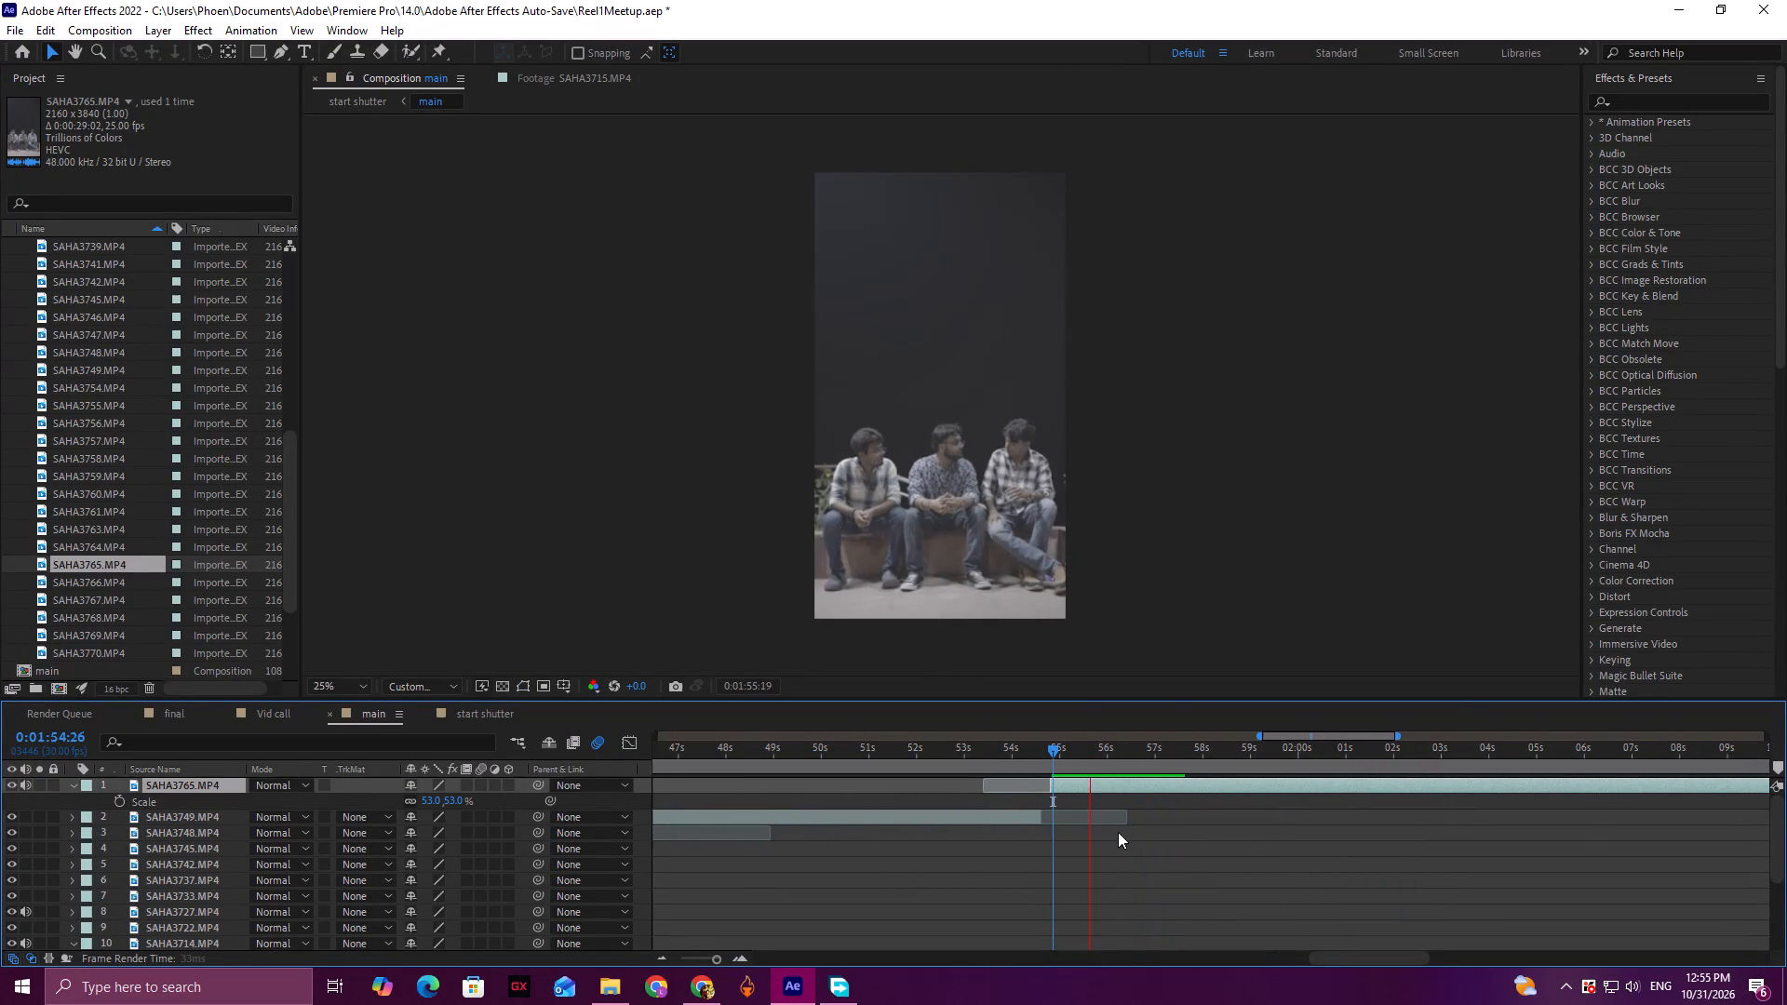
{"action": "key", "text": "space"}
{"action": "left_click", "coordinate": [1048, 791]}
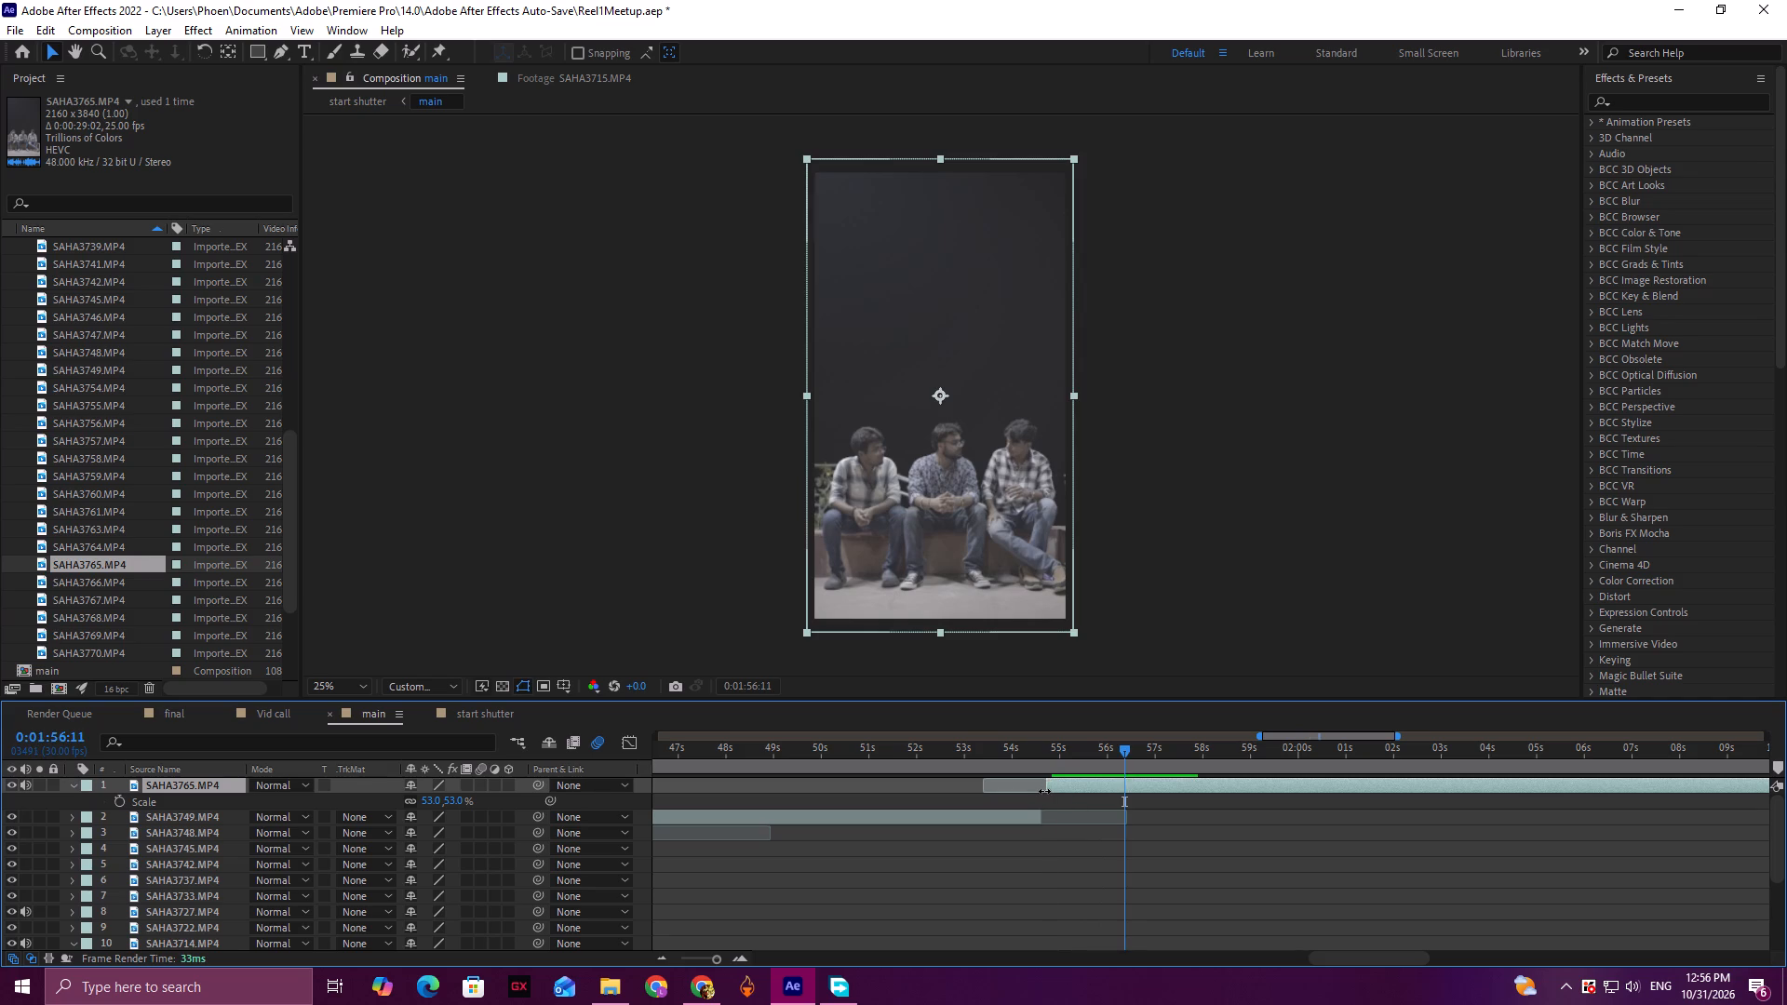
Play the bench shot in SAHA3765.MP4 from about 1:54.6 to about 2:20 to review the conversation and the man getting up.
{"action": "left_click_drag", "start_coordinate": [1073, 749], "coordinate": [1041, 750]}
{"action": "key", "text": "space"}
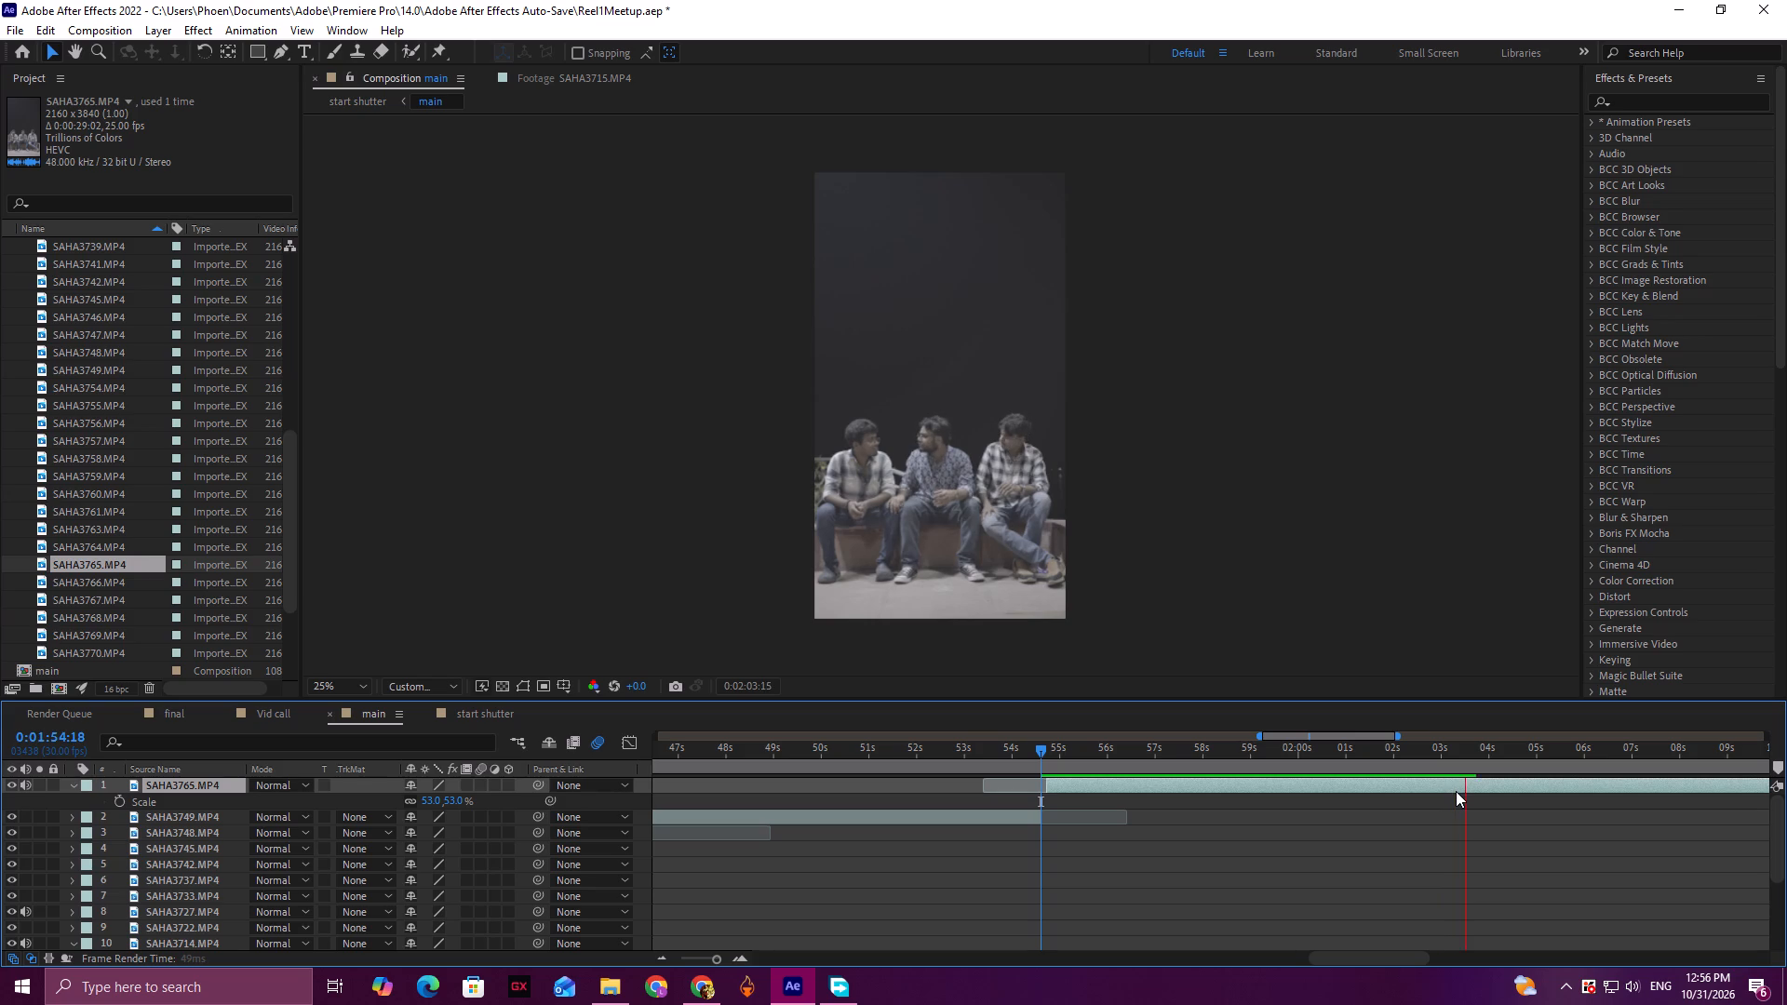
{"action": "key", "text": "space"}
{"action": "left_click_drag", "start_coordinate": [1369, 756], "coordinate": [1225, 762]}
{"action": "key", "text": "space"}
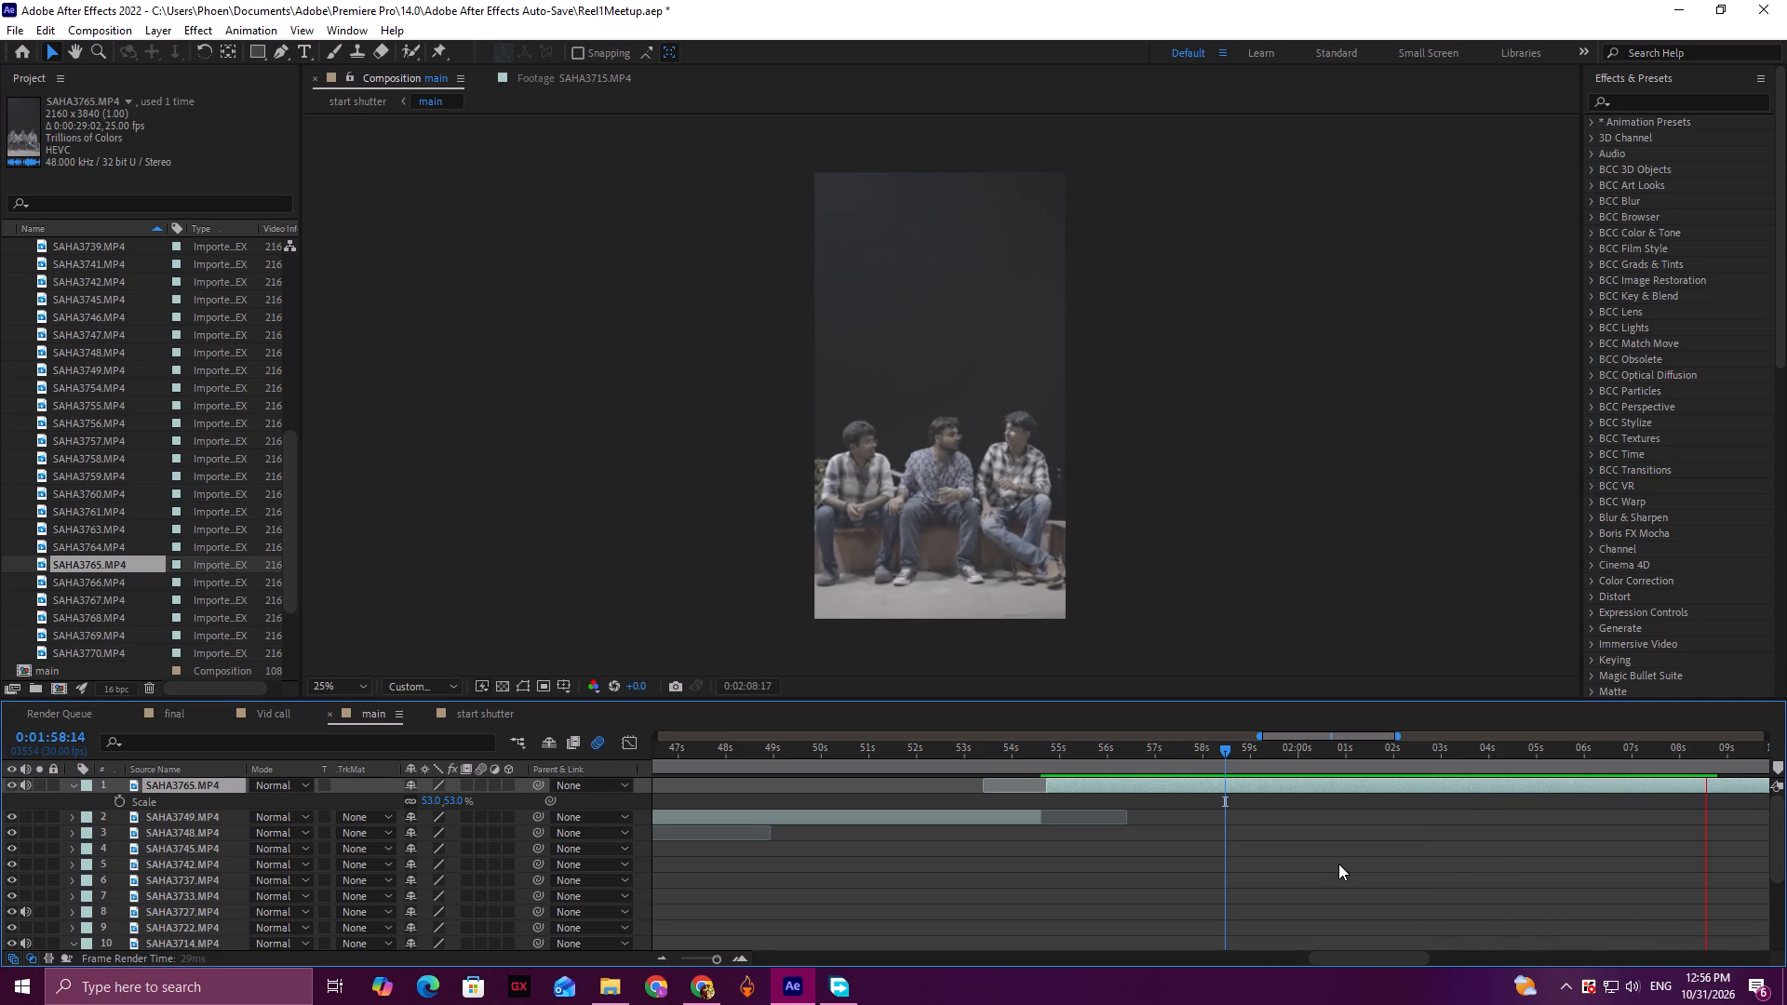
{"action": "key", "text": "space"}
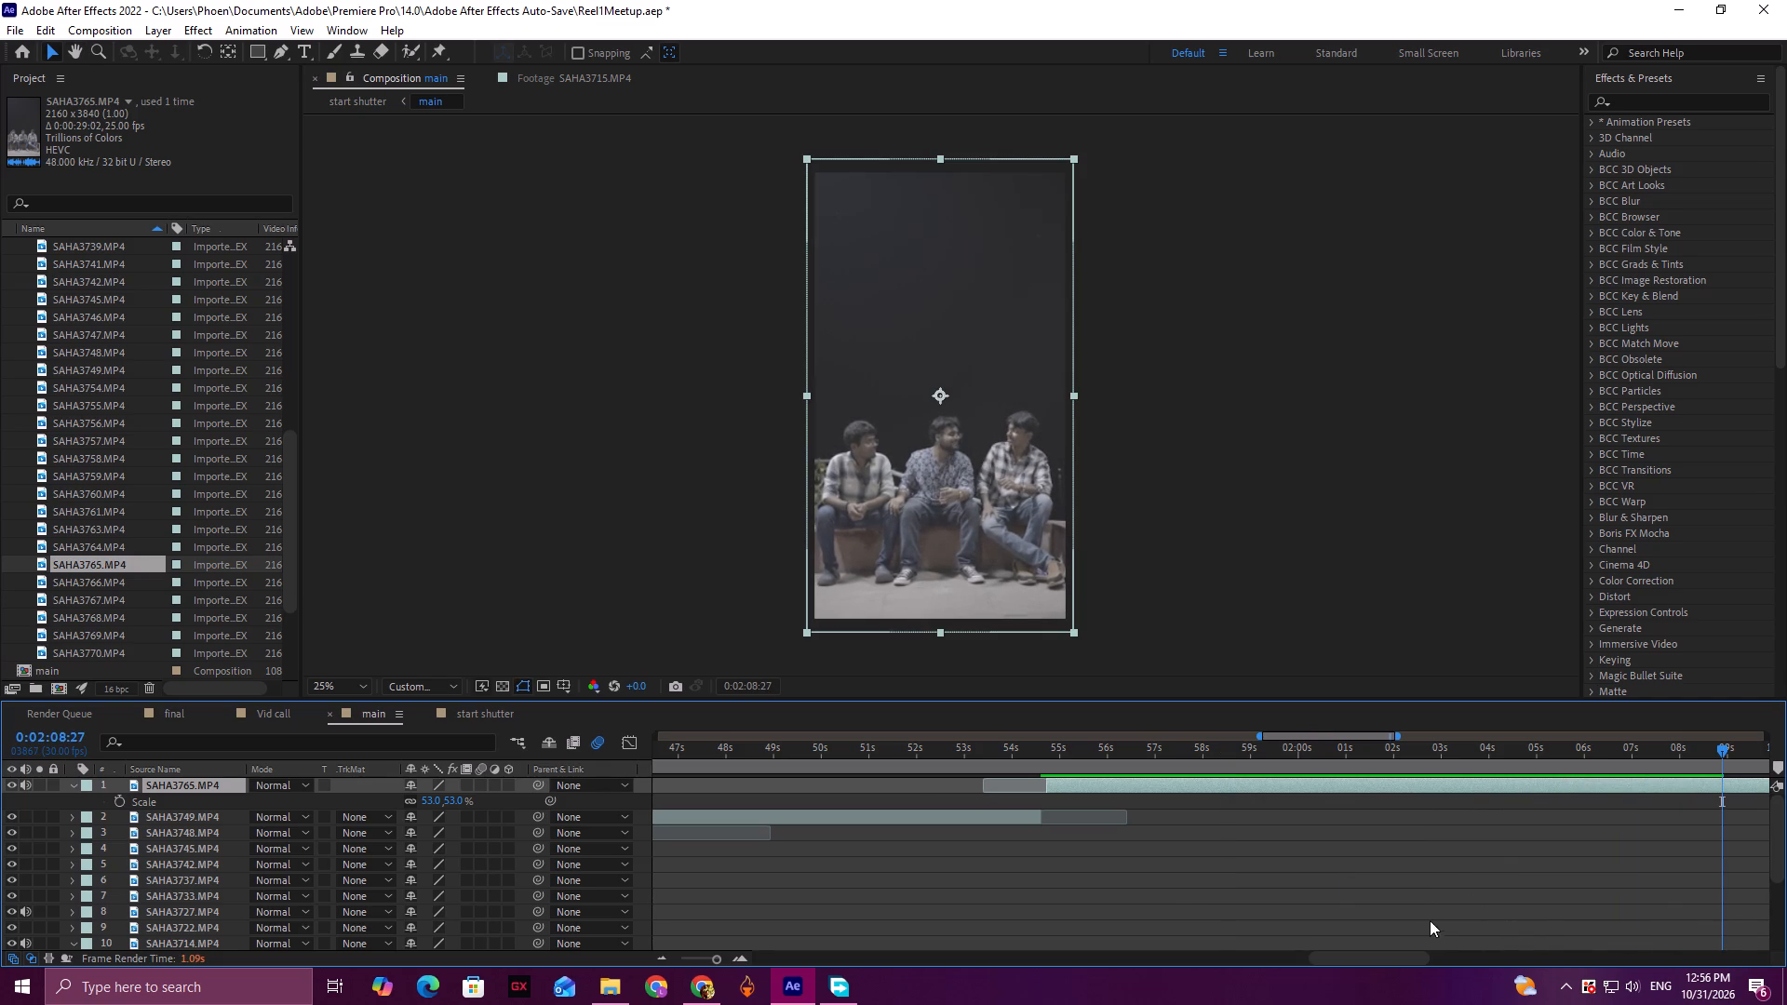
{"action": "left_click_drag", "start_coordinate": [1385, 961], "coordinate": [1440, 964]}
{"action": "left_click_drag", "start_coordinate": [1216, 760], "coordinate": [1208, 759]}
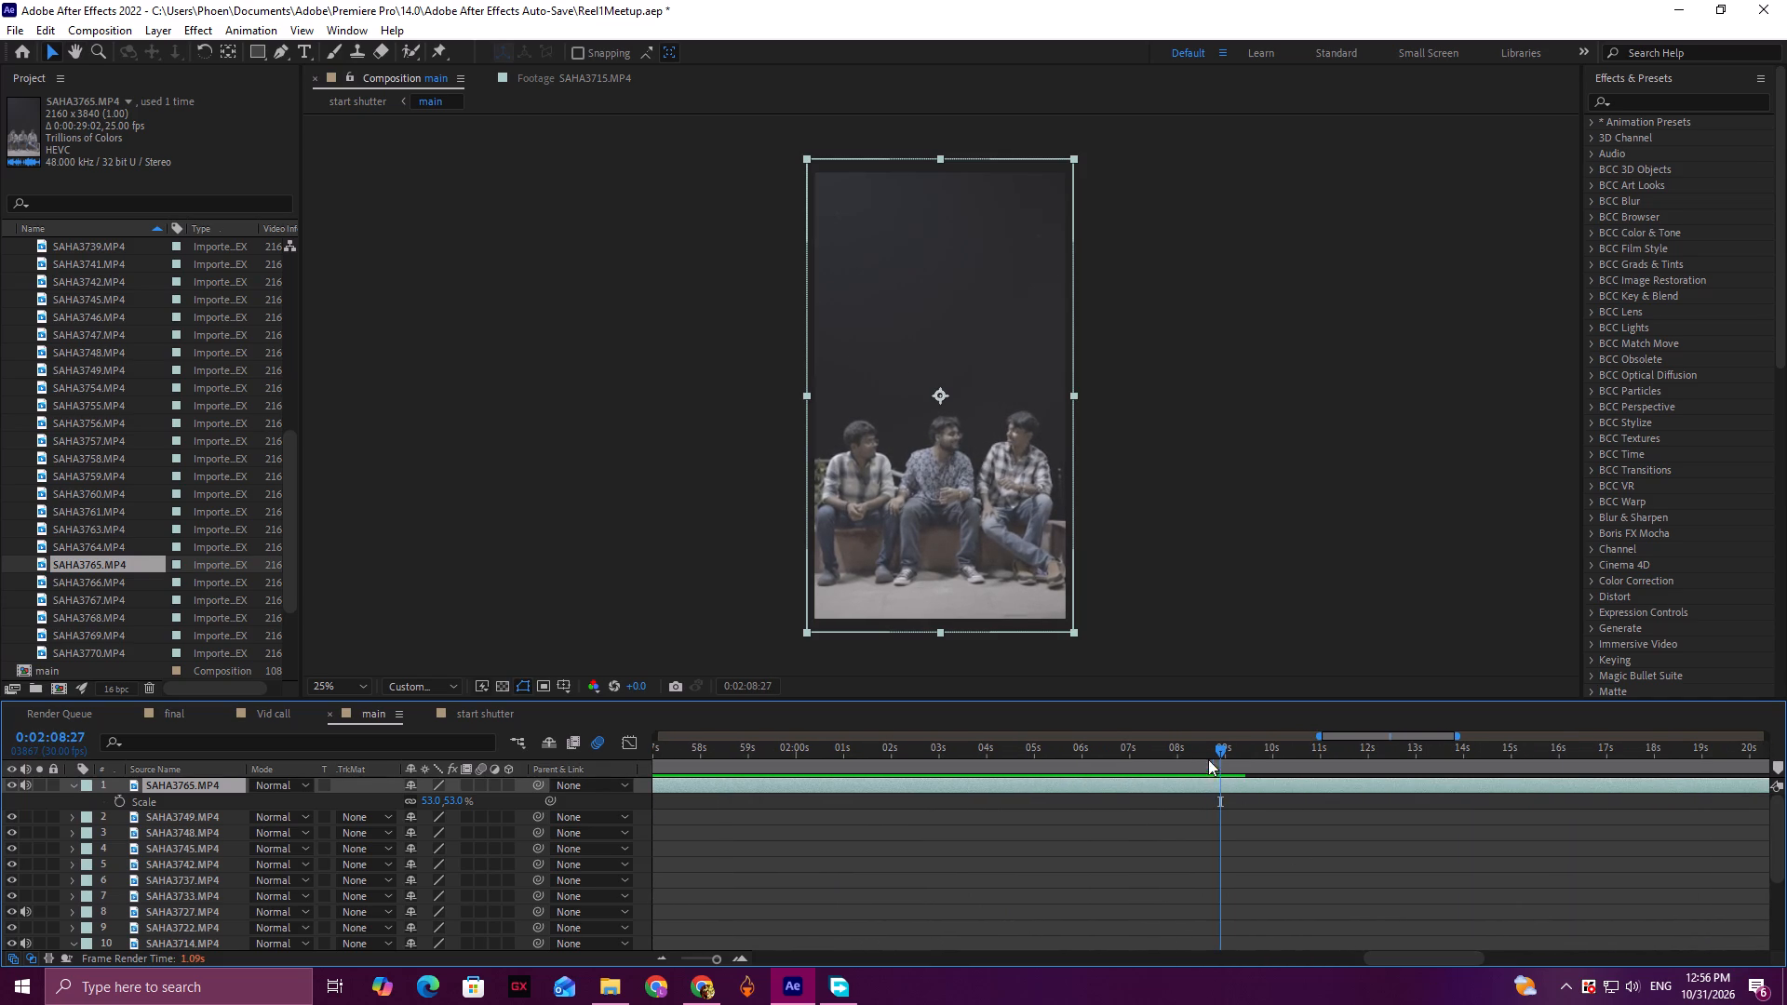
{"action": "left_click_drag", "start_coordinate": [1208, 759], "coordinate": [1150, 758]}
{"action": "key", "text": "space"}
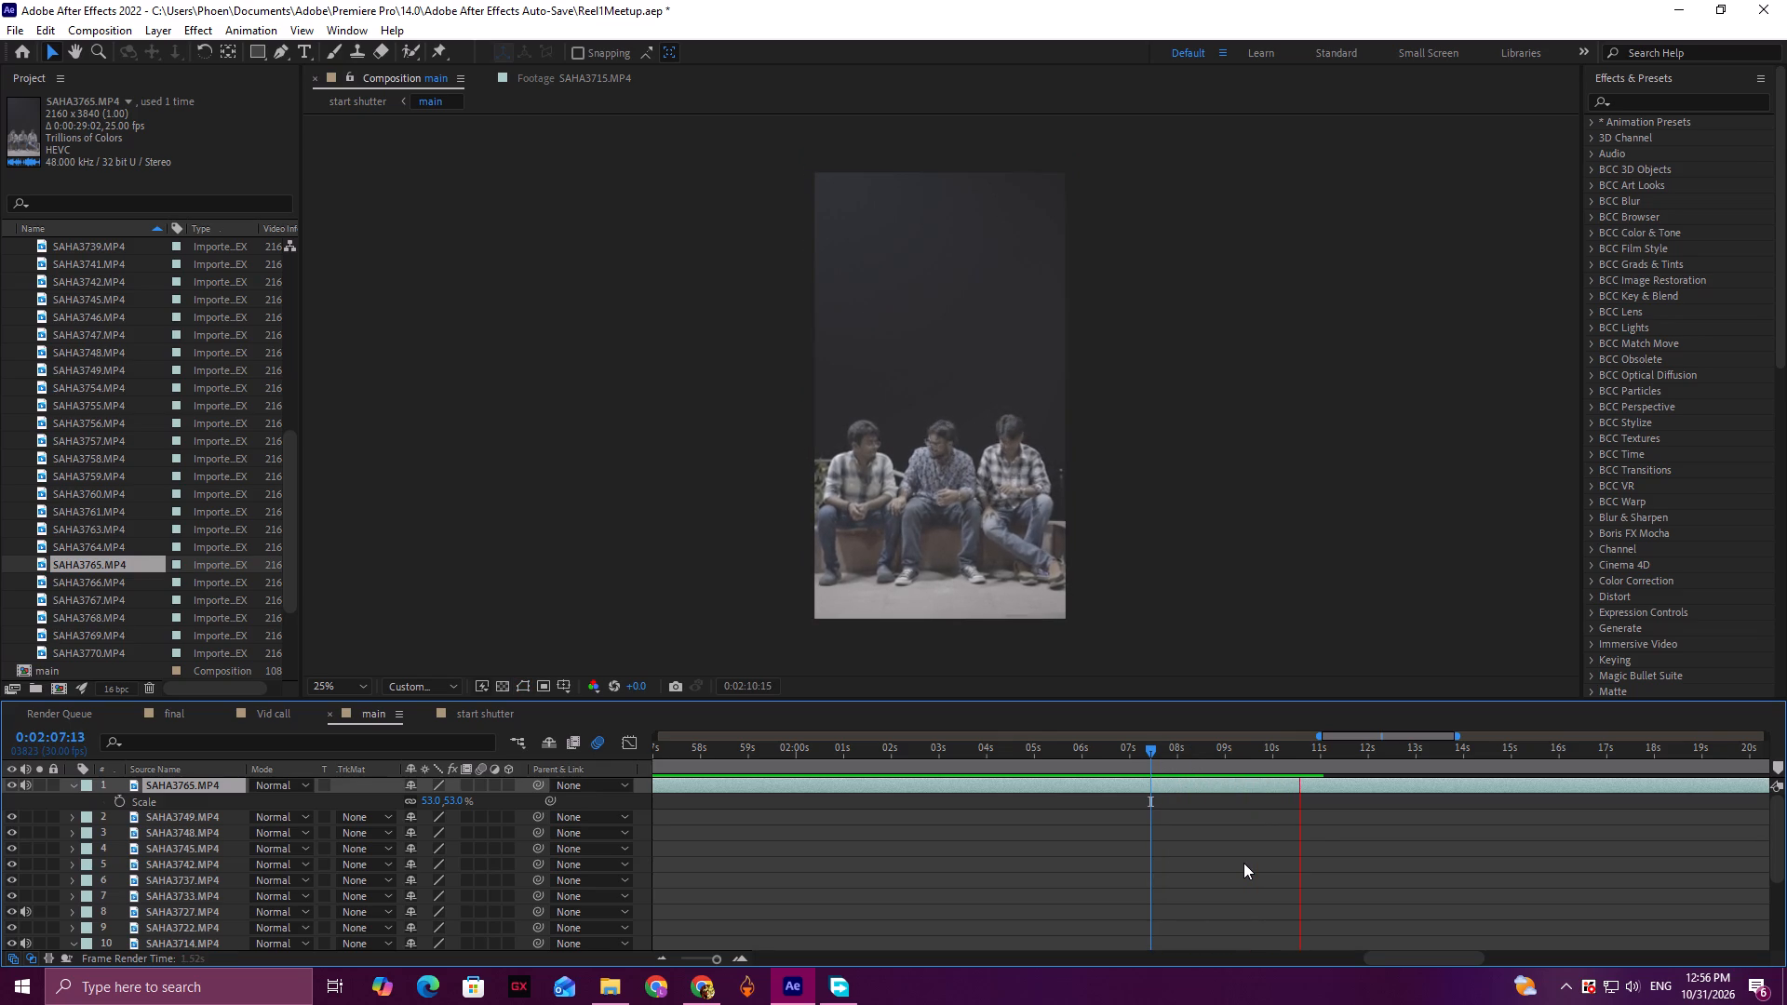
{"action": "key", "text": "space"}
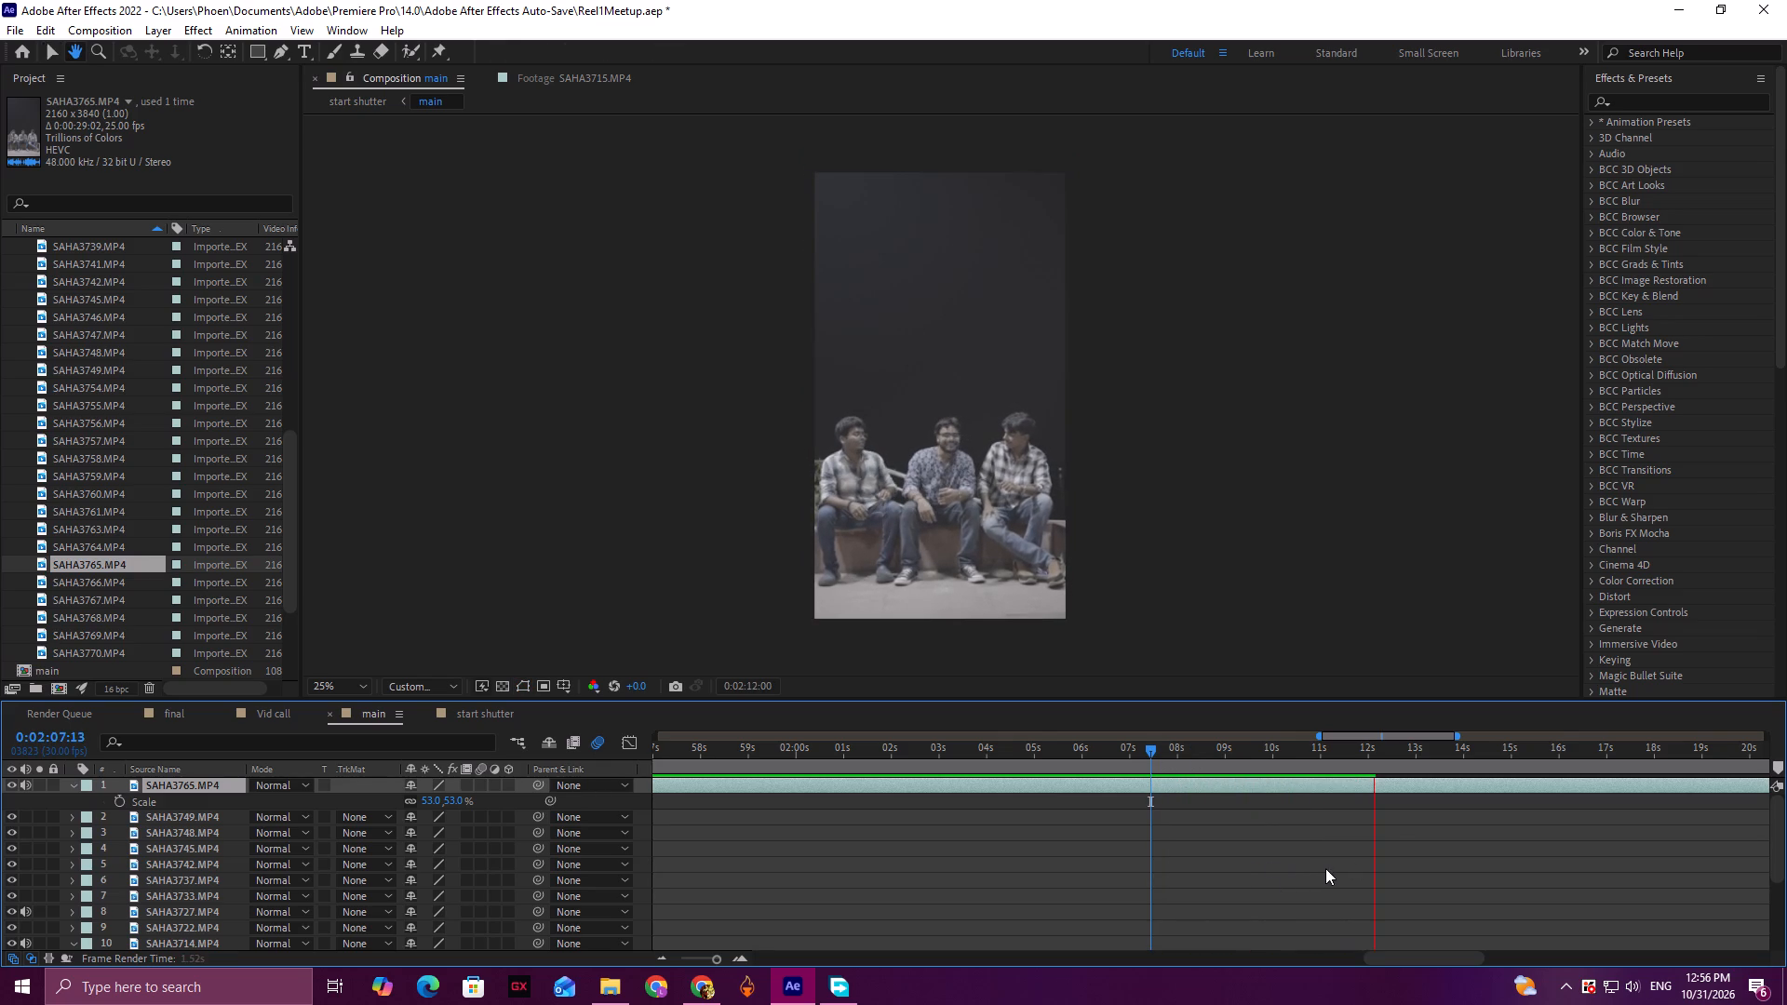
{"action": "left_click_drag", "start_coordinate": [1364, 749], "coordinate": [1055, 770]}
{"action": "key", "text": "space"}
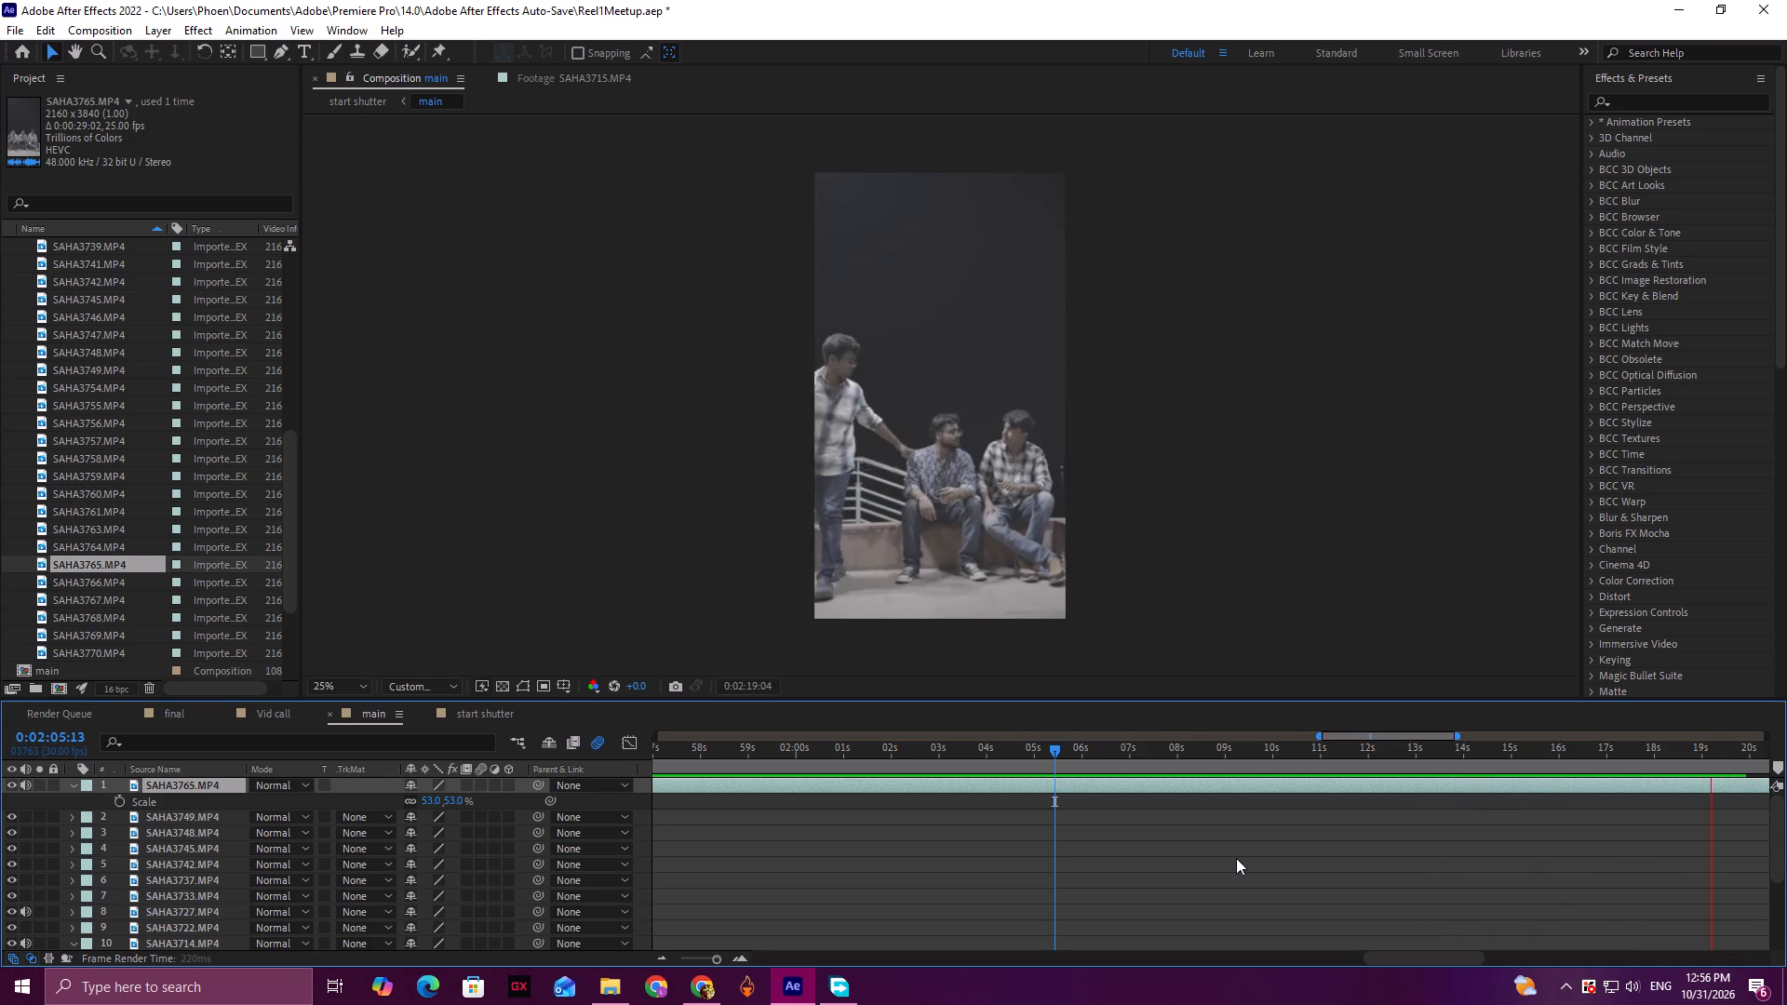
{"action": "key", "text": "space"}
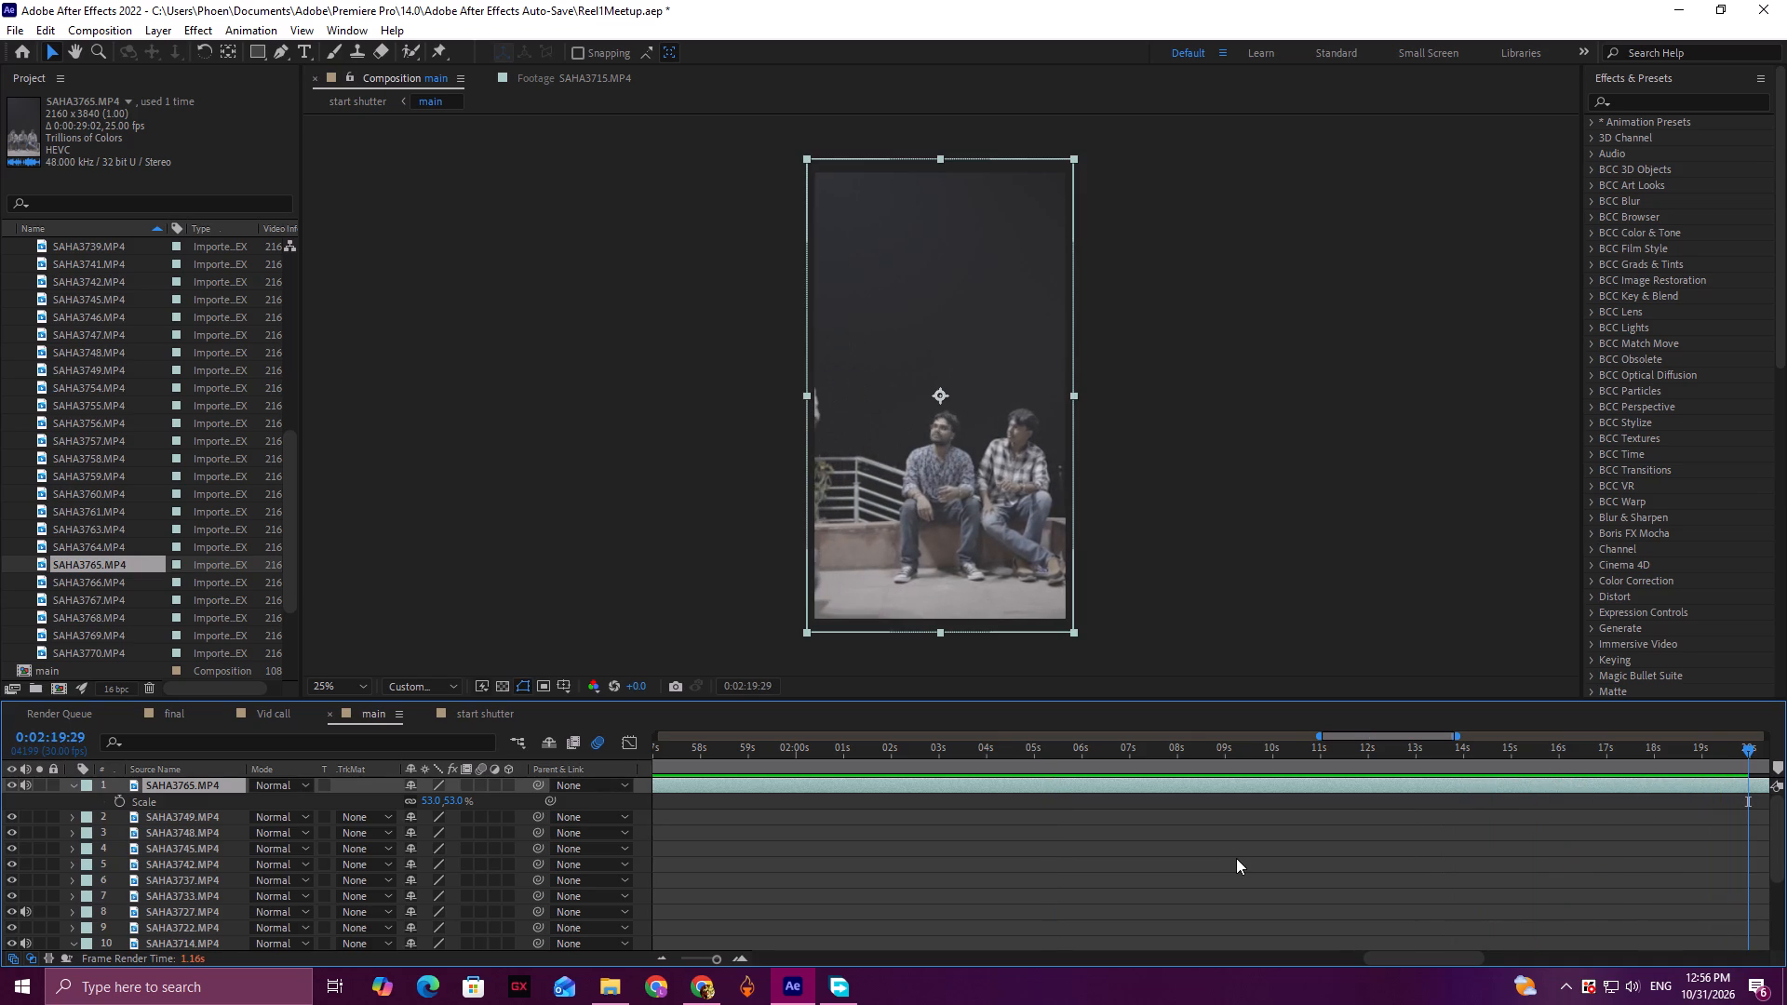
Replay the ending of SAHA3765.MP4 from about 2:18.5 to examine where the shot should end.
{"action": "left_click_drag", "start_coordinate": [1406, 957], "coordinate": [1471, 963]}
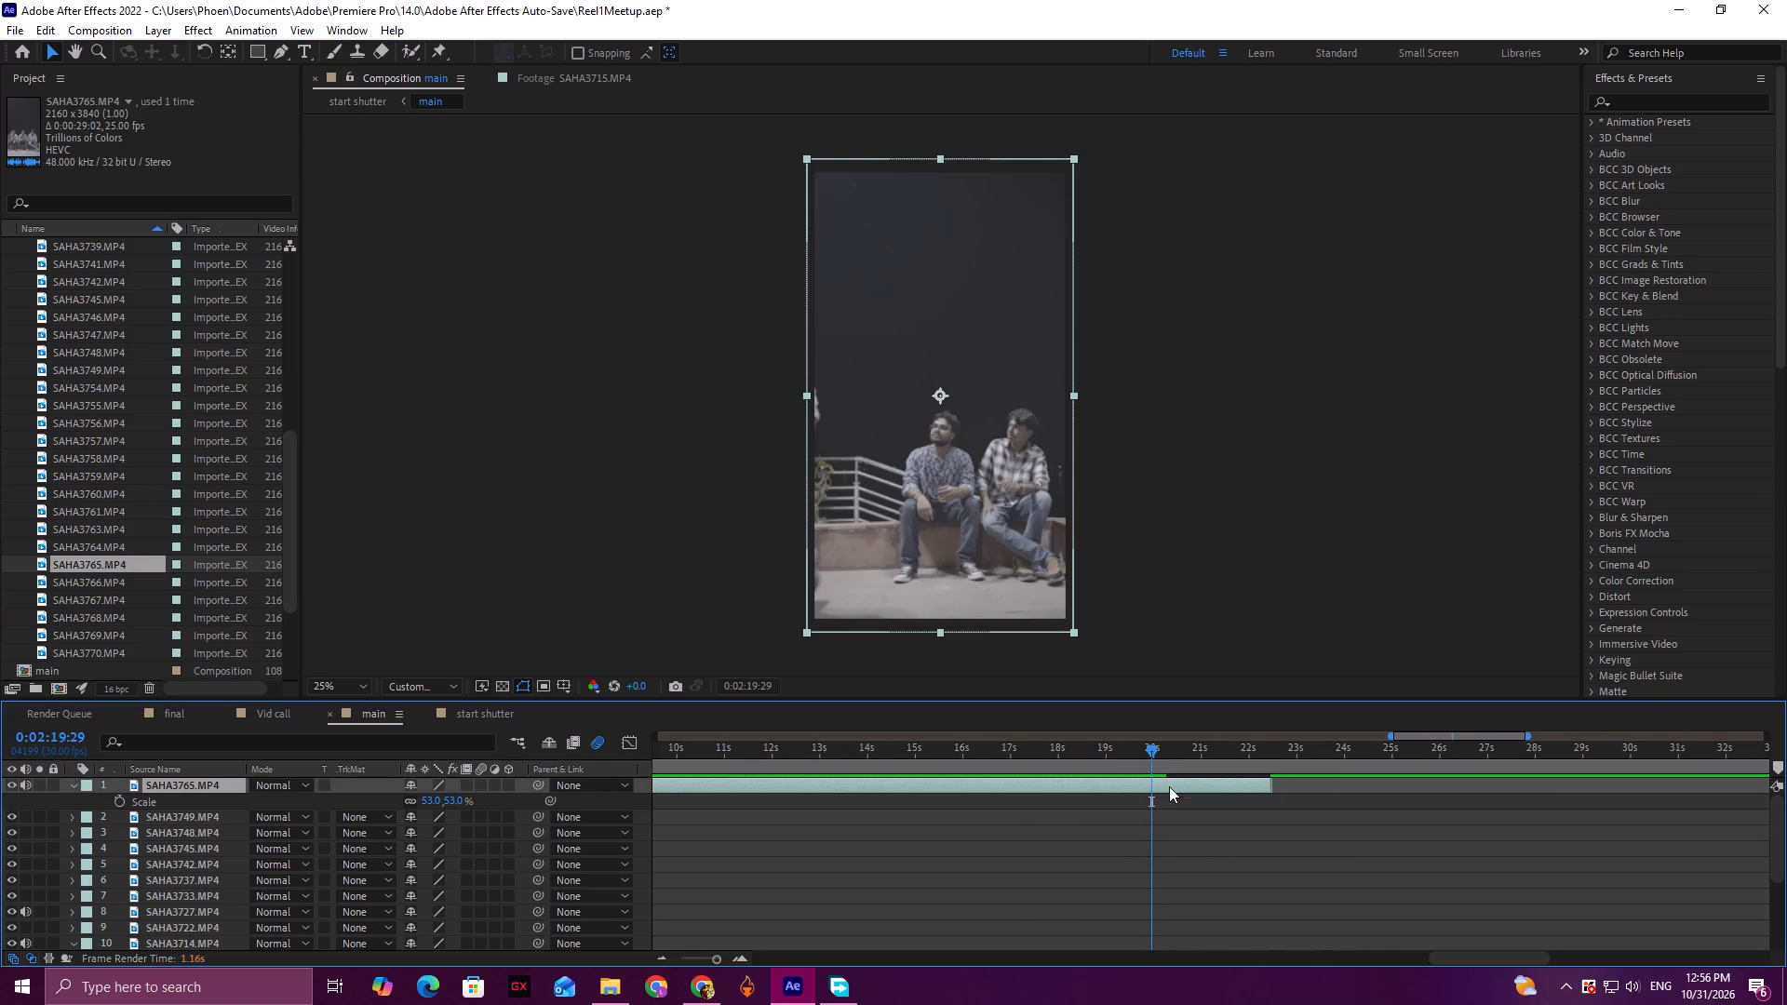
{"action": "left_click_drag", "start_coordinate": [1147, 754], "coordinate": [1103, 757]}
{"action": "key", "text": "space"}
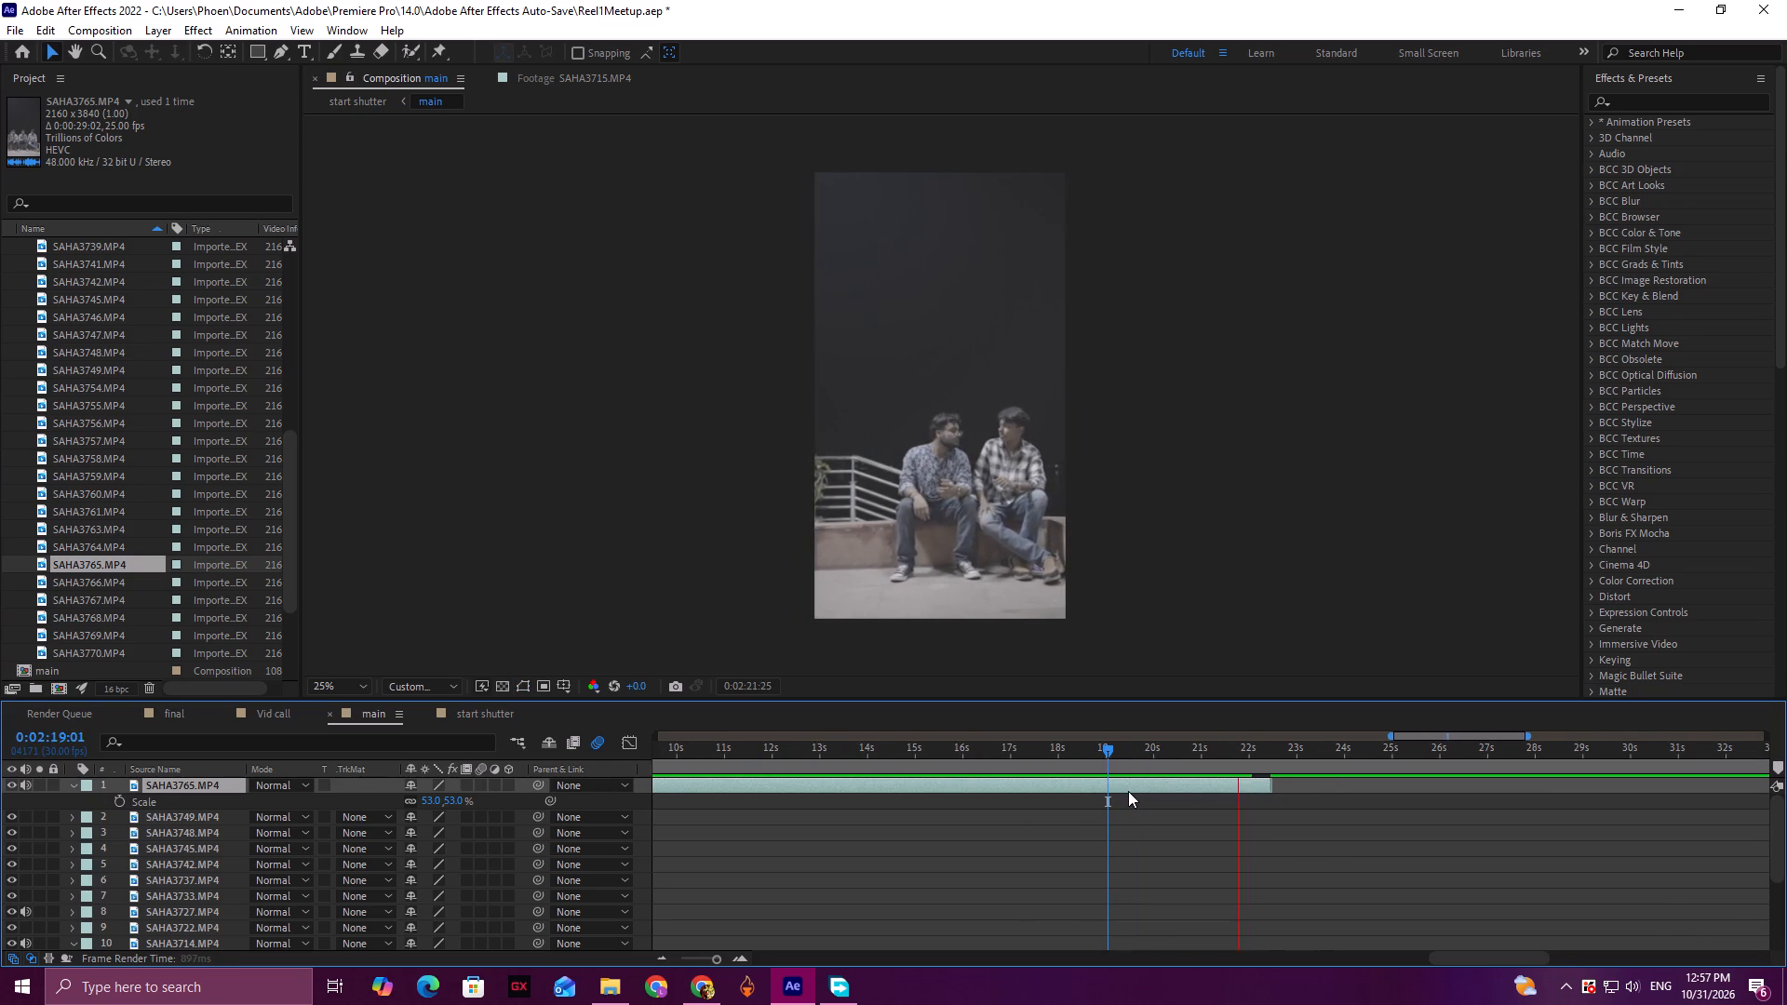
{"action": "key", "text": "space"}
{"action": "left_click_drag", "start_coordinate": [1218, 751], "coordinate": [1090, 754]}
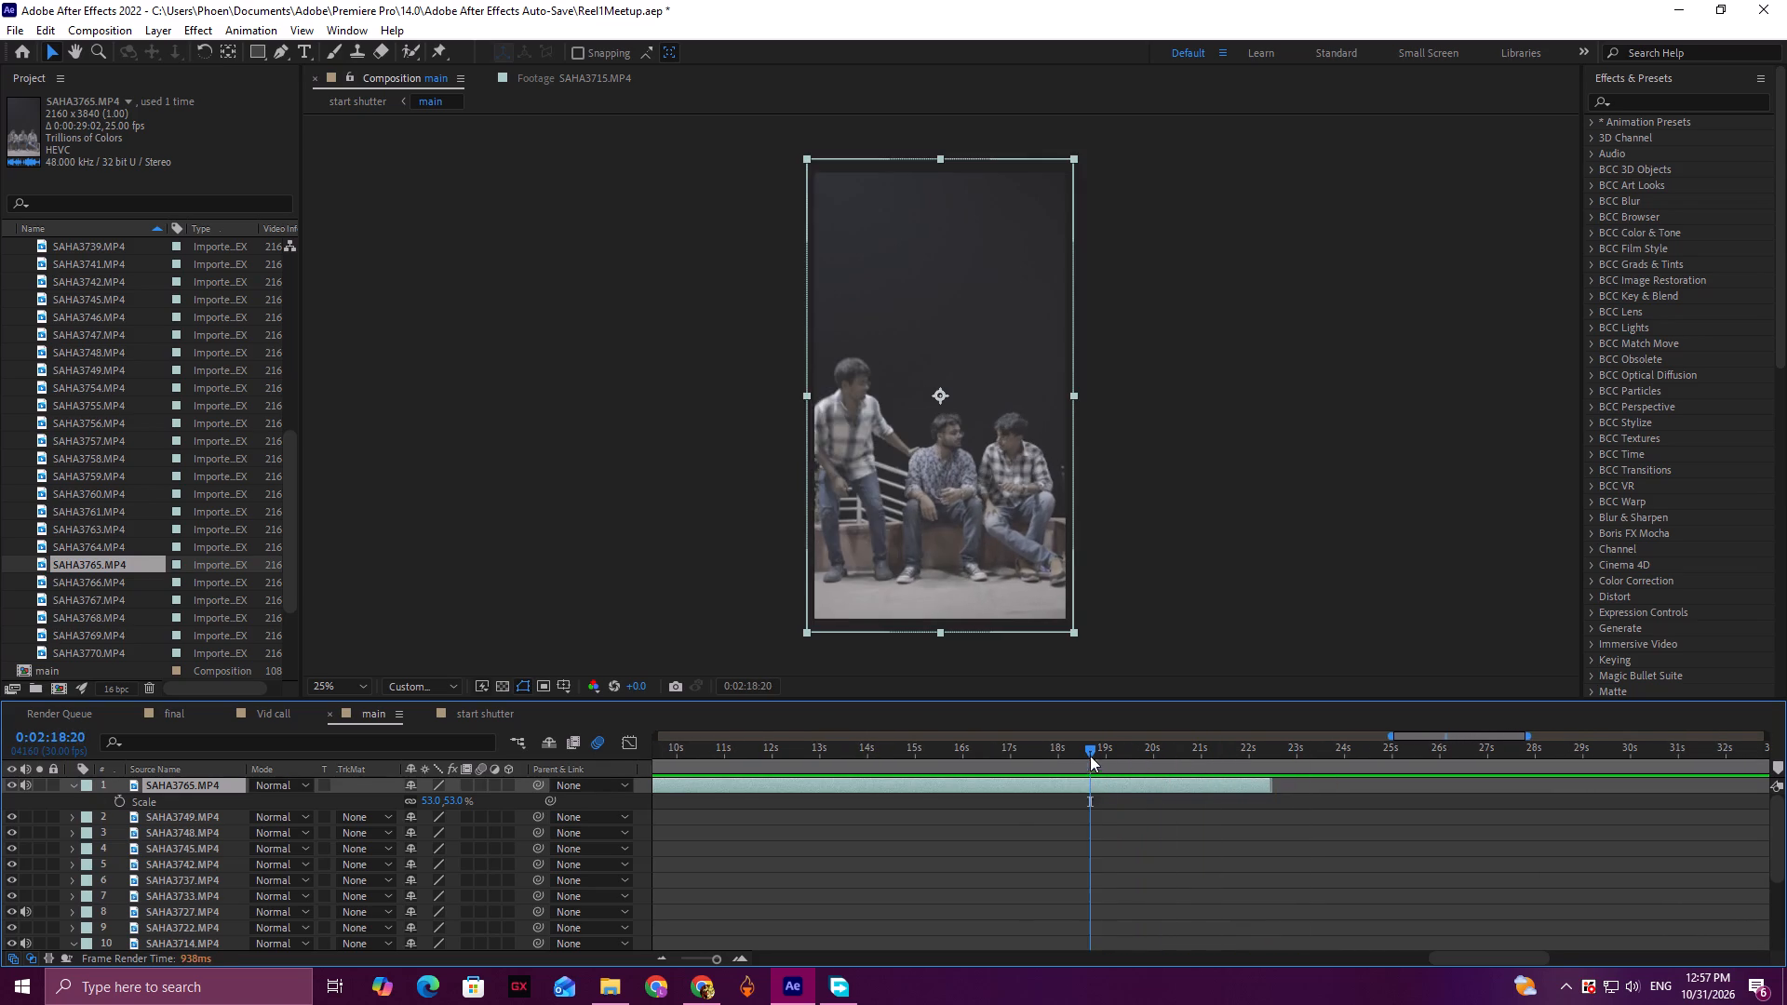
{"action": "key", "text": "space"}
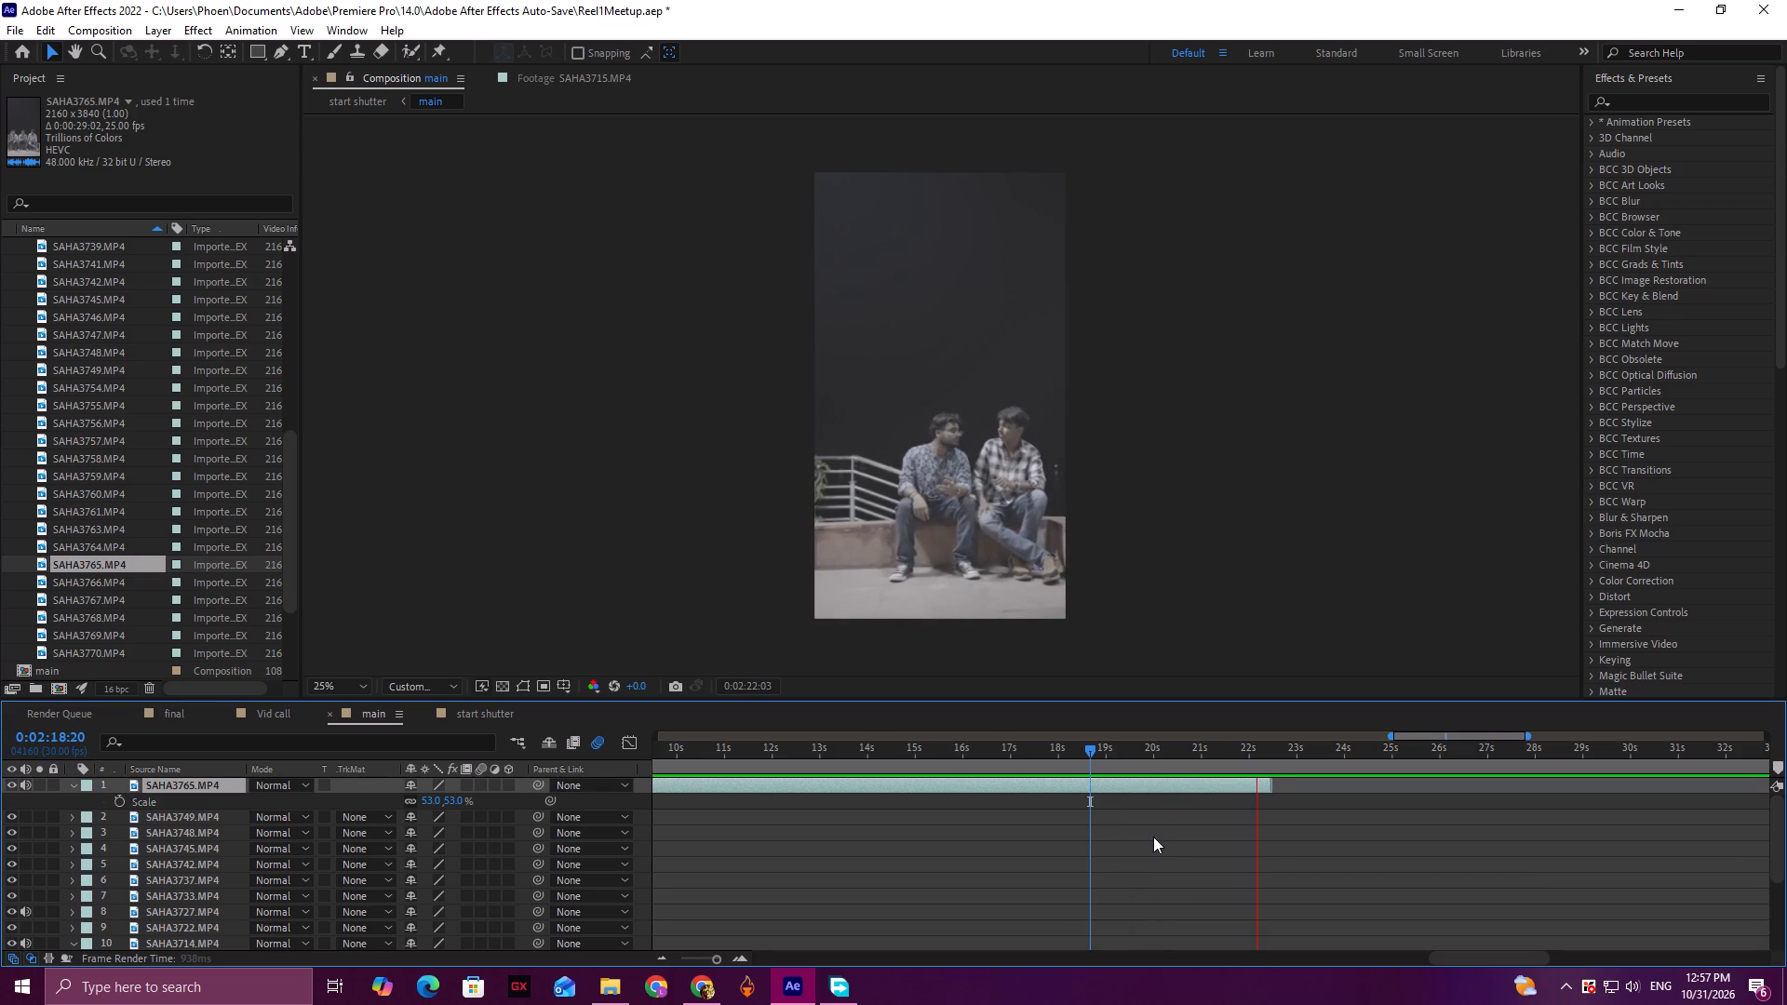
{"action": "key", "text": "space"}
{"action": "left_click_drag", "start_coordinate": [1159, 765], "coordinate": [1081, 770]}
{"action": "key", "text": "space"}
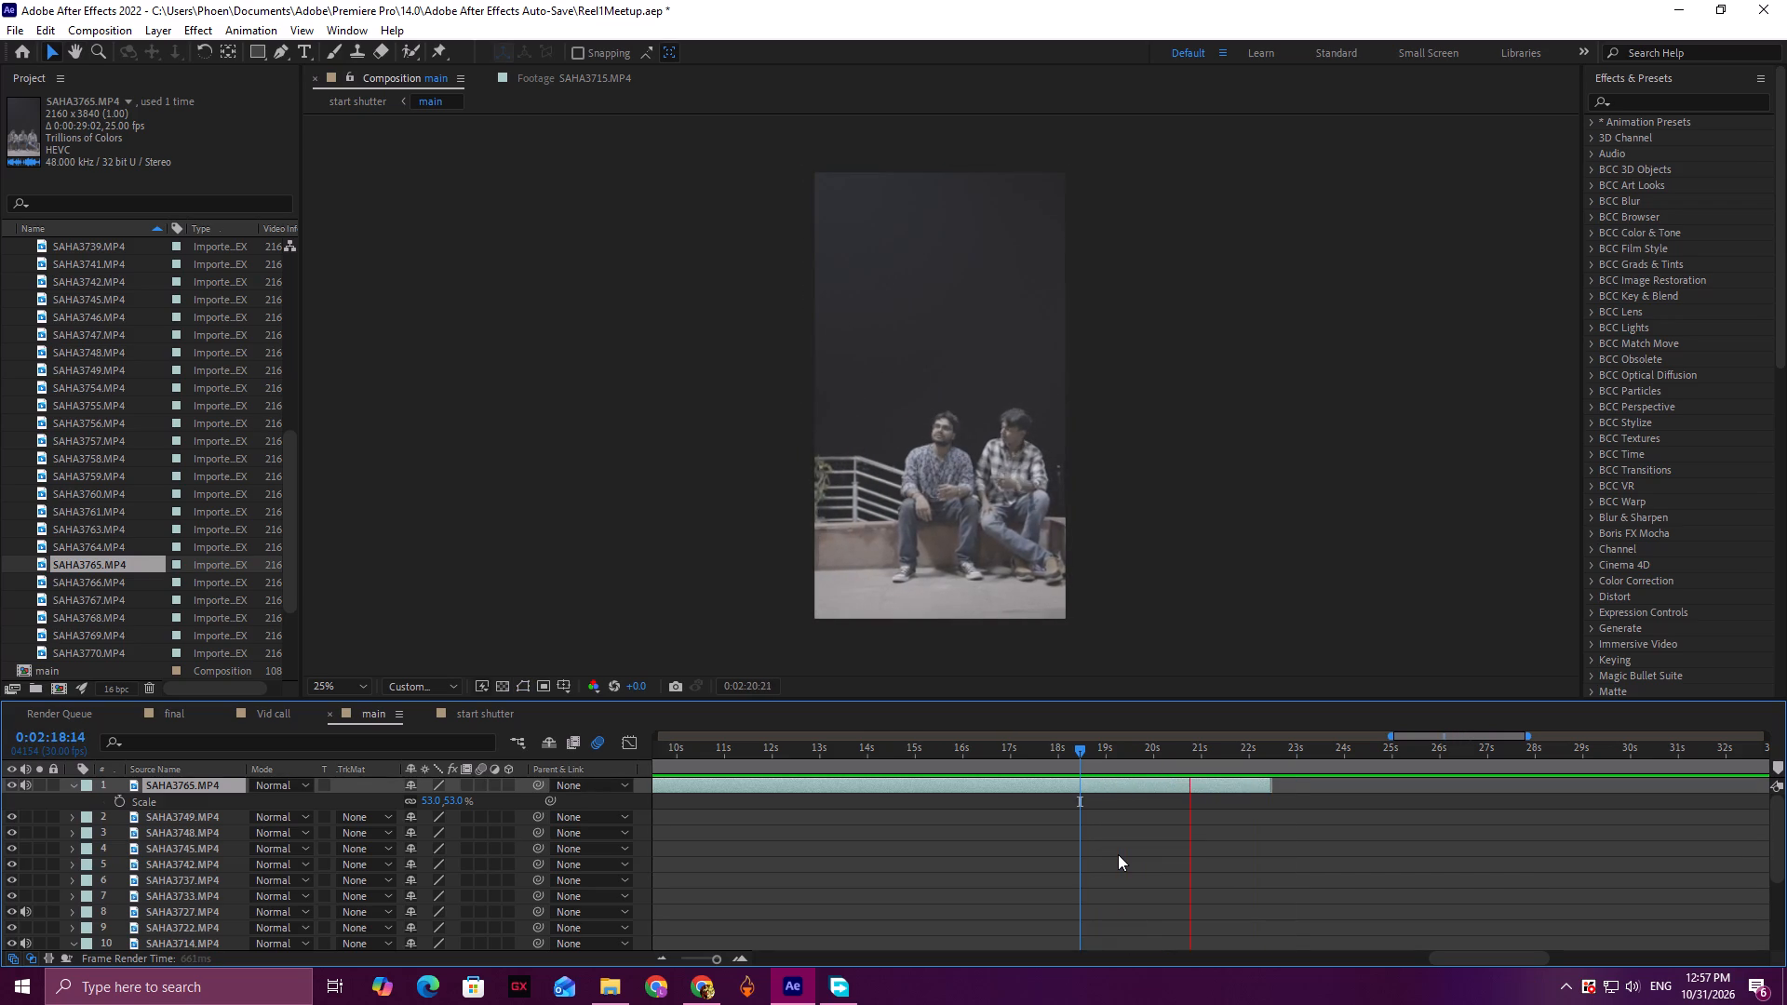
{"action": "key", "text": "space"}
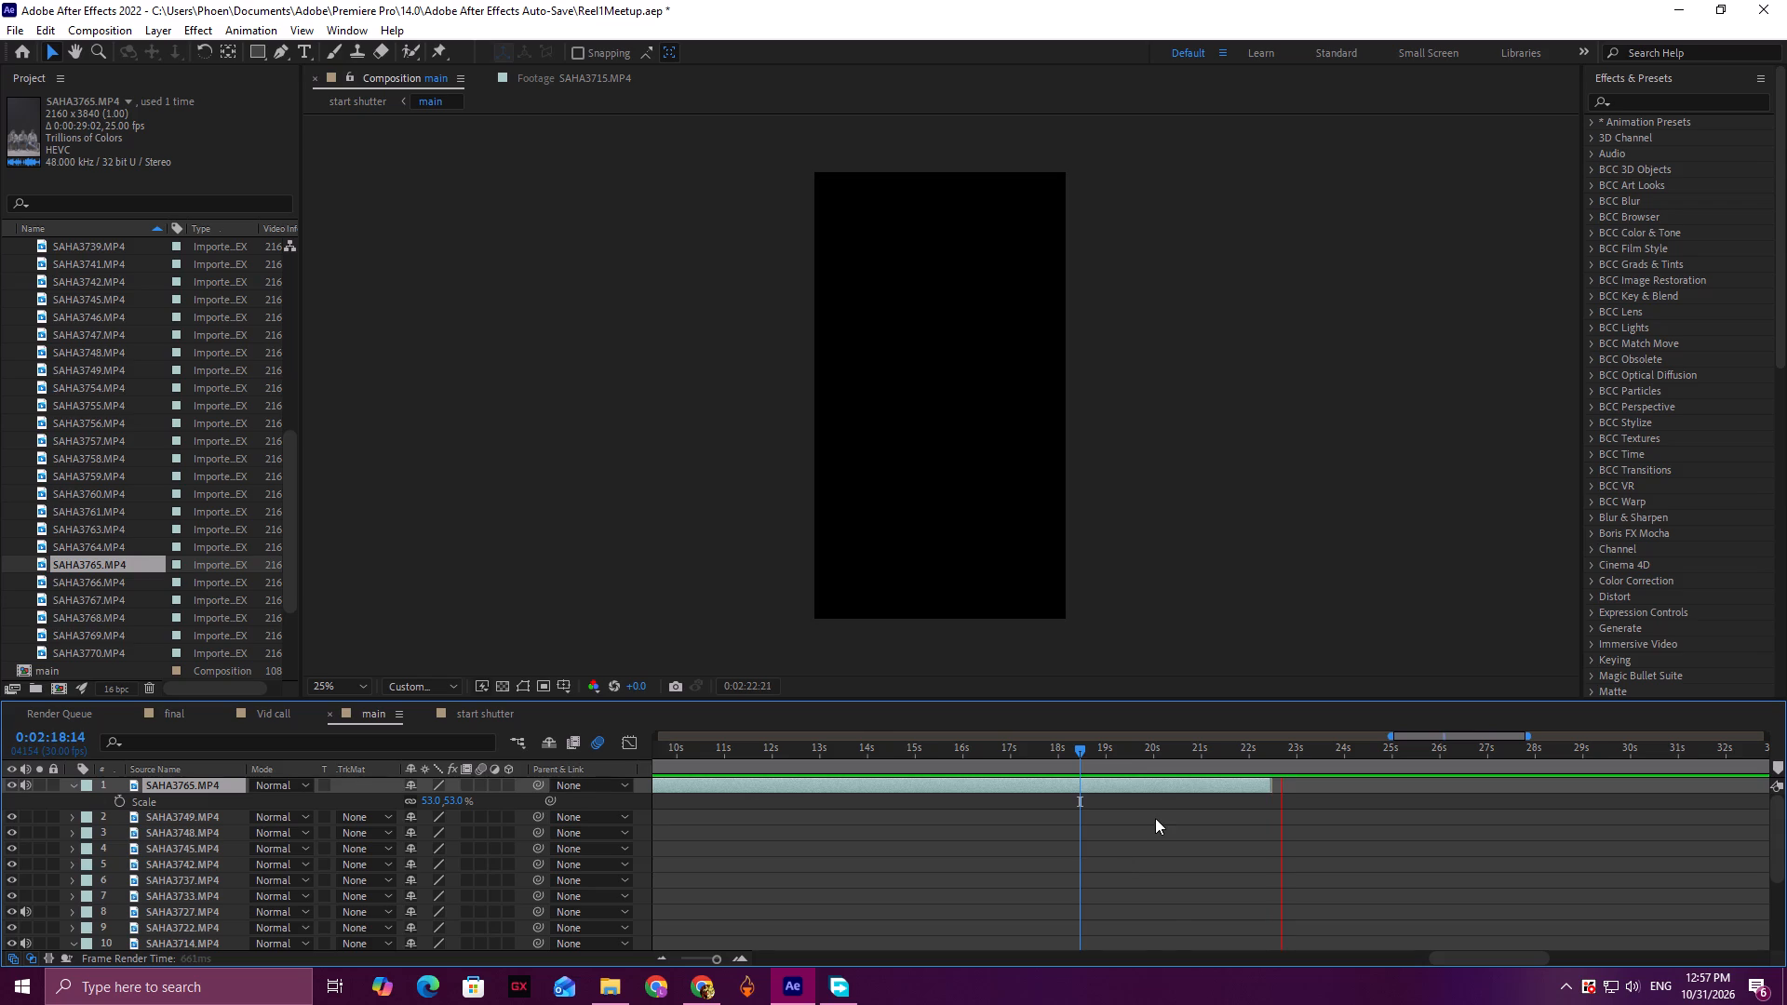
{"action": "left_click_drag", "start_coordinate": [1183, 773], "coordinate": [1134, 769]}
{"action": "key", "text": "space"}
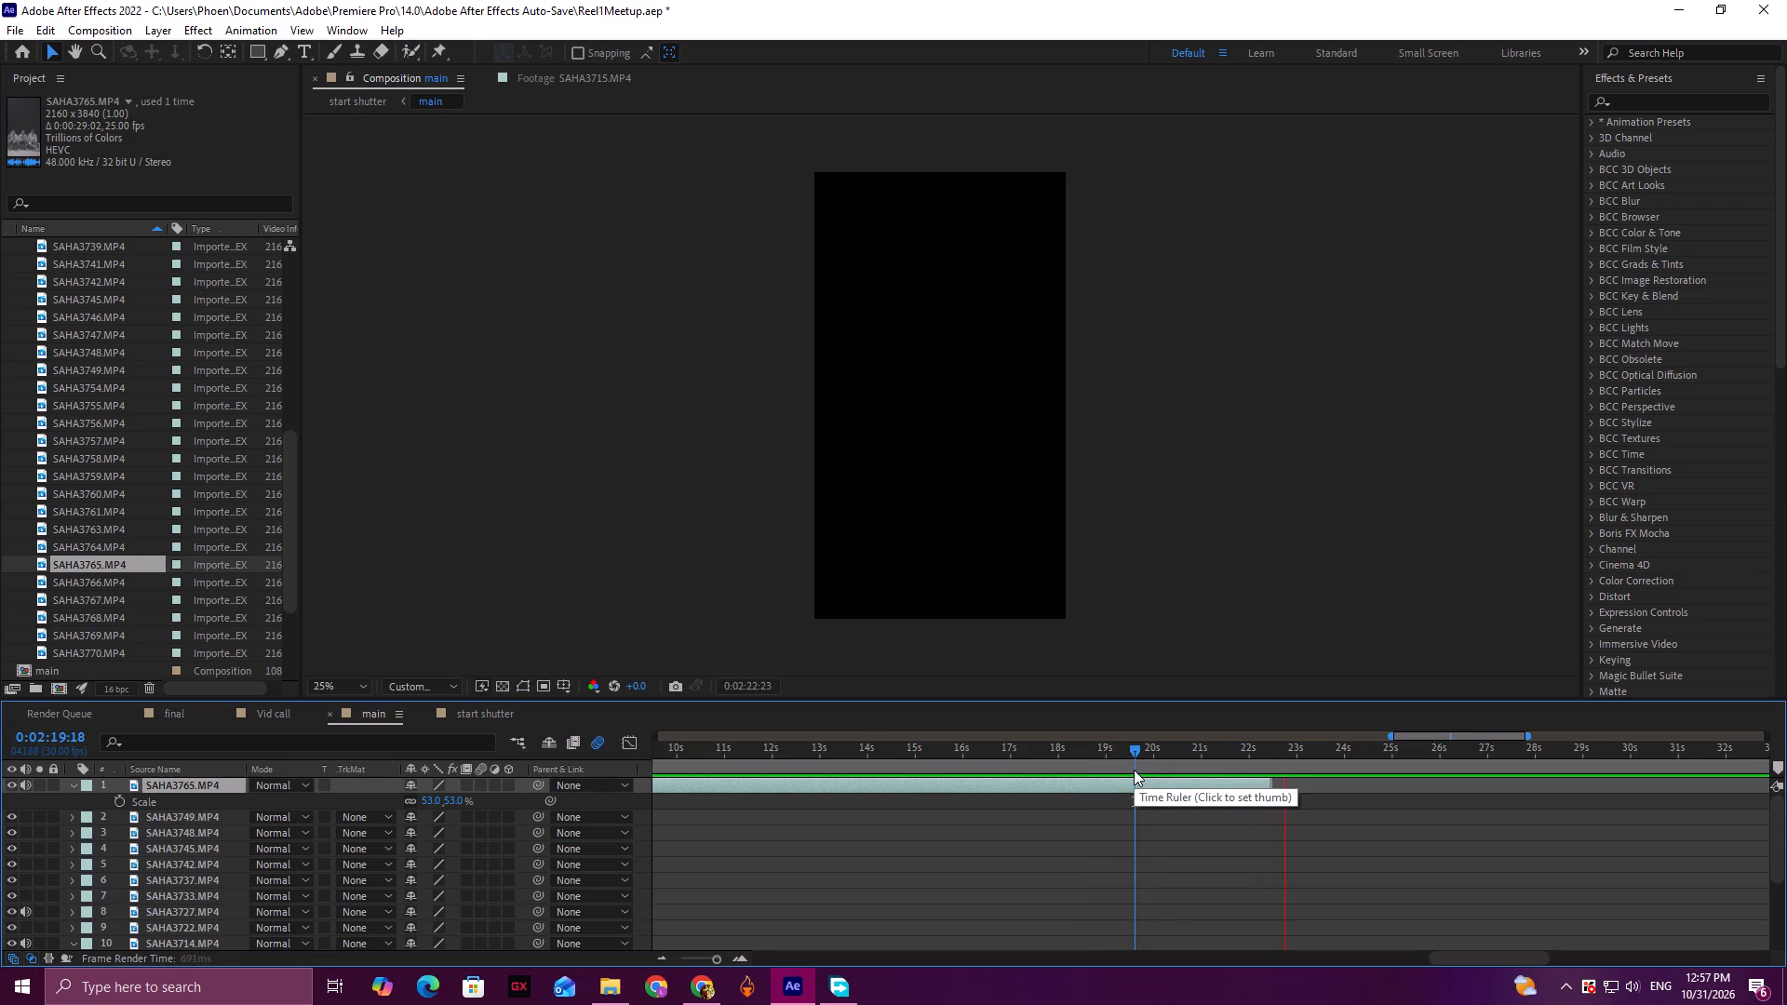
{"action": "key", "text": "space"}
{"action": "left_click_drag", "start_coordinate": [1150, 770], "coordinate": [1267, 758]}
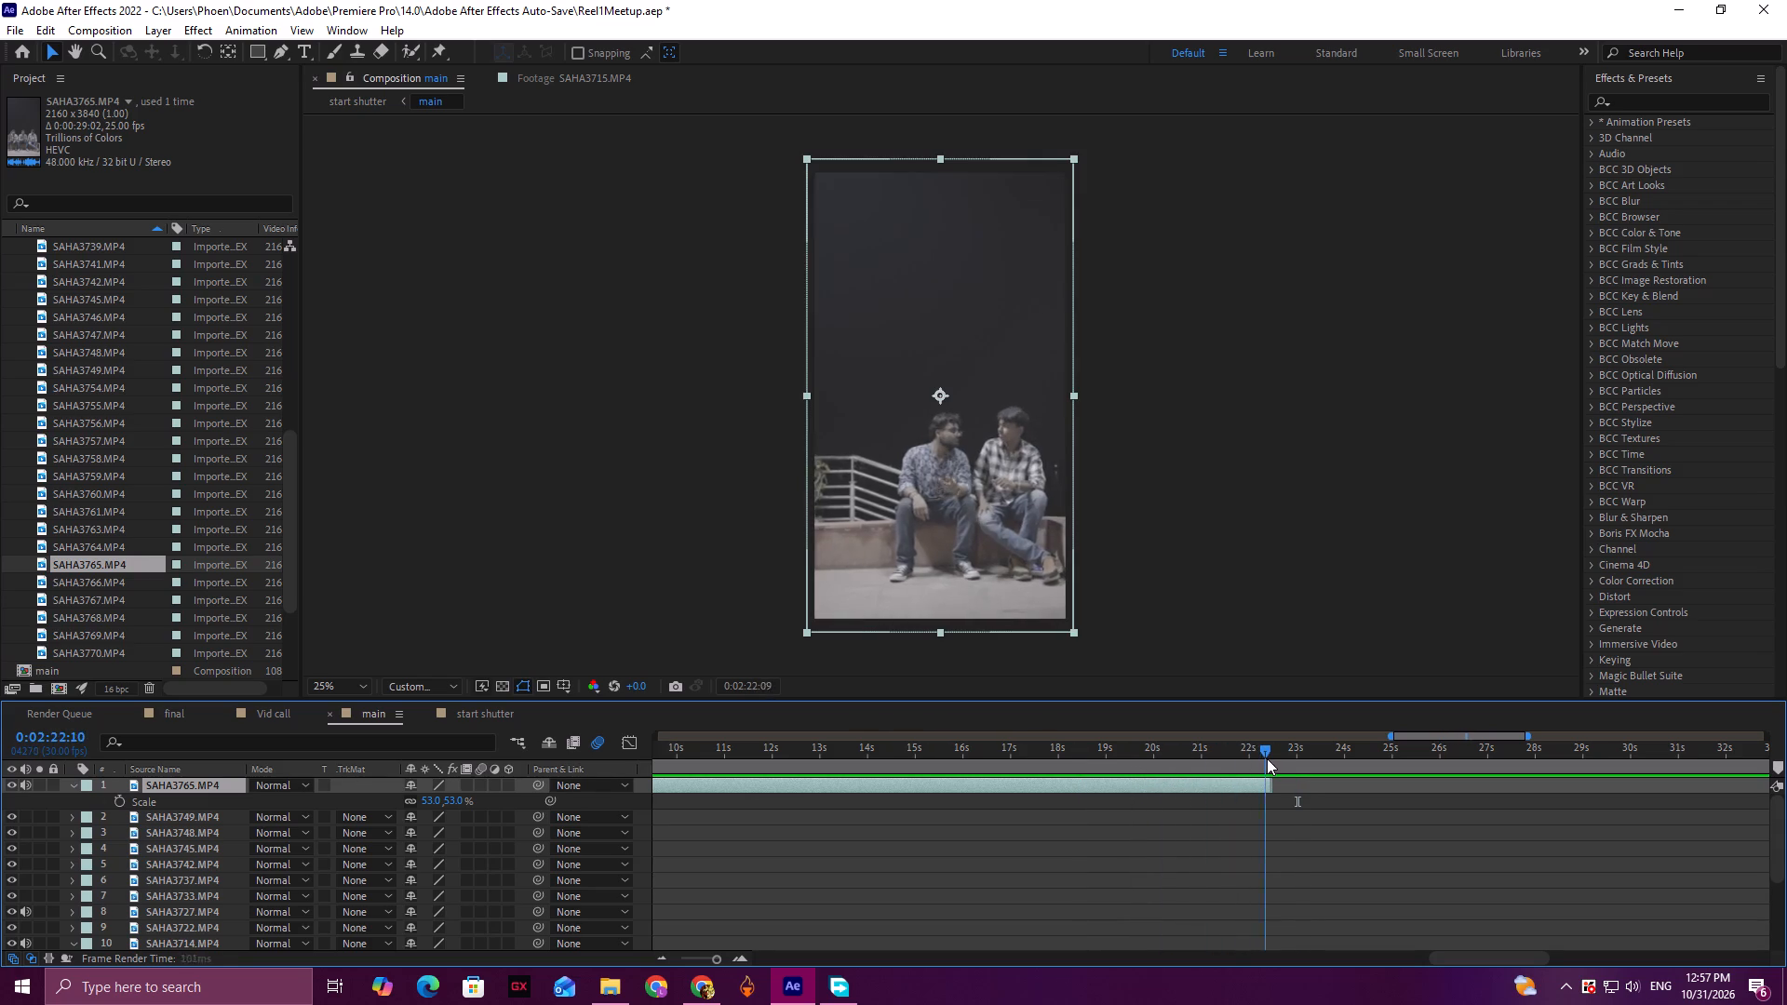
{"action": "left_click_drag", "start_coordinate": [1267, 758], "coordinate": [1281, 761]}
Check the remaining clips from SAHA3766.MP4 to SAHA3770.MP4 and add SAHA3769.MP4 as the top layer, starting at about 2:21.
{"action": "scroll", "coordinate": [1335, 884], "scroll_direction": "up", "scroll_amount": 6}
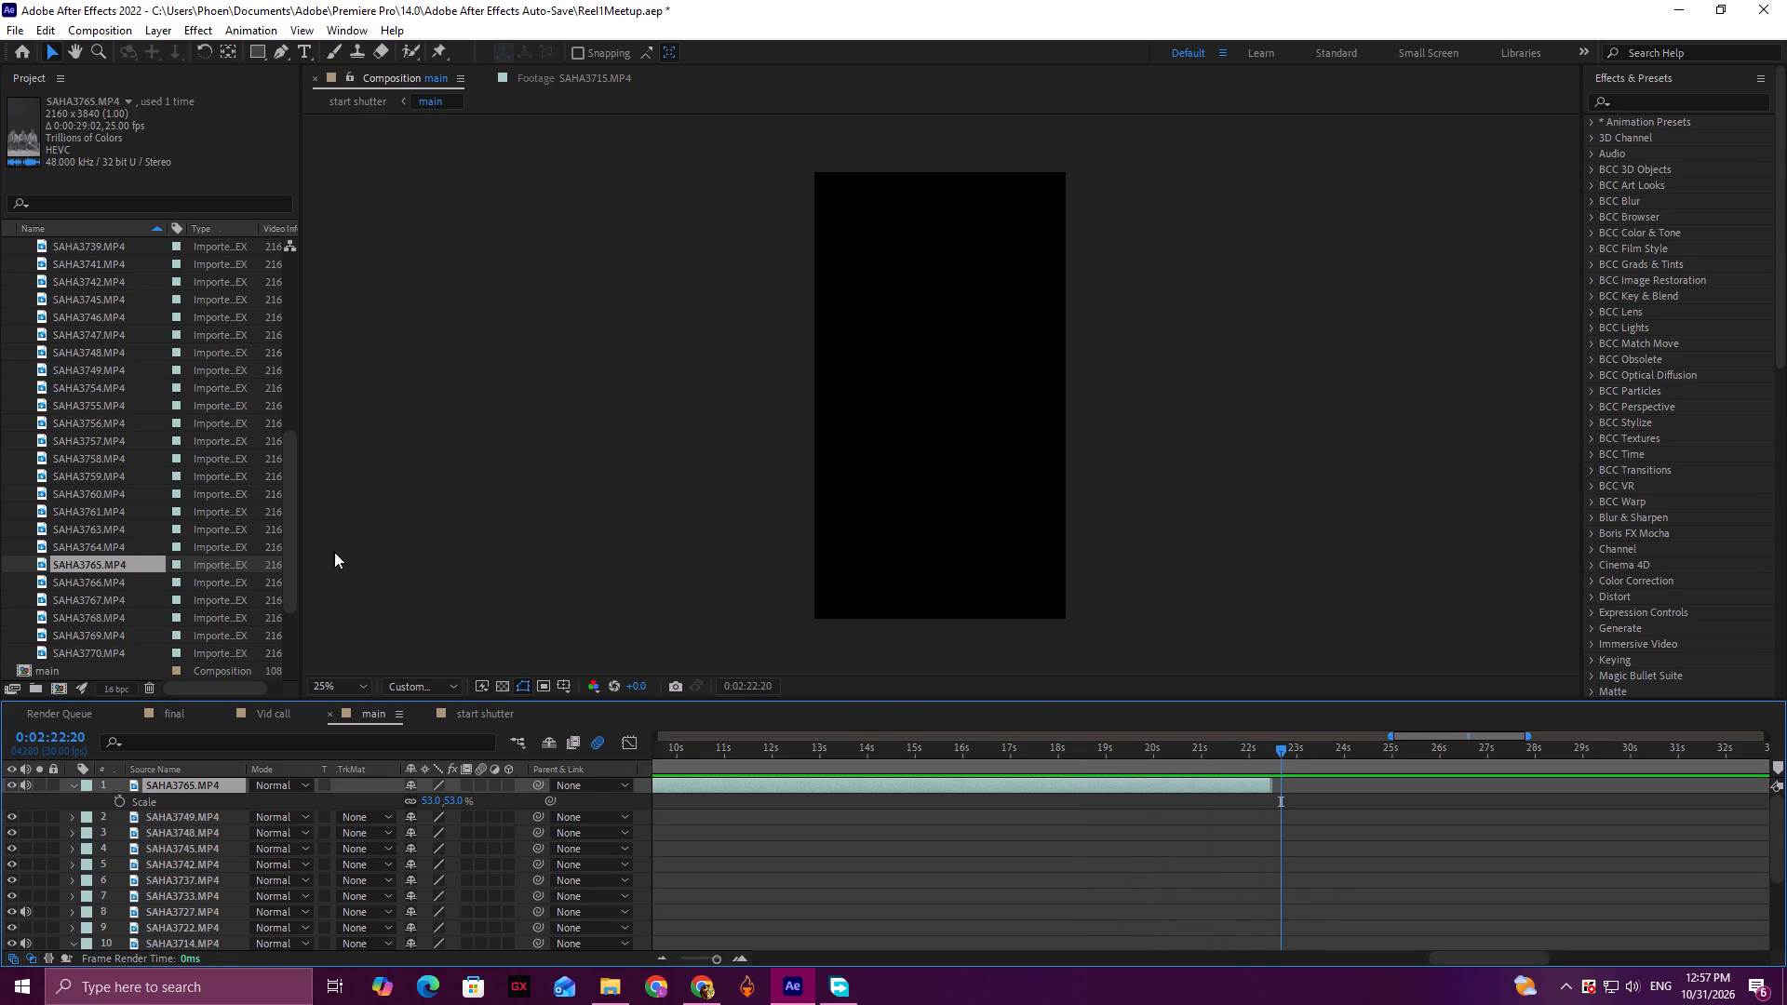
{"action": "left_click", "coordinate": [118, 582]}
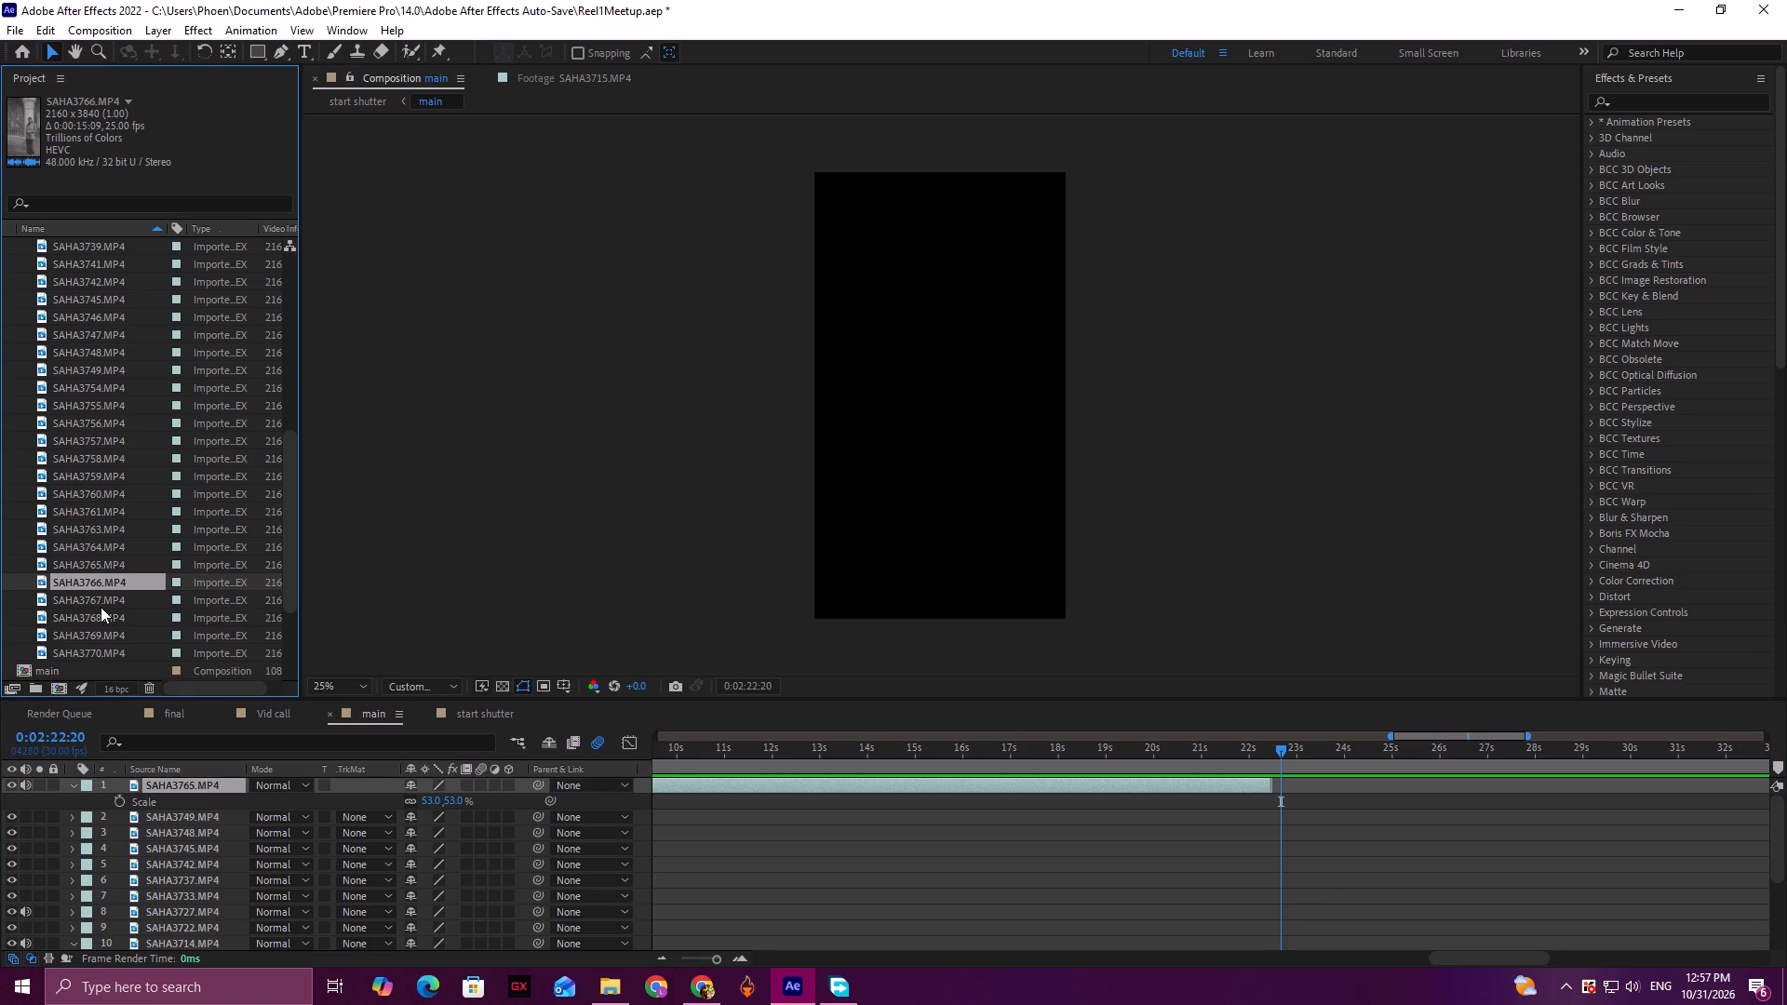
{"action": "left_click", "coordinate": [101, 602]}
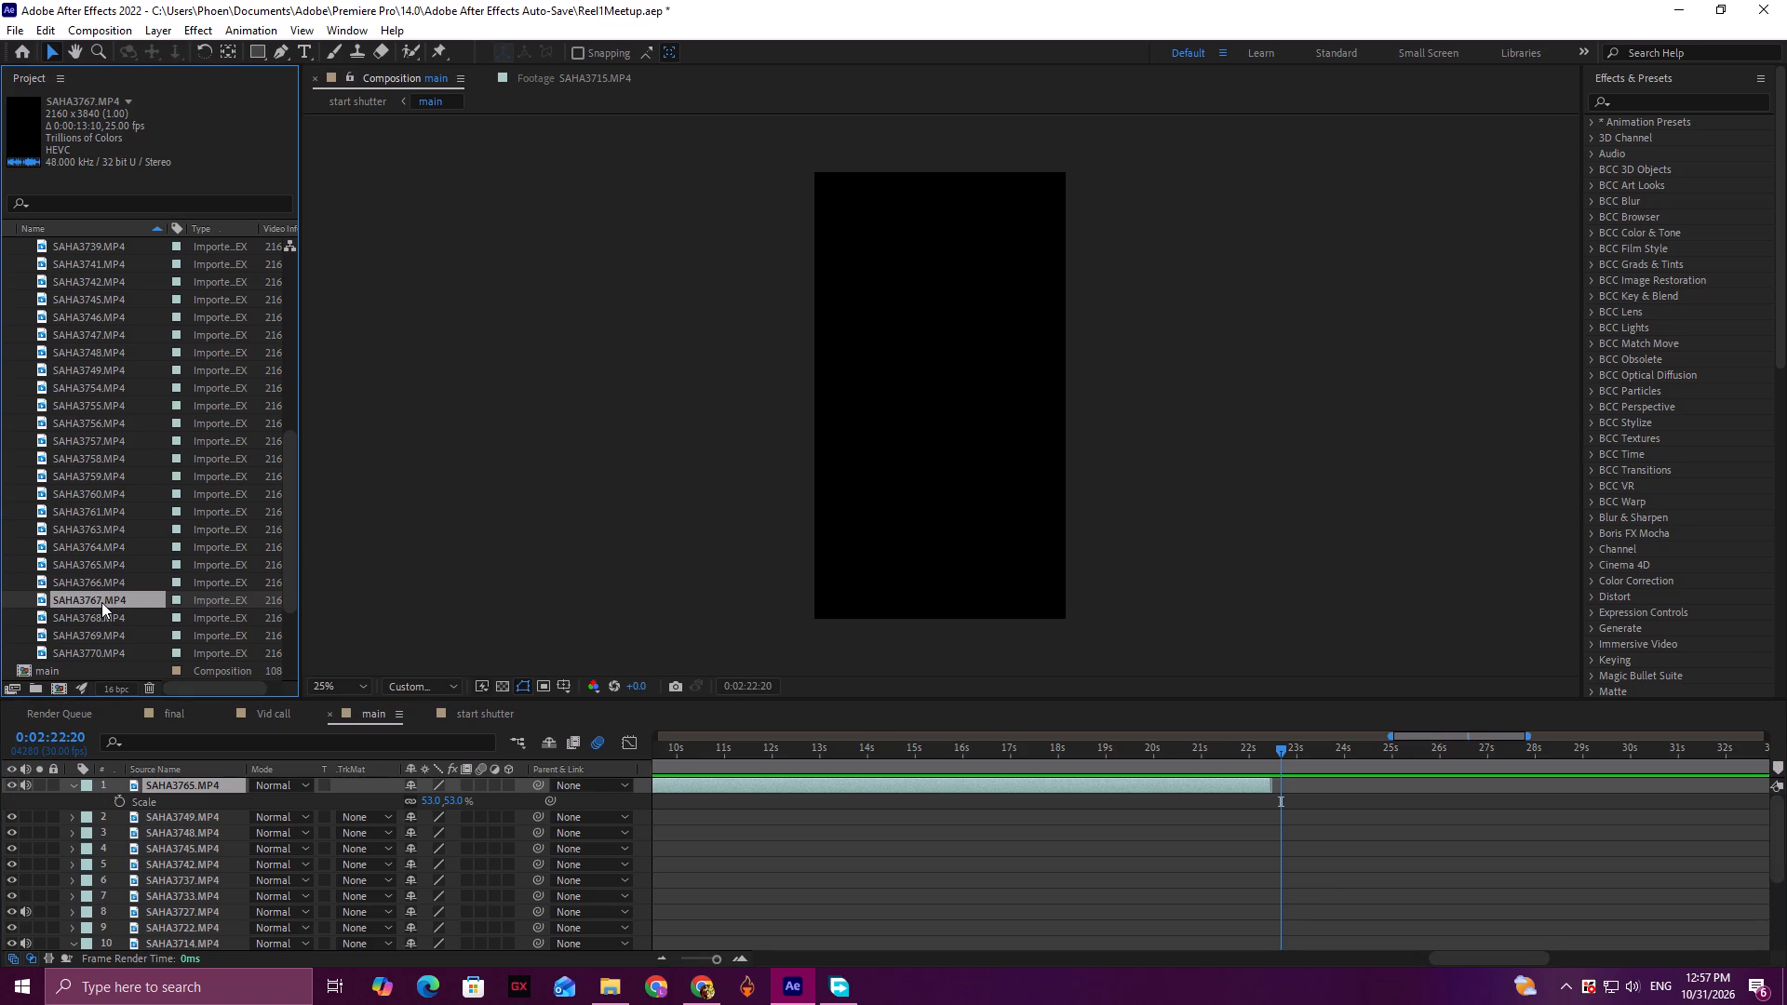
{"action": "left_click", "coordinate": [95, 619]}
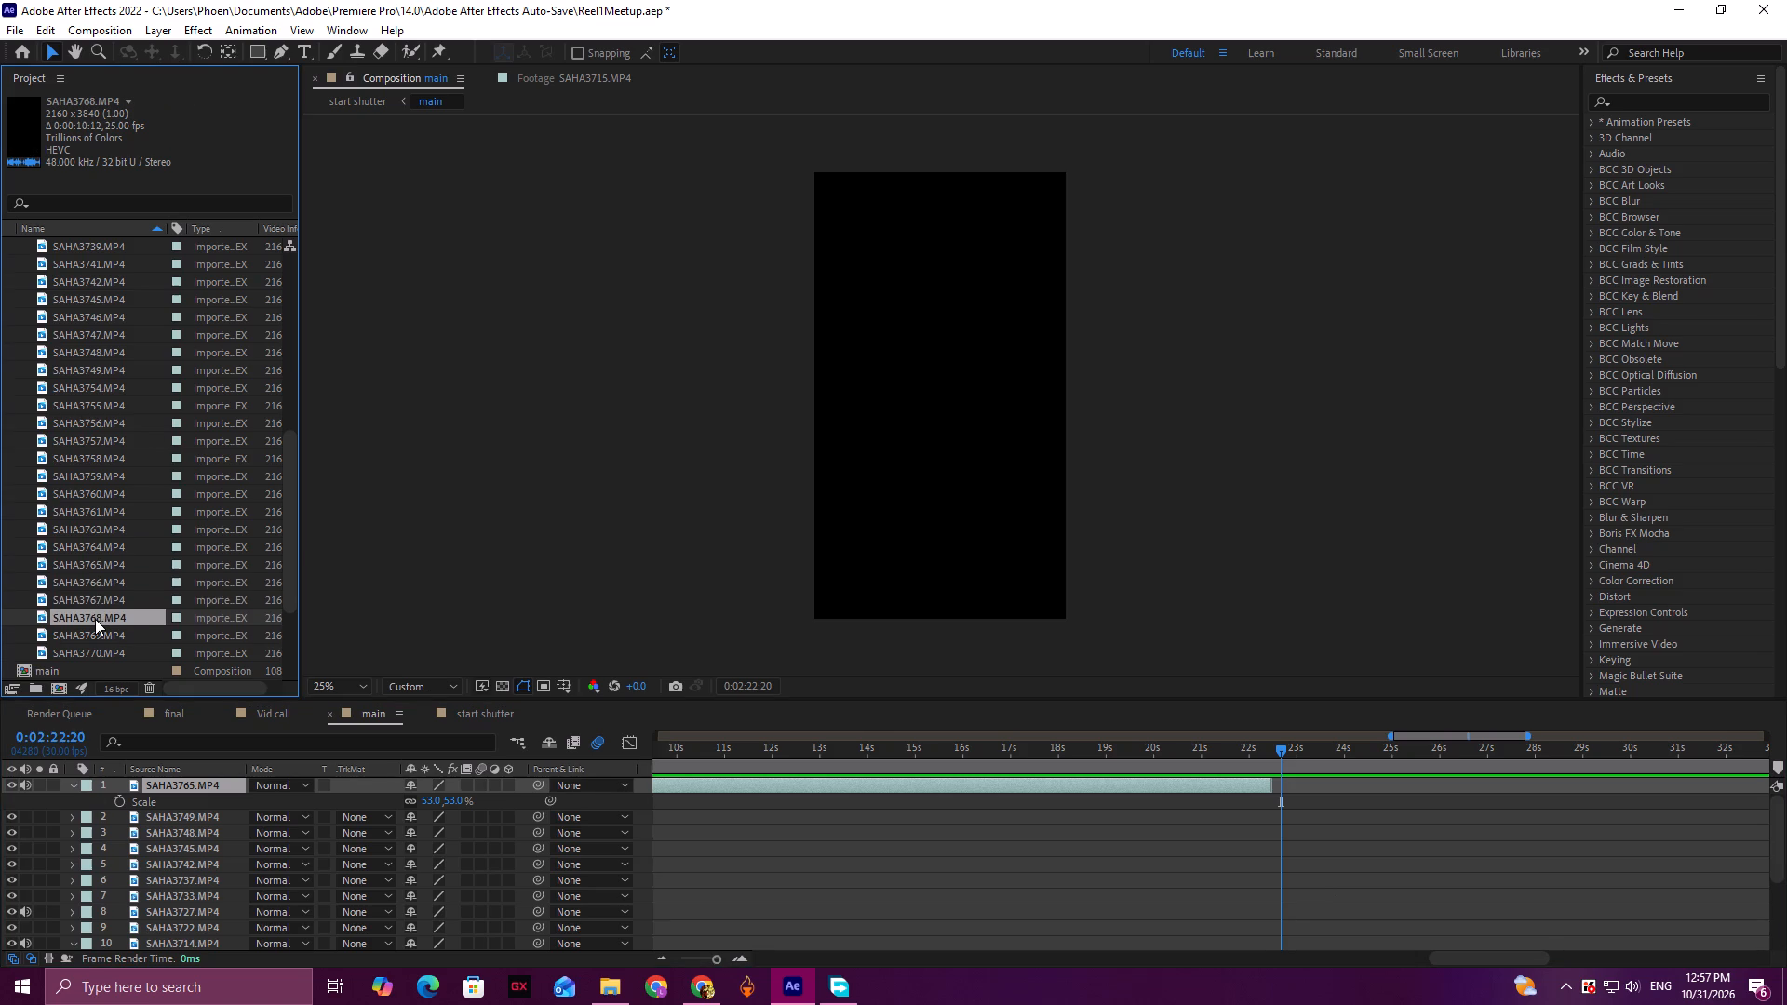
{"action": "left_click", "coordinate": [90, 639]}
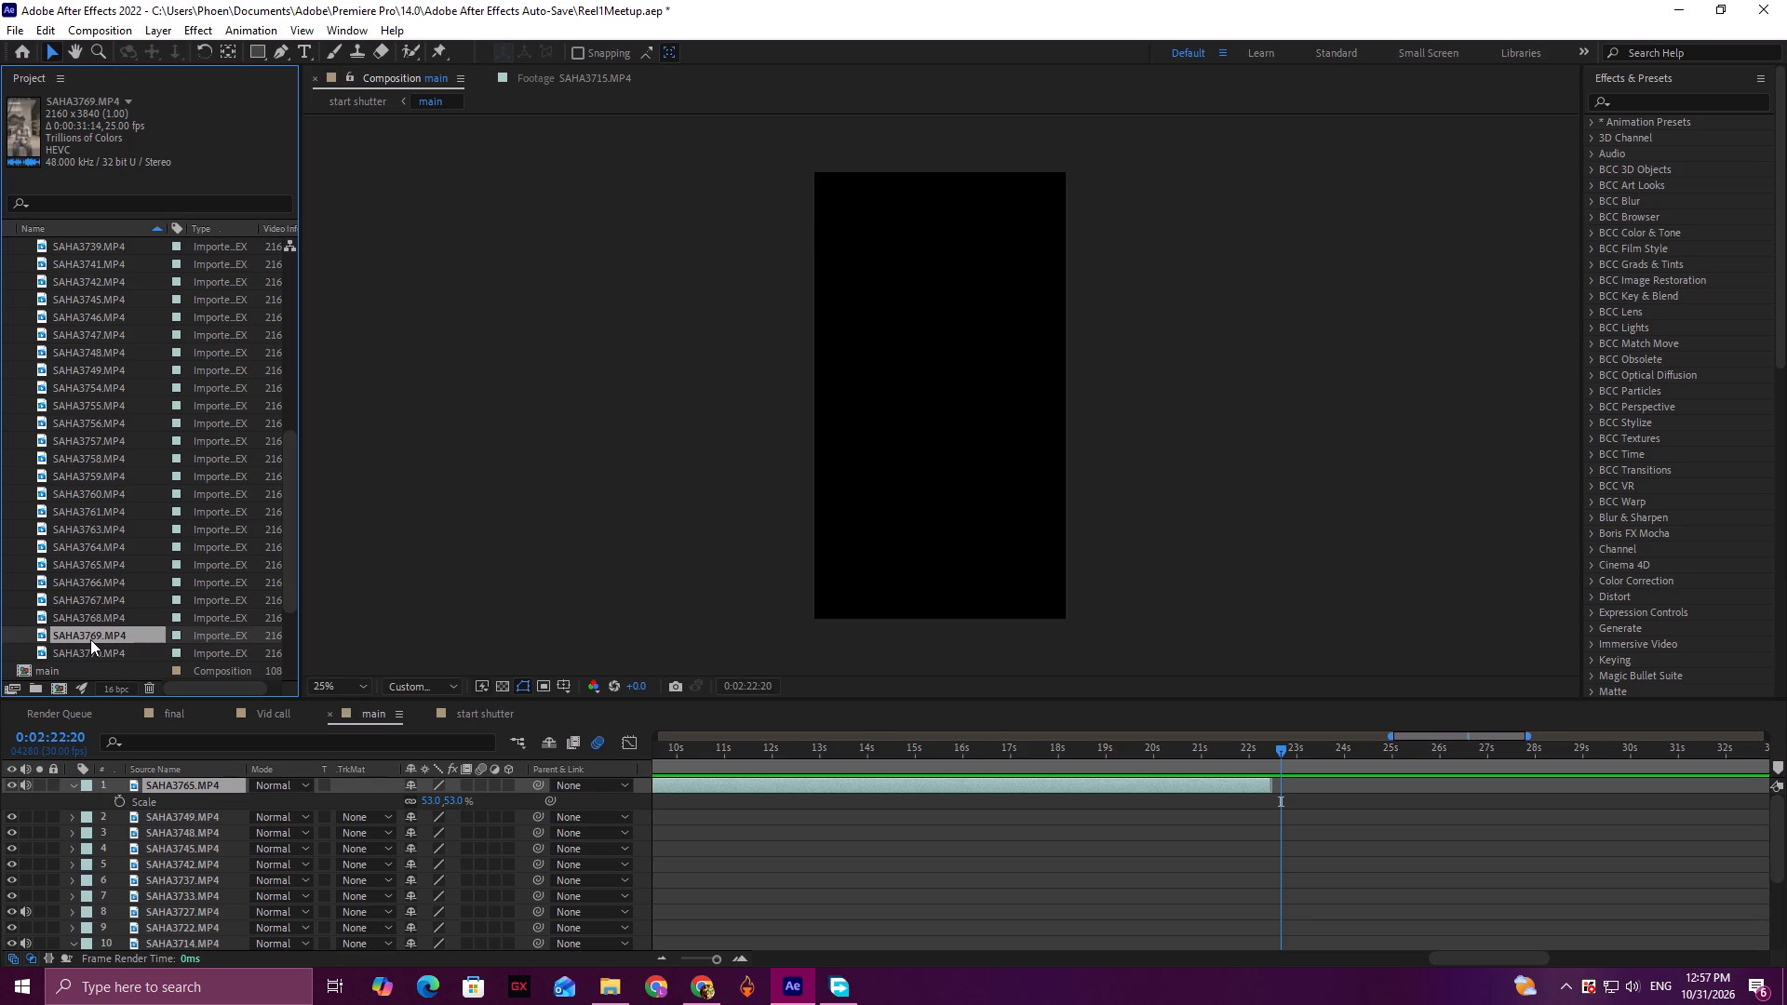
{"action": "left_click", "coordinate": [85, 652]}
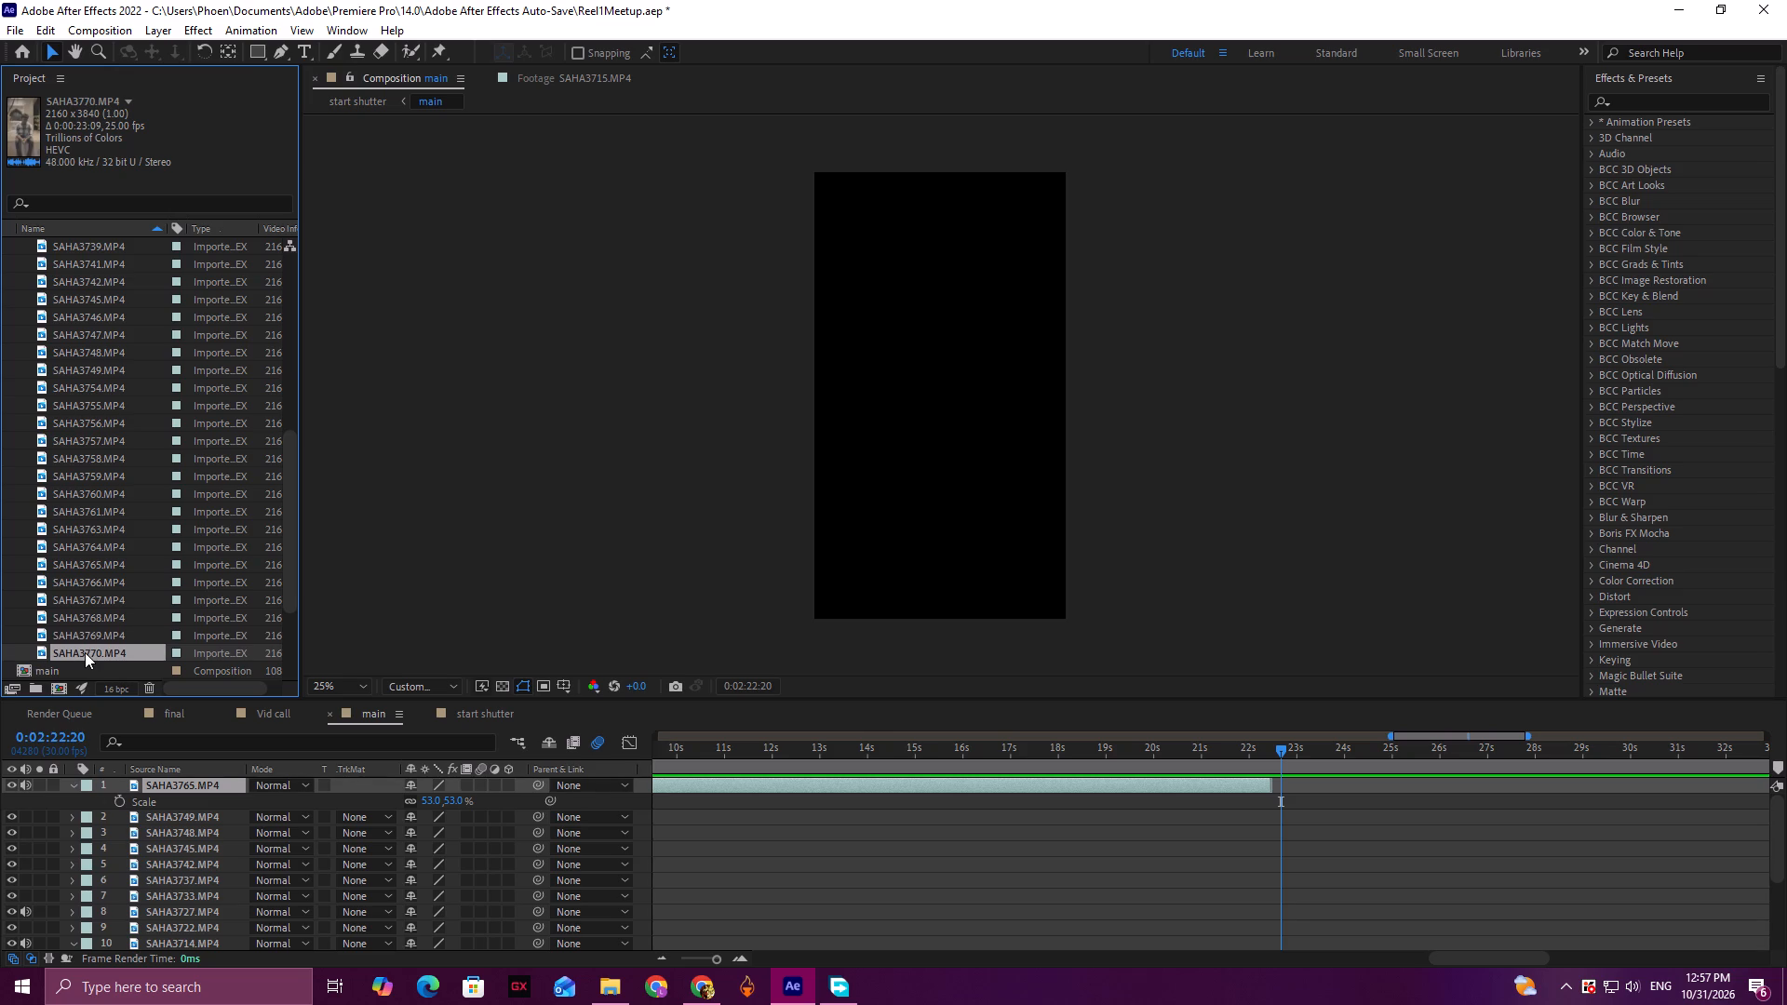
{"action": "left_click", "coordinate": [100, 635]}
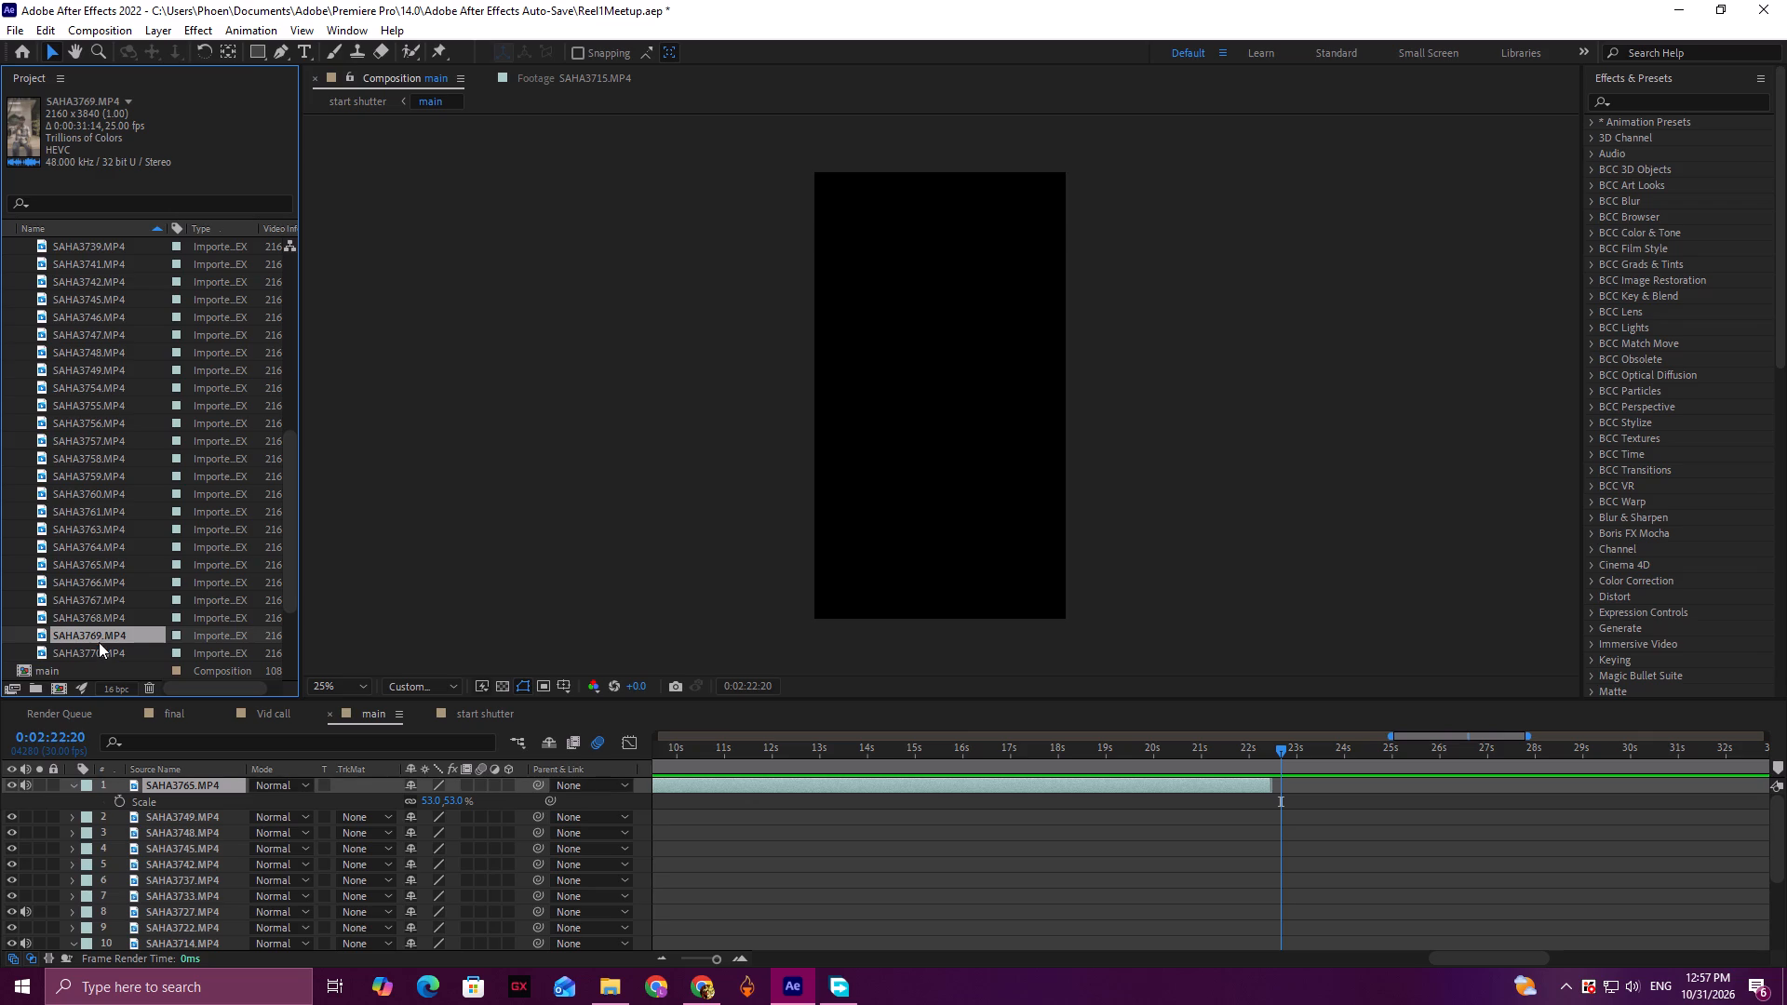
{"action": "left_click_drag", "start_coordinate": [100, 637], "coordinate": [1283, 780]}
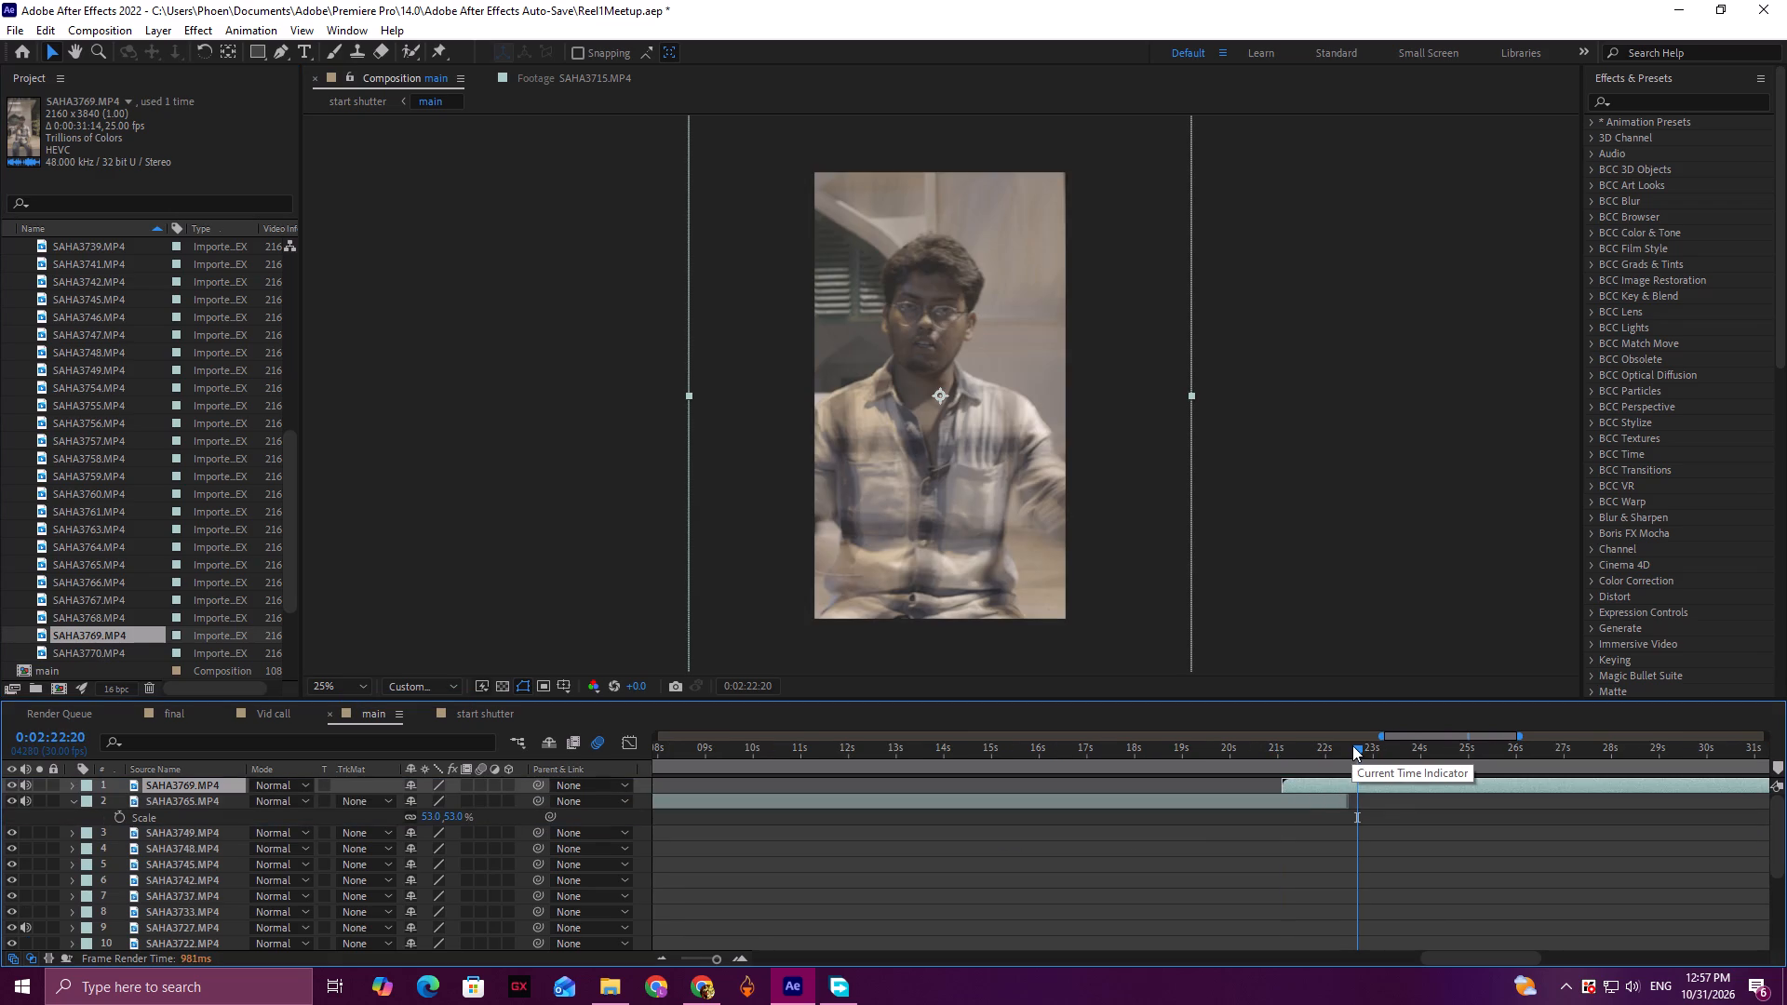
Scale the SAHA3769.MP4 layer to 54% so the shot of the seated man fits the frame.
{"action": "left_click_drag", "start_coordinate": [1353, 744], "coordinate": [1604, 763]}
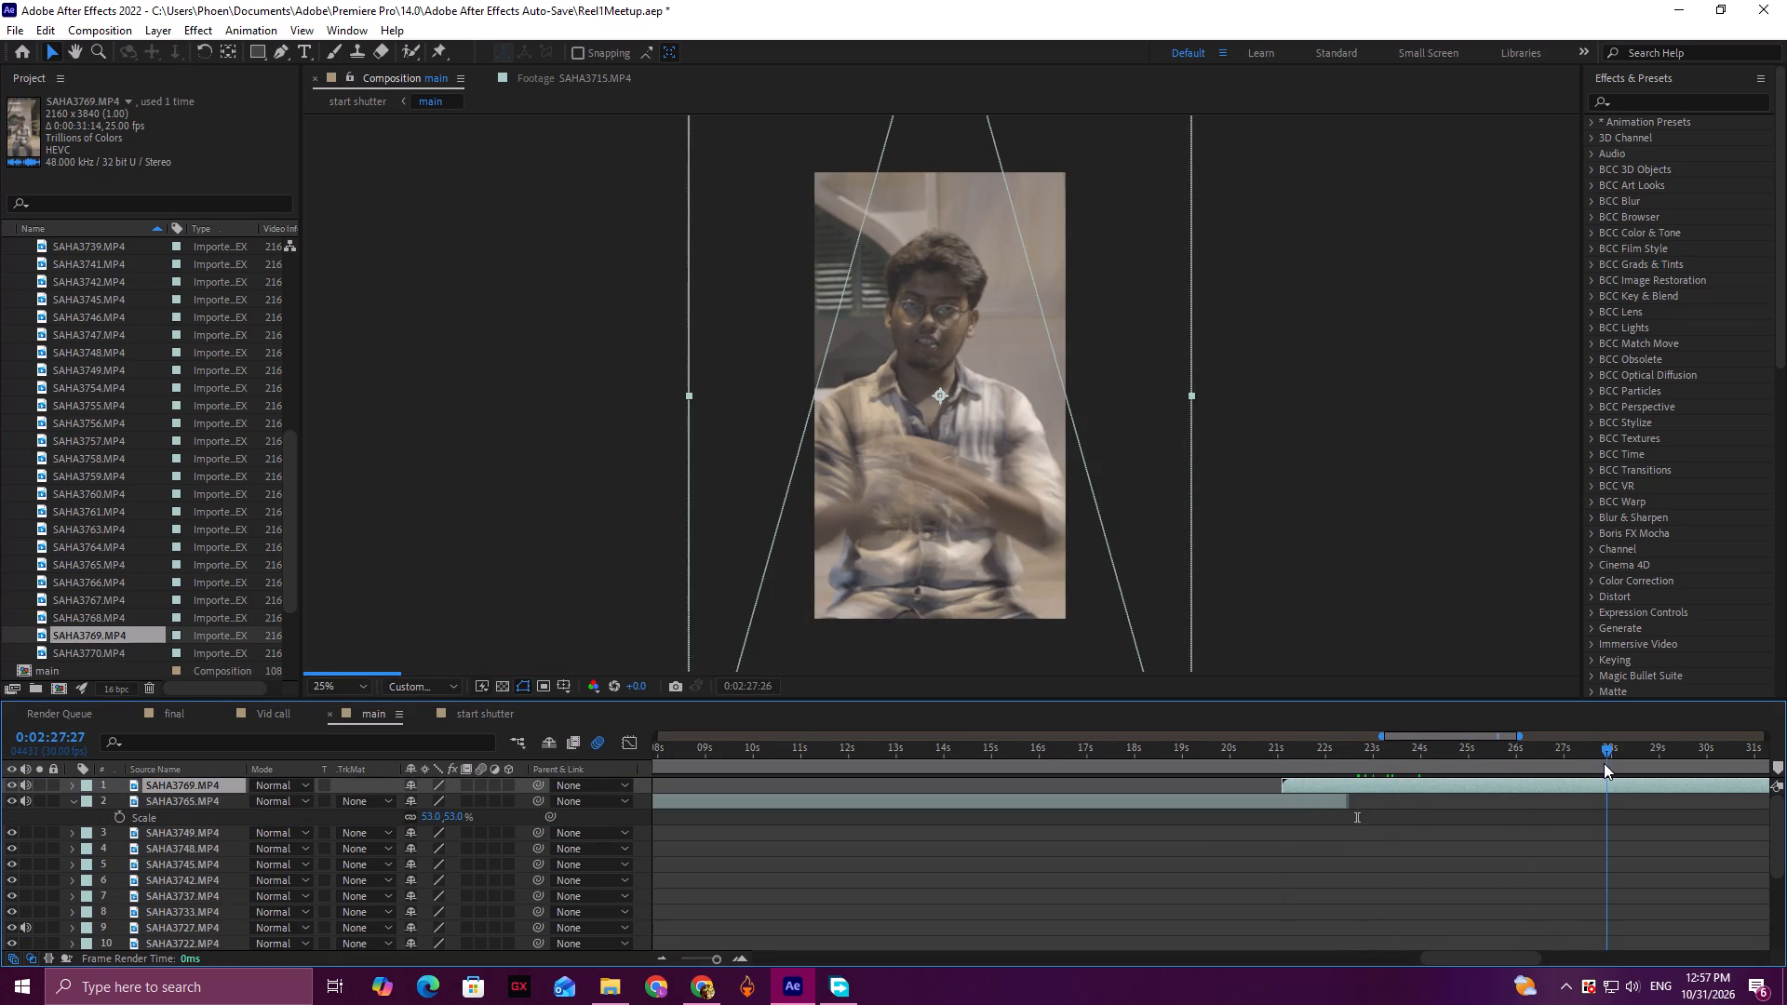
{"action": "left_click_drag", "start_coordinate": [1604, 763], "coordinate": [1605, 763]}
{"action": "left_click", "coordinate": [1603, 788]}
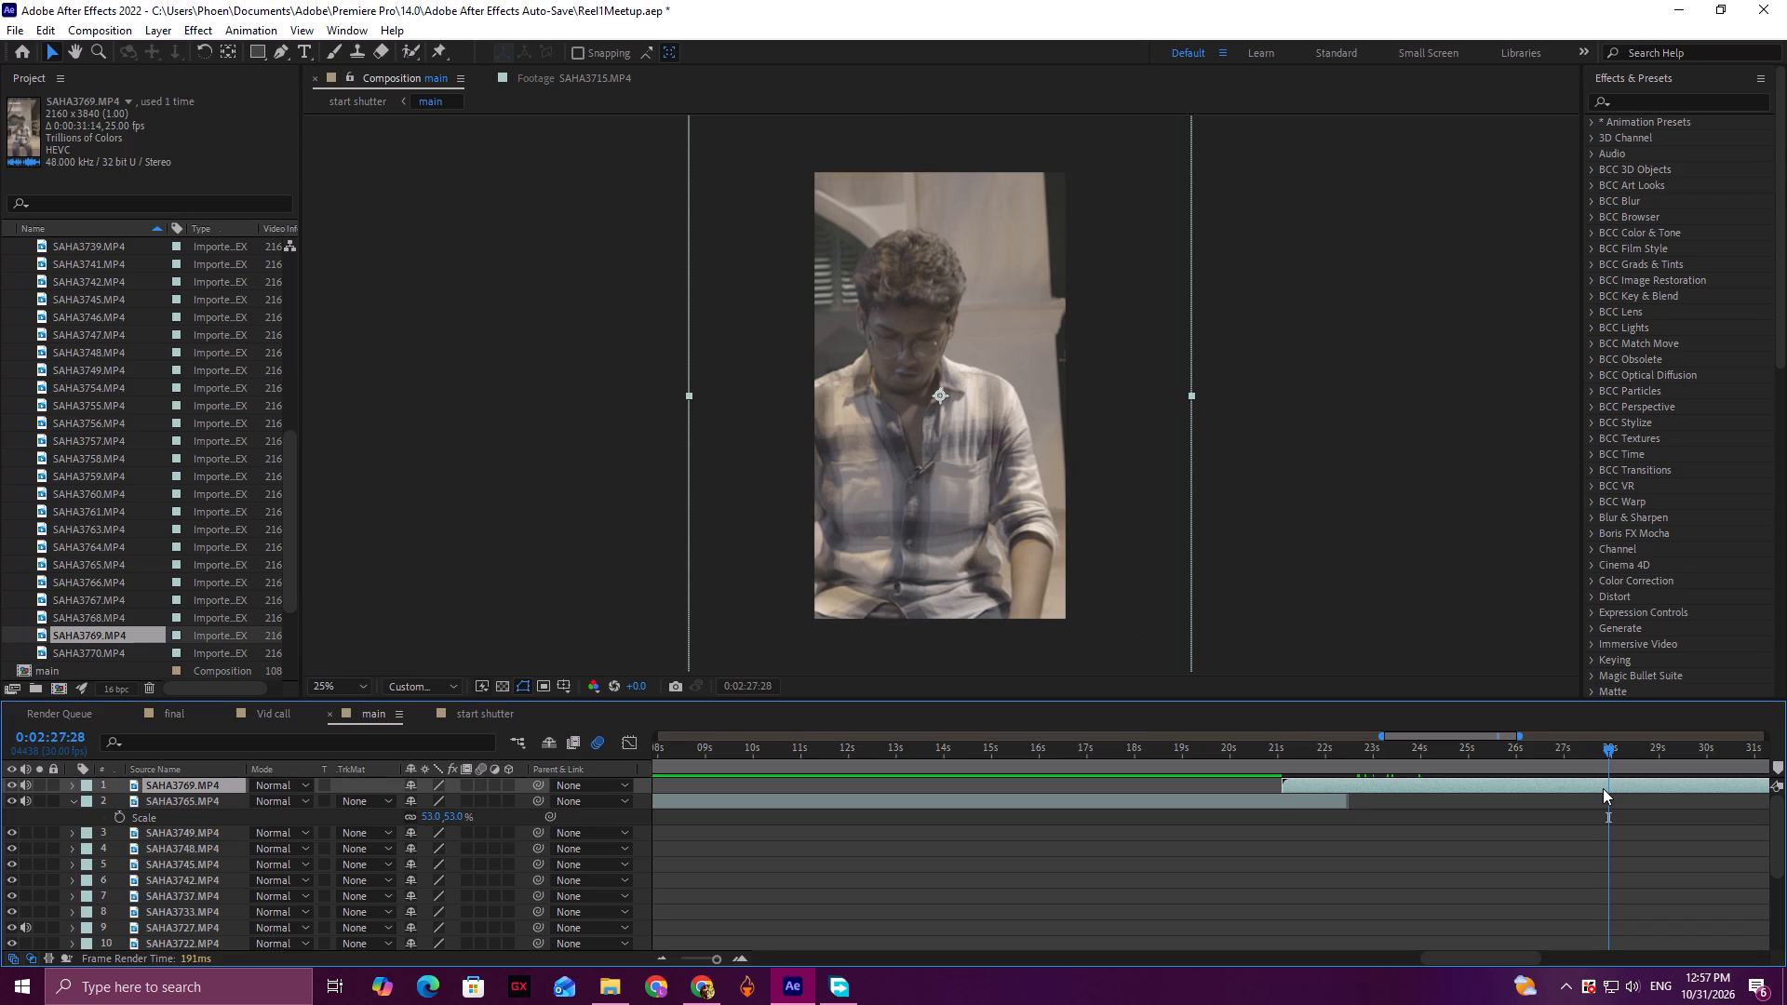
{"action": "key", "text": "s"}
{"action": "left_click_drag", "start_coordinate": [441, 801], "coordinate": [414, 801]}
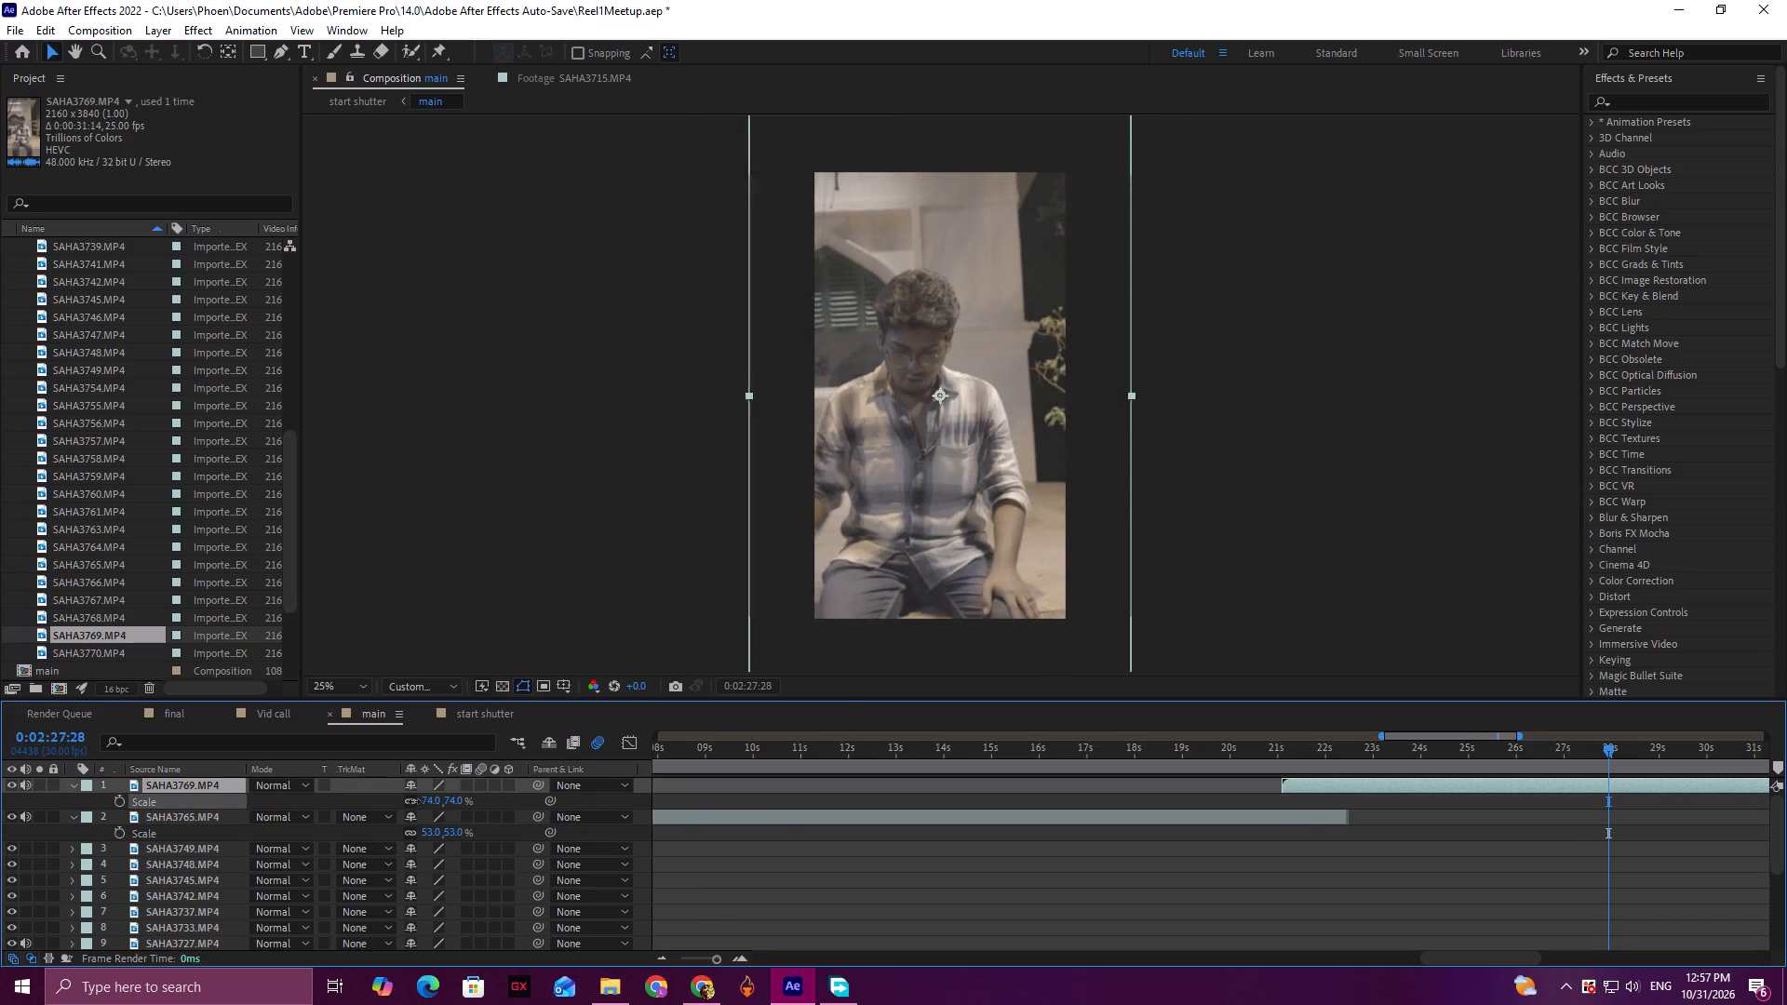
{"action": "left_click_drag", "start_coordinate": [414, 801], "coordinate": [395, 801]}
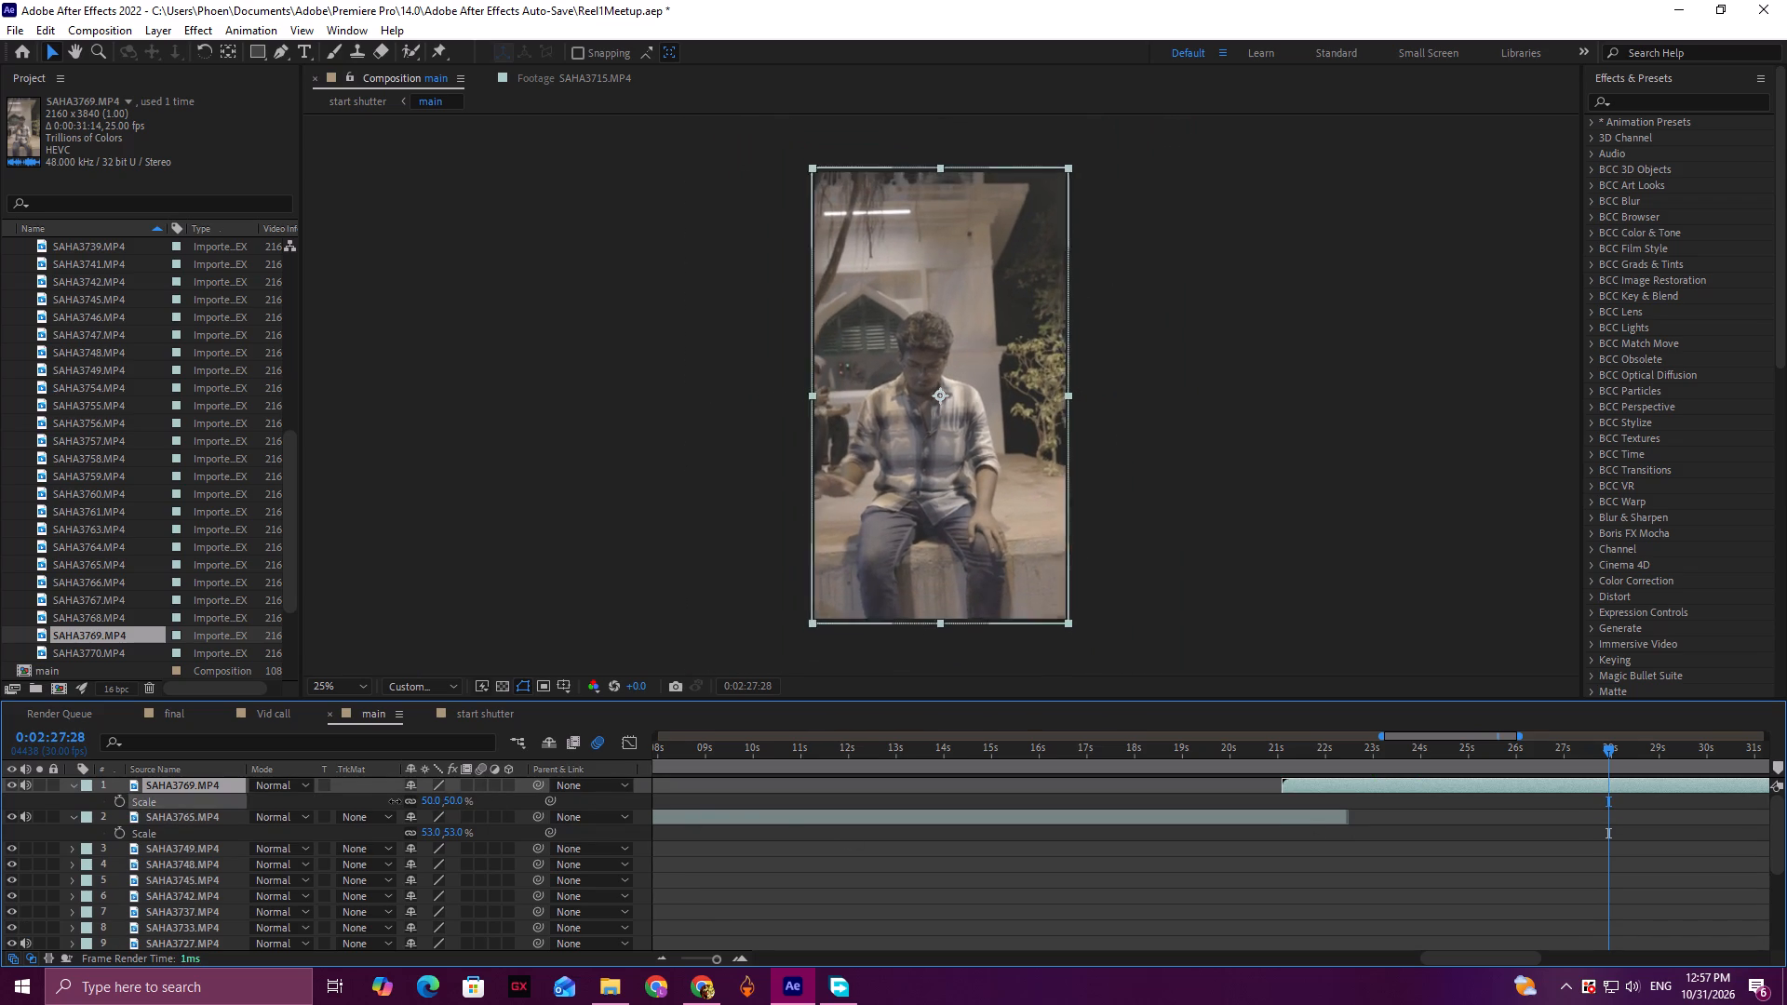
{"action": "left_click_drag", "start_coordinate": [395, 801], "coordinate": [398, 801]}
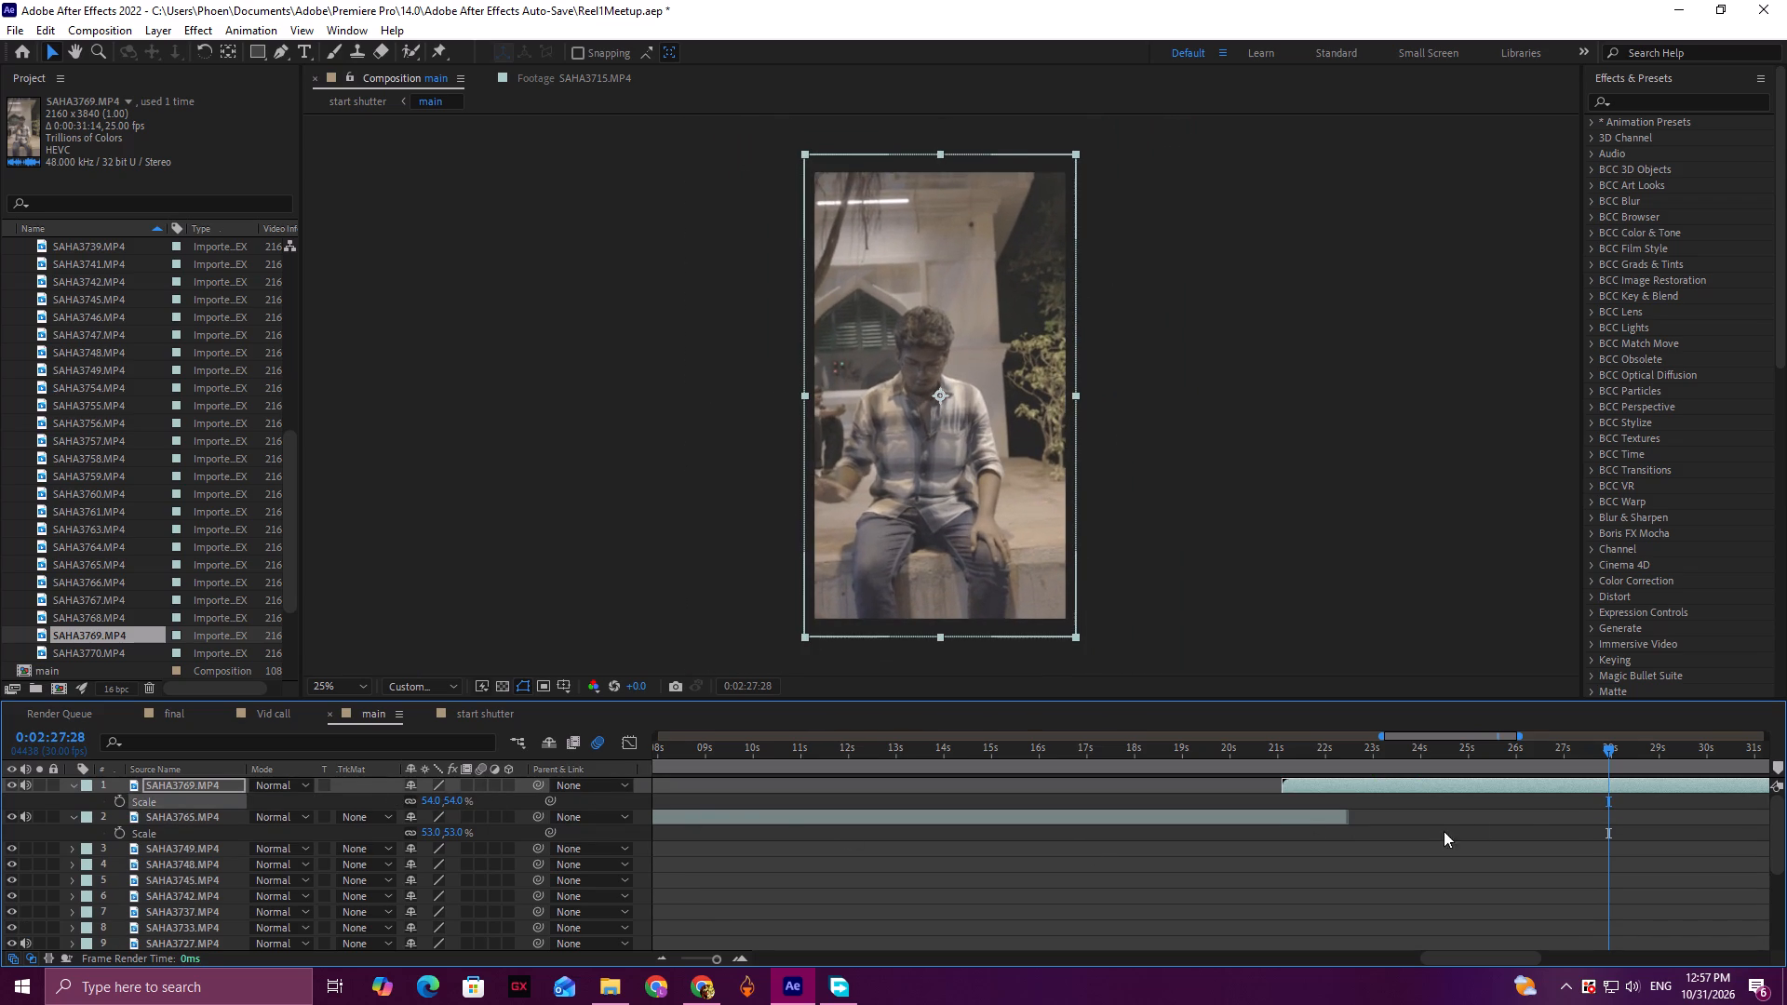
Trim about 9 seconds off the start of SAHA3769.MP4 and slide the layer so the shot begins at about 2:22.1.
{"action": "left_click_drag", "start_coordinate": [1533, 765], "coordinate": [1391, 772]}
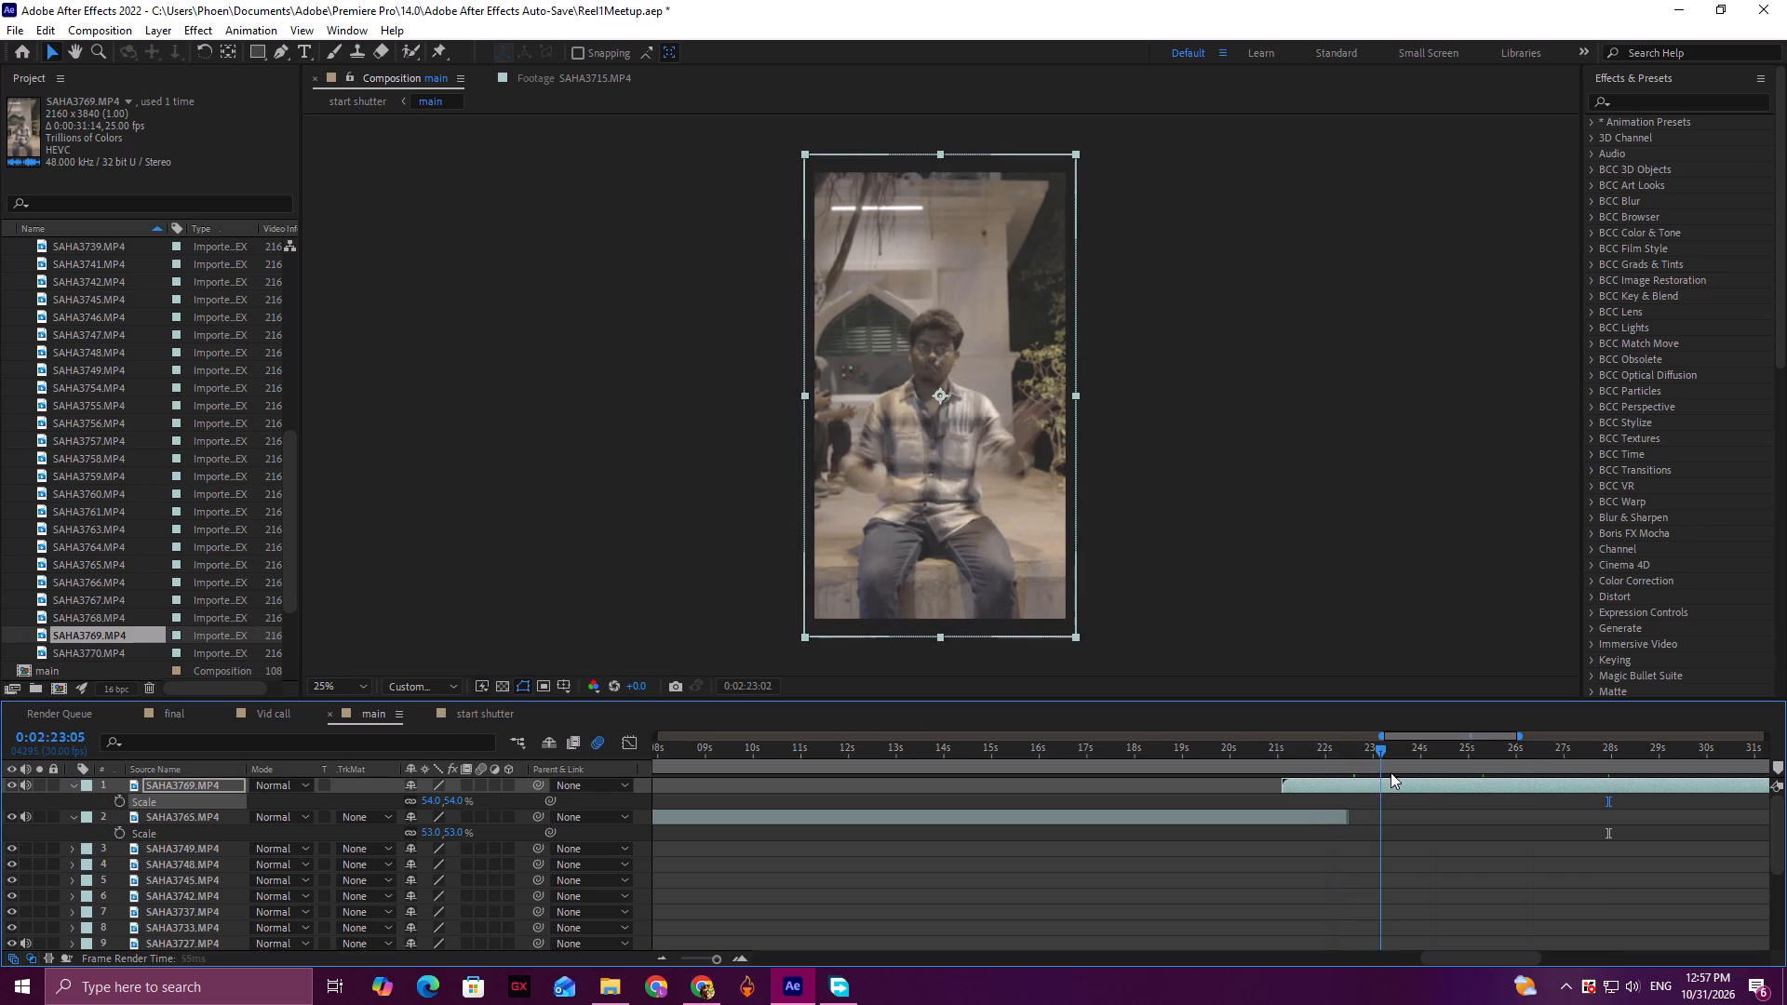
{"action": "left_click_drag", "start_coordinate": [1391, 772], "coordinate": [1711, 773]}
{"action": "left_click_drag", "start_coordinate": [1282, 791], "coordinate": [1707, 797]}
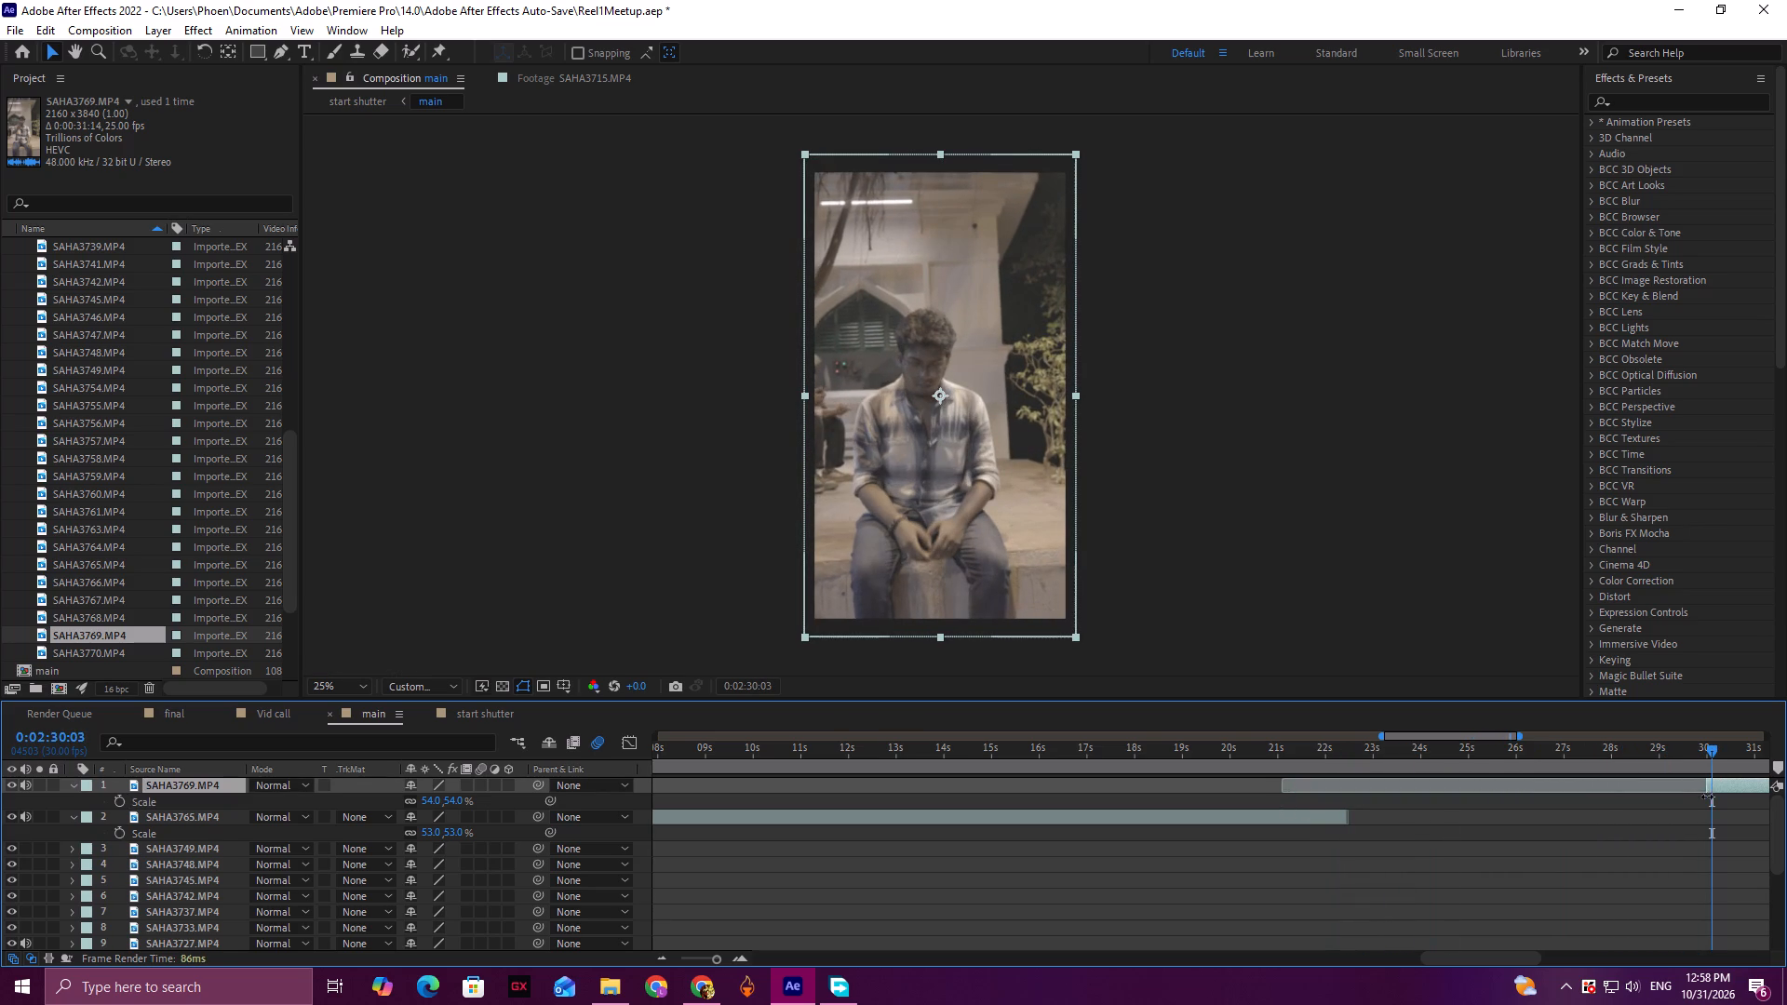
{"action": "left_click_drag", "start_coordinate": [1707, 797], "coordinate": [1710, 797]}
{"action": "left_click_drag", "start_coordinate": [1725, 788], "coordinate": [1346, 792]}
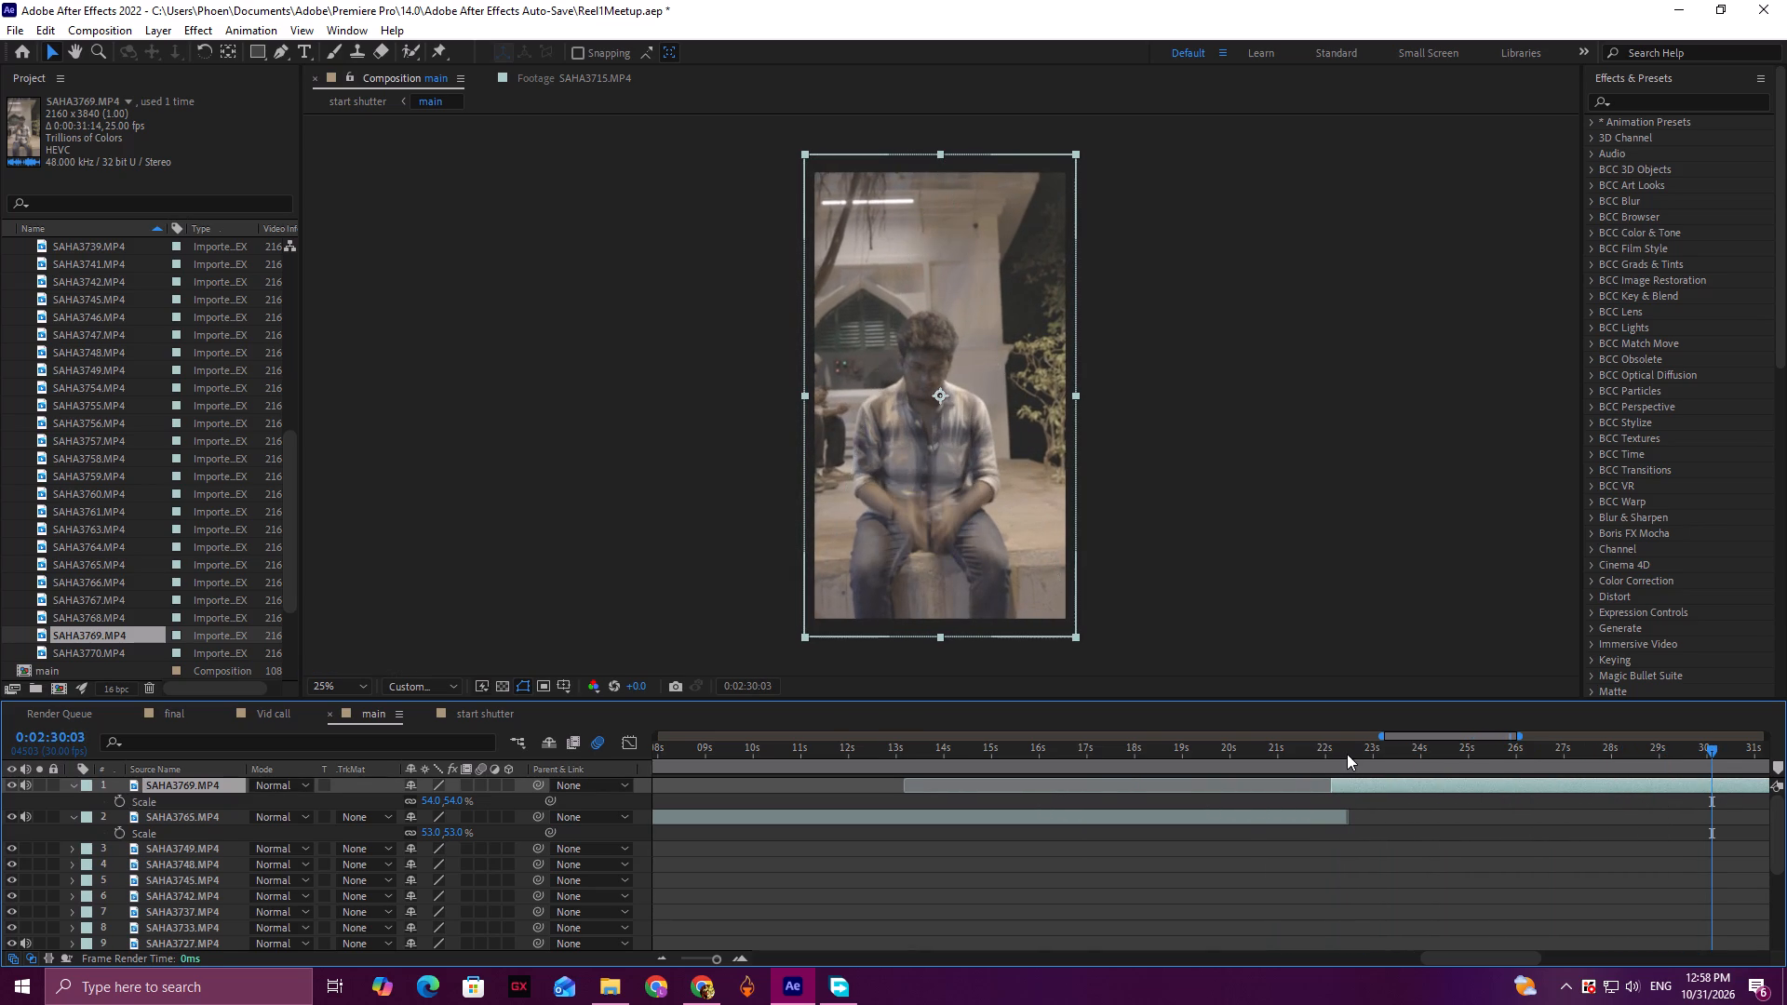
Skim the start of the SAHA3769.MP4 shot and delete that layer from the composition.
{"action": "left_click_drag", "start_coordinate": [1347, 754], "coordinate": [1520, 764]}
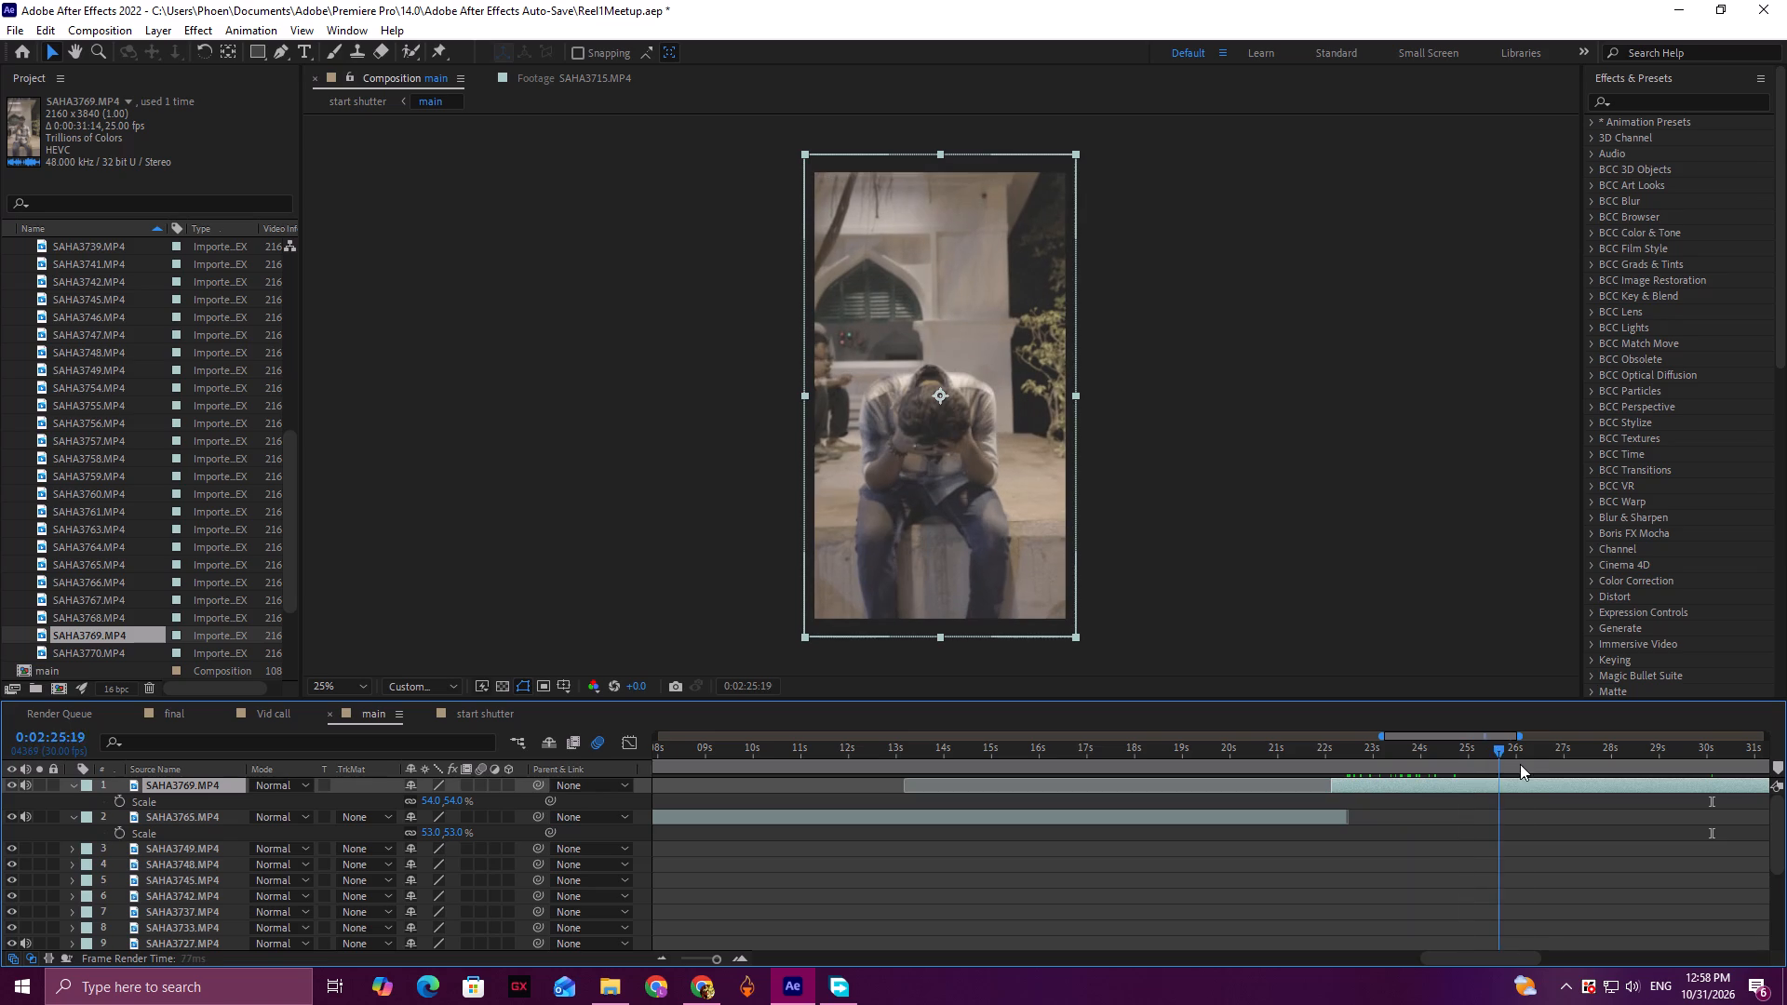
{"action": "left_click_drag", "start_coordinate": [1520, 764], "coordinate": [1421, 771]}
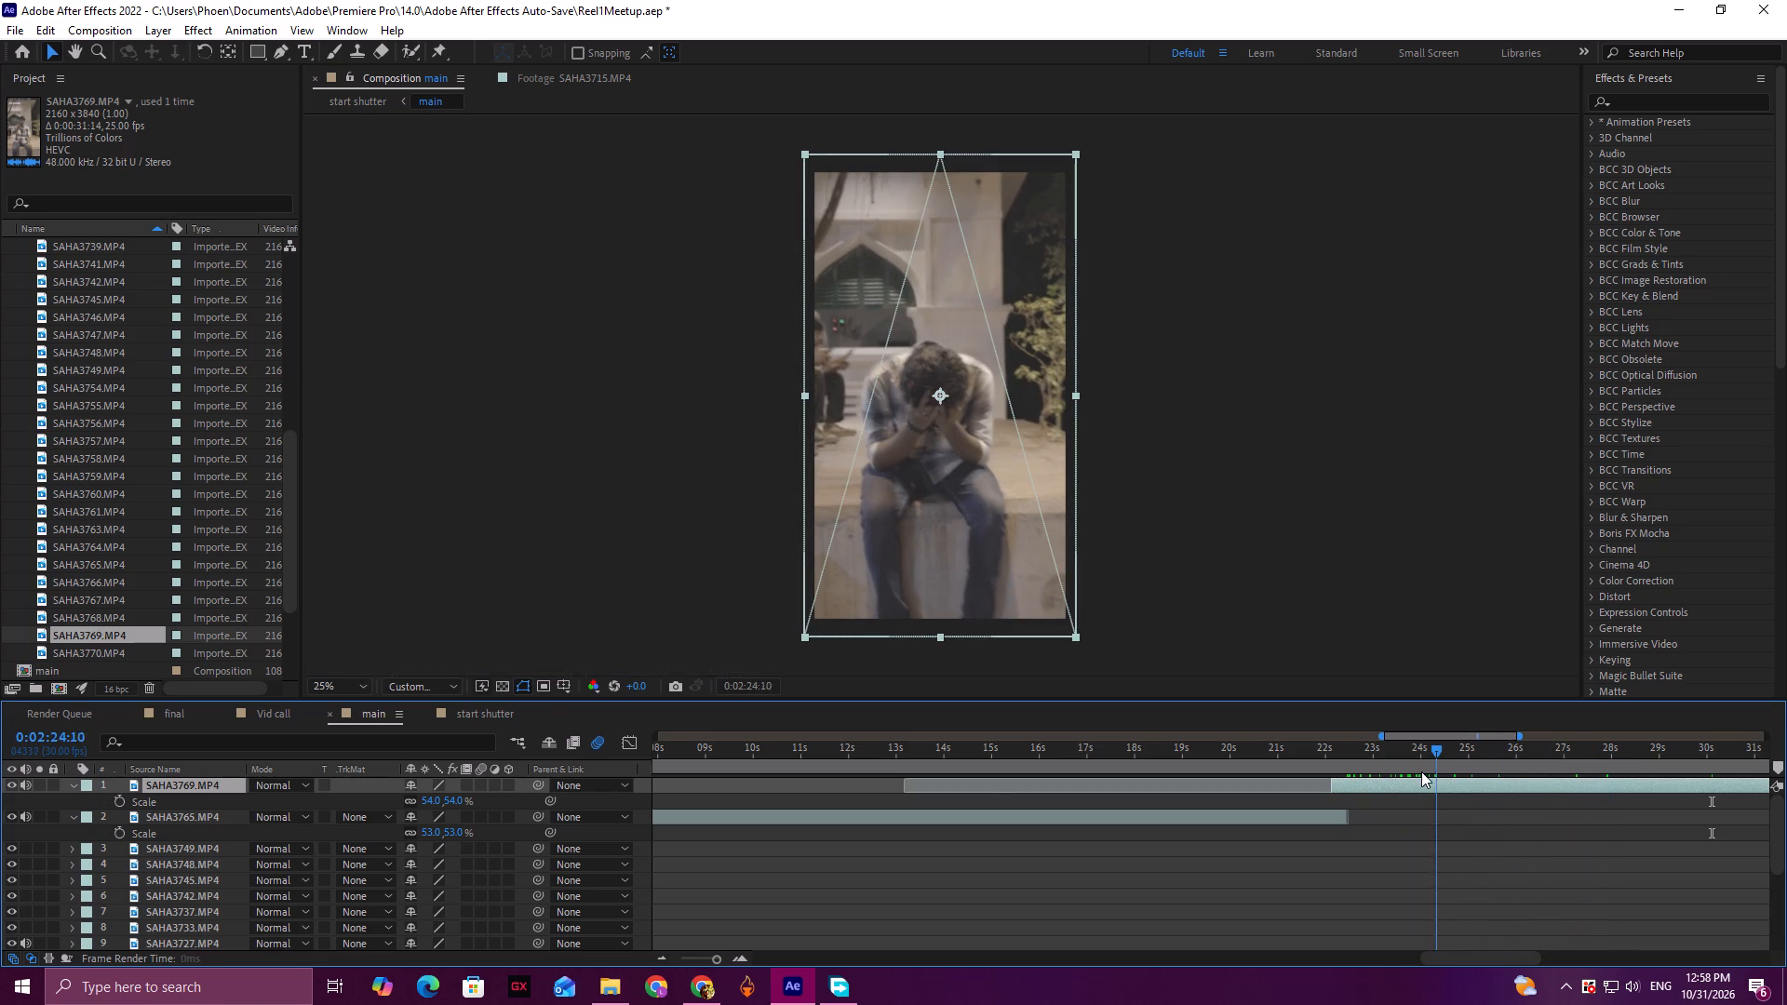
{"action": "left_click_drag", "start_coordinate": [1421, 771], "coordinate": [1399, 770]}
{"action": "left_click", "coordinate": [1418, 784]}
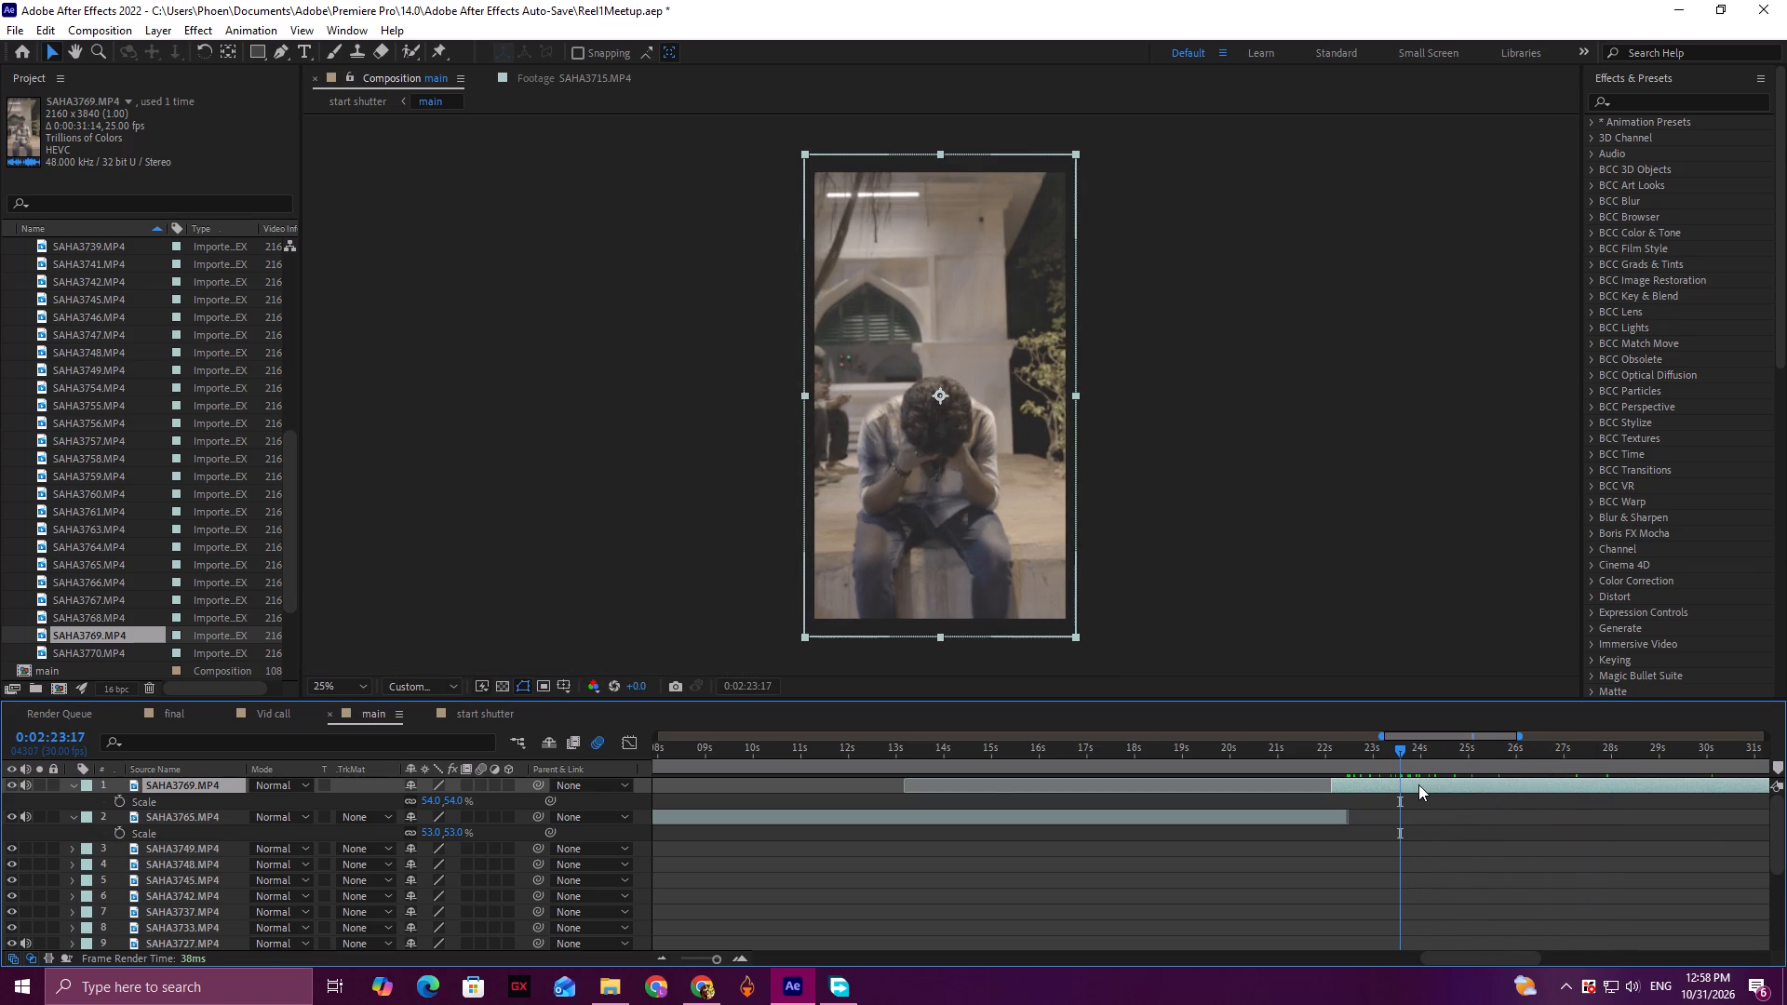
{"action": "key", "text": "Delete"}
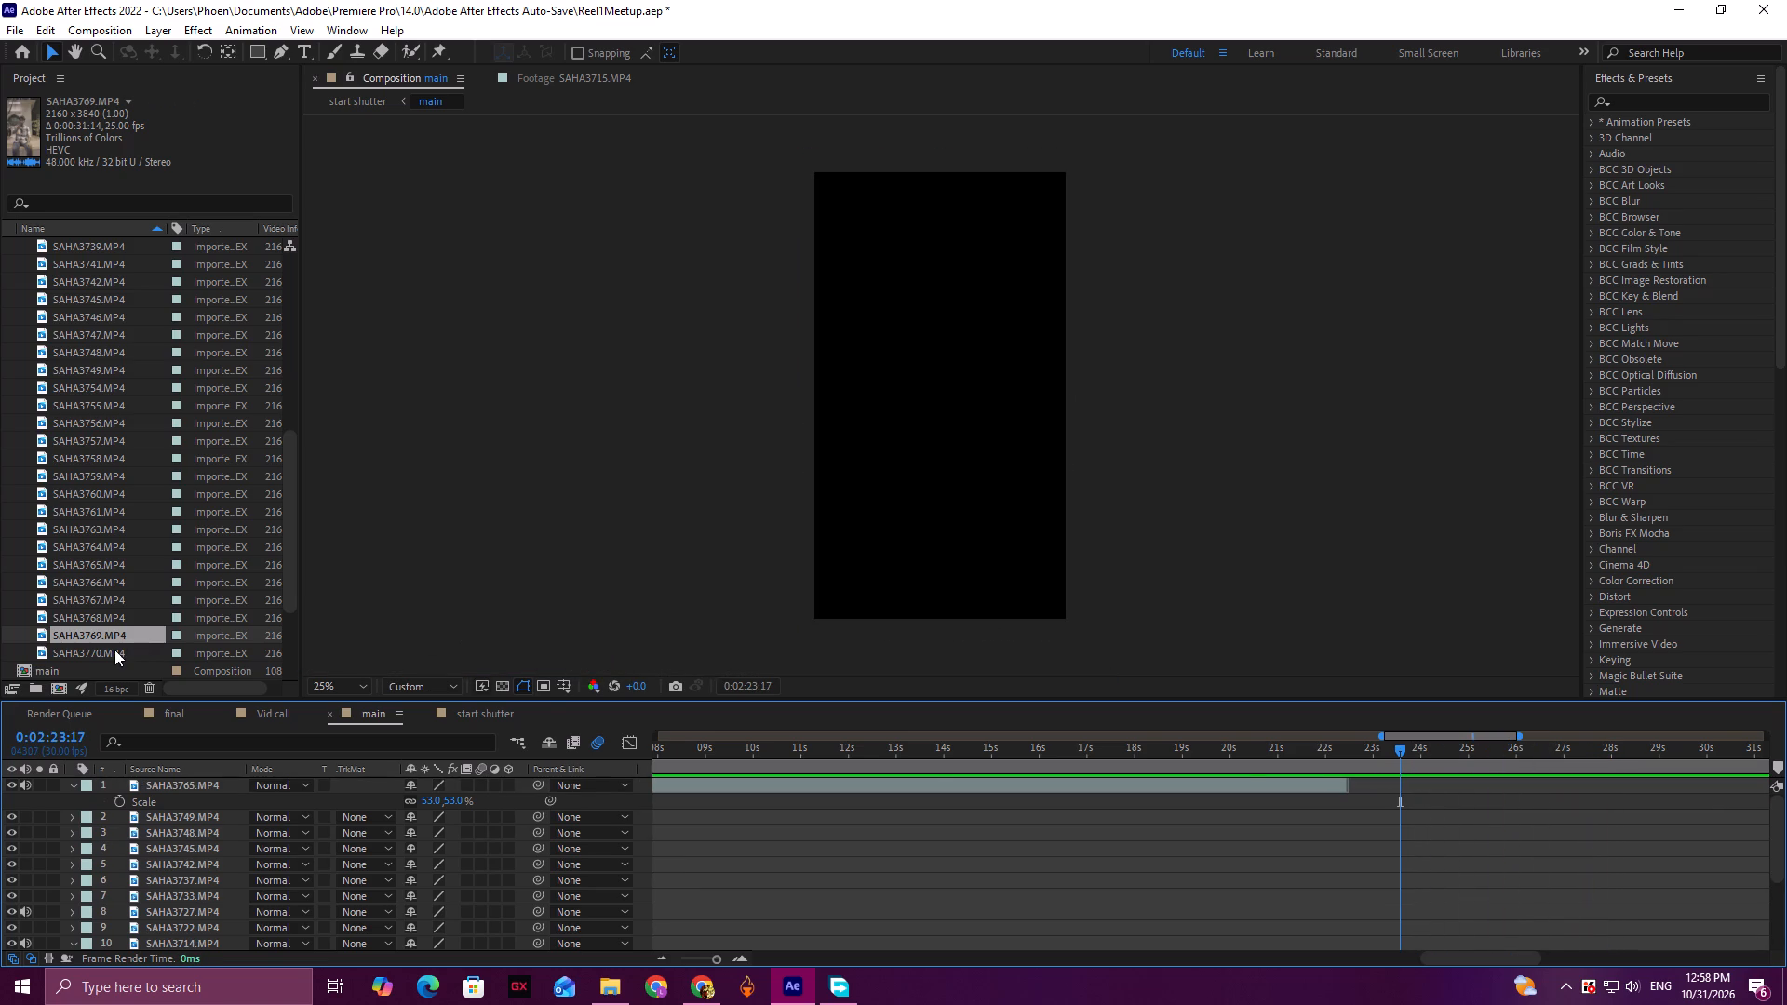
Add SAHA3770.MP4 as the top layer, starting at about 2:22.1 where SAHA3765.MP4 ends.
{"action": "left_click", "coordinate": [114, 650]}
{"action": "left_click_drag", "start_coordinate": [100, 652], "coordinate": [1391, 774]}
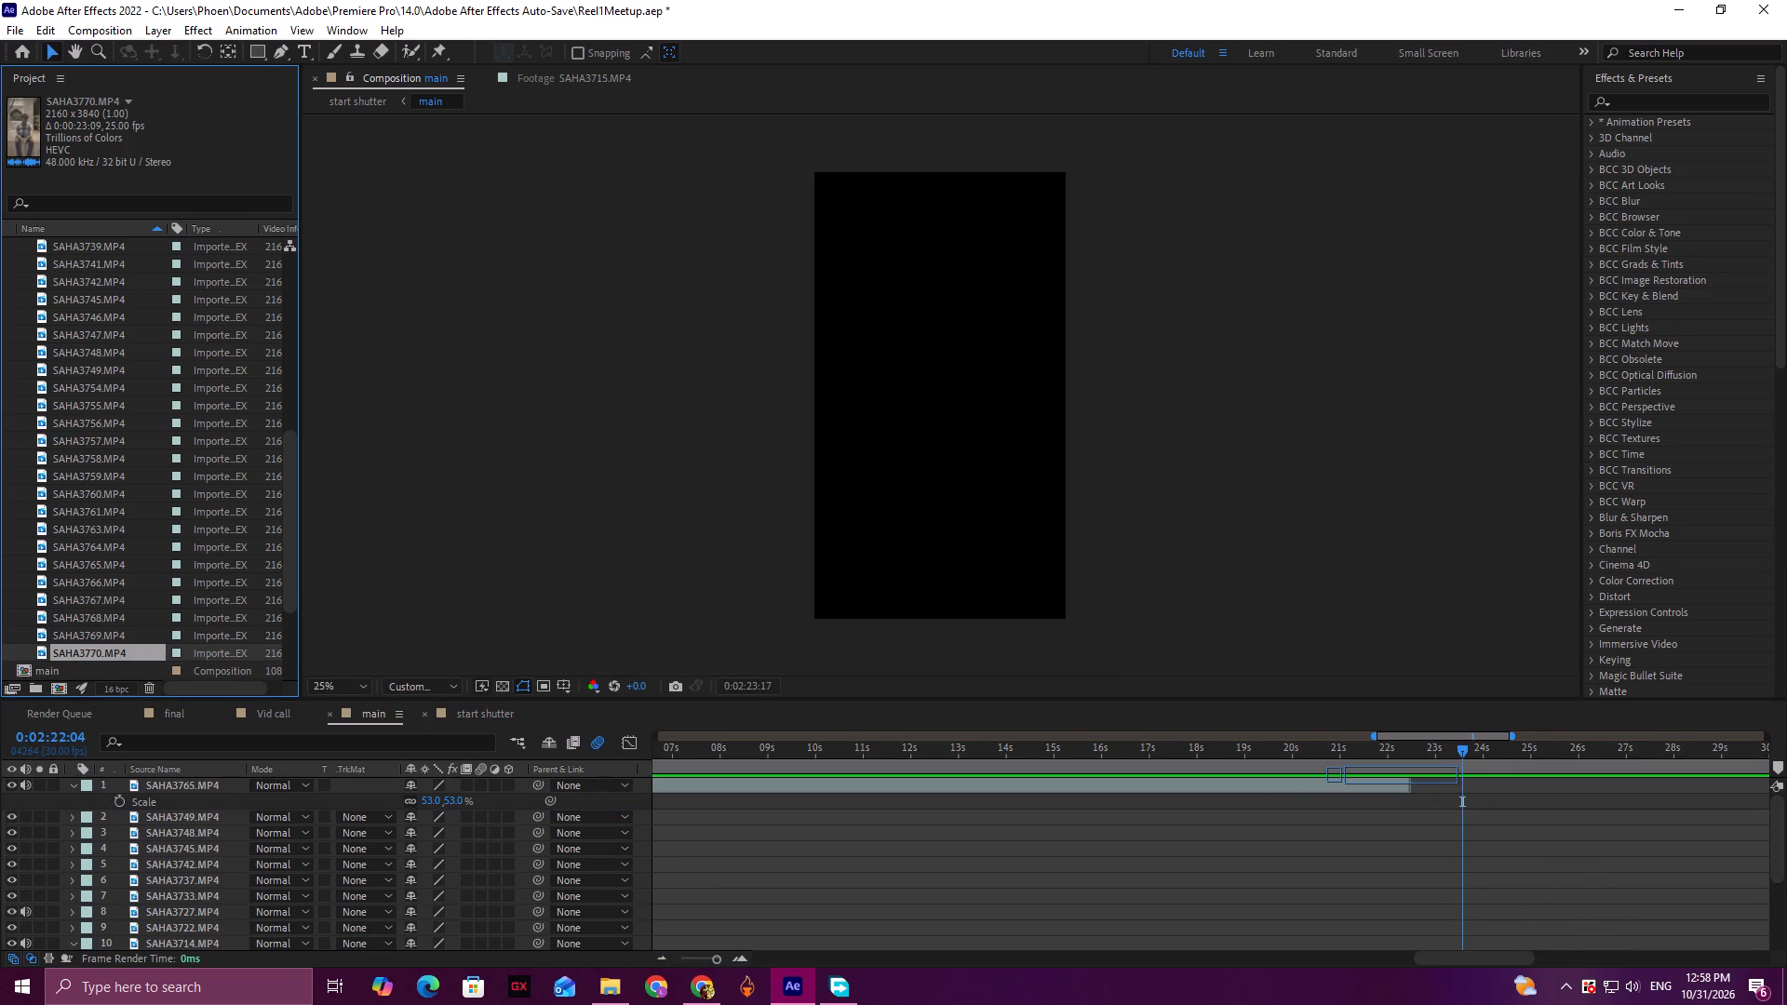
{"action": "left_click_drag", "start_coordinate": [1391, 774], "coordinate": [1391, 780]}
Scale the SAHA3770.MP4 layer to 54% so the seated man's shot fits the frame.
{"action": "left_click_drag", "start_coordinate": [1439, 955], "coordinate": [1496, 955]}
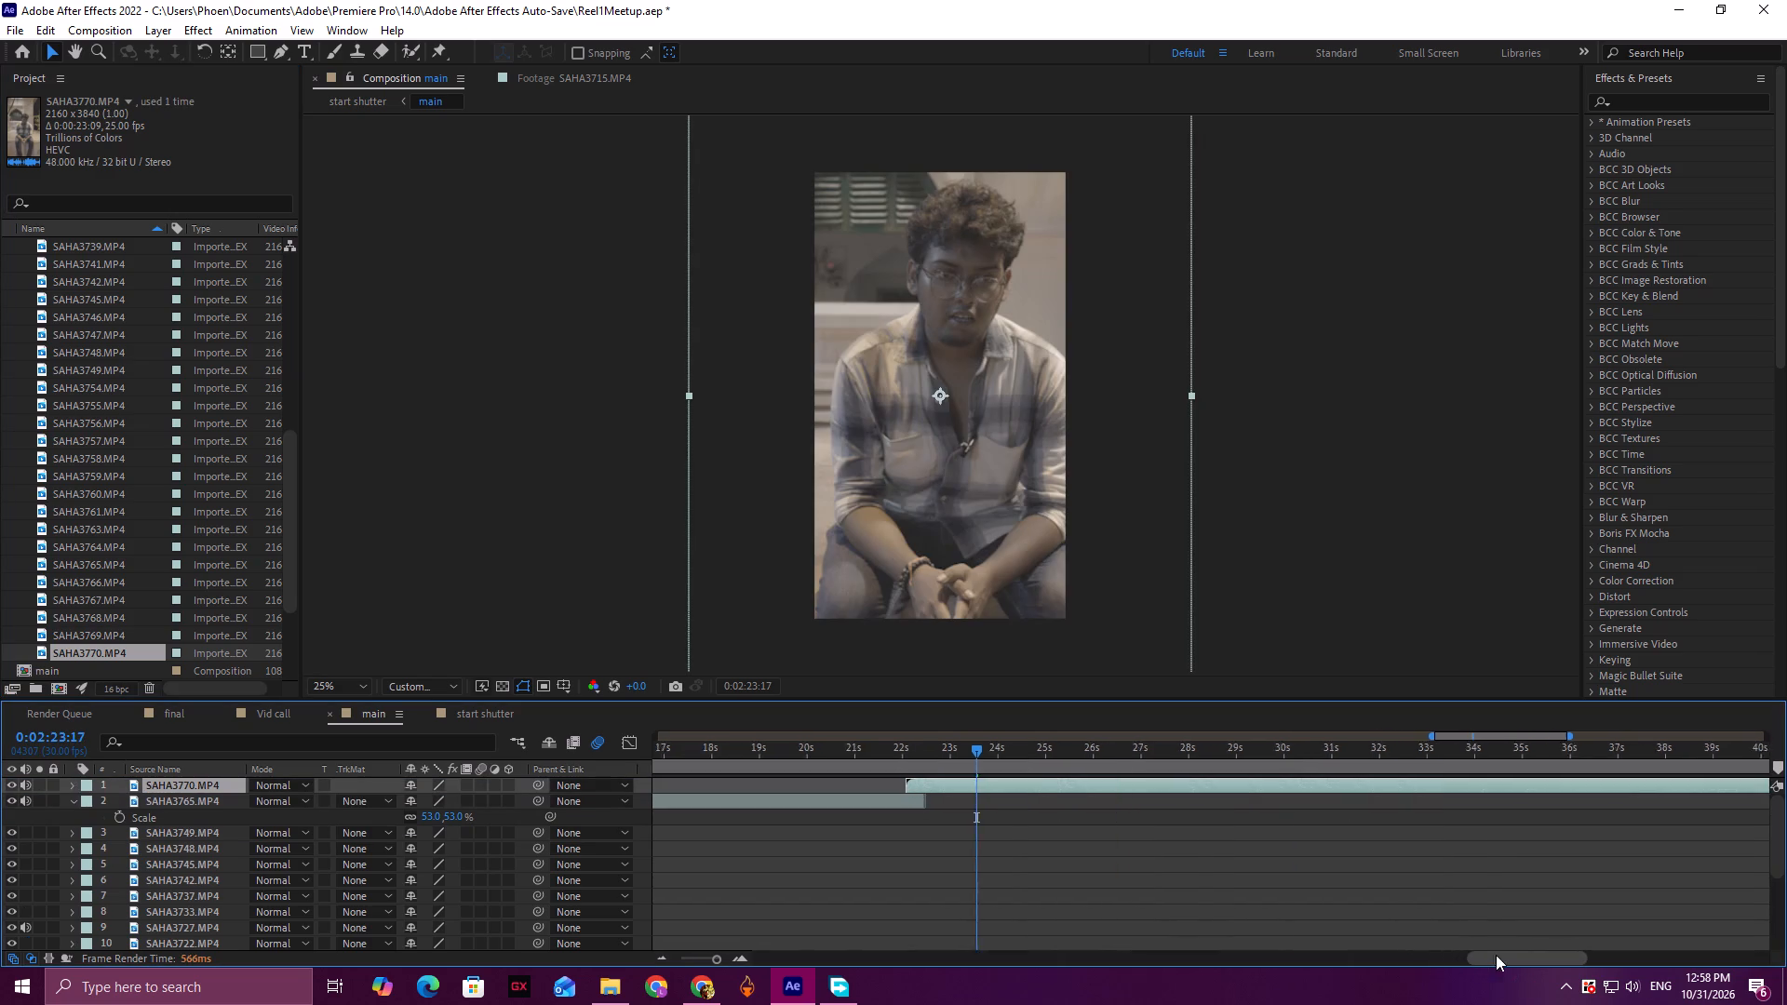
{"action": "left_click_drag", "start_coordinate": [1496, 955], "coordinate": [1480, 955]}
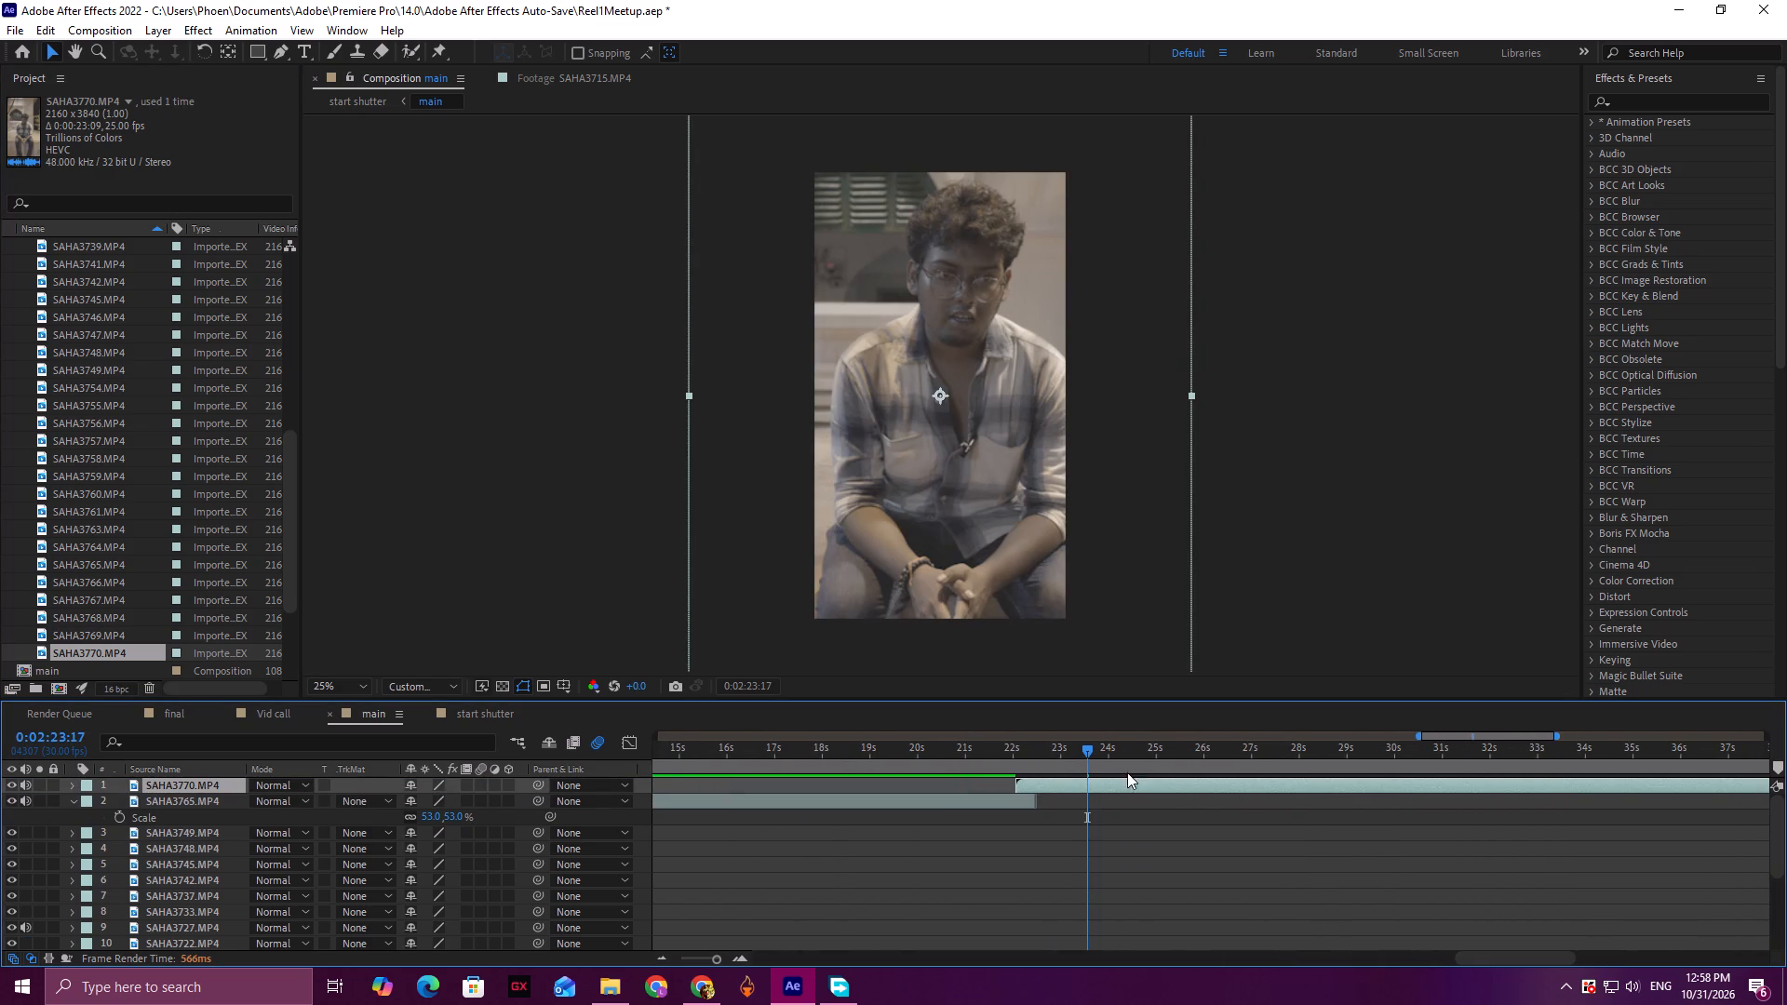
{"action": "left_click_drag", "start_coordinate": [1088, 753], "coordinate": [1188, 758]}
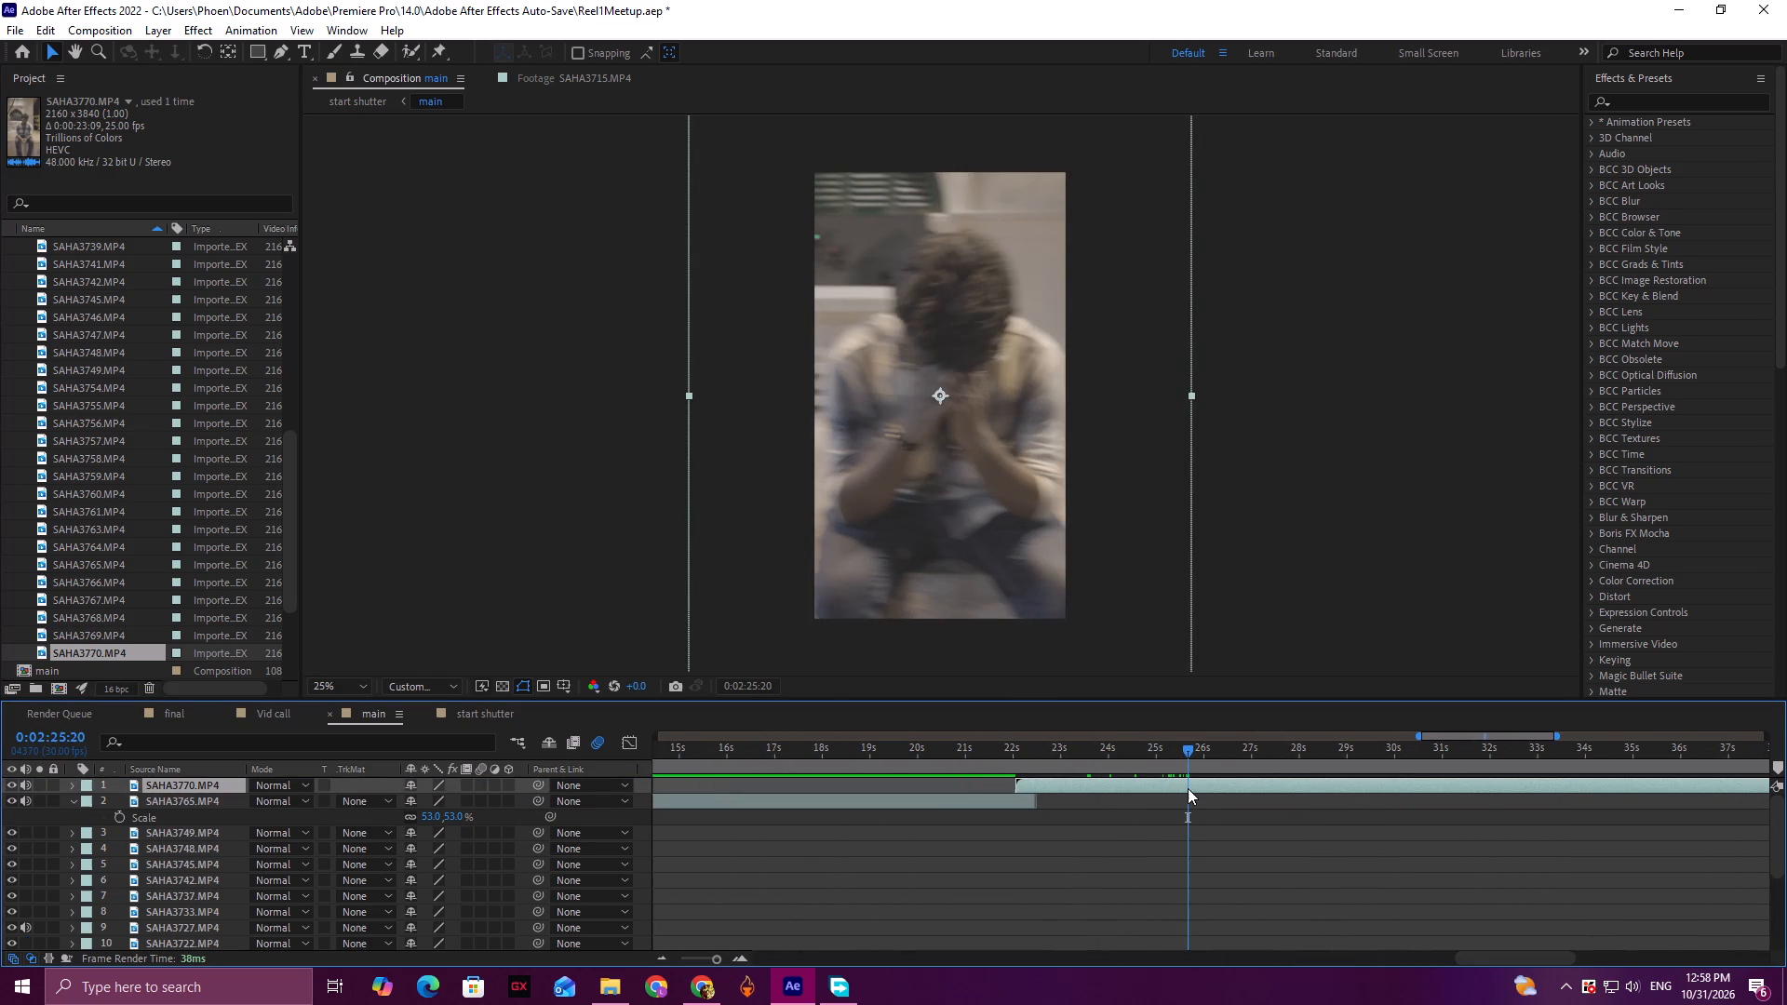
{"action": "left_click", "coordinate": [1188, 788]}
{"action": "key", "text": "s"}
{"action": "left_click_drag", "start_coordinate": [432, 804], "coordinate": [430, 804]}
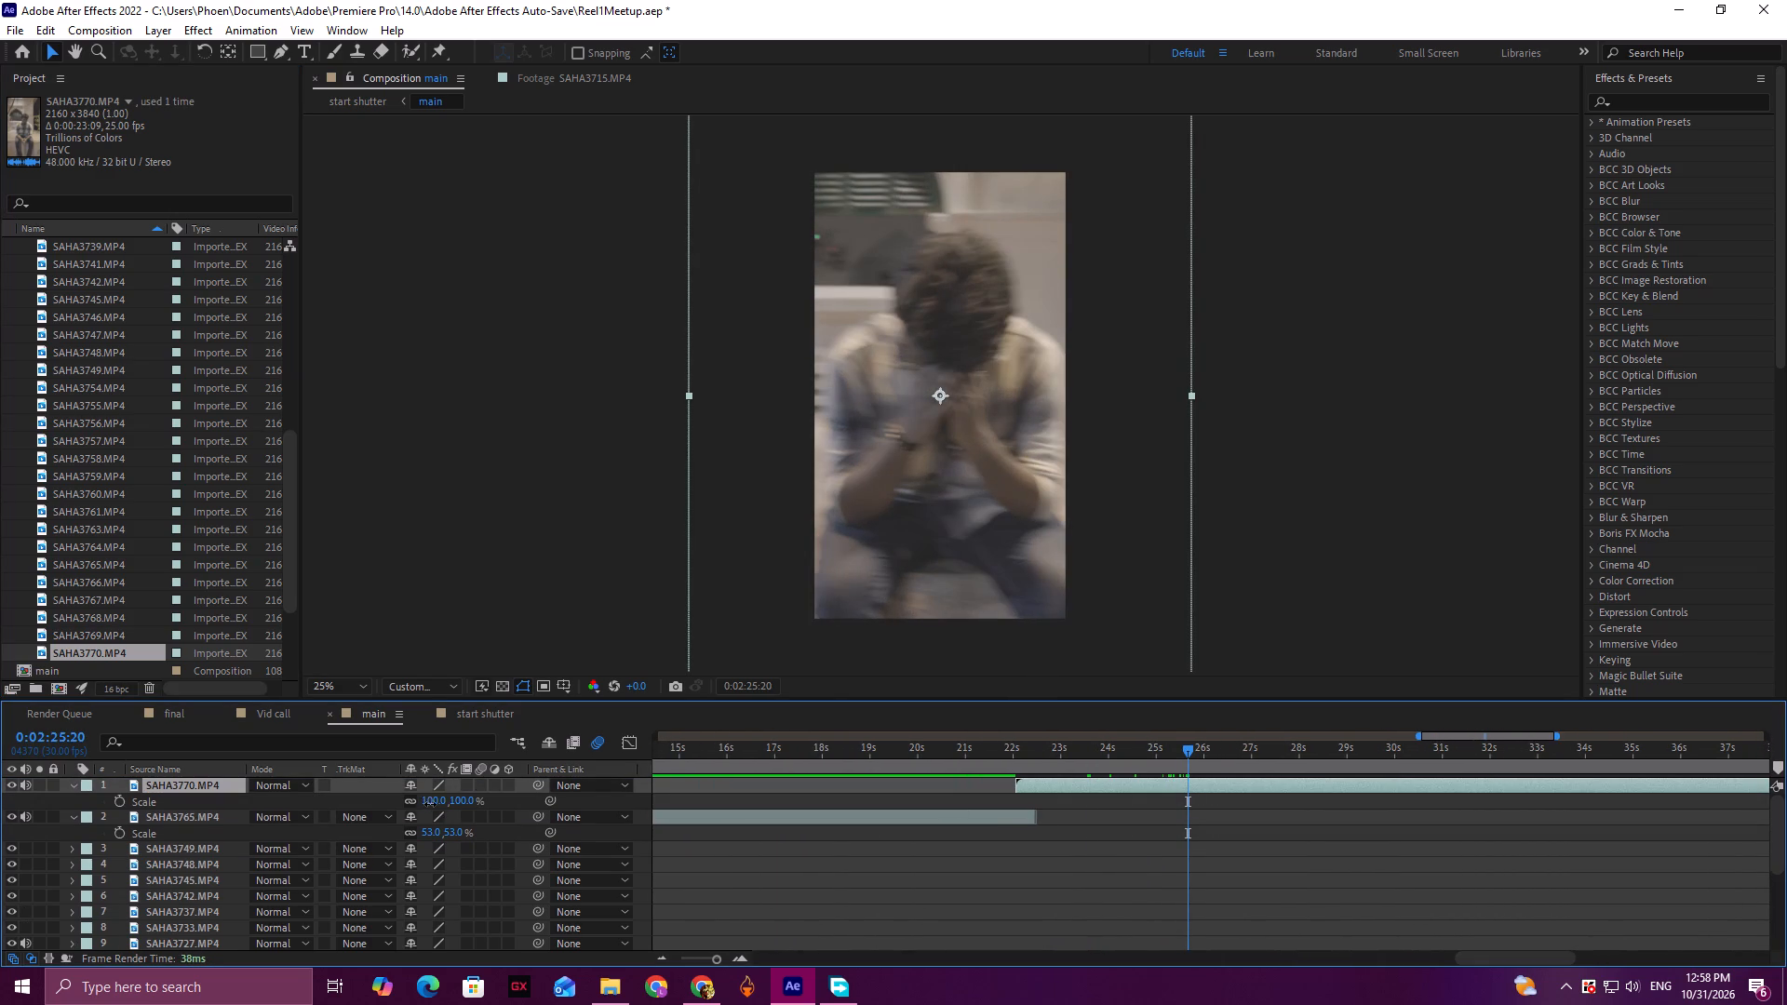
{"action": "left_click_drag", "start_coordinate": [430, 804], "coordinate": [385, 799]}
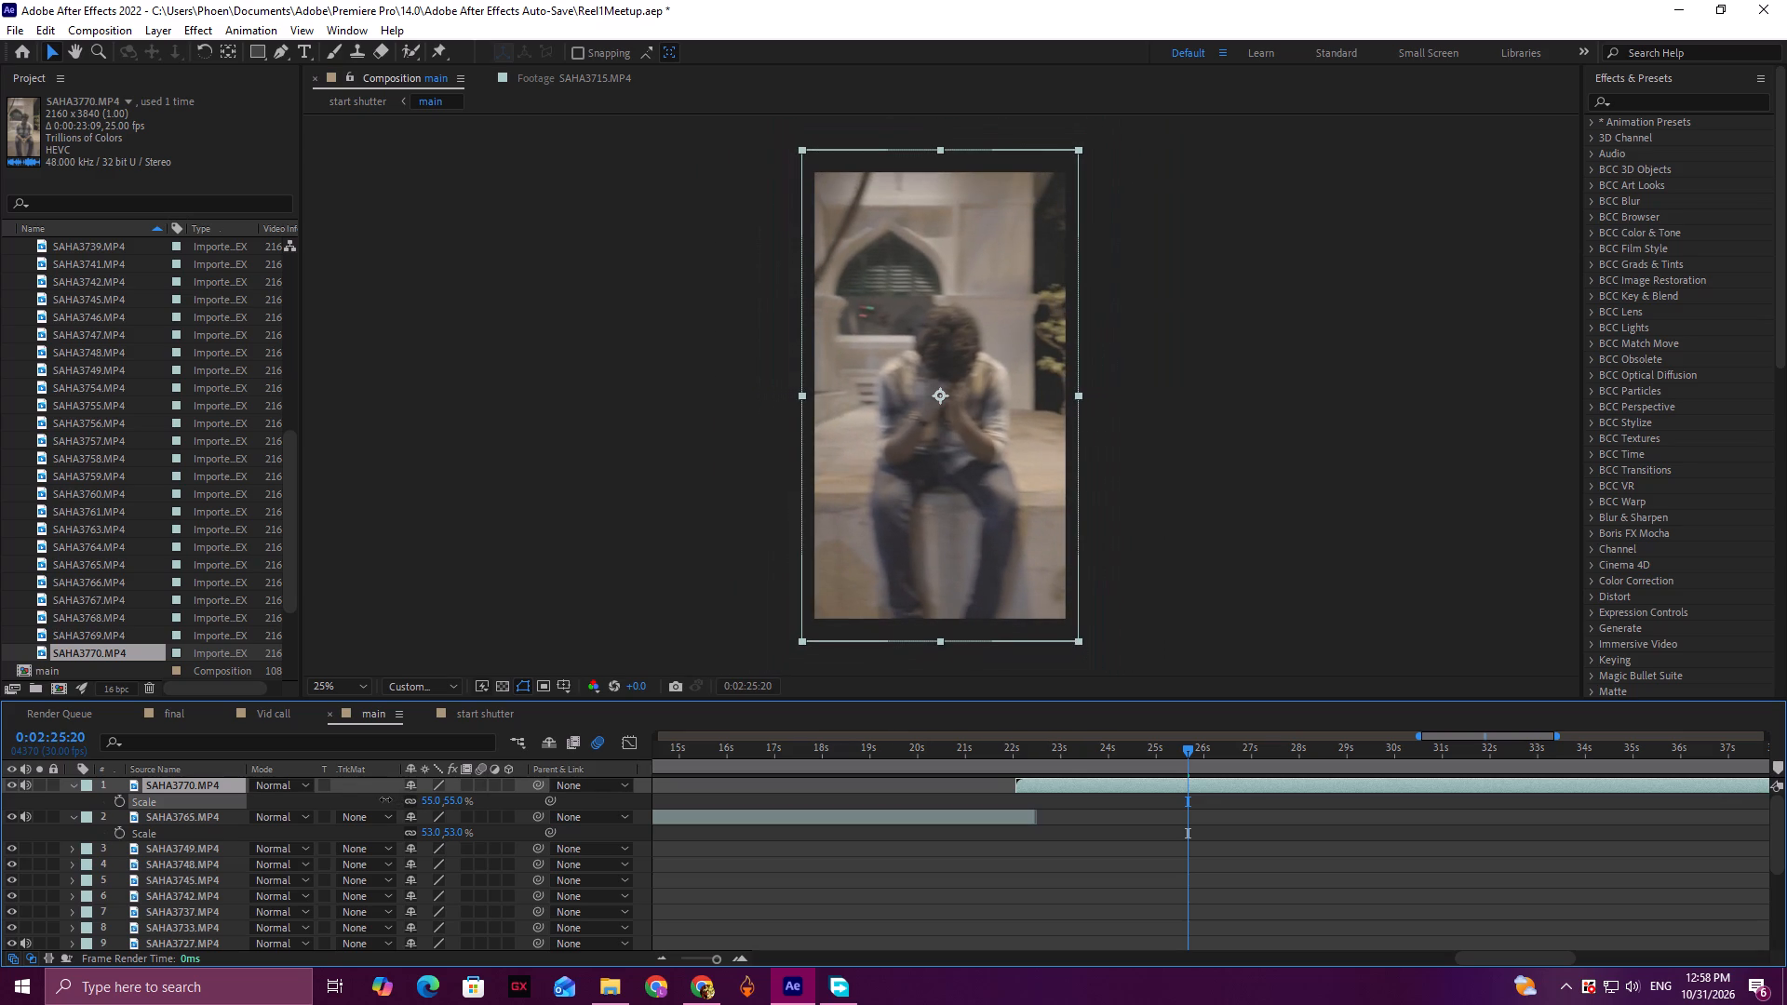
{"action": "left_click_drag", "start_coordinate": [385, 799], "coordinate": [384, 799]}
Preview the cut from SAHA3765.MP4 and trim the start of SAHA3770.MP4 to about 2:24.
{"action": "left_click_drag", "start_coordinate": [1164, 765], "coordinate": [1021, 769]}
{"action": "key", "text": "space"}
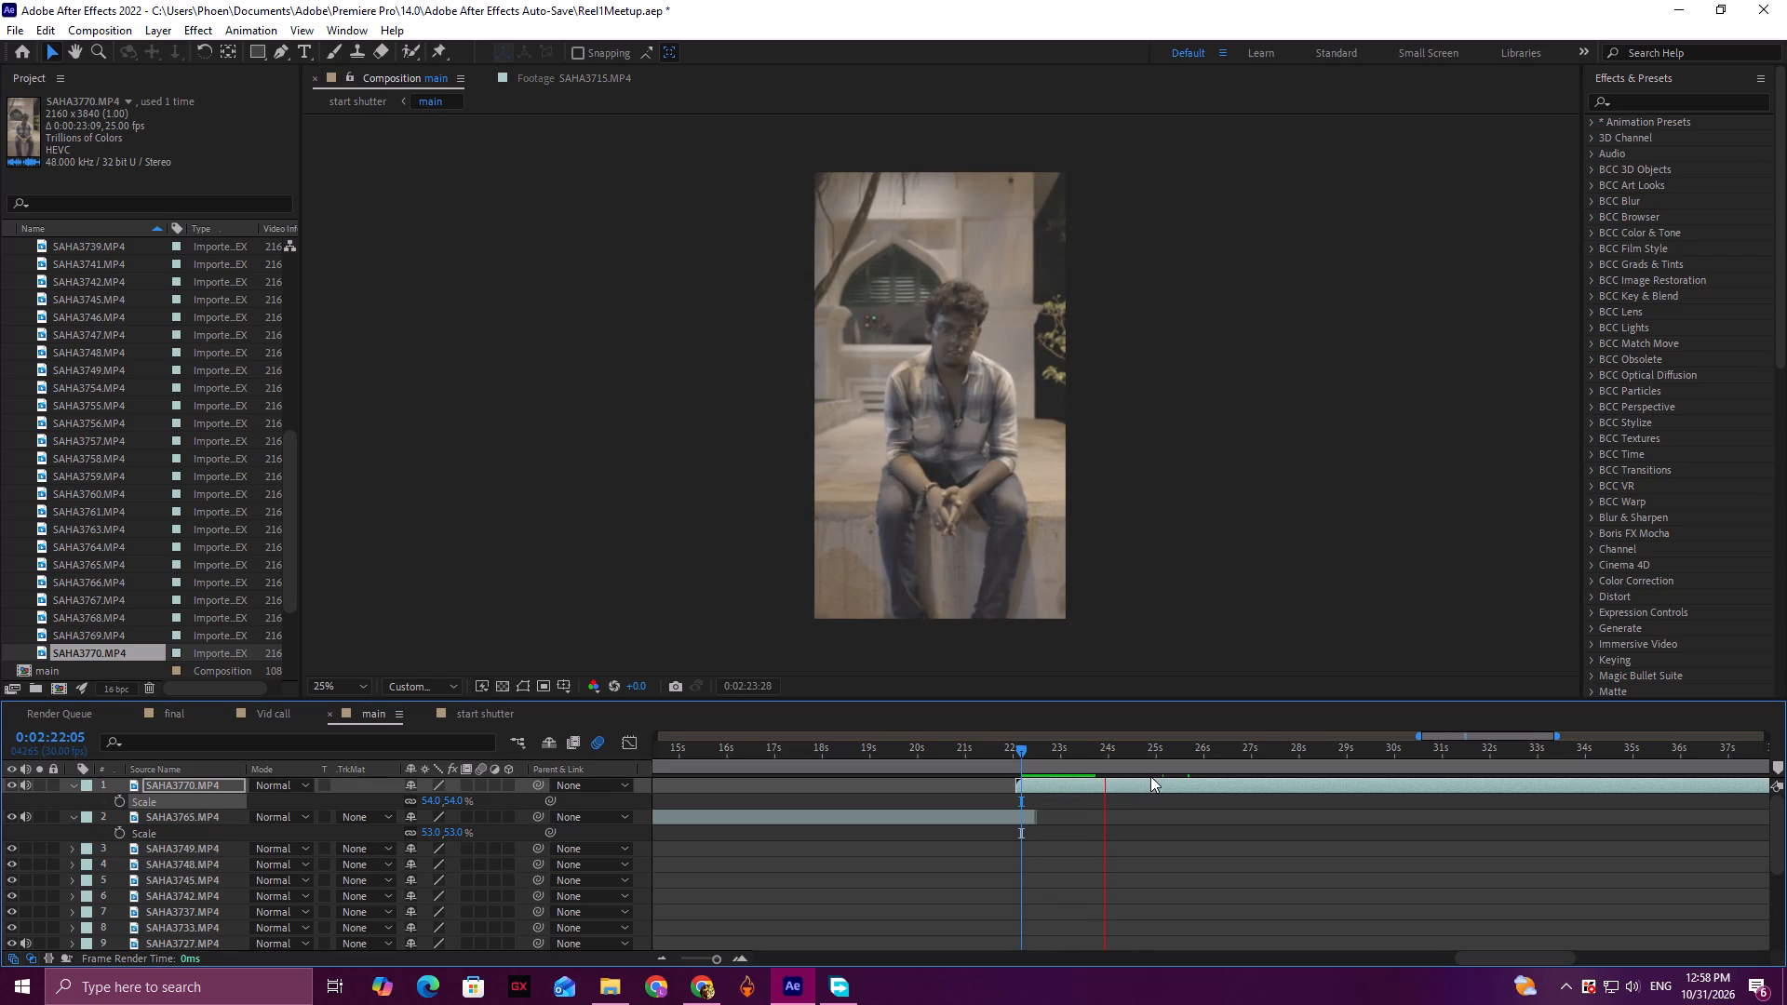
{"action": "key", "text": "space"}
{"action": "left_click_drag", "start_coordinate": [1122, 755], "coordinate": [994, 755]}
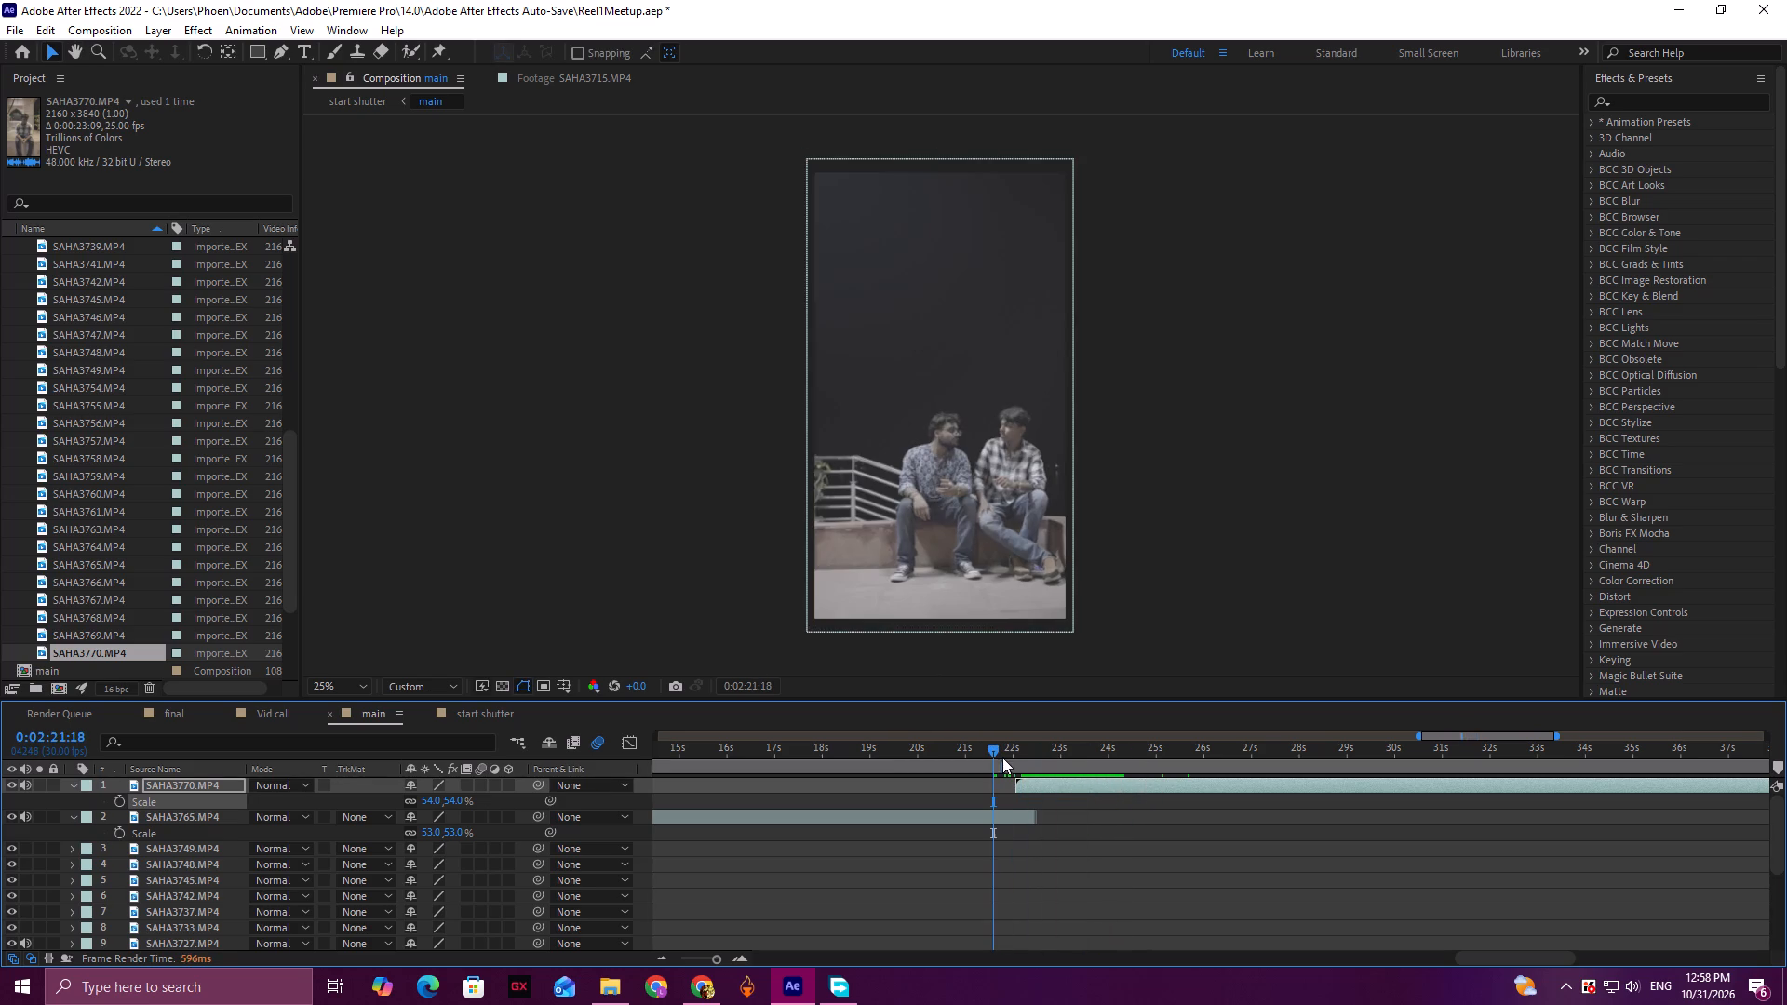
{"action": "key", "text": "space"}
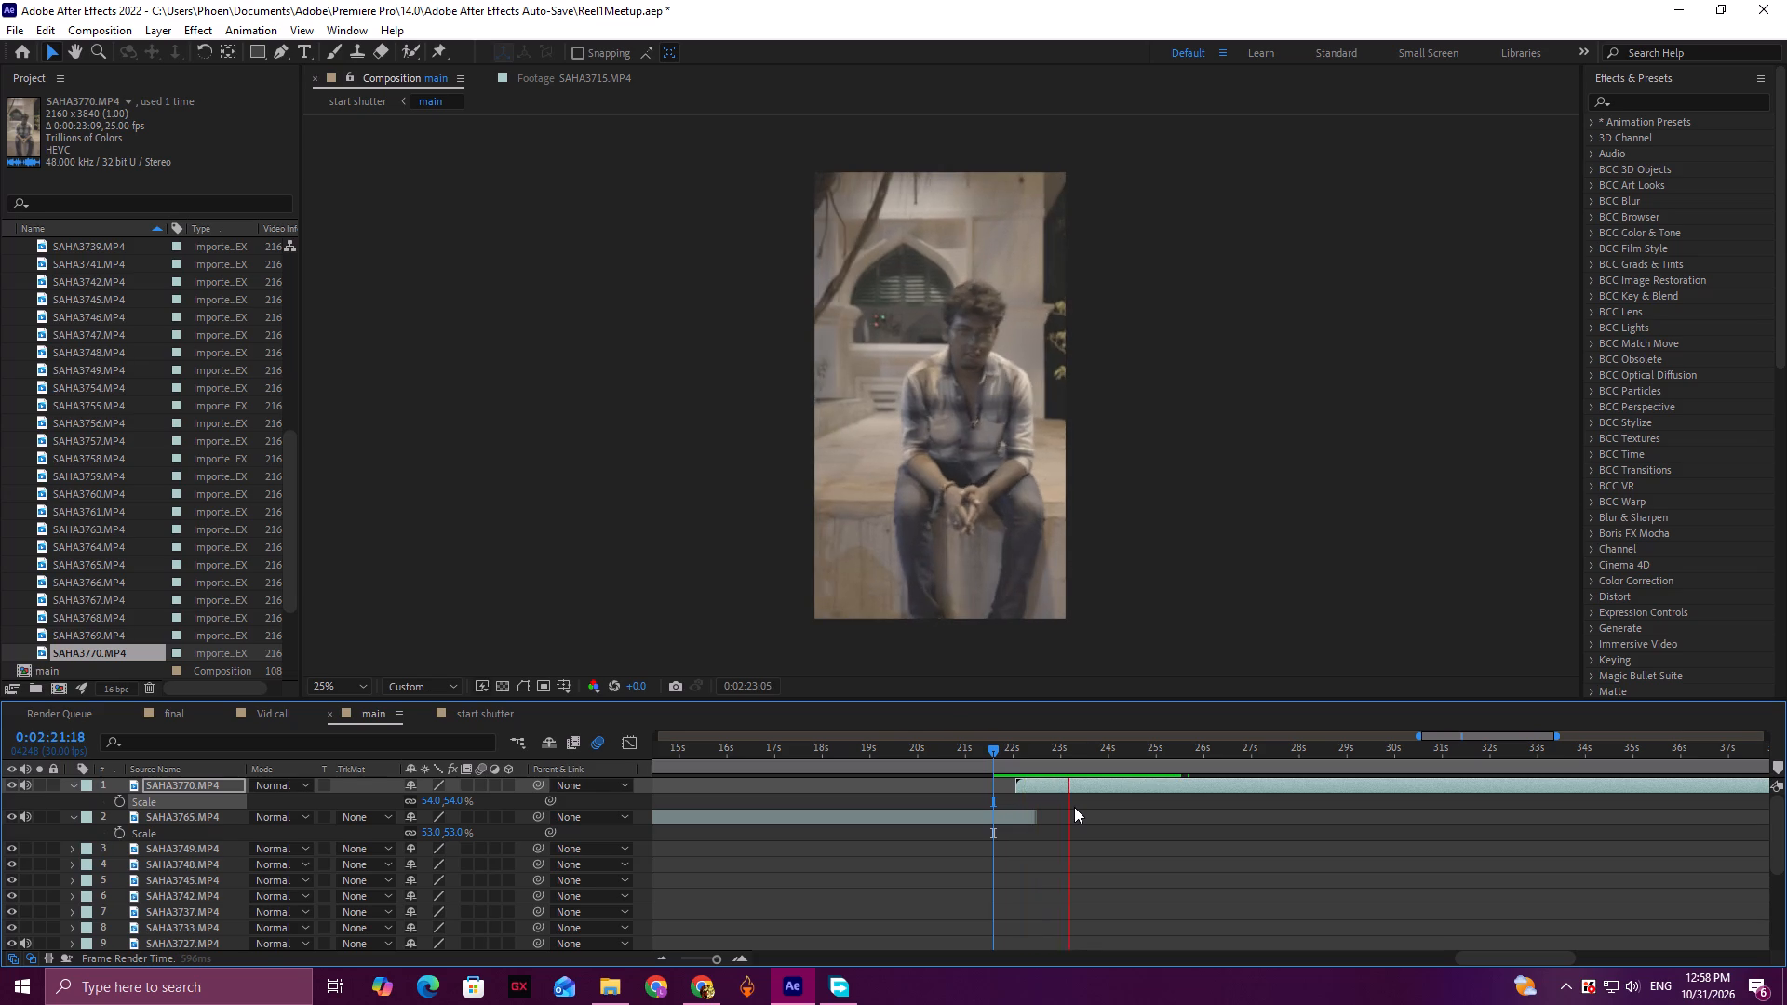
{"action": "key", "text": "space"}
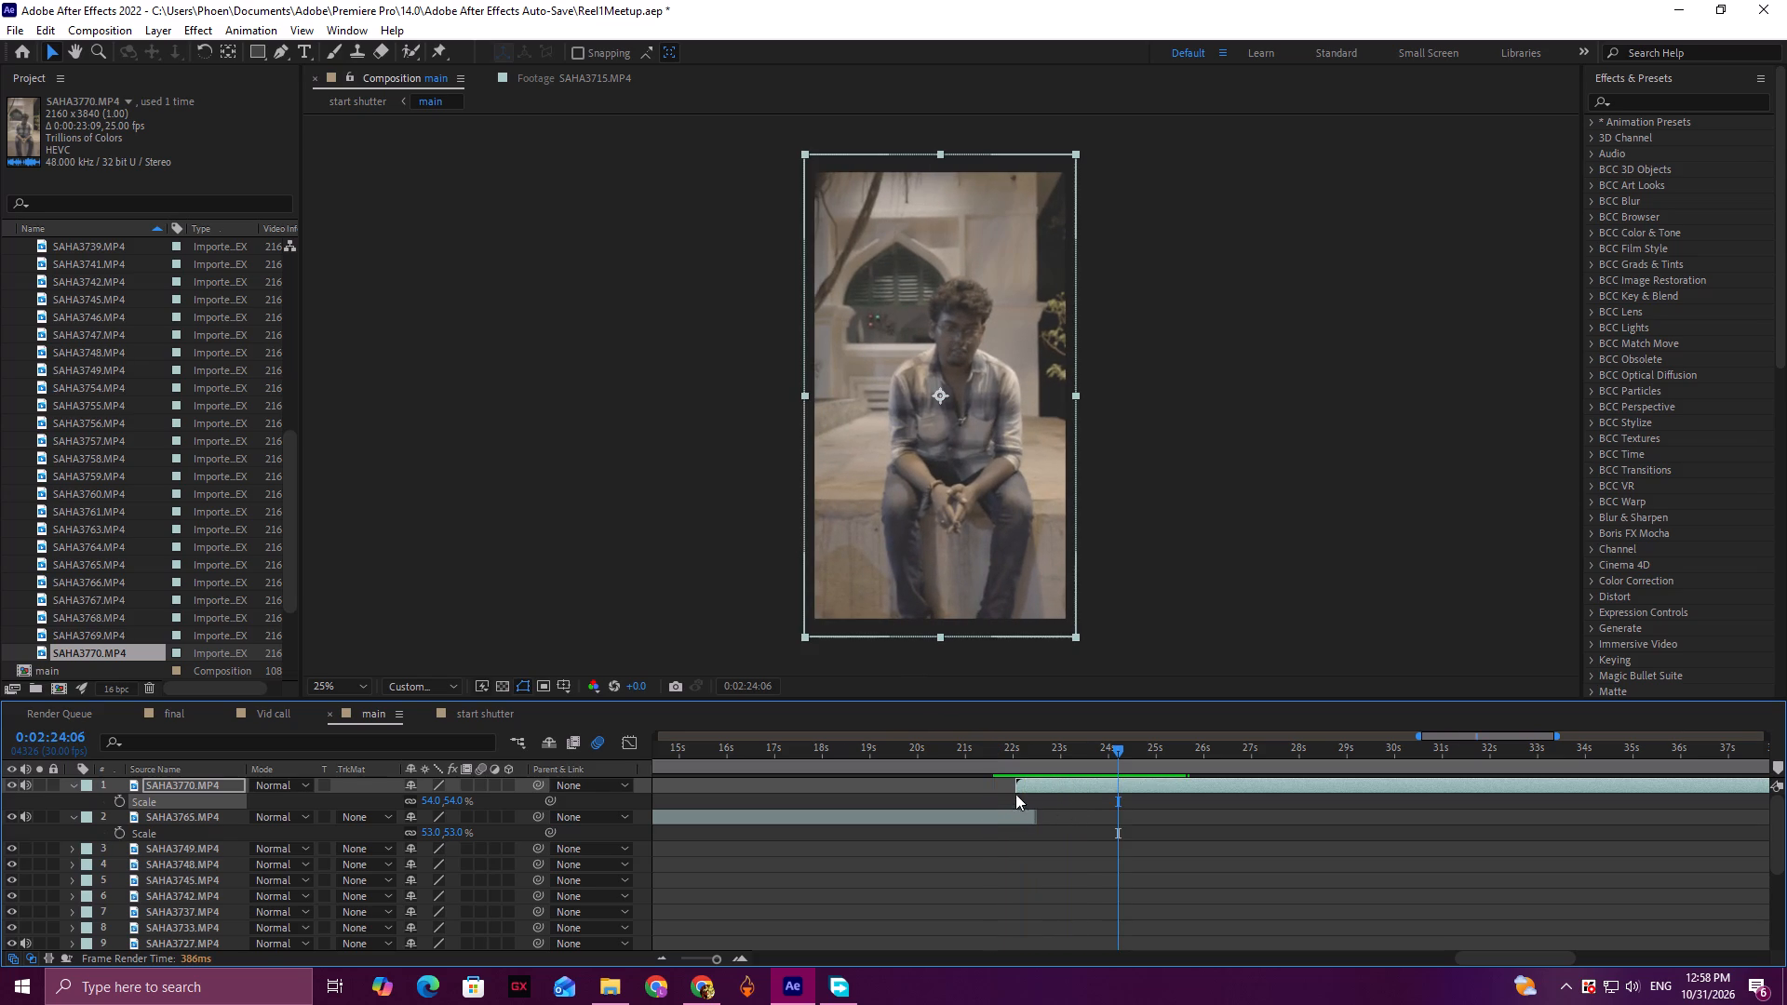
{"action": "left_click_drag", "start_coordinate": [1014, 789], "coordinate": [1113, 793]}
Play the trimmed SAHA3770.MP4 shot from about 2:24 and mute the layer's audio.
{"action": "key", "text": "space"}
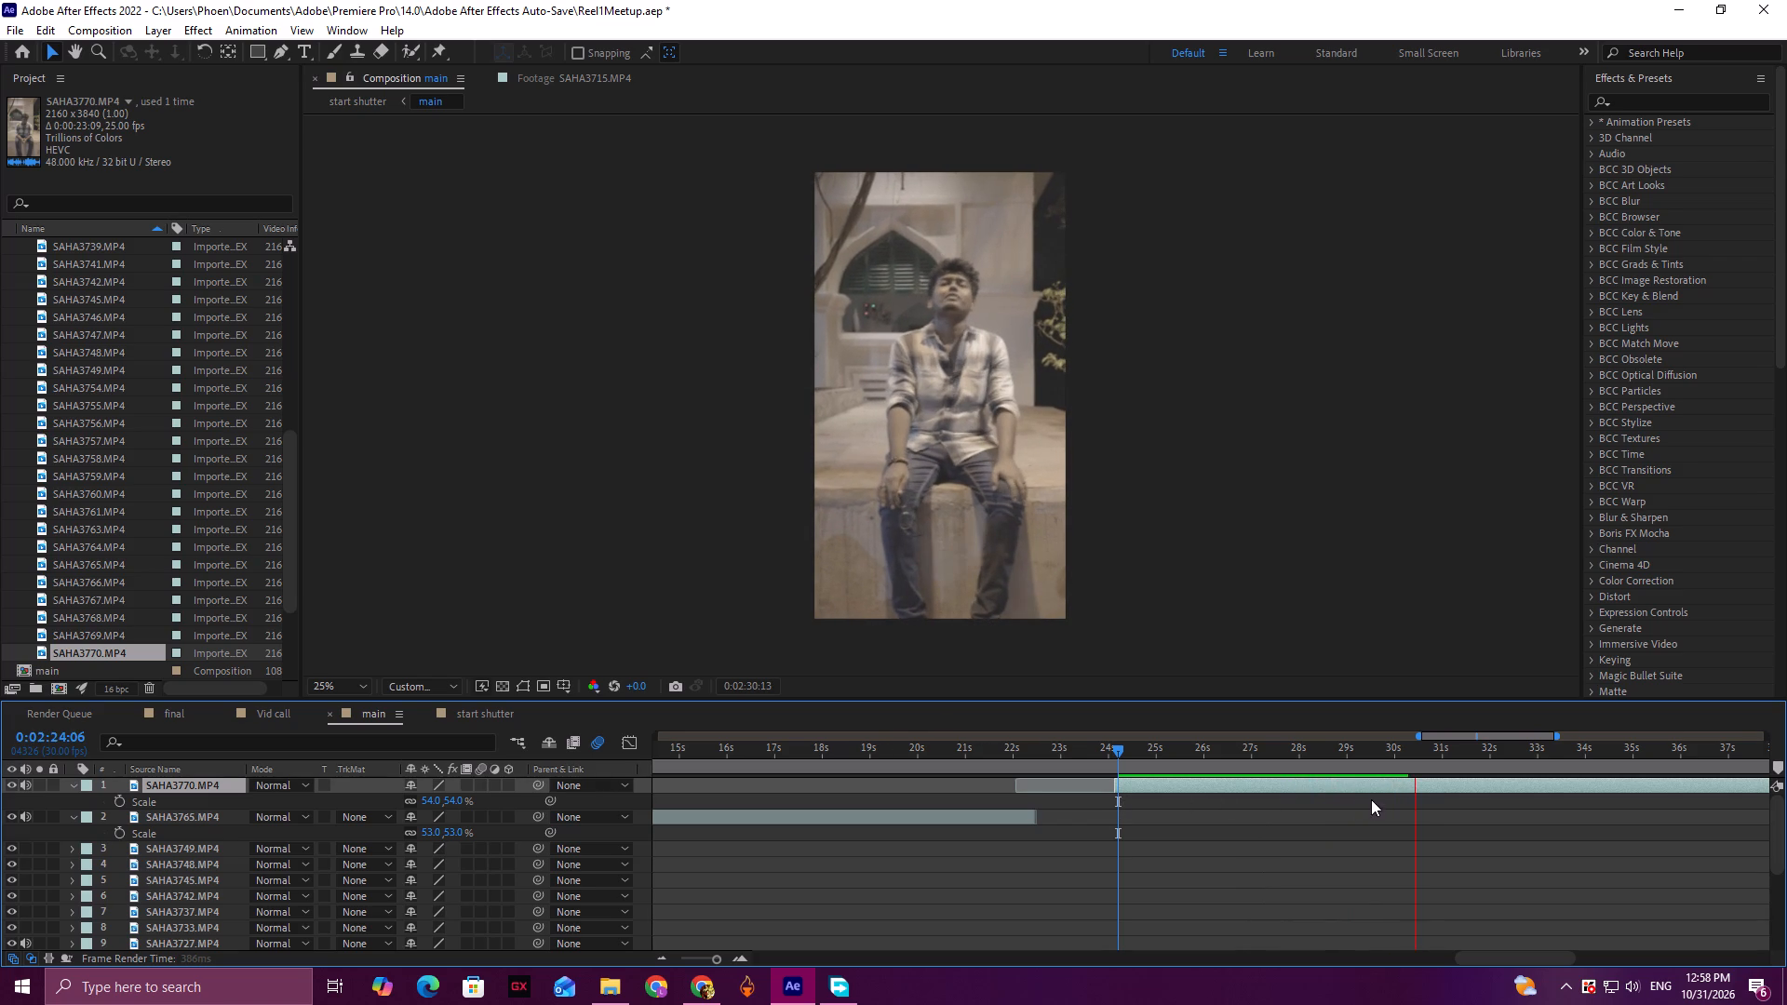
{"action": "key", "text": "space"}
{"action": "left_click_drag", "start_coordinate": [1402, 759], "coordinate": [1133, 768]}
{"action": "key", "text": "space"}
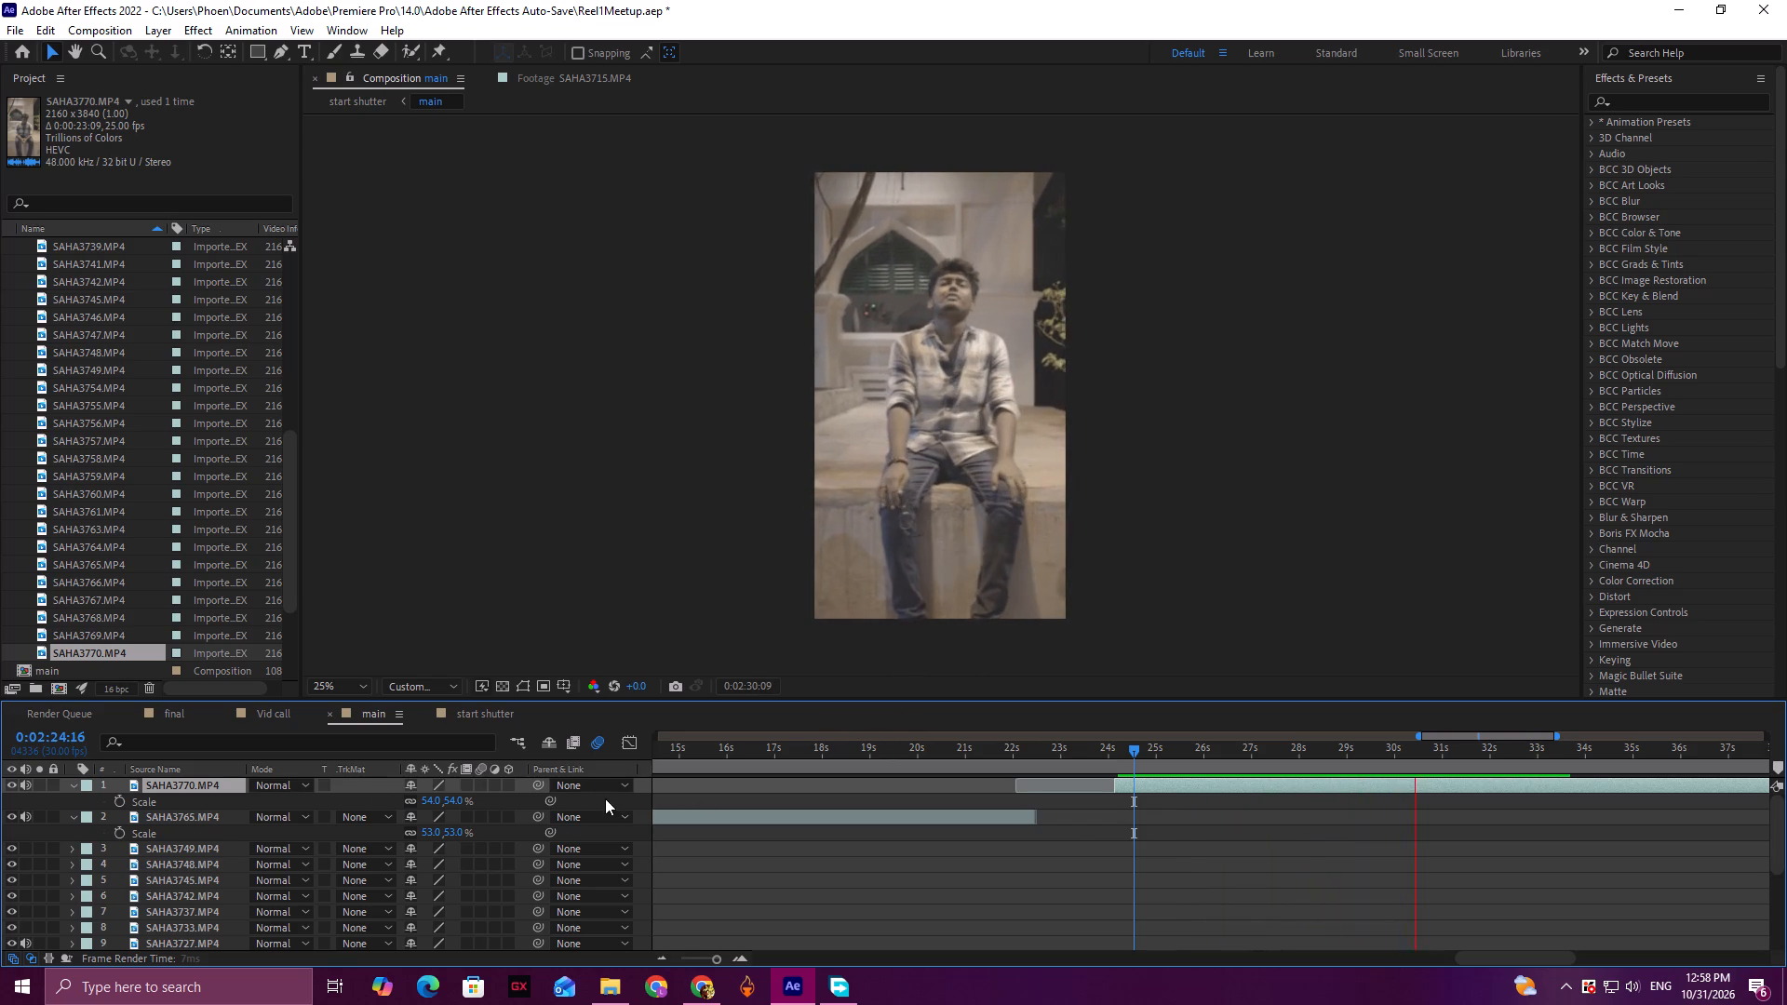
{"action": "key", "text": "space"}
{"action": "left_click", "coordinate": [27, 789]}
Play SAHA3770.MP4 from about 2:31 towards its end to examine the seated man's movements and find where to cut.
{"action": "key", "text": "space"}
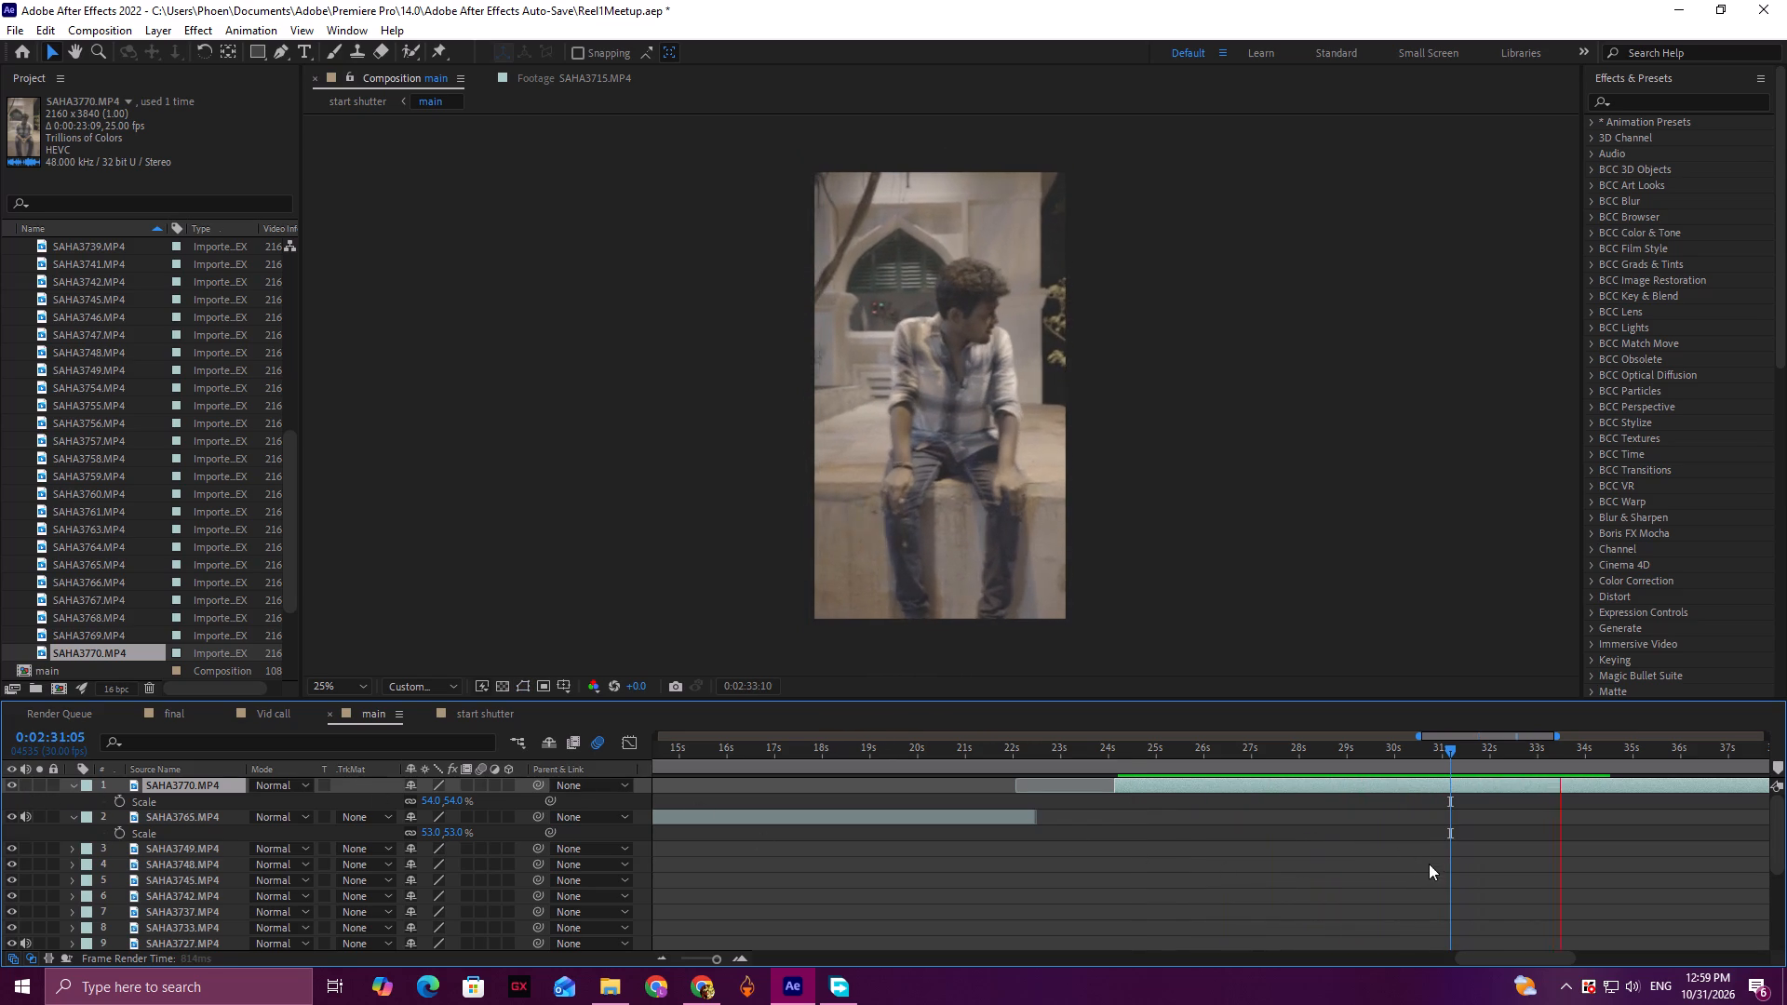
{"action": "key", "text": "space"}
{"action": "left_click_drag", "start_coordinate": [1506, 958], "coordinate": [1587, 961]}
{"action": "key", "text": "space"}
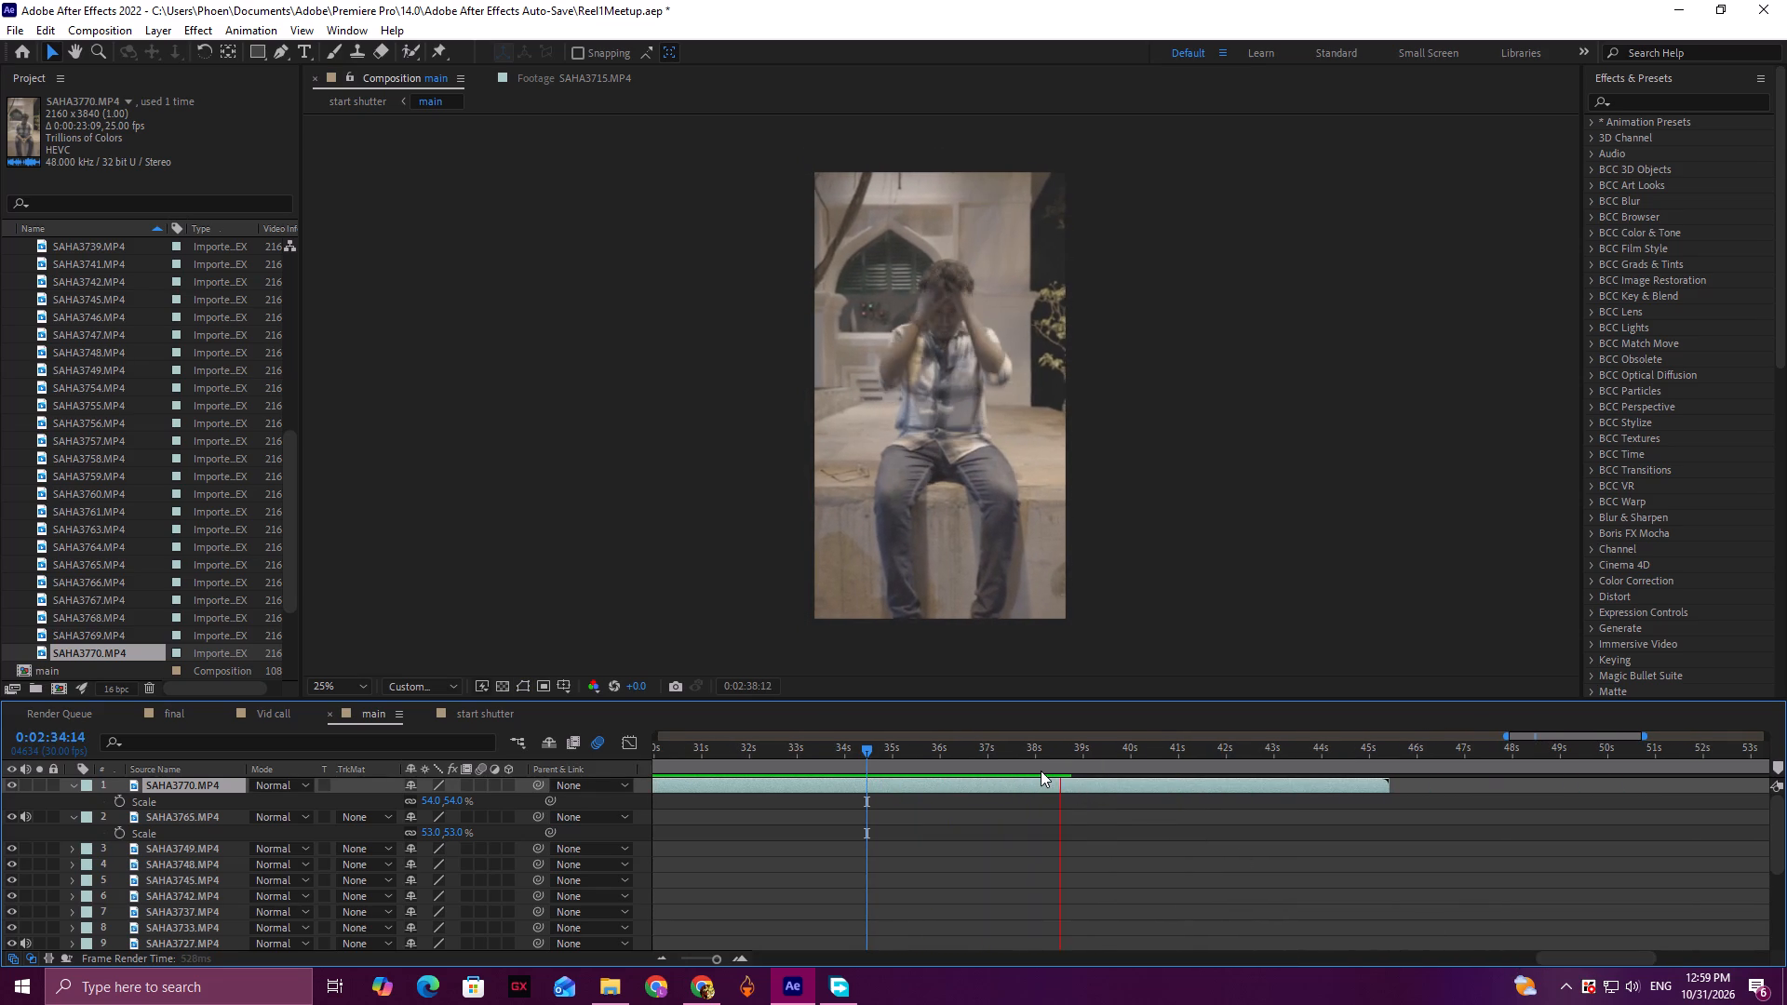
{"action": "key", "text": "space"}
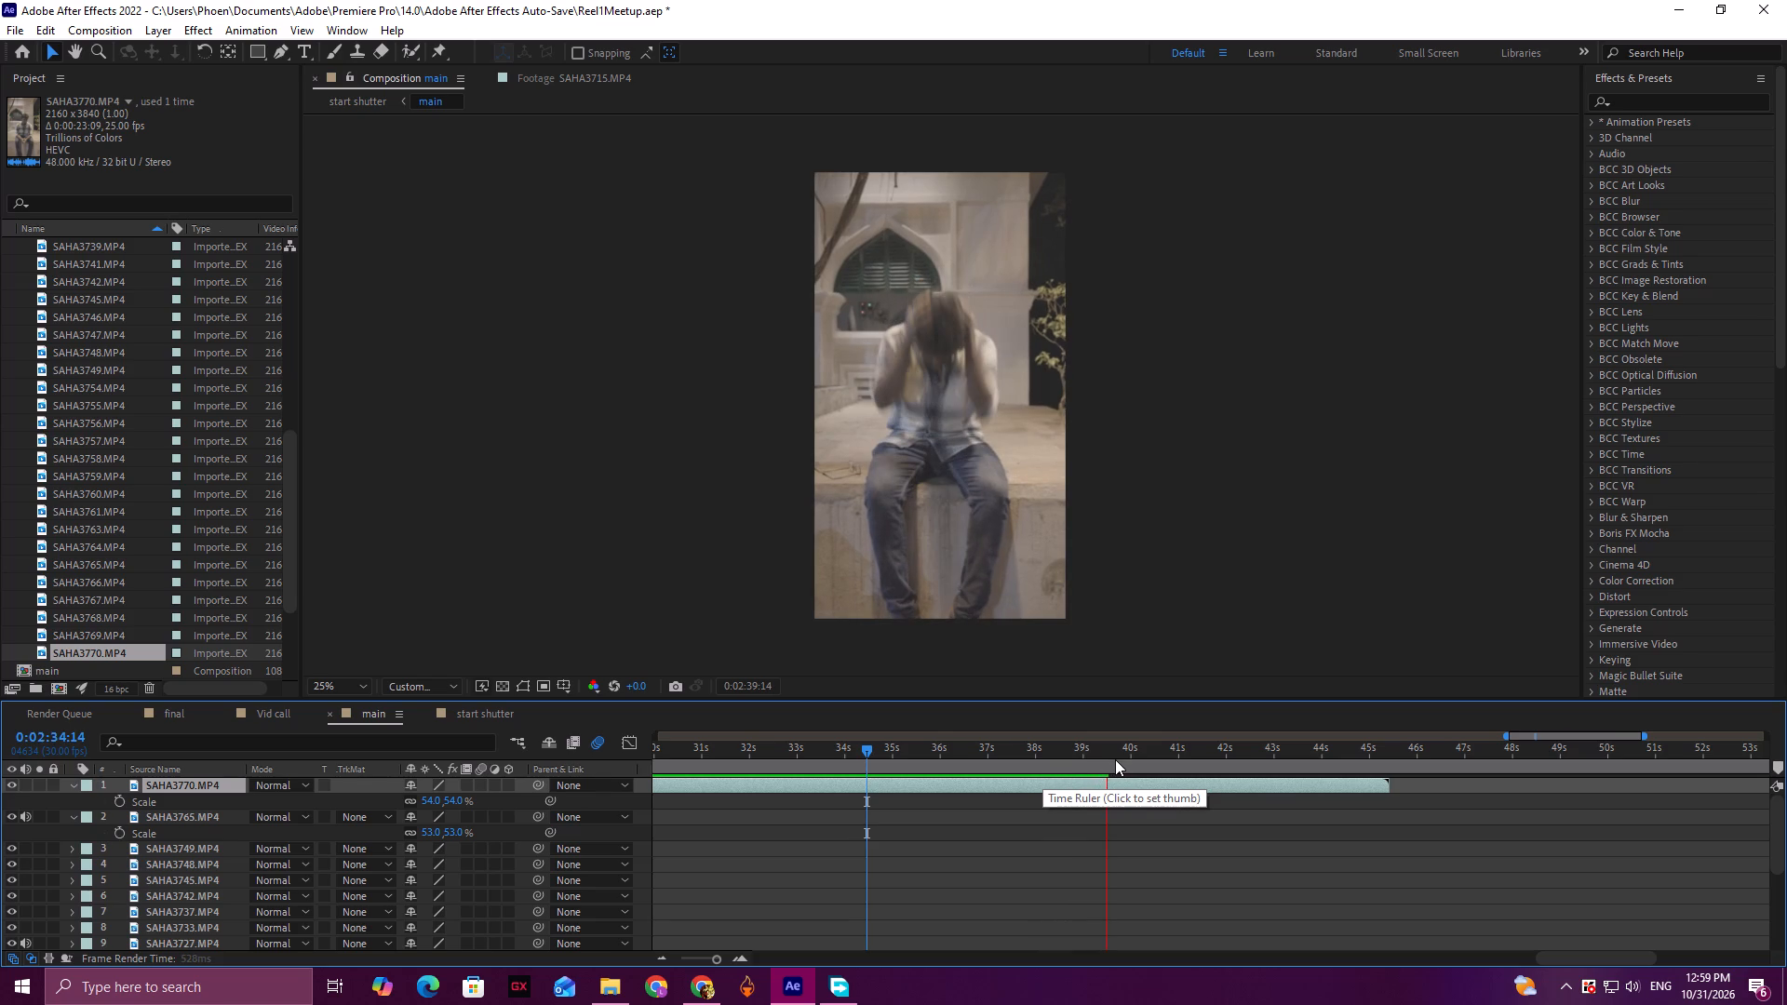
{"action": "left_click_drag", "start_coordinate": [1113, 757], "coordinate": [988, 758]}
{"action": "key", "text": "space"}
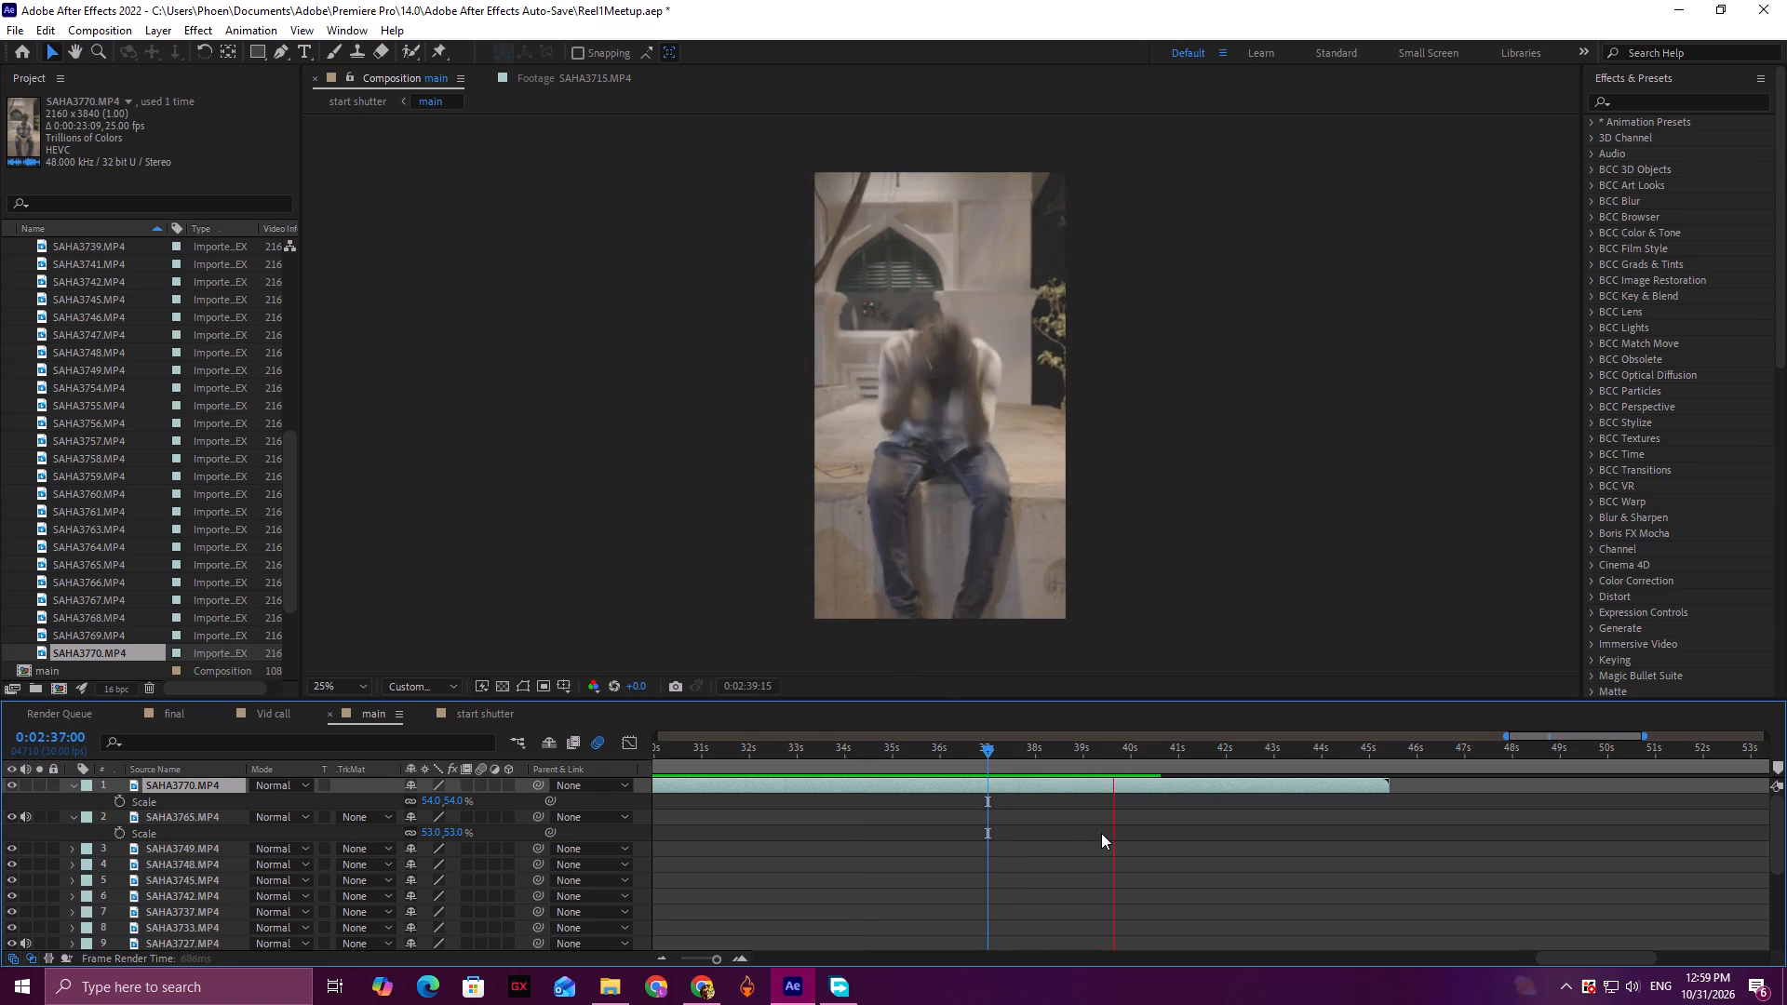
{"action": "key", "text": "space"}
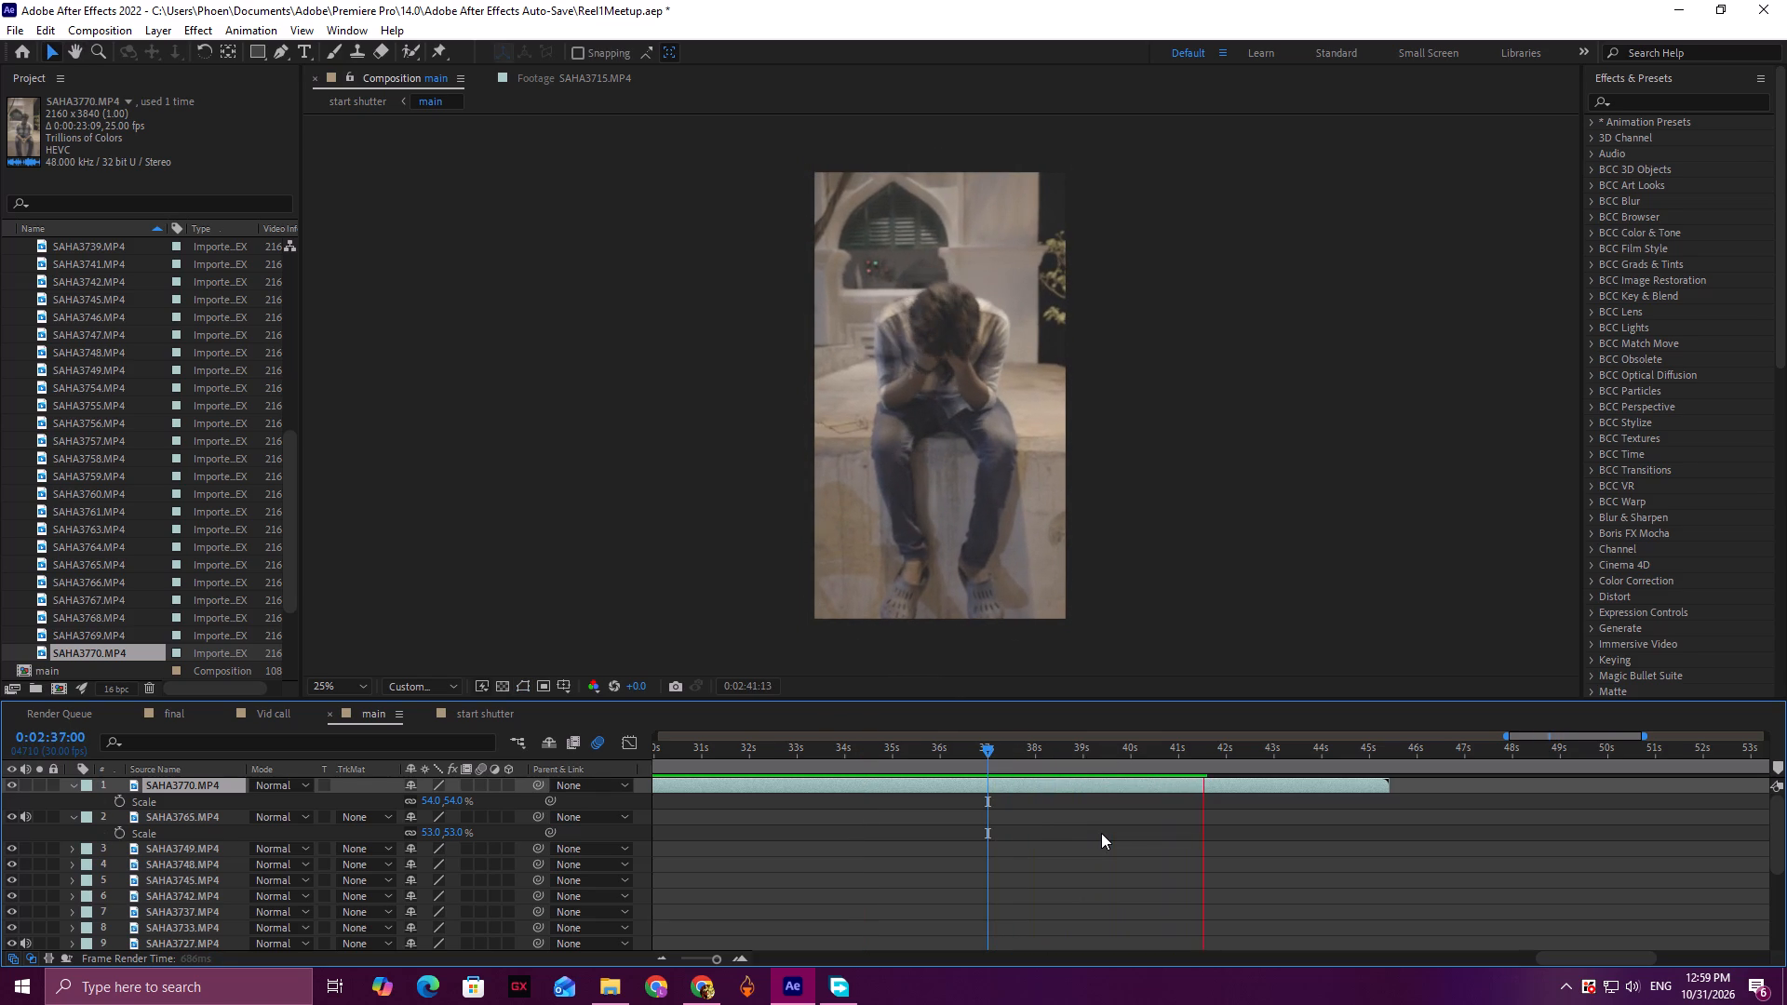
{"action": "left_click_drag", "start_coordinate": [1186, 749], "coordinate": [953, 774]}
{"action": "key", "text": "space"}
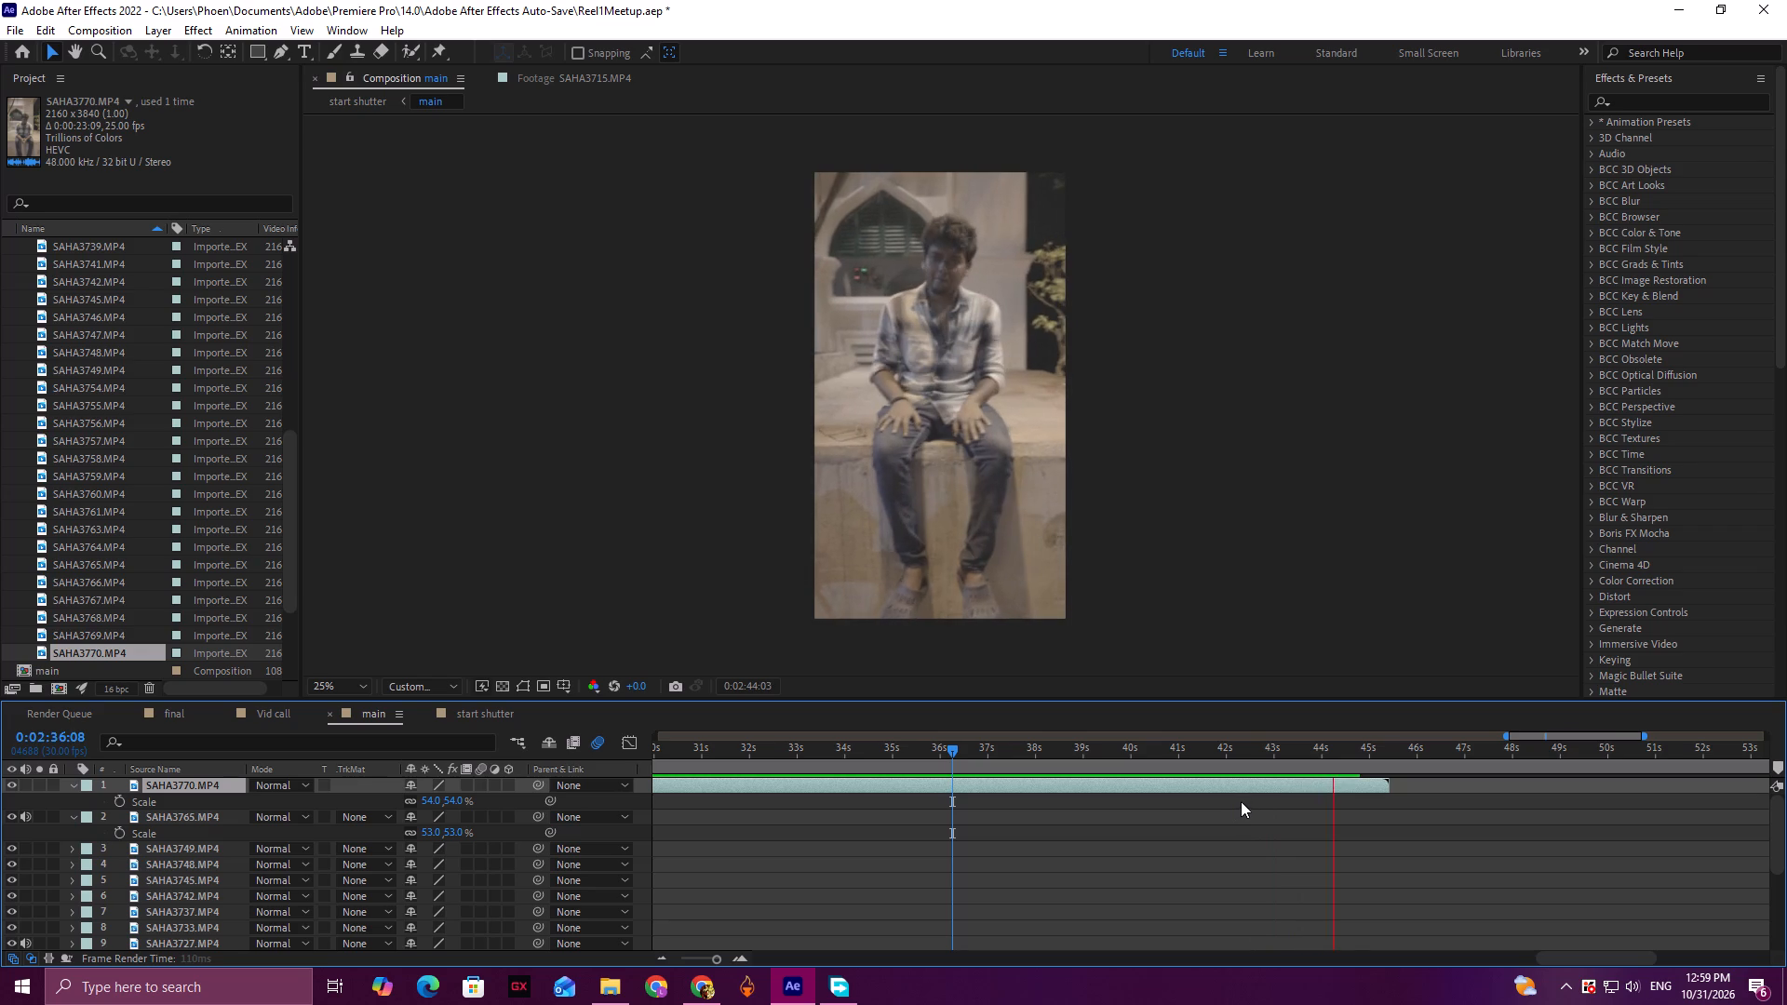
{"action": "key", "text": "space"}
Trim the end of SAHA3770.MP4 back to about 2:43:02.
{"action": "left_click_drag", "start_coordinate": [1365, 759], "coordinate": [1320, 757]}
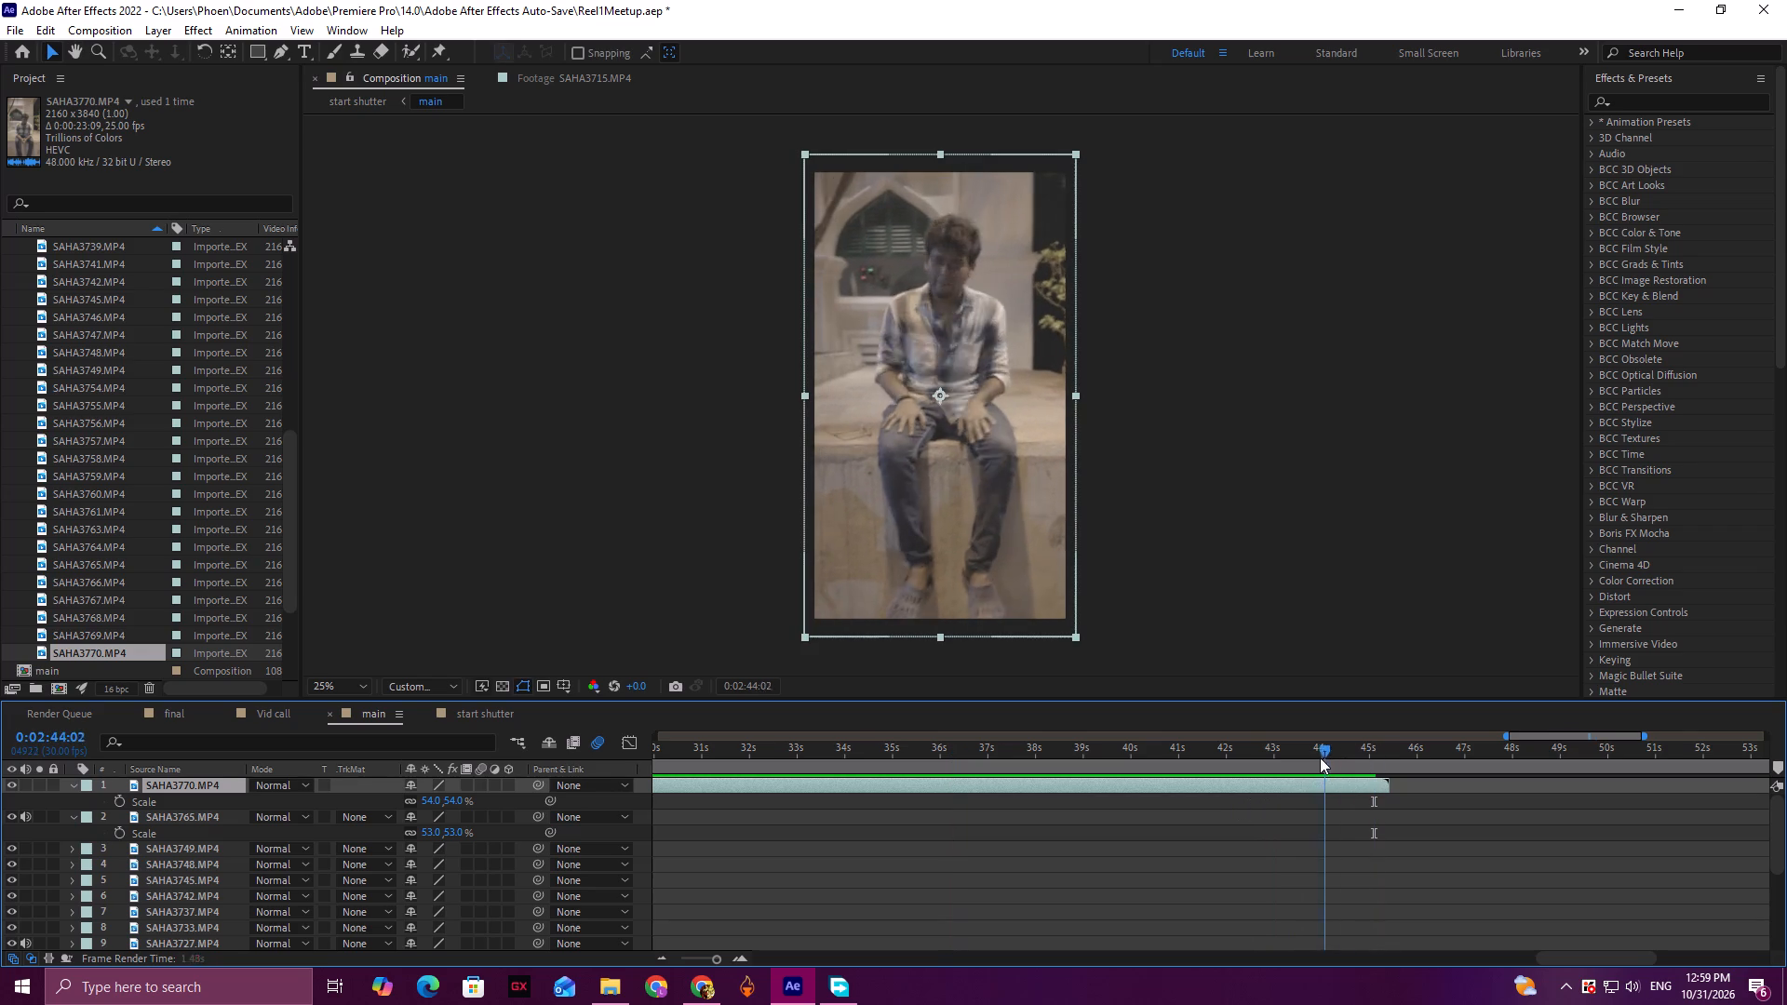
{"action": "left_click_drag", "start_coordinate": [1320, 757], "coordinate": [1276, 757]}
{"action": "left_click_drag", "start_coordinate": [1388, 784], "coordinate": [1310, 785]}
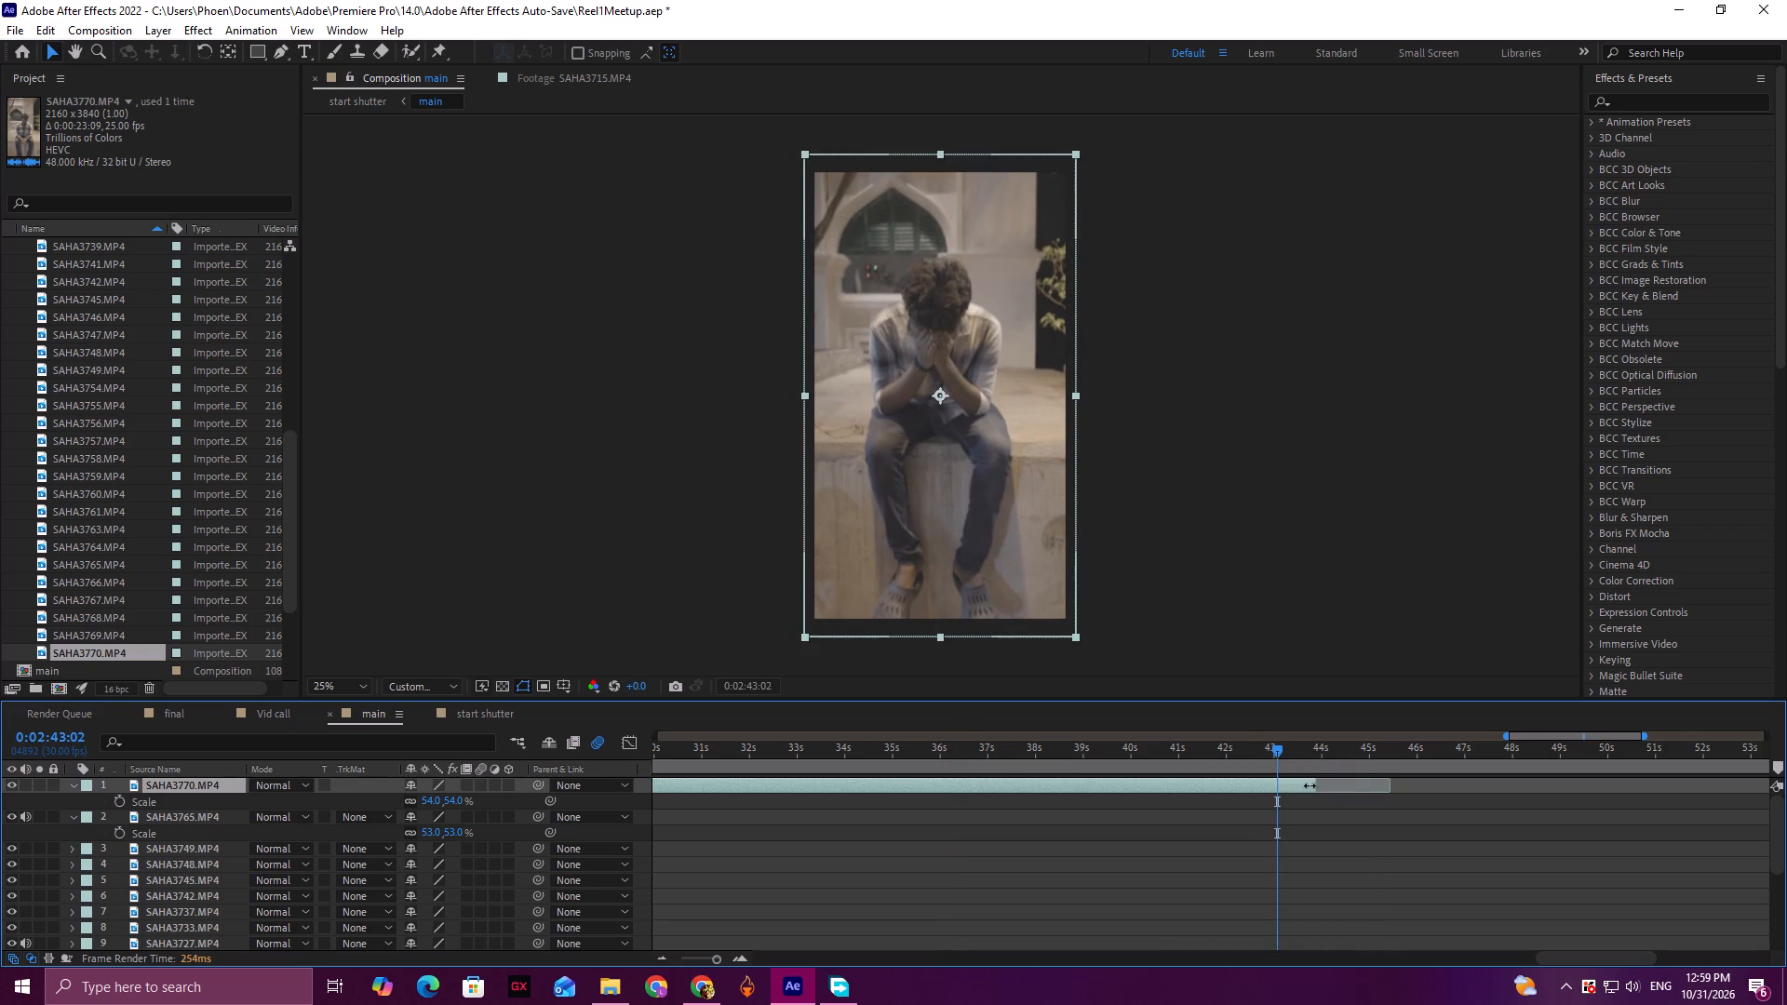
{"action": "left_click_drag", "start_coordinate": [1310, 785], "coordinate": [1276, 785]}
Split the SAHA3770.MP4 layer at 2:33:09, where the seated man looks to the side.
{"action": "left_click_drag", "start_coordinate": [1265, 757], "coordinate": [844, 753]}
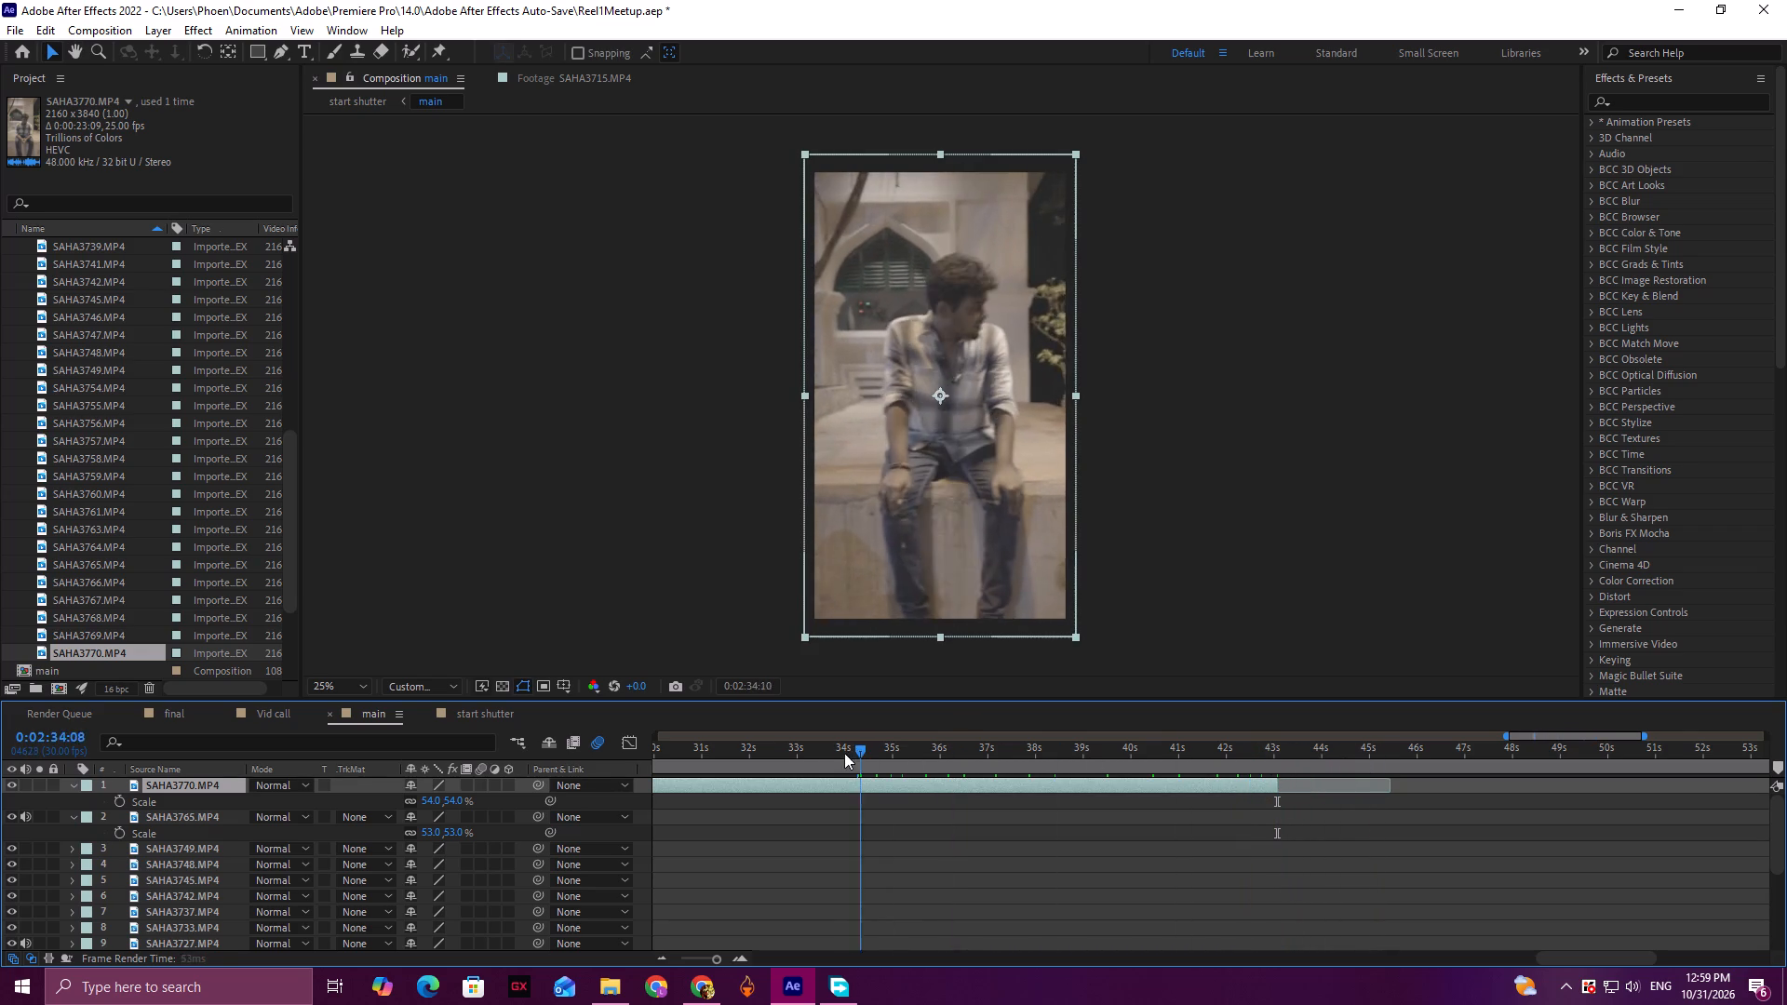
{"action": "left_click_drag", "start_coordinate": [844, 753], "coordinate": [764, 752]}
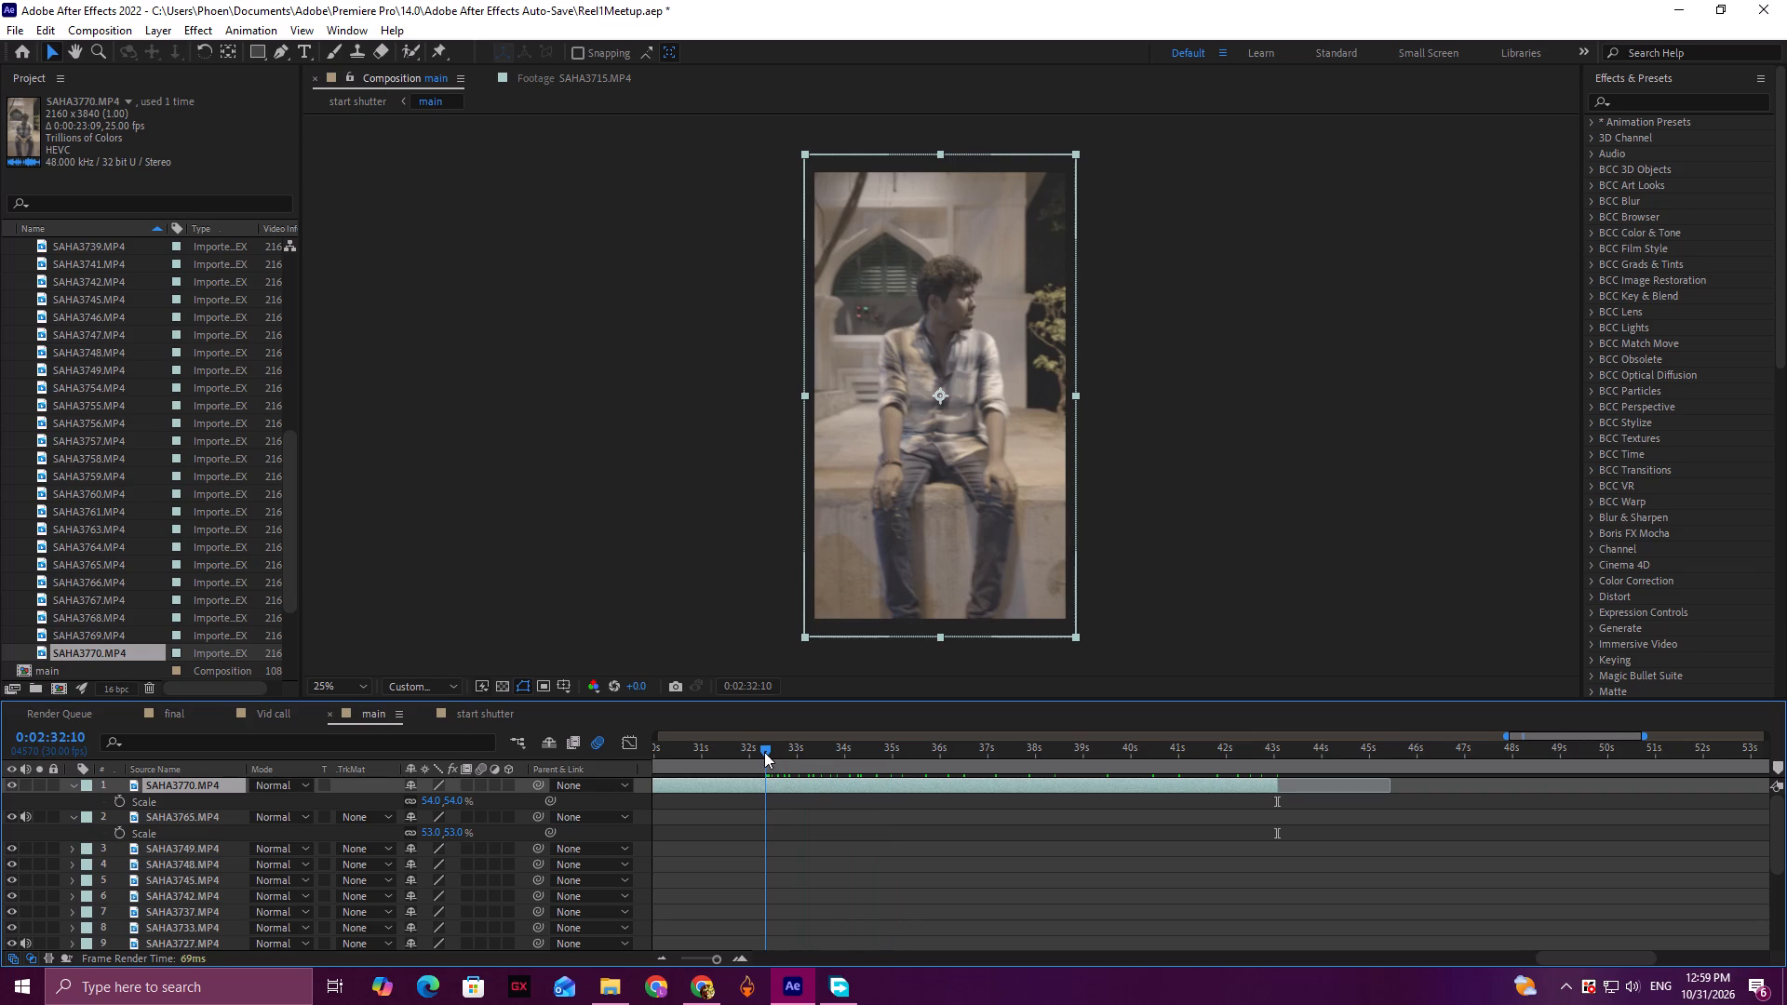
{"action": "left_click_drag", "start_coordinate": [764, 752], "coordinate": [812, 757]}
{"action": "left_click", "coordinate": [817, 784]}
{"action": "key", "text": "ctrl+shift+d"}
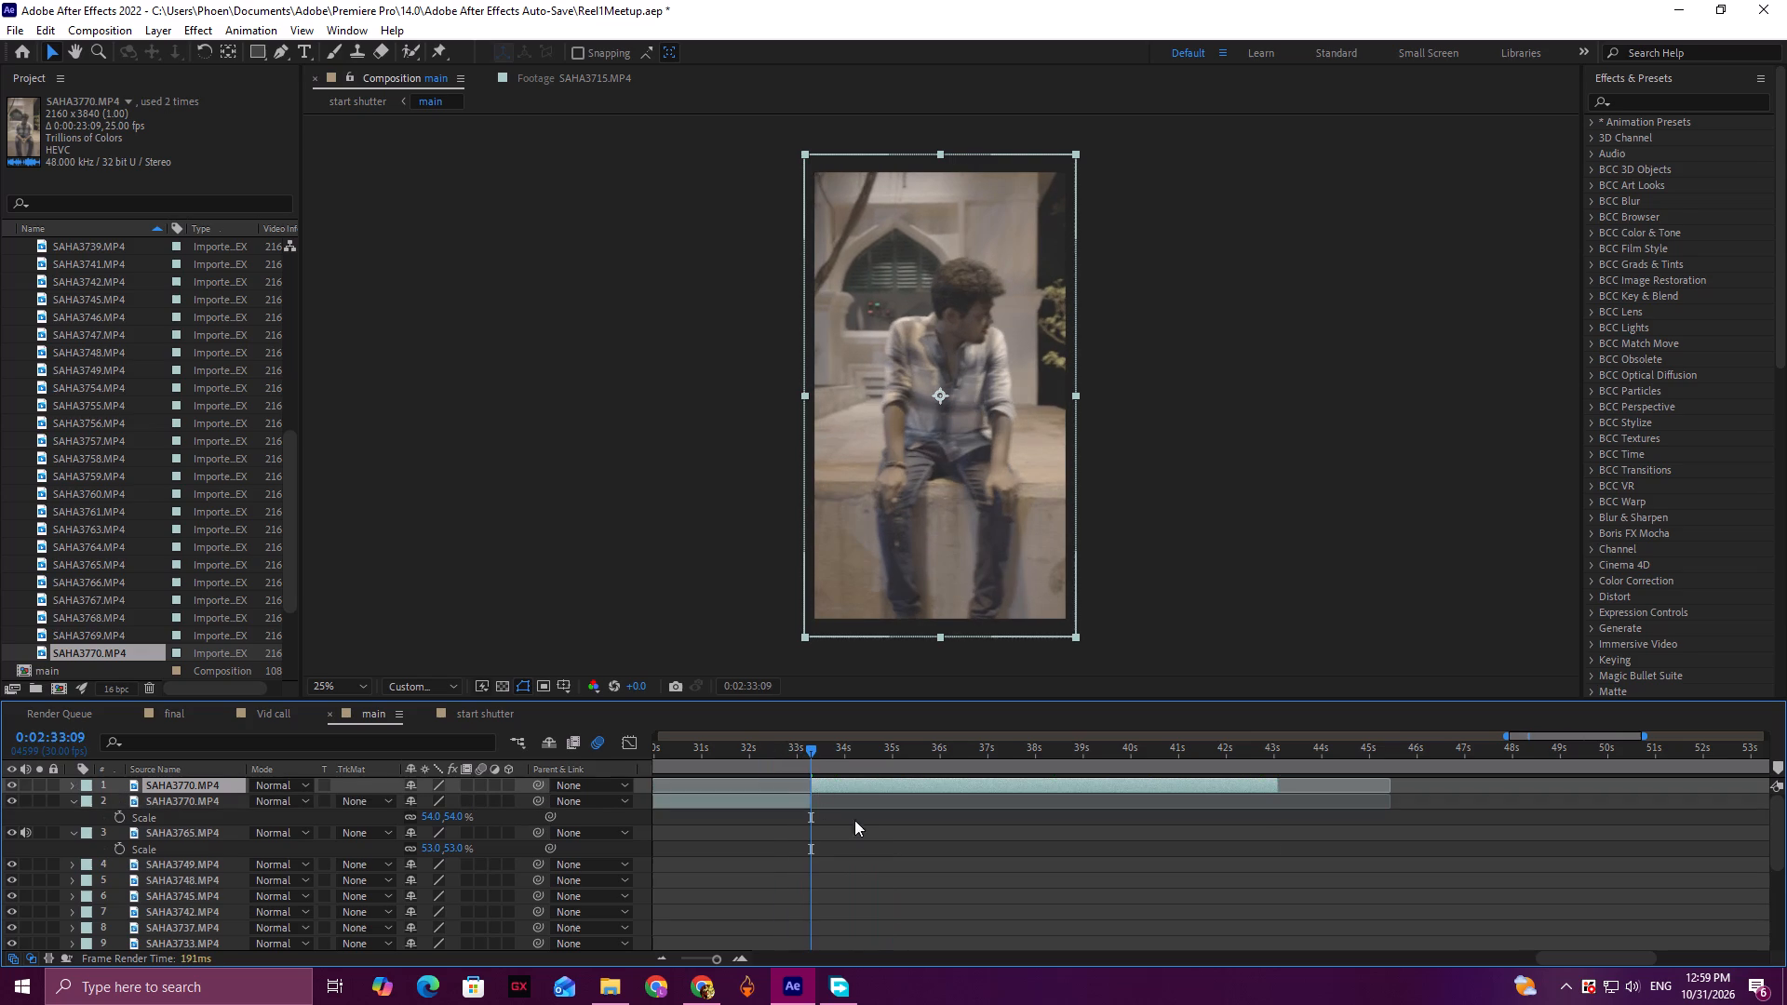
Move the first SAHA3770.MP4 segment to begin at about 1:46 and place its layer directly beneath SAHA3749.MP4.
{"action": "left_click_drag", "start_coordinate": [1558, 960], "coordinate": [1479, 961]}
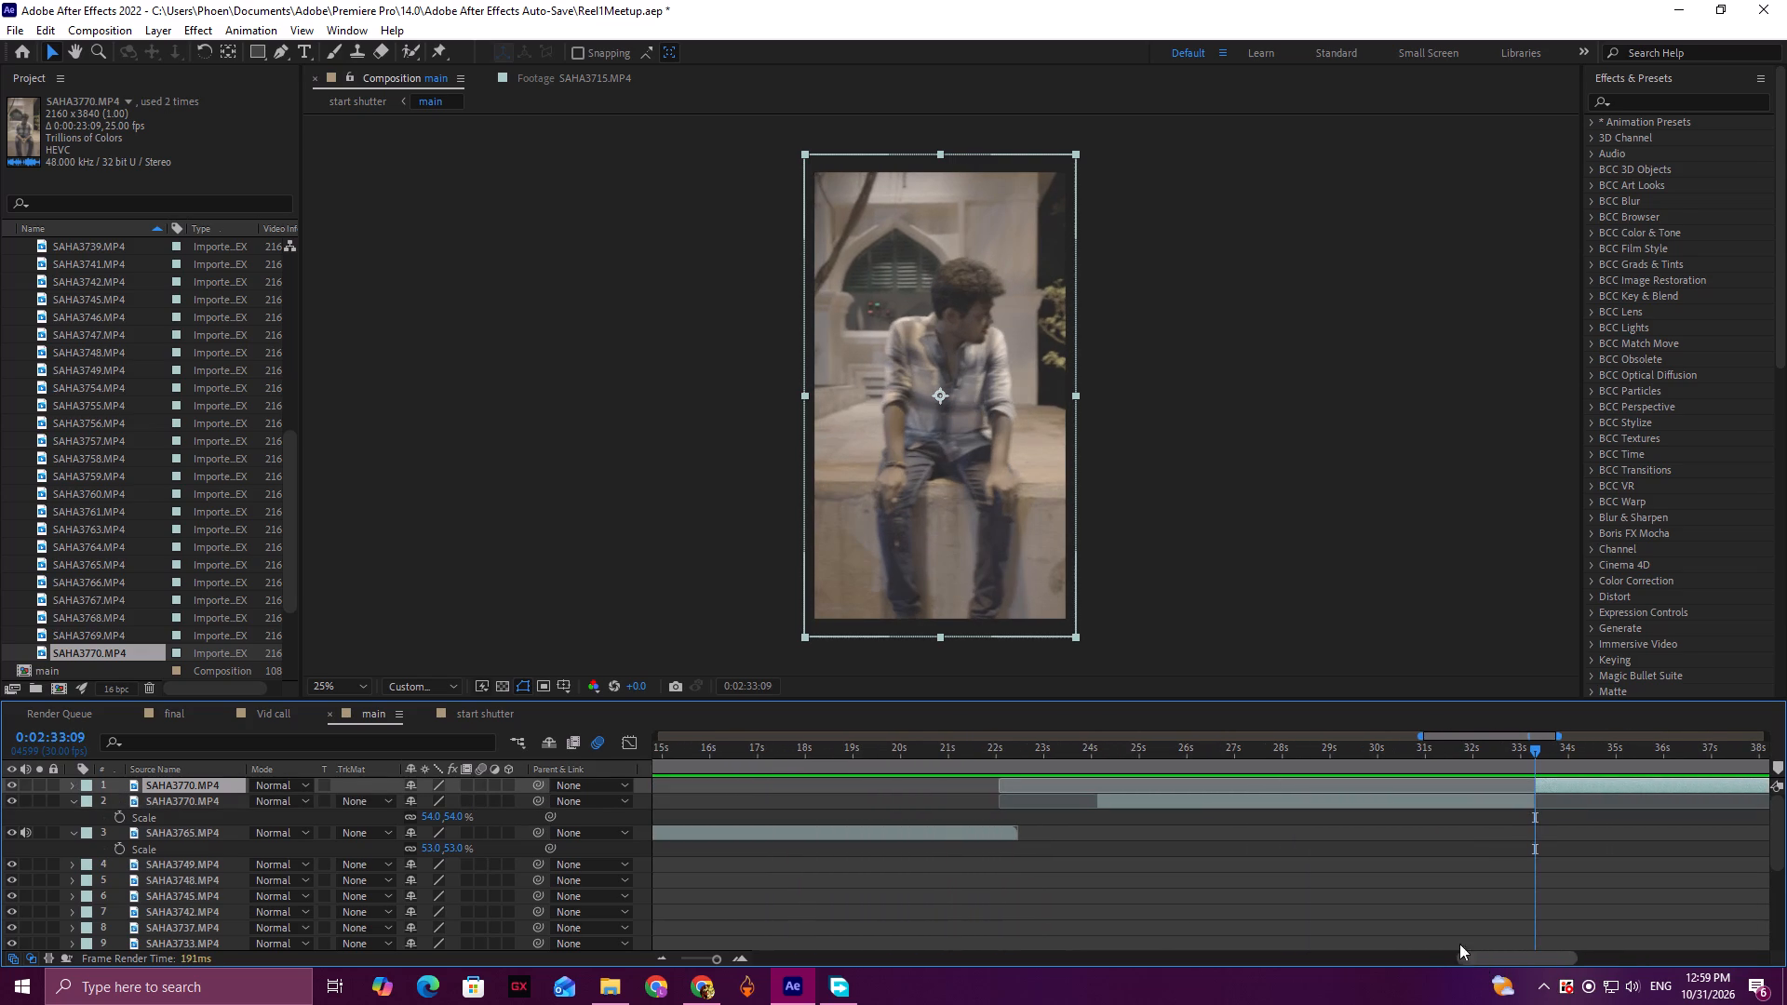
{"action": "left_click_drag", "start_coordinate": [1355, 799], "coordinate": [619, 824]}
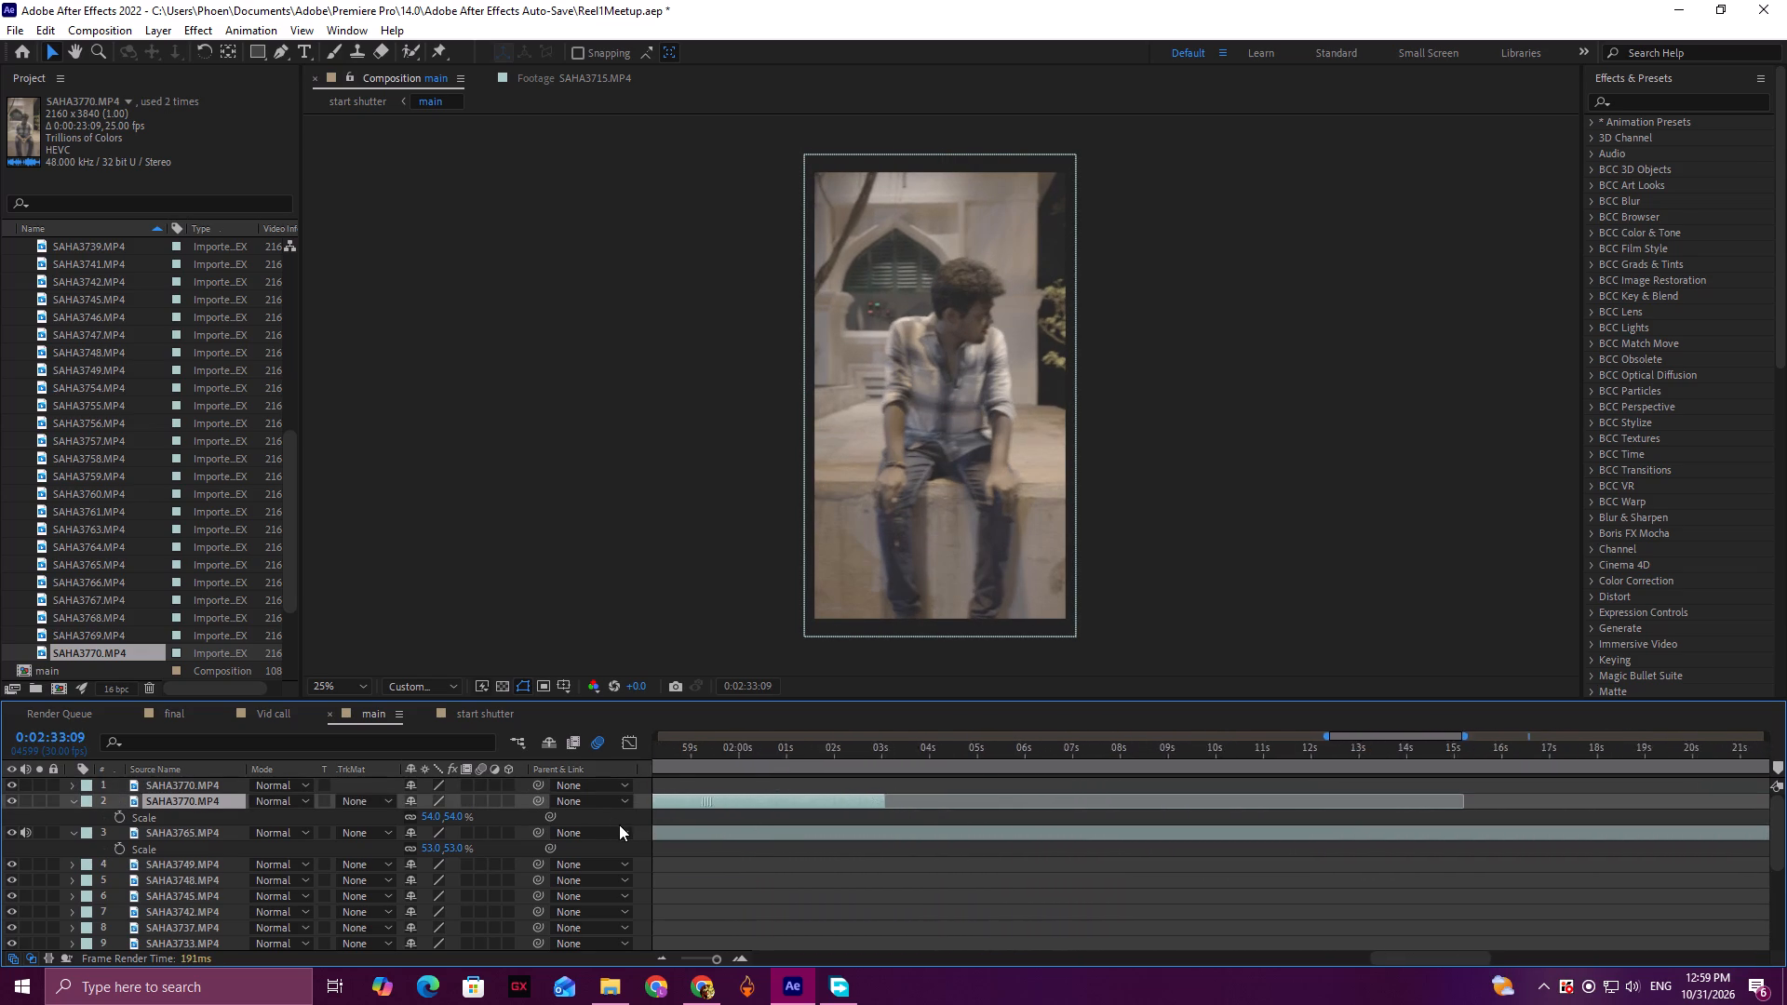
{"action": "left_click_drag", "start_coordinate": [619, 824], "coordinate": [1187, 819]}
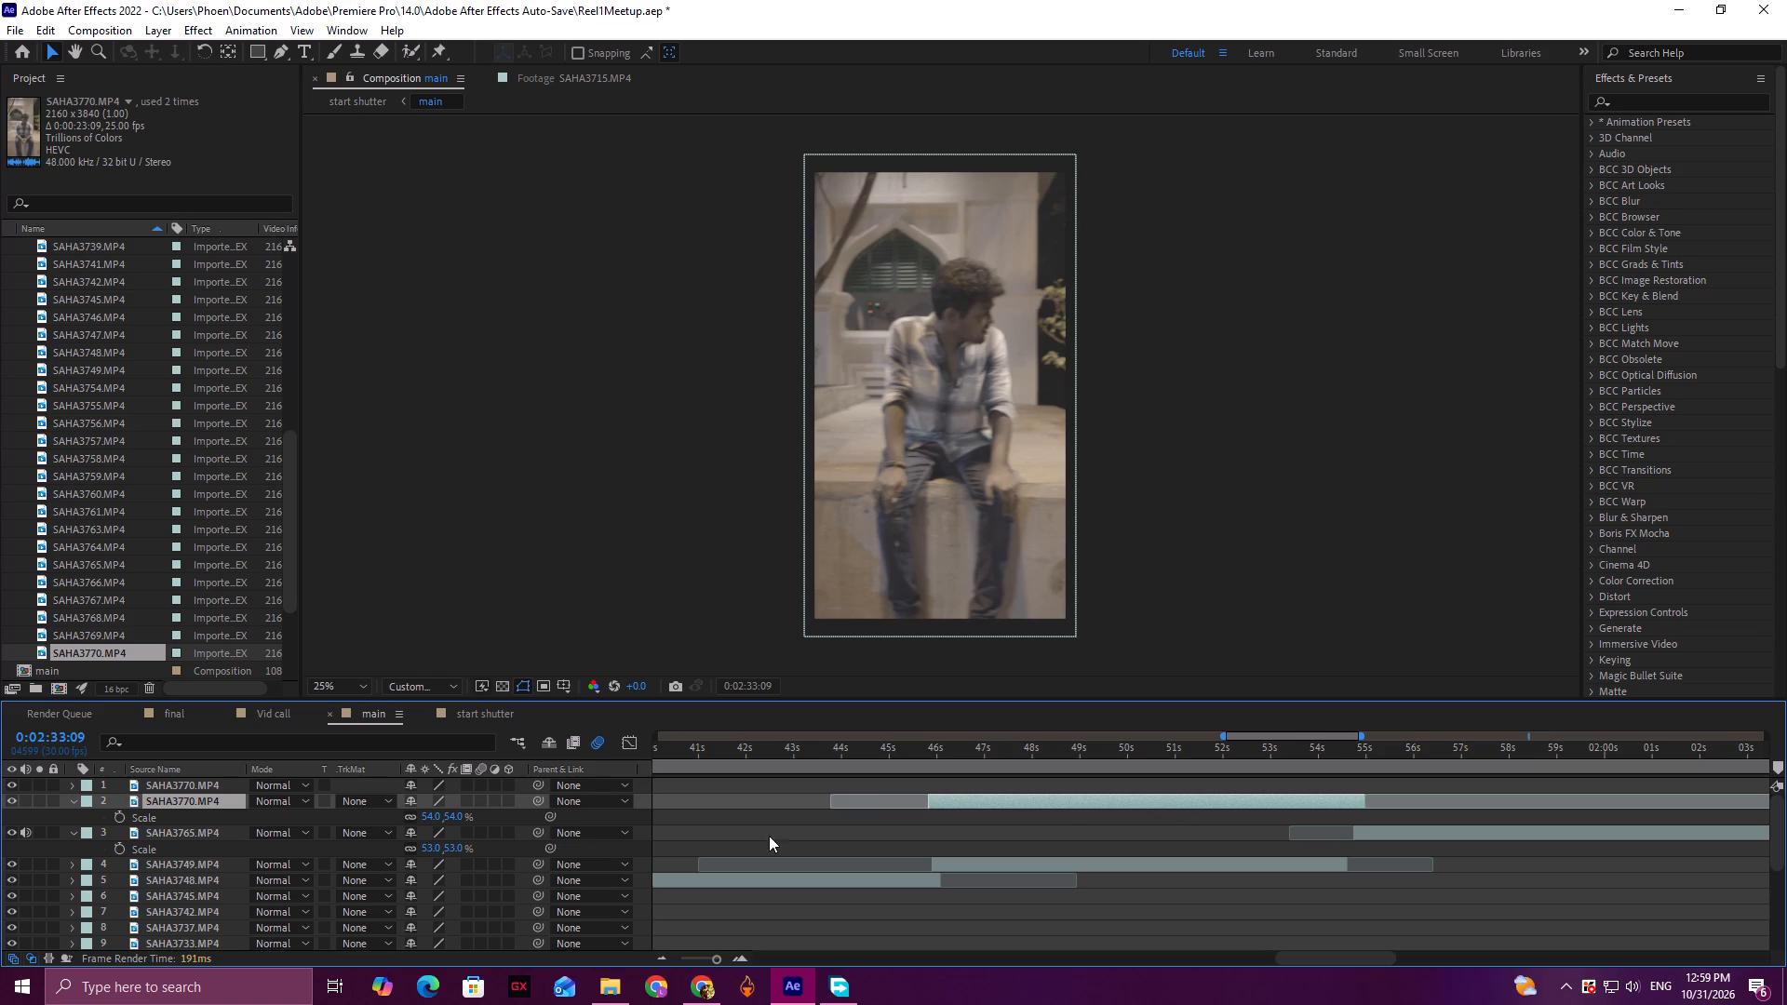
{"action": "left_click_drag", "start_coordinate": [208, 802], "coordinate": [224, 872]}
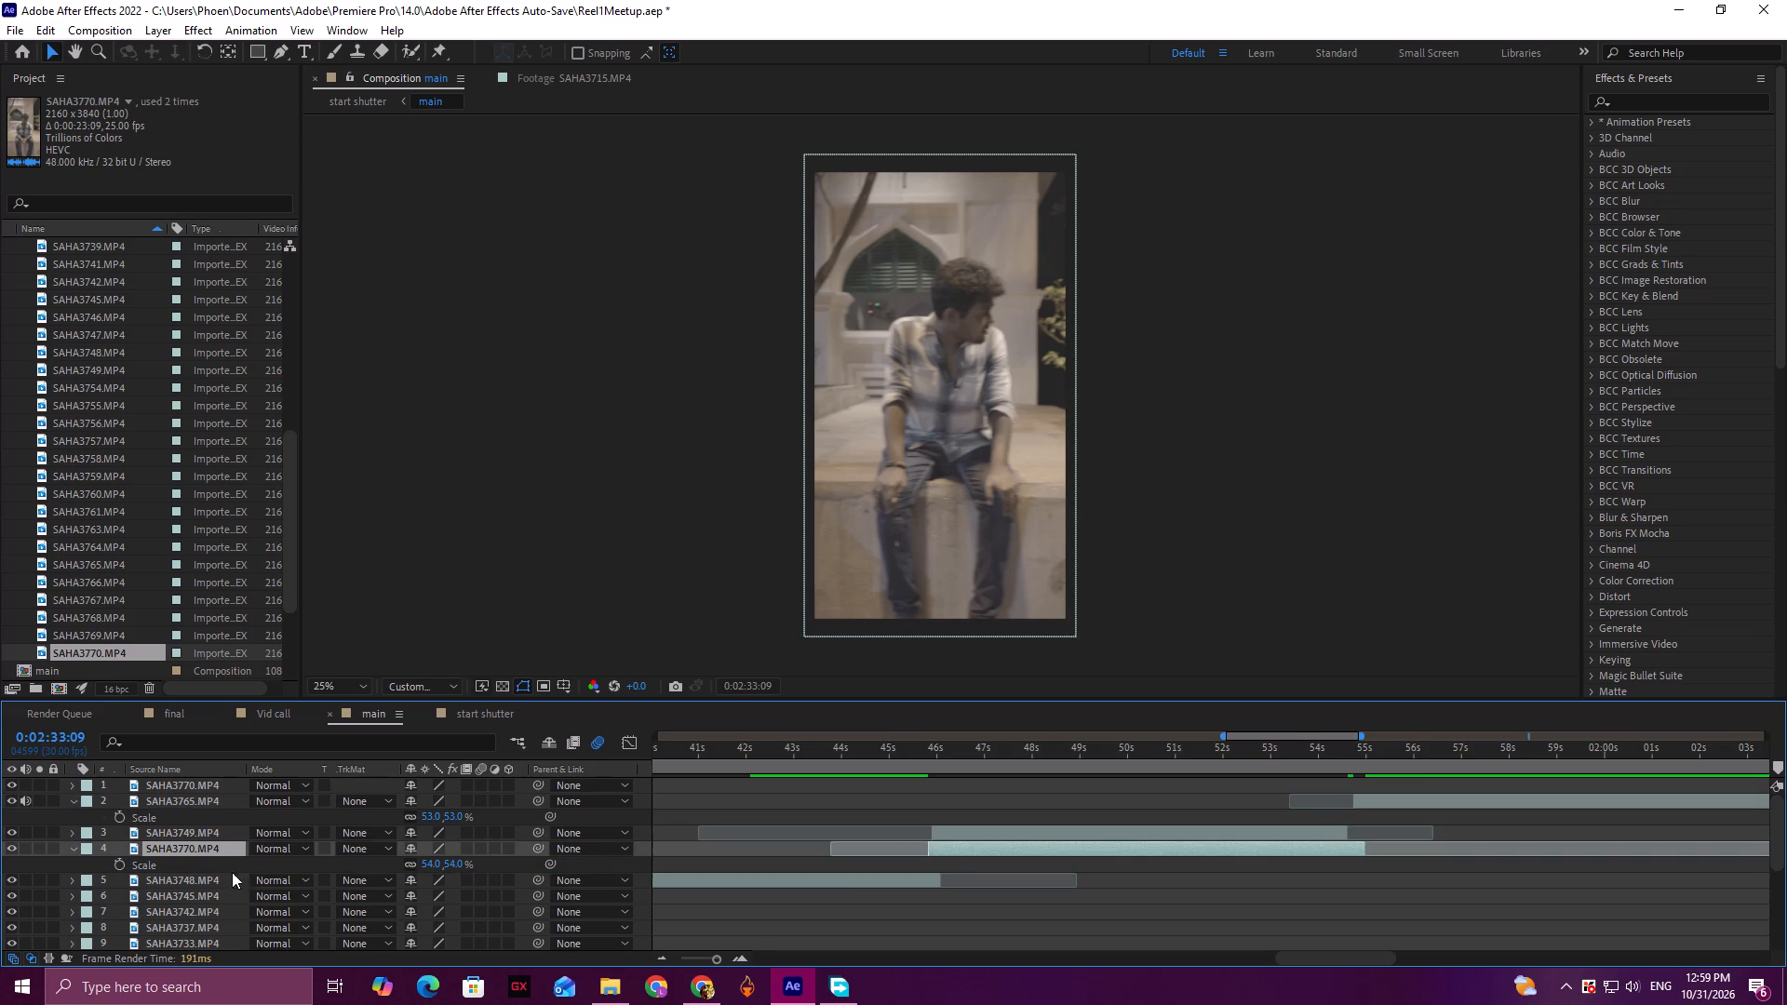
Review the sequence between about 1:44 and 1:55 to check how SAHA3749.MP4, SAHA3770.MP4 and SAHA3765.MP4 follow each other.
{"action": "left_click_drag", "start_coordinate": [1243, 762], "coordinate": [998, 757]}
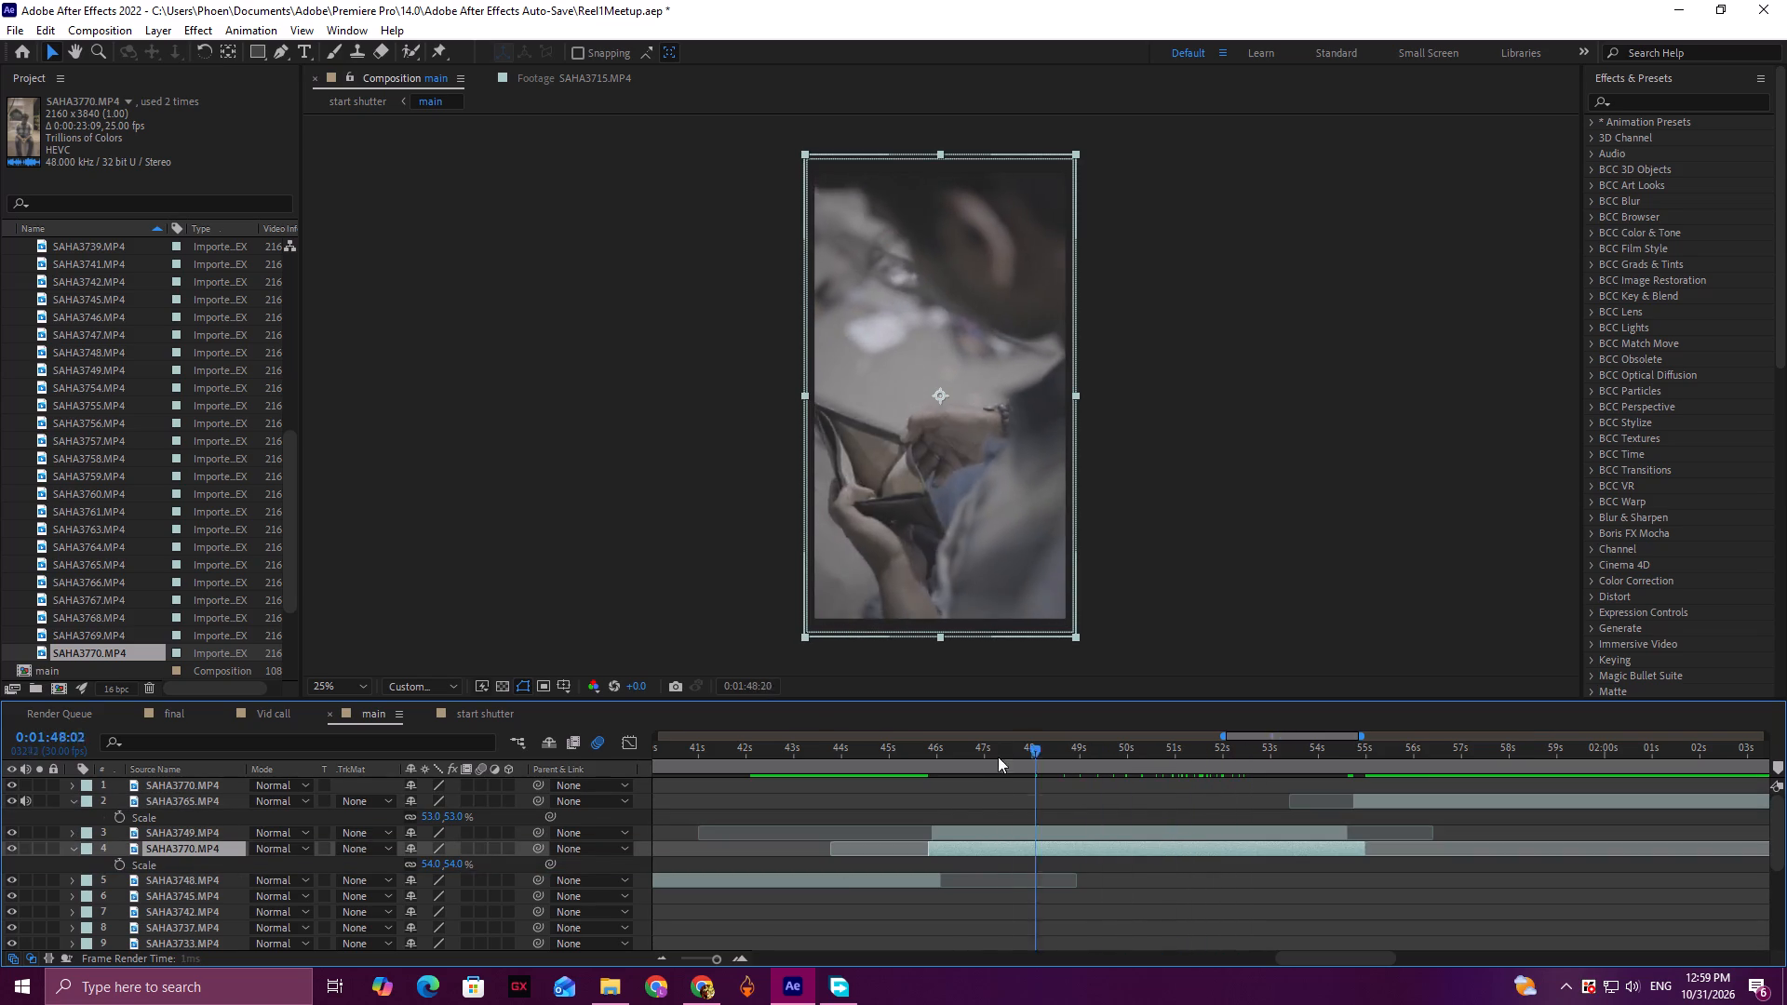
{"action": "left_click_drag", "start_coordinate": [998, 757], "coordinate": [1354, 762]}
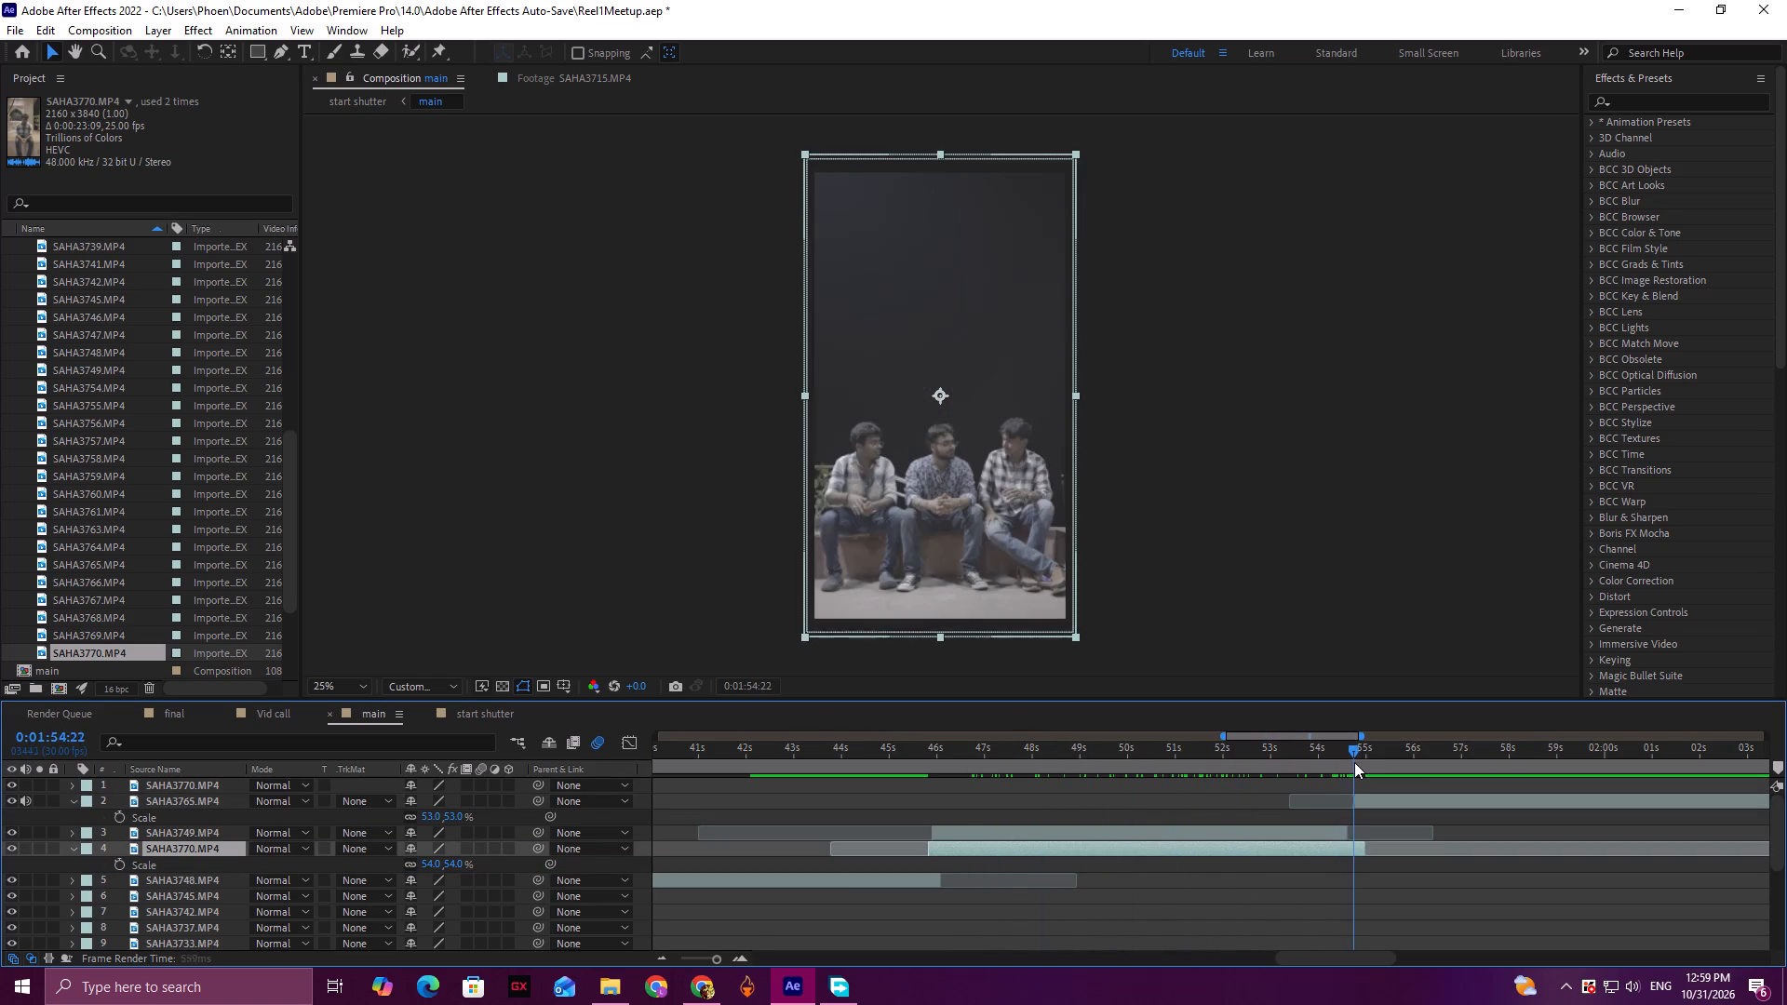
{"action": "left_click_drag", "start_coordinate": [1354, 762], "coordinate": [1349, 763]}
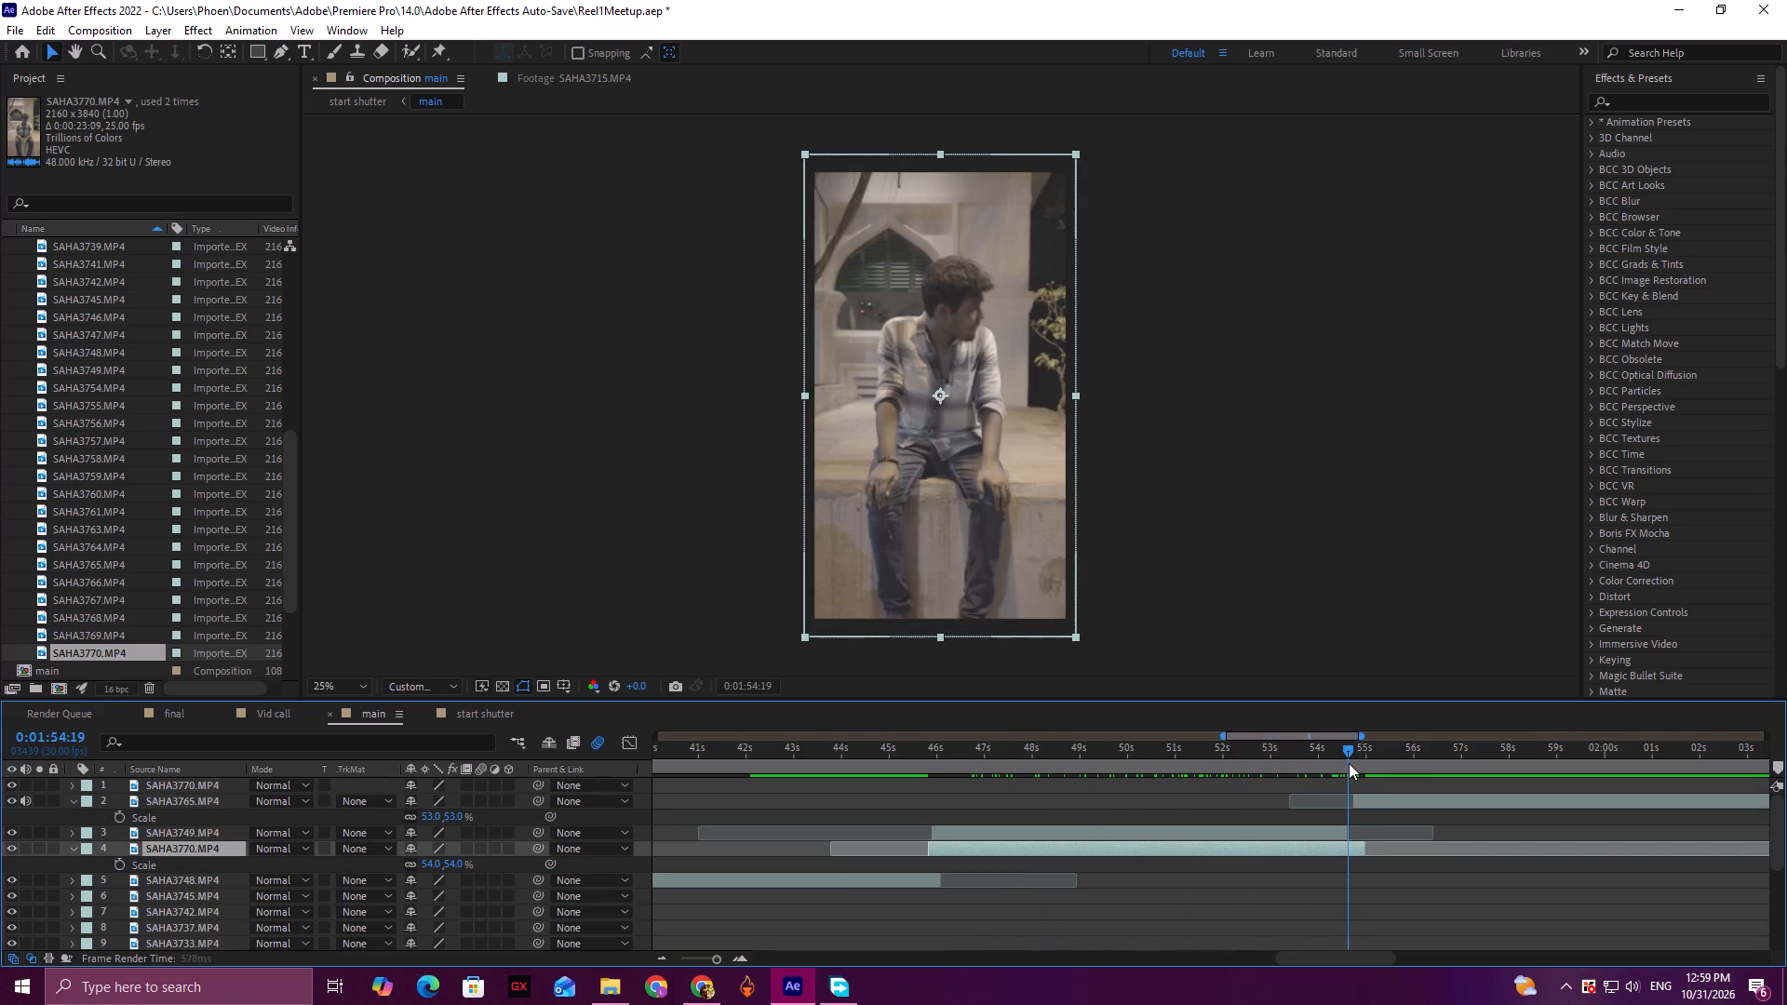
{"action": "left_click_drag", "start_coordinate": [1349, 763], "coordinate": [837, 750]}
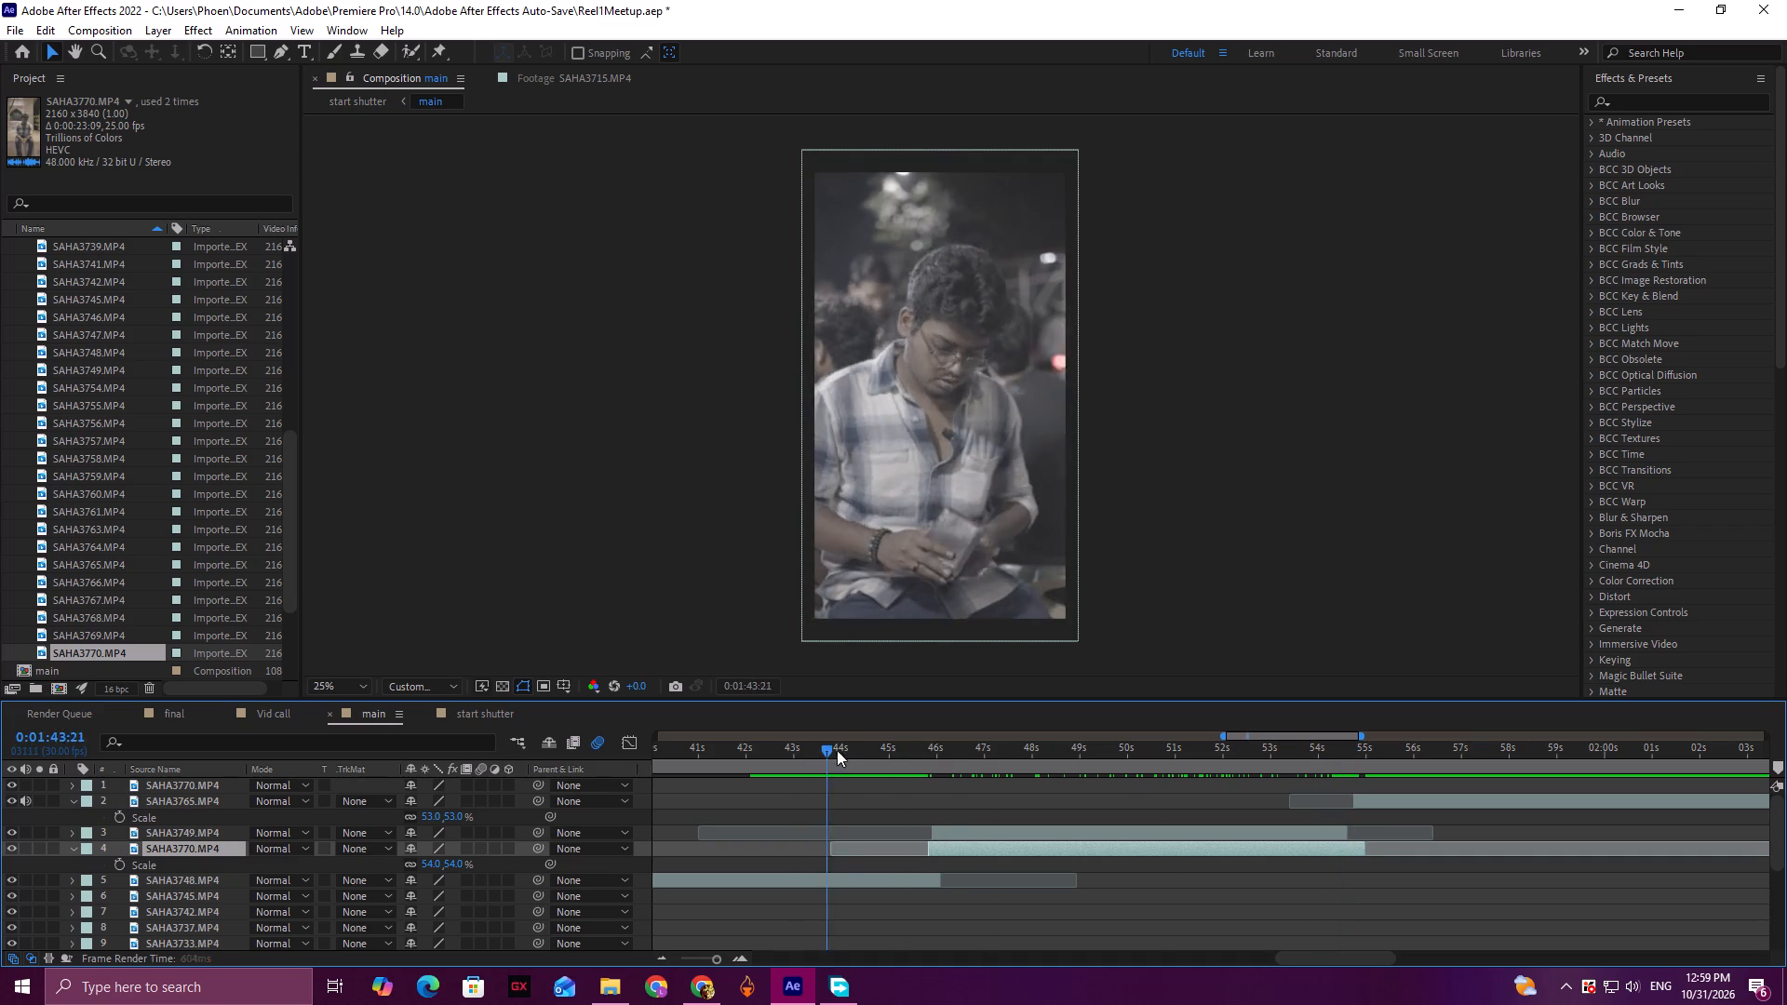
{"action": "left_click_drag", "start_coordinate": [837, 750], "coordinate": [1370, 748]}
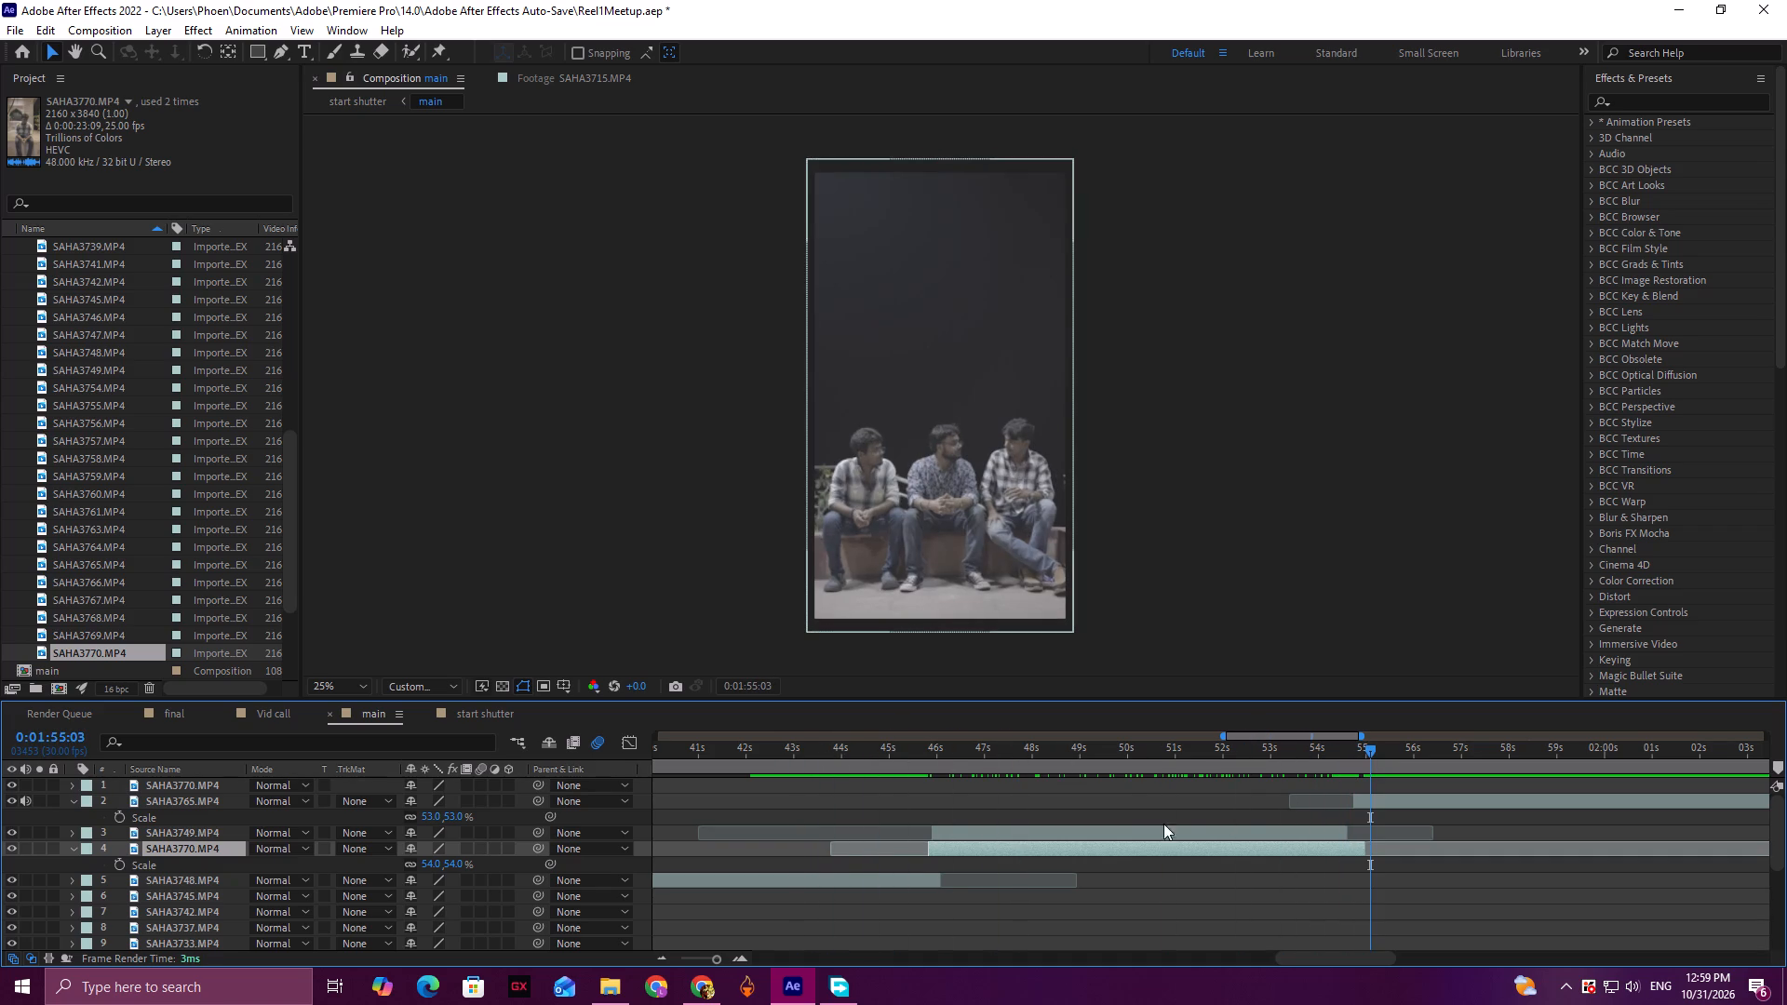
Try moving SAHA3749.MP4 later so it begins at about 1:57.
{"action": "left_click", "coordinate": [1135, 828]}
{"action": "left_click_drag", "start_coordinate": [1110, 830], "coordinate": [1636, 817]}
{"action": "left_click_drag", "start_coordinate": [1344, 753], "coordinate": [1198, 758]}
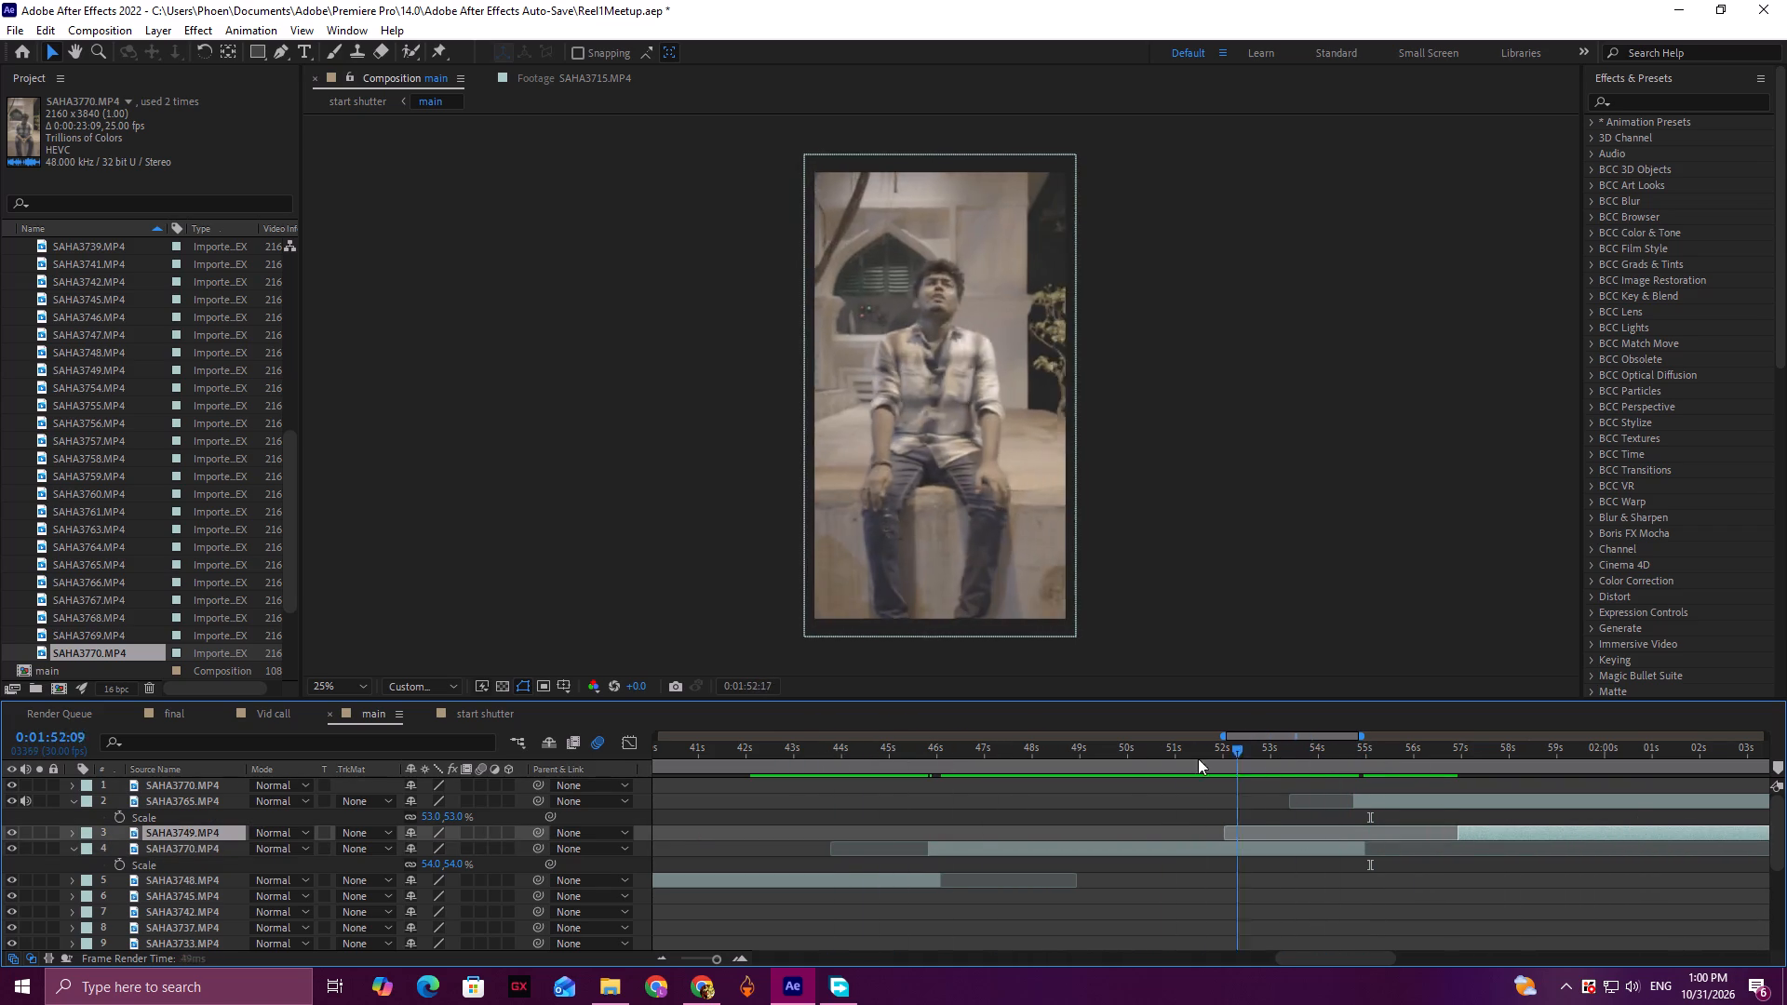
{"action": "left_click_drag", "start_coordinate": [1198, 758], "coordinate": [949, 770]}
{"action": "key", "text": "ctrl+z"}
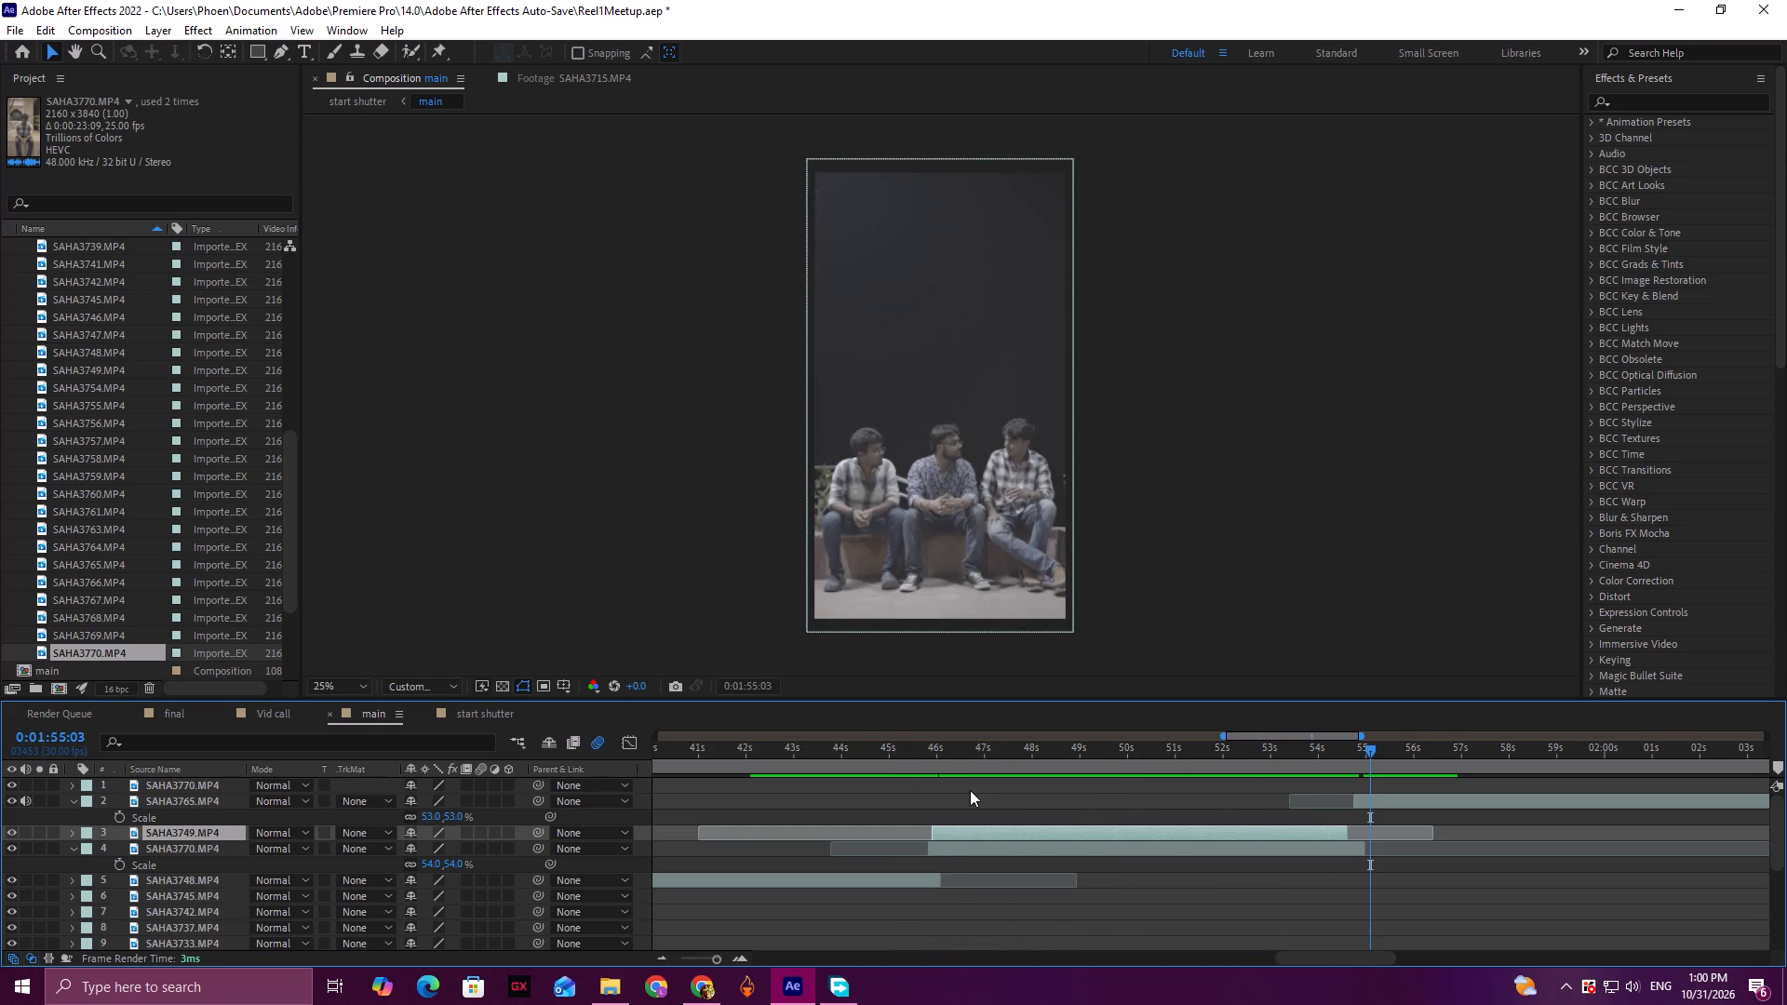
Move the first SAHA3770.MP4 segment later so it begins at about 1:55.5, after SAHA3749.MP4 ends.
{"action": "left_click_drag", "start_coordinate": [957, 757], "coordinate": [1038, 765]}
{"action": "left_click_drag", "start_coordinate": [1033, 848], "coordinate": [1303, 857]}
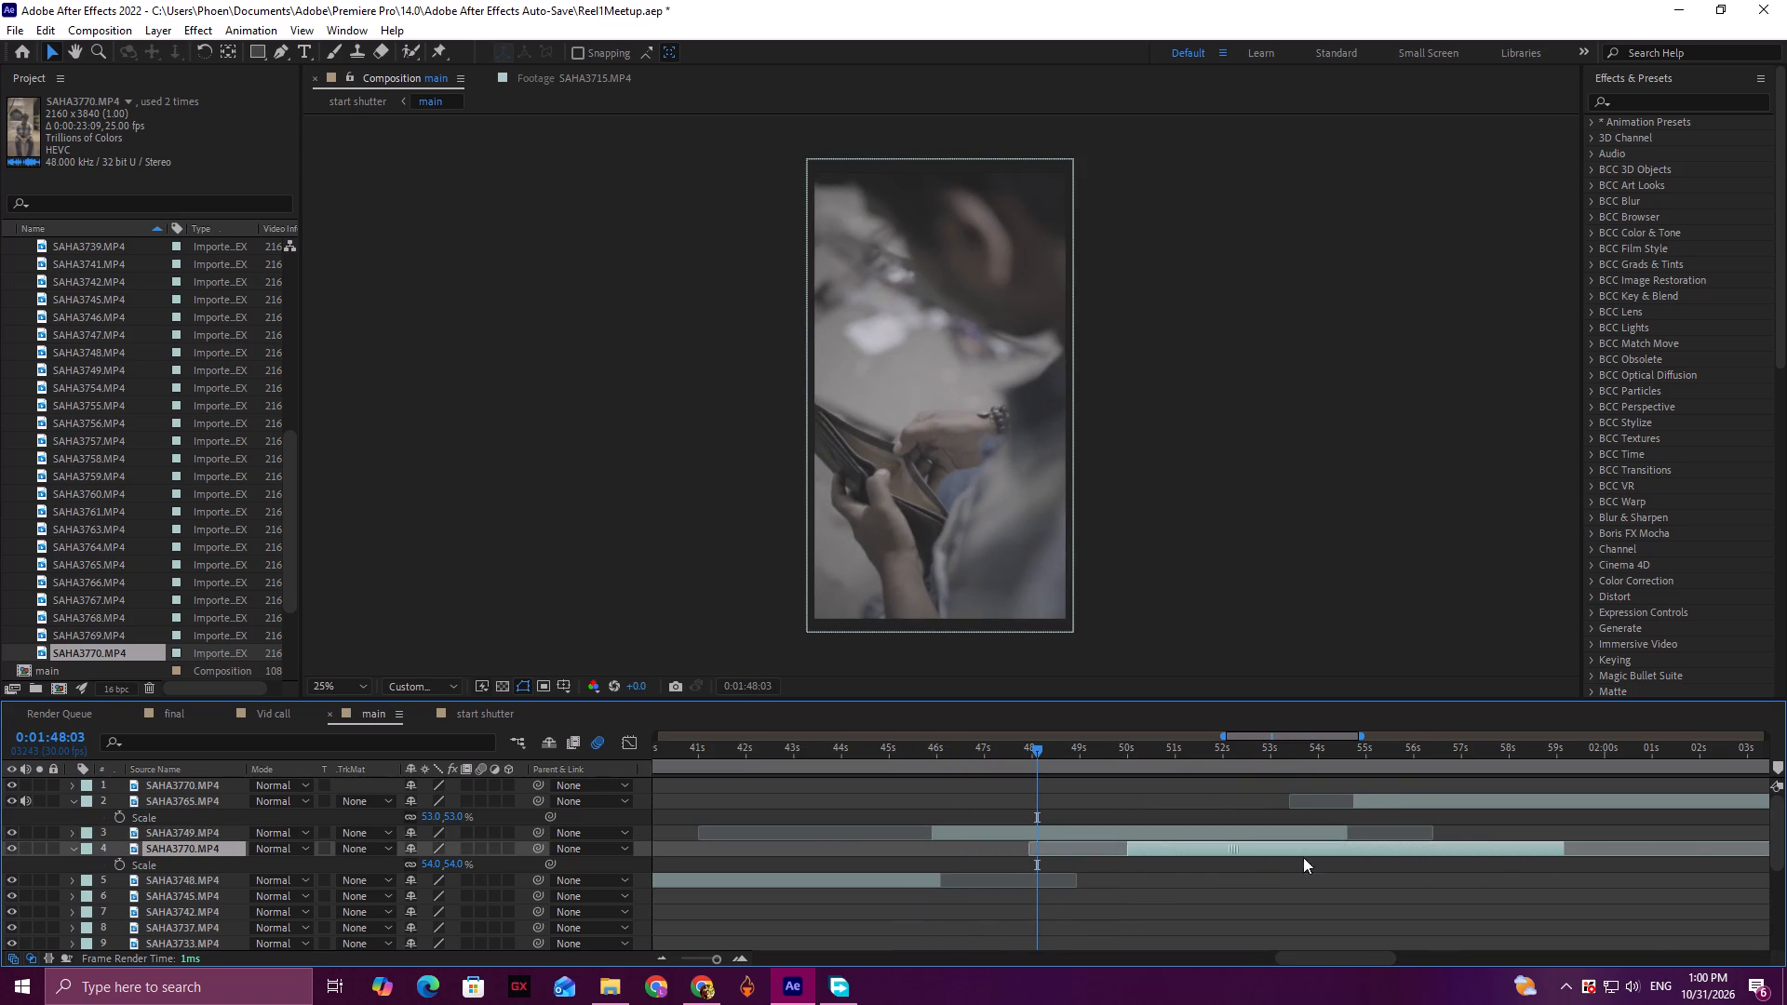
{"action": "left_click_drag", "start_coordinate": [1303, 857], "coordinate": [1495, 860]}
Look back through the earlier shots, down to about 0:39, for a shot of the man looking sideways to reuse.
{"action": "left_click_drag", "start_coordinate": [1105, 761], "coordinate": [717, 772]}
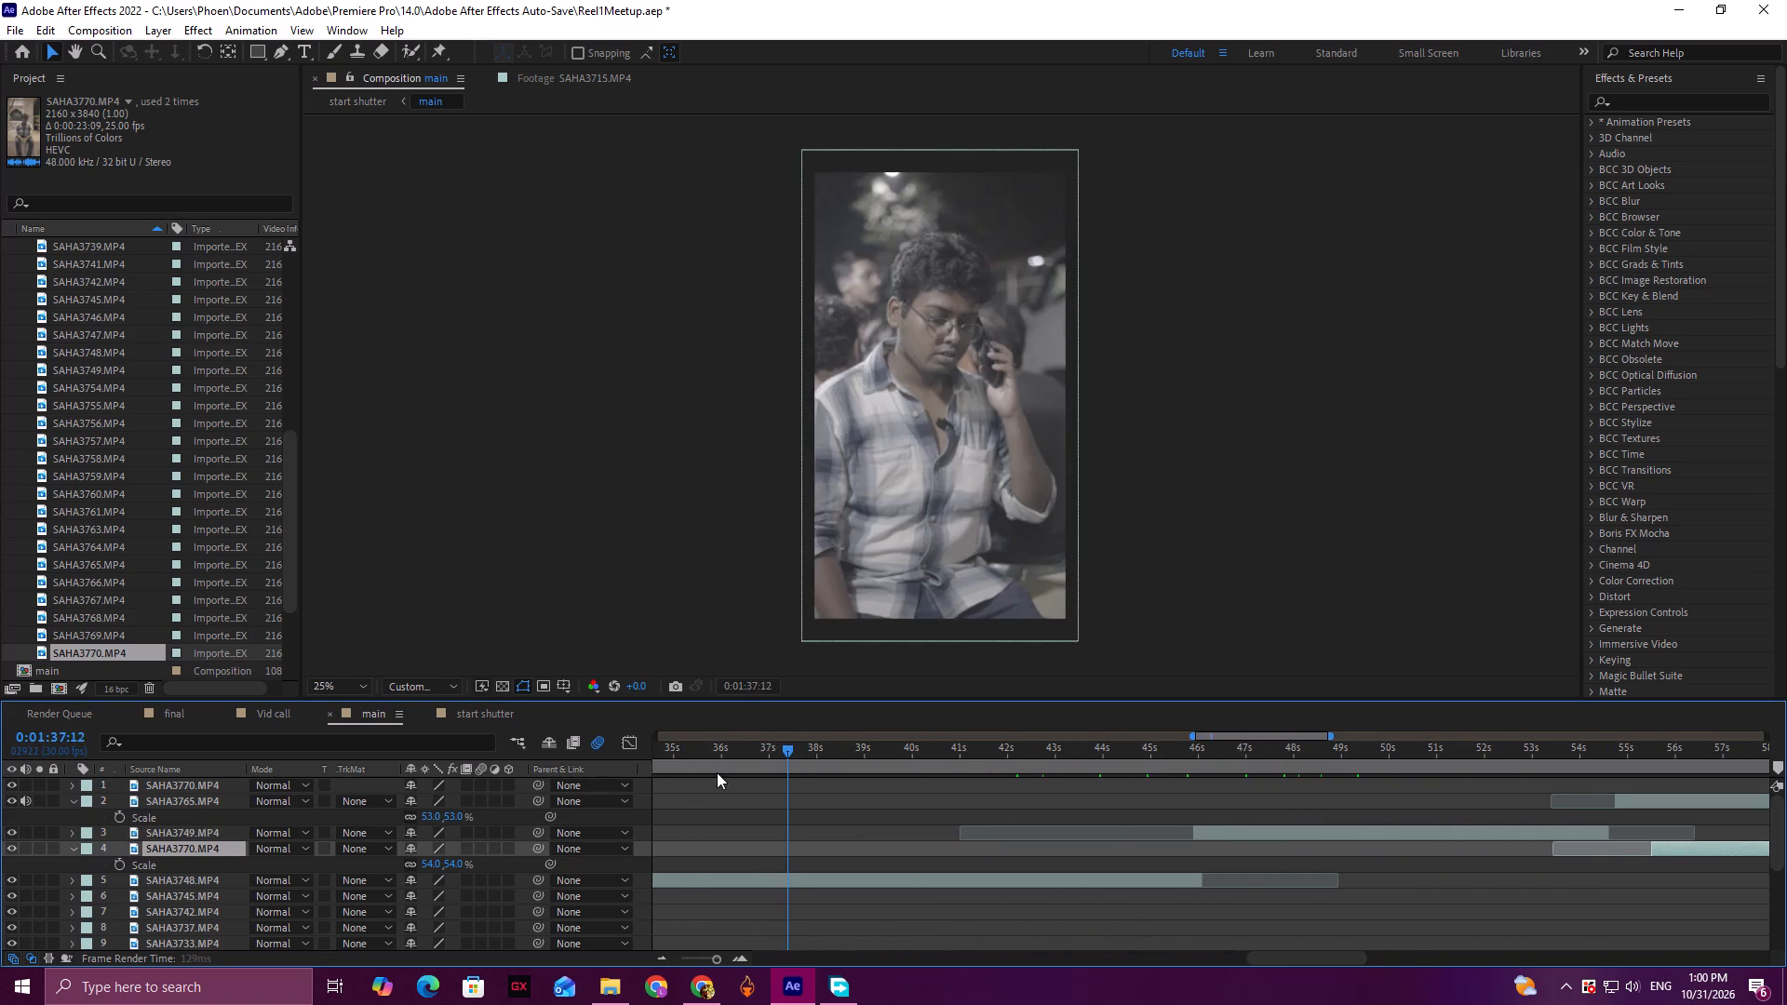
{"action": "left_click_drag", "start_coordinate": [717, 772], "coordinate": [913, 779]}
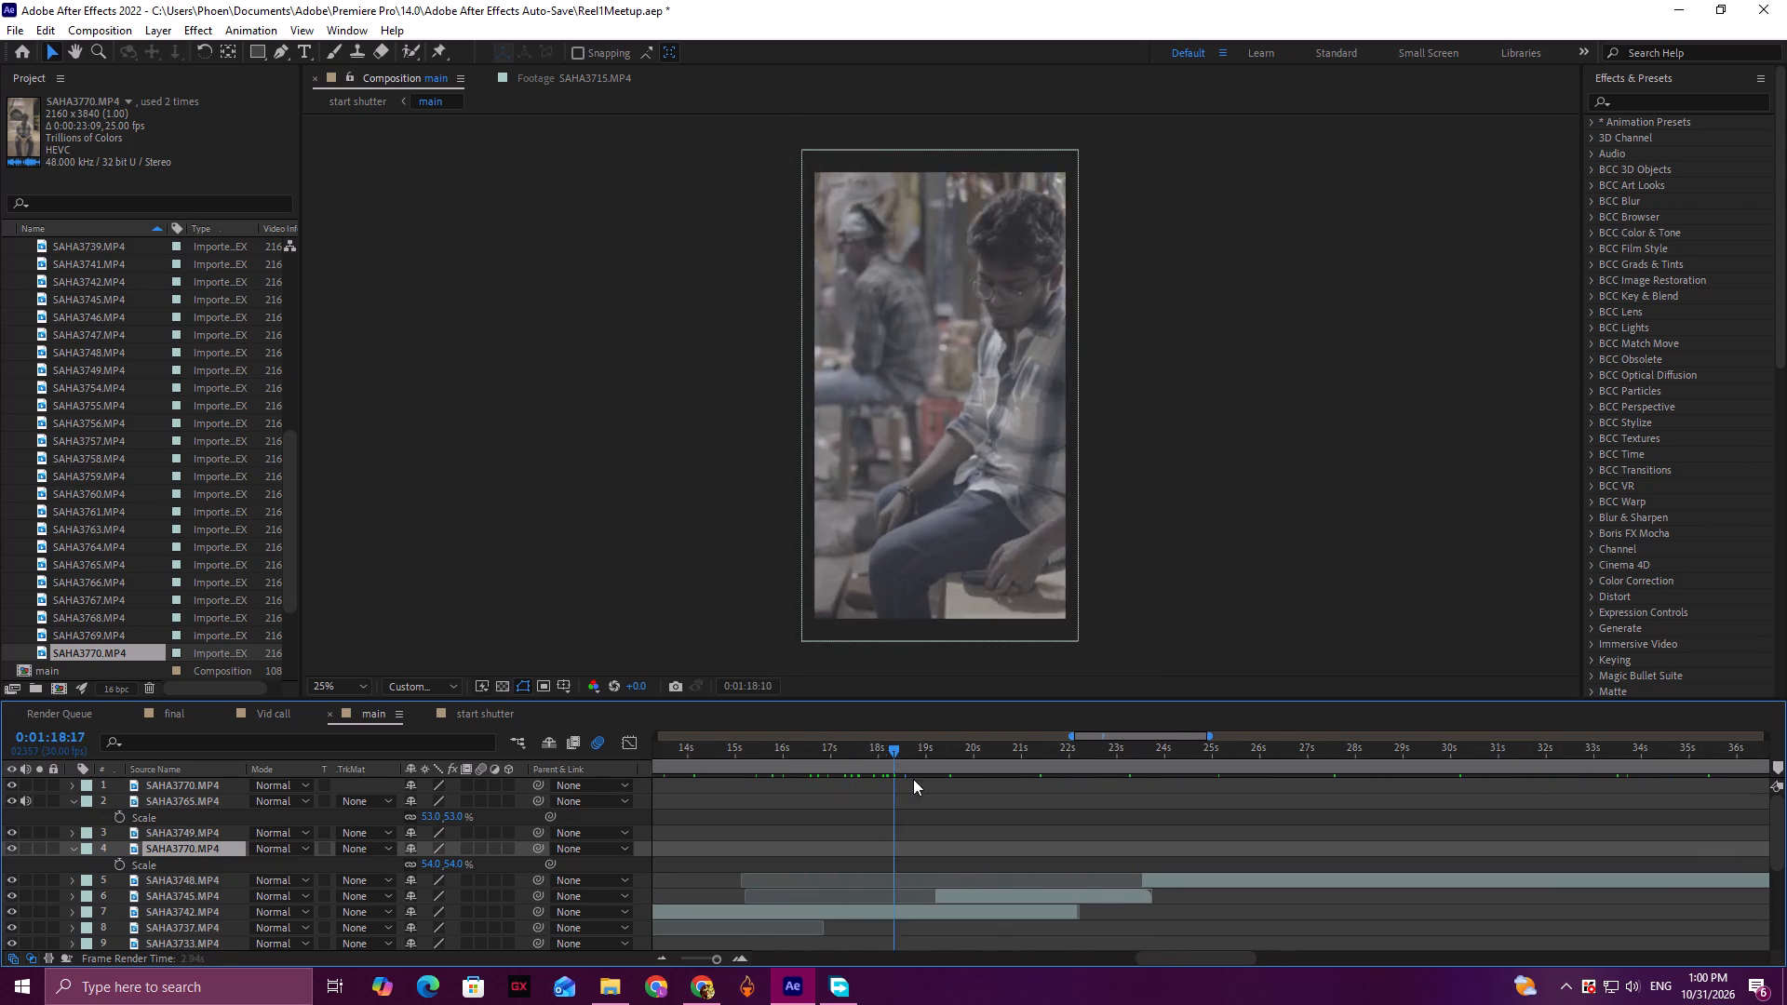
{"action": "left_click_drag", "start_coordinate": [913, 779], "coordinate": [1069, 787]}
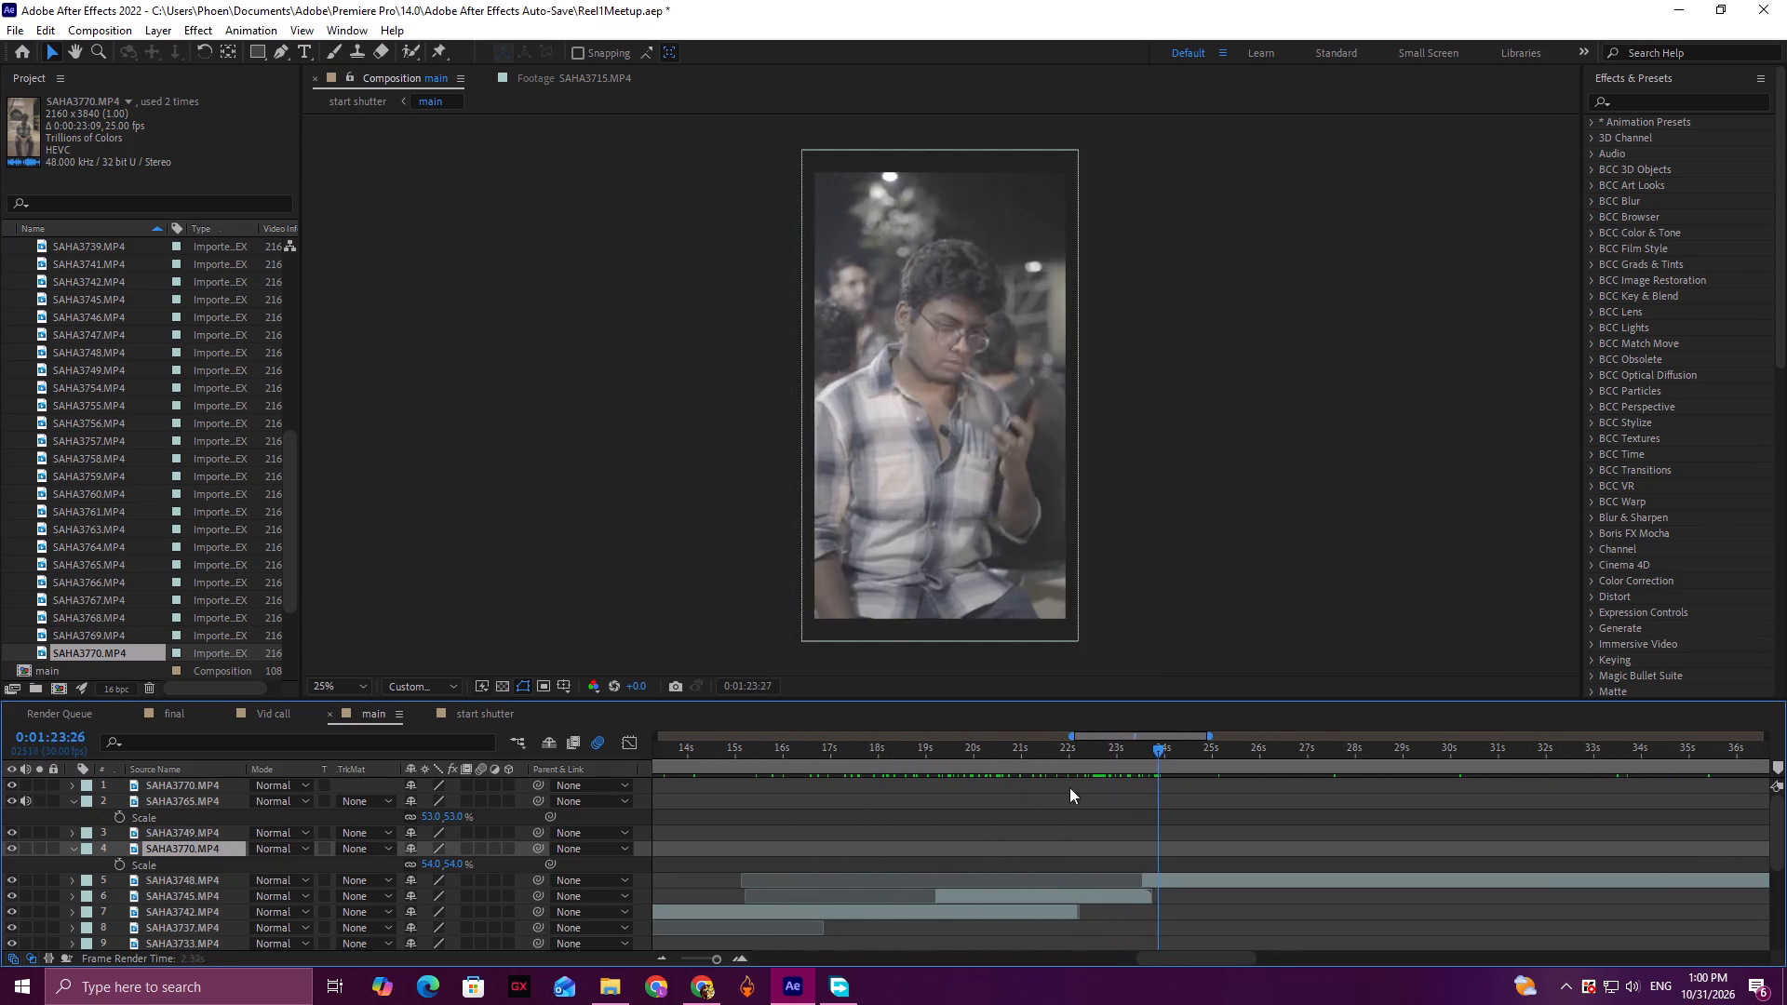
{"action": "left_click_drag", "start_coordinate": [1069, 787], "coordinate": [705, 795]}
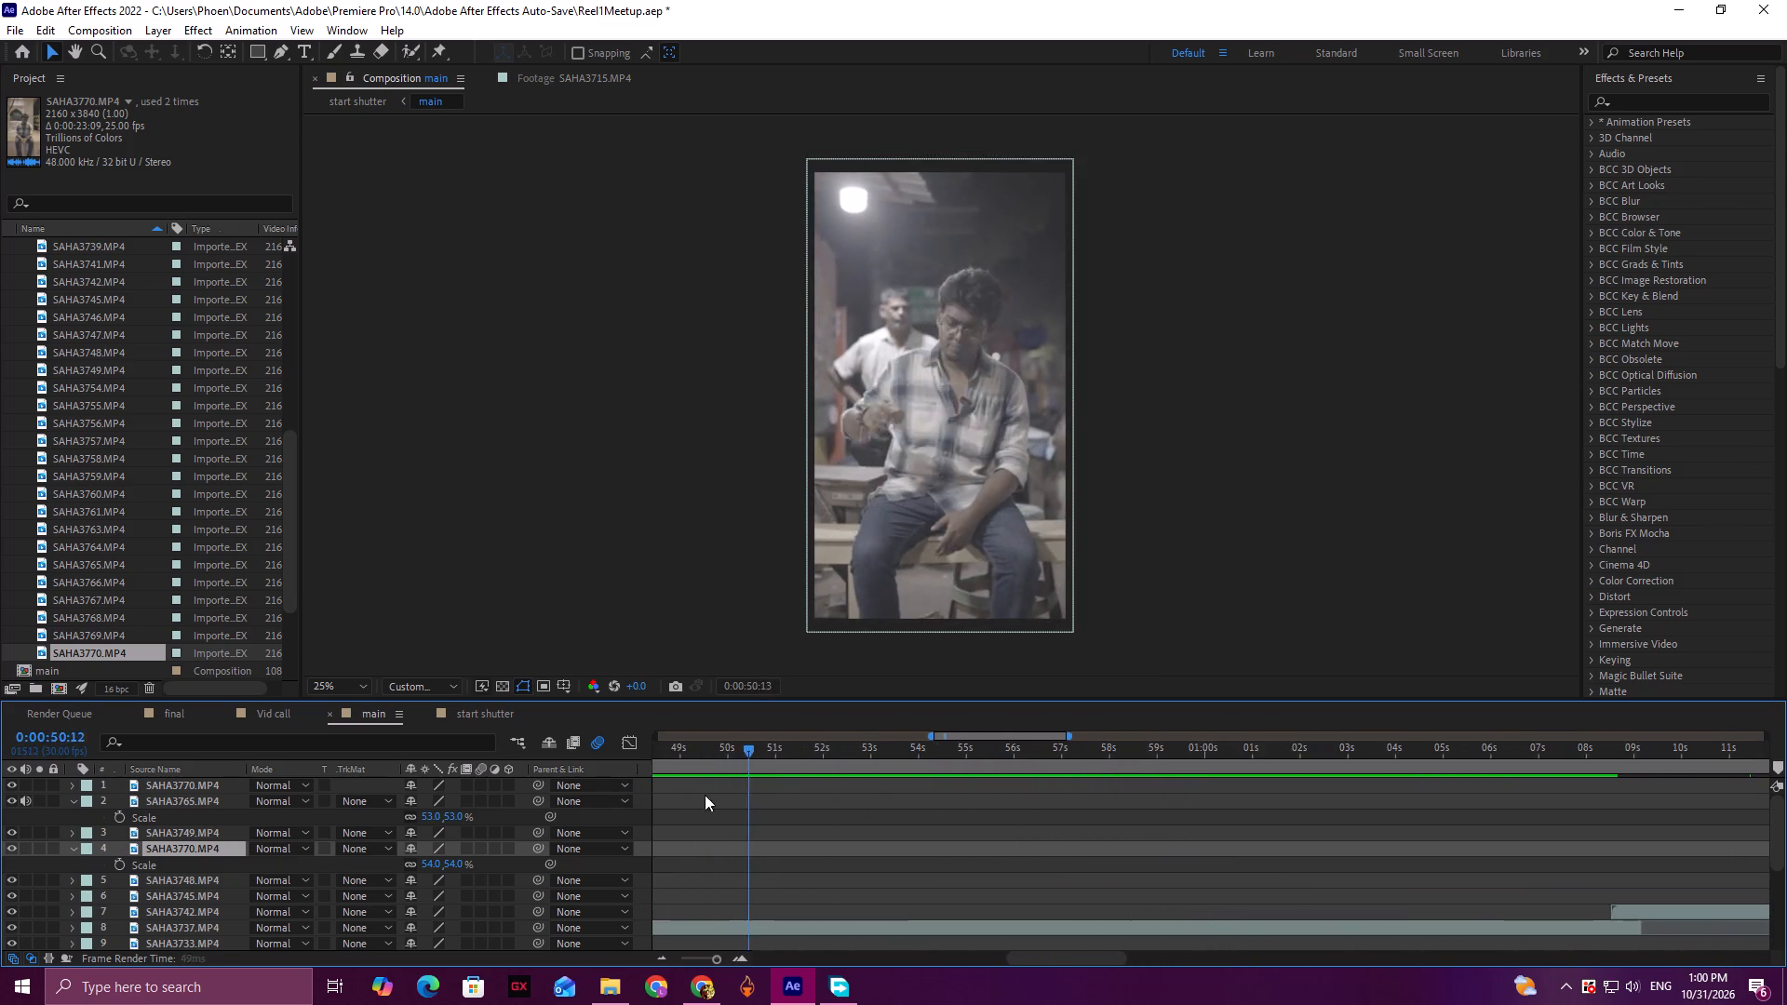
{"action": "left_click_drag", "start_coordinate": [705, 795], "coordinate": [1043, 794]}
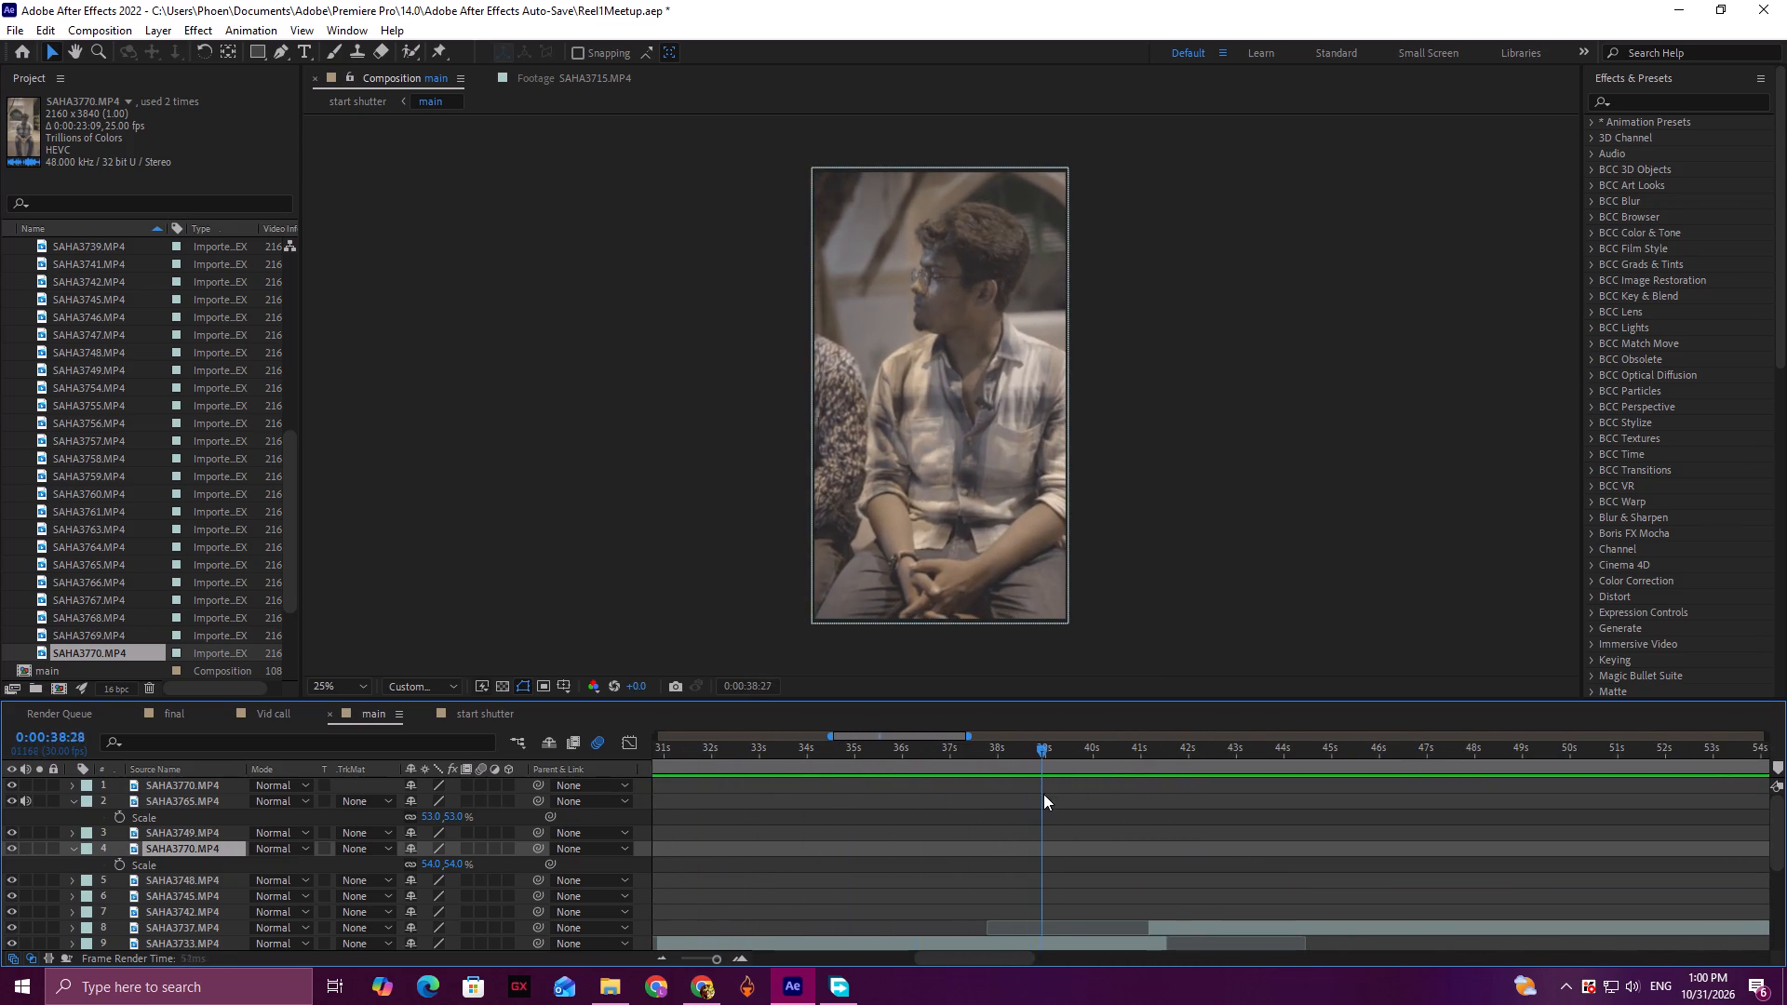
{"action": "left_click_drag", "start_coordinate": [1043, 794], "coordinate": [1236, 800]}
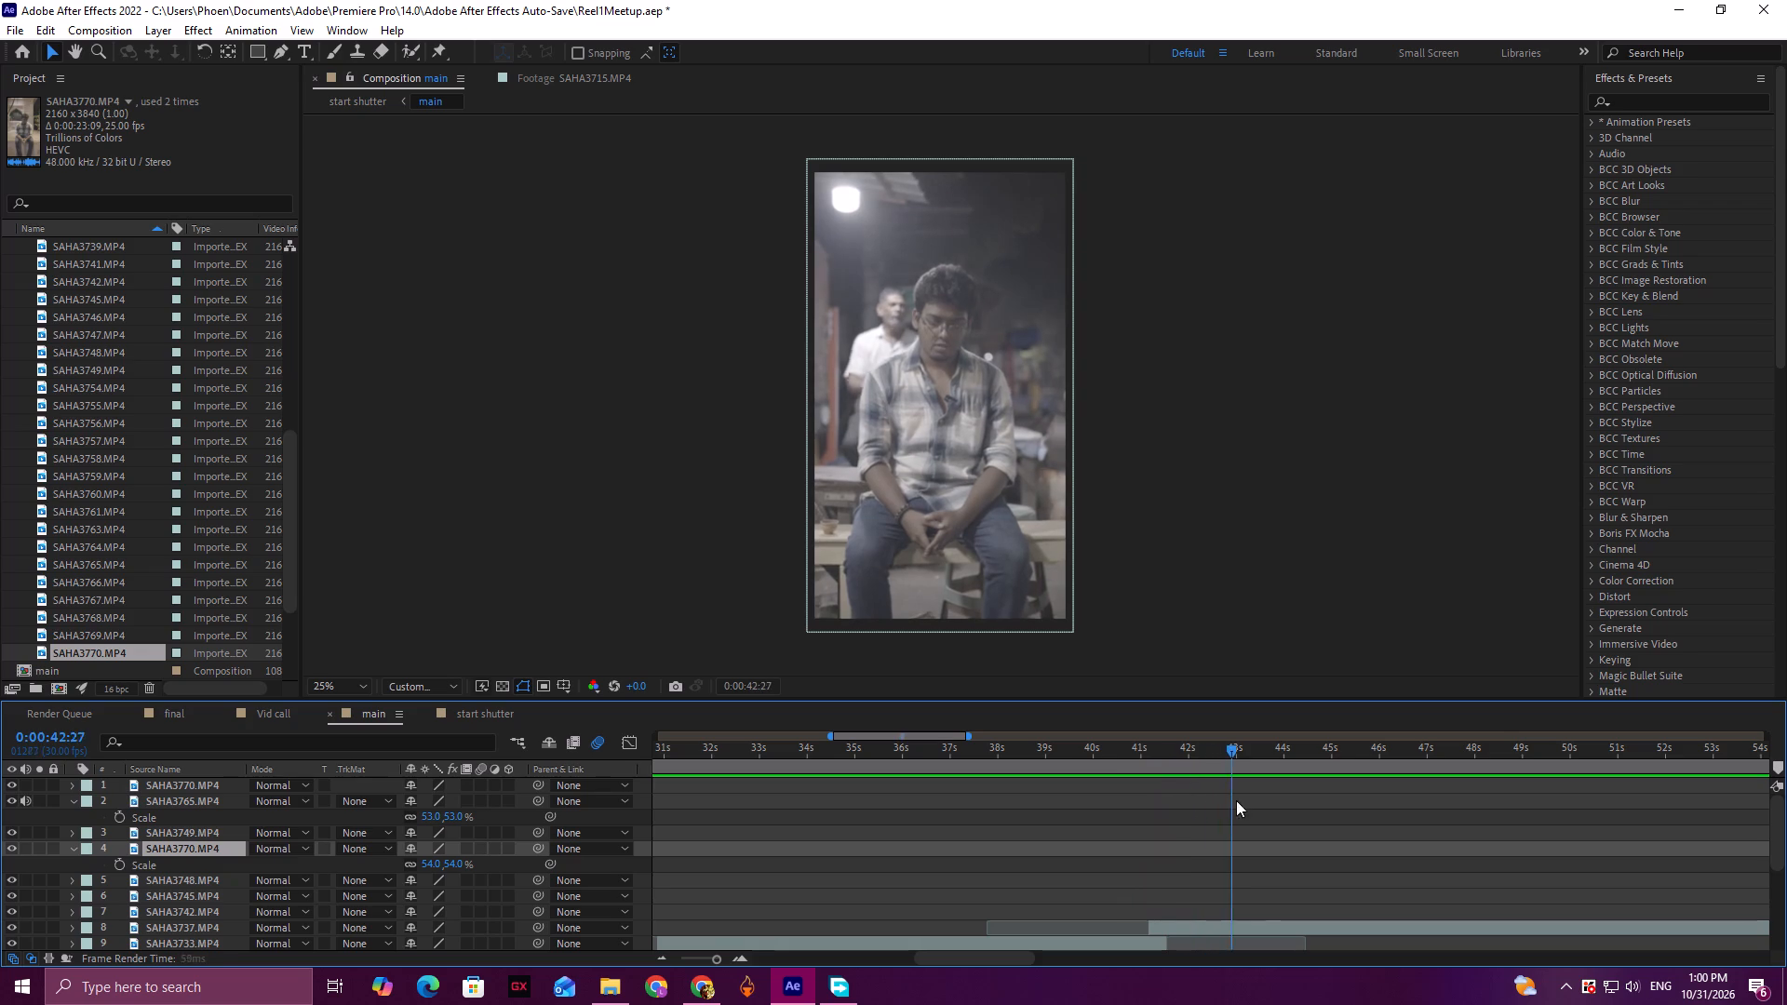
{"action": "left_click_drag", "start_coordinate": [1236, 800], "coordinate": [1074, 809]}
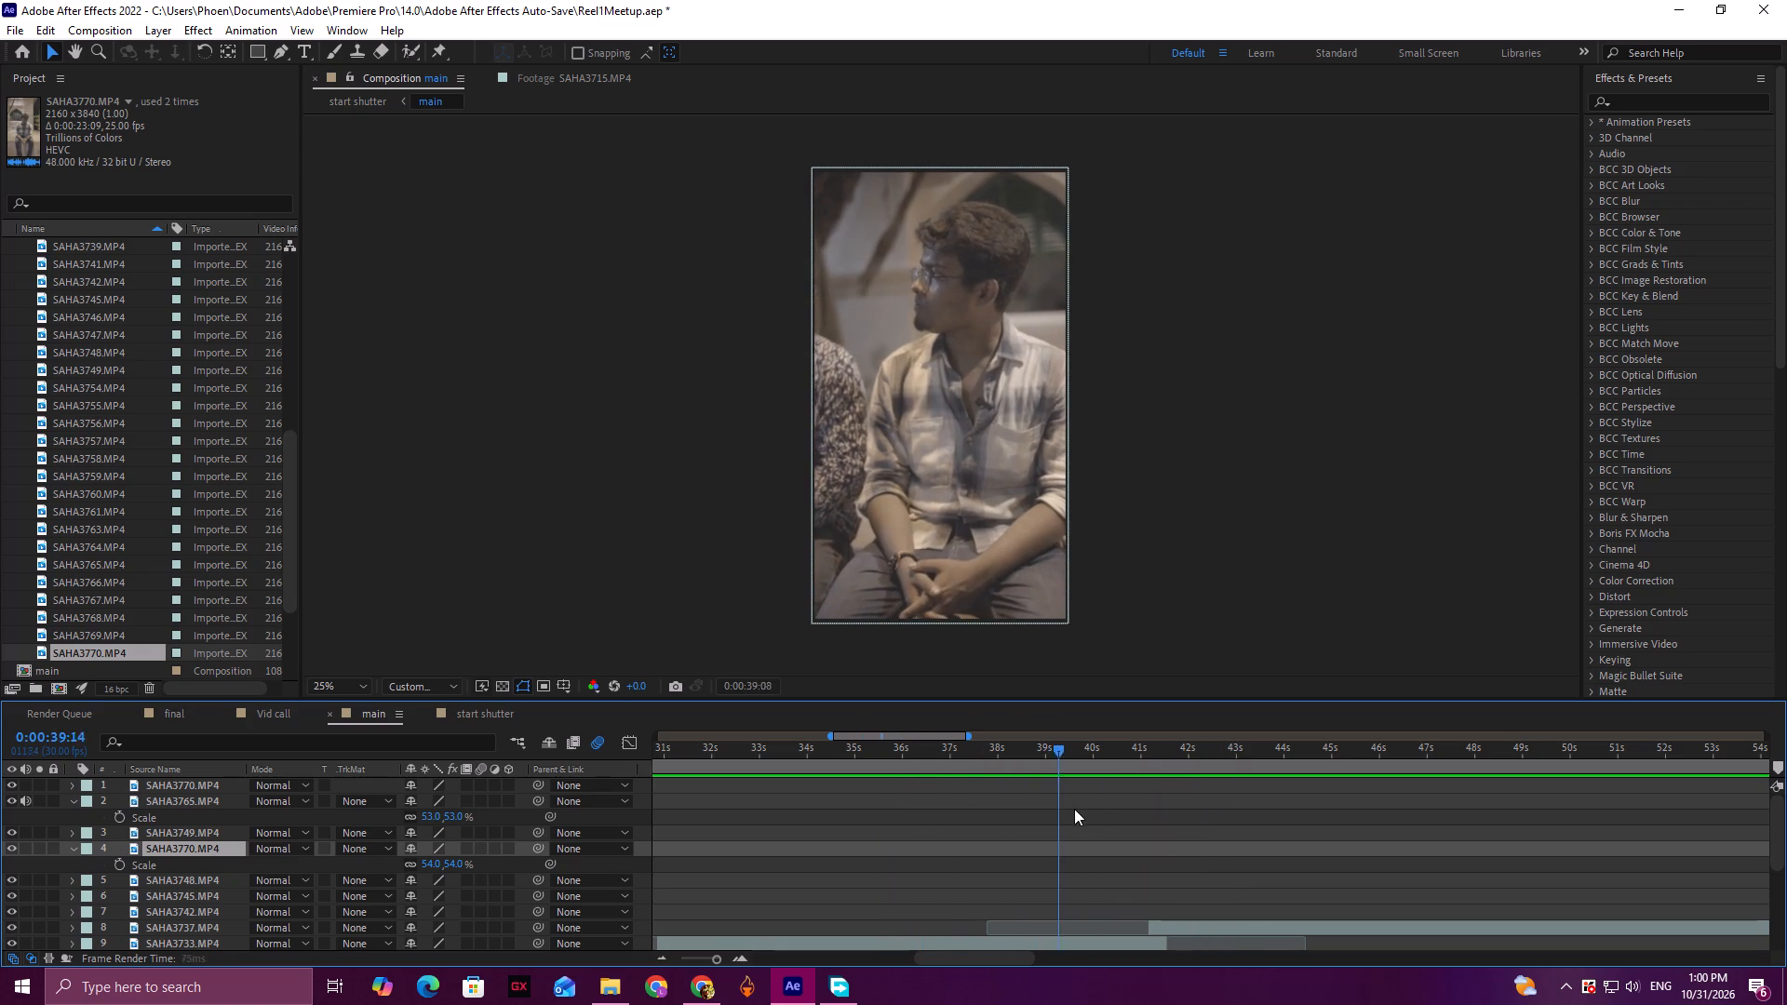
Split the SAHA3733.MP4 layer at 0:41:09, just before the shot ends.
{"action": "left_click_drag", "start_coordinate": [1074, 809], "coordinate": [1145, 811]}
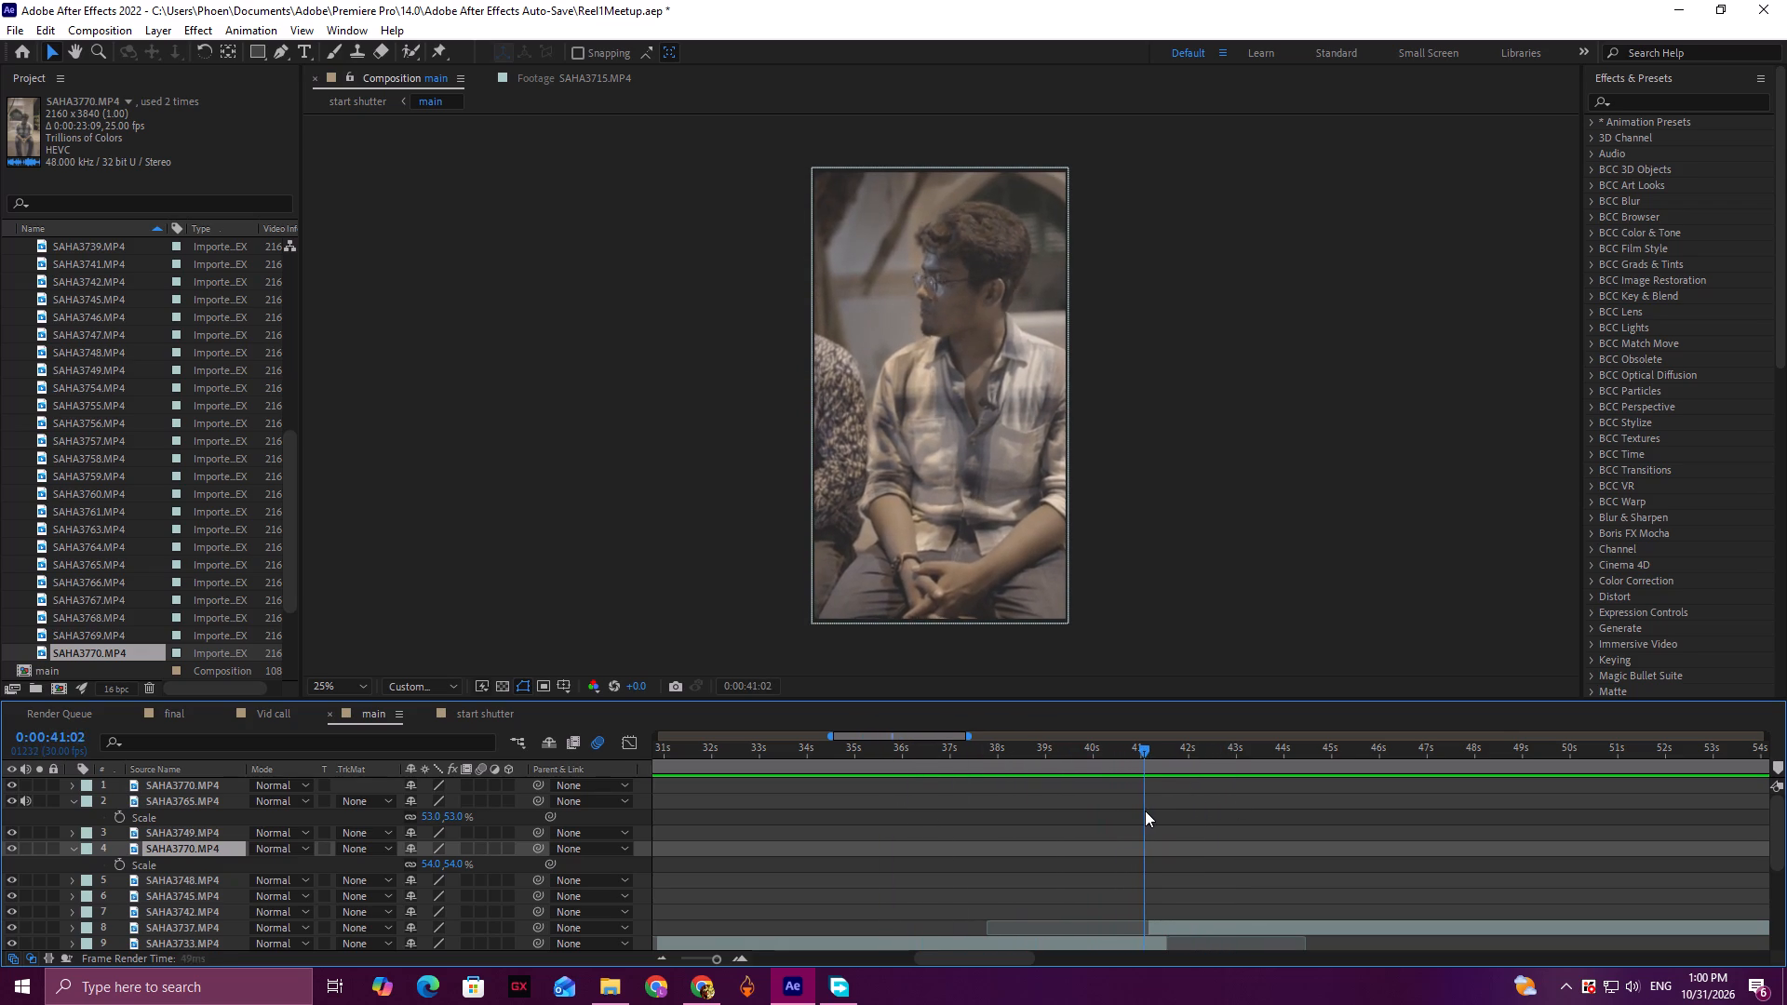
{"action": "left_click_drag", "start_coordinate": [1145, 811], "coordinate": [1155, 811]}
{"action": "left_click", "coordinate": [1157, 940]}
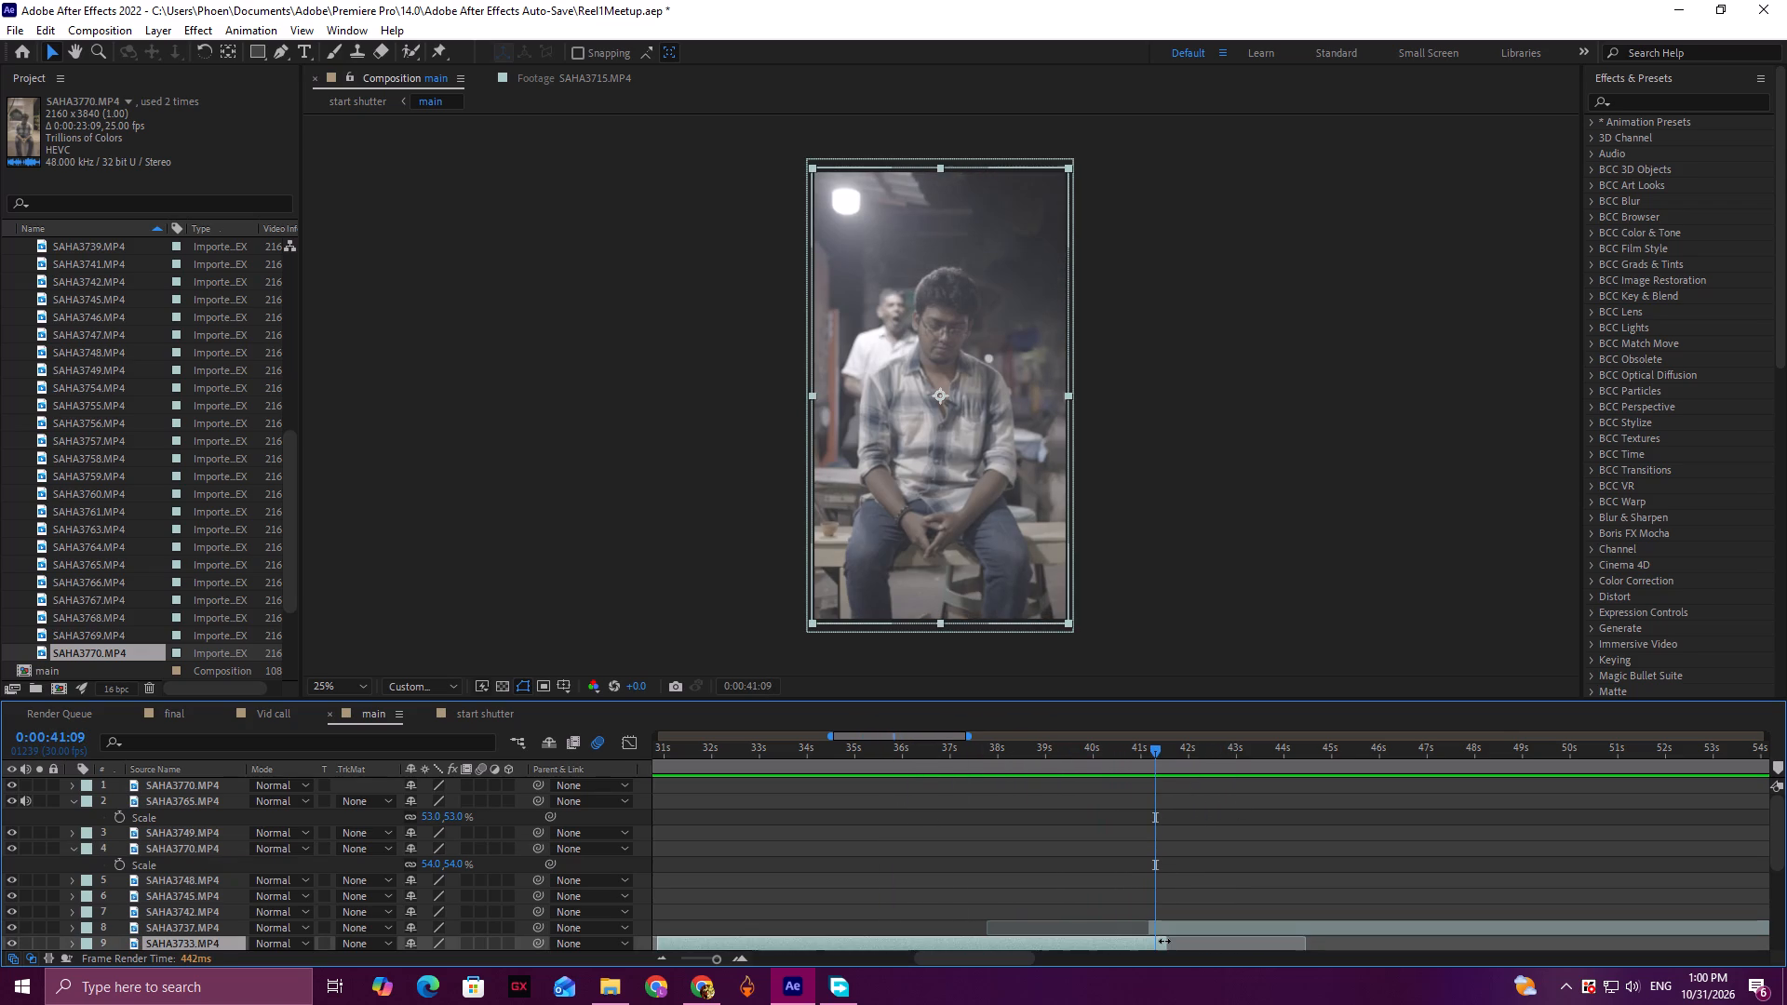
{"action": "key", "text": "ctrl+shift+d"}
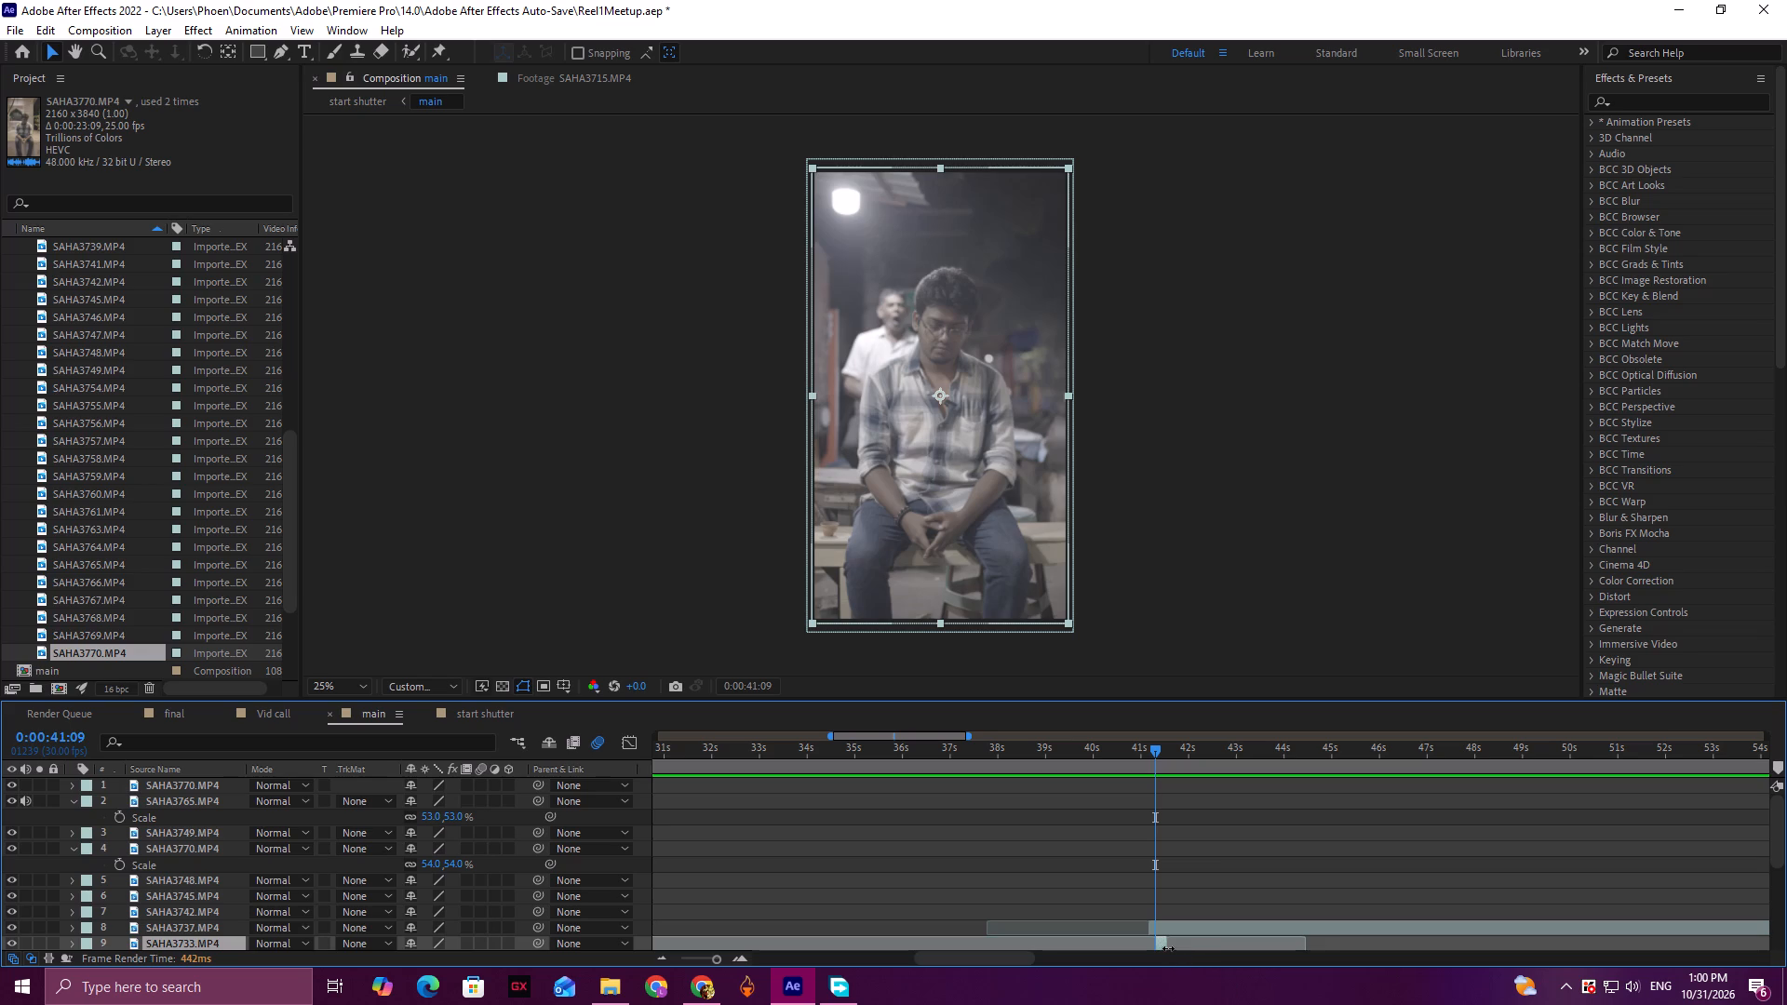
Move the short second SAHA3733.MP4 segment to about 1:11 and extend its end to make it about 2.4 seconds long.
{"action": "scroll", "coordinate": [1264, 925], "scroll_direction": "down", "scroll_amount": 2}
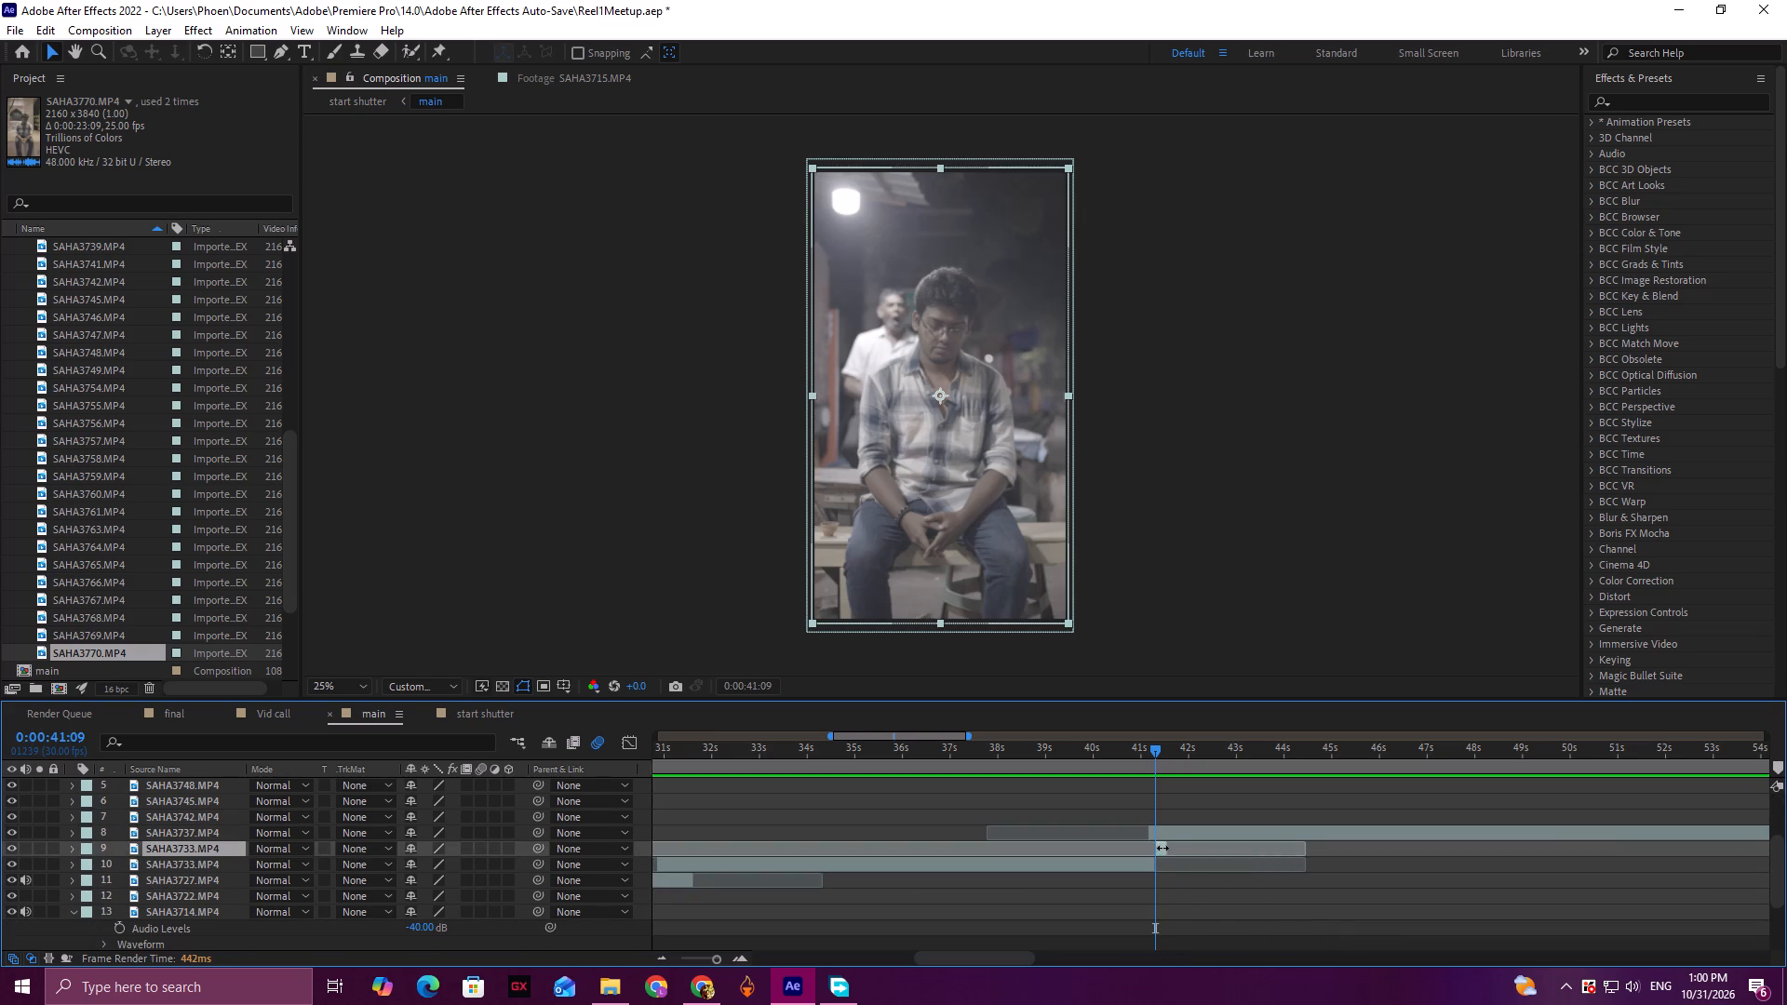
{"action": "left_click_drag", "start_coordinate": [1162, 849], "coordinate": [1615, 869]}
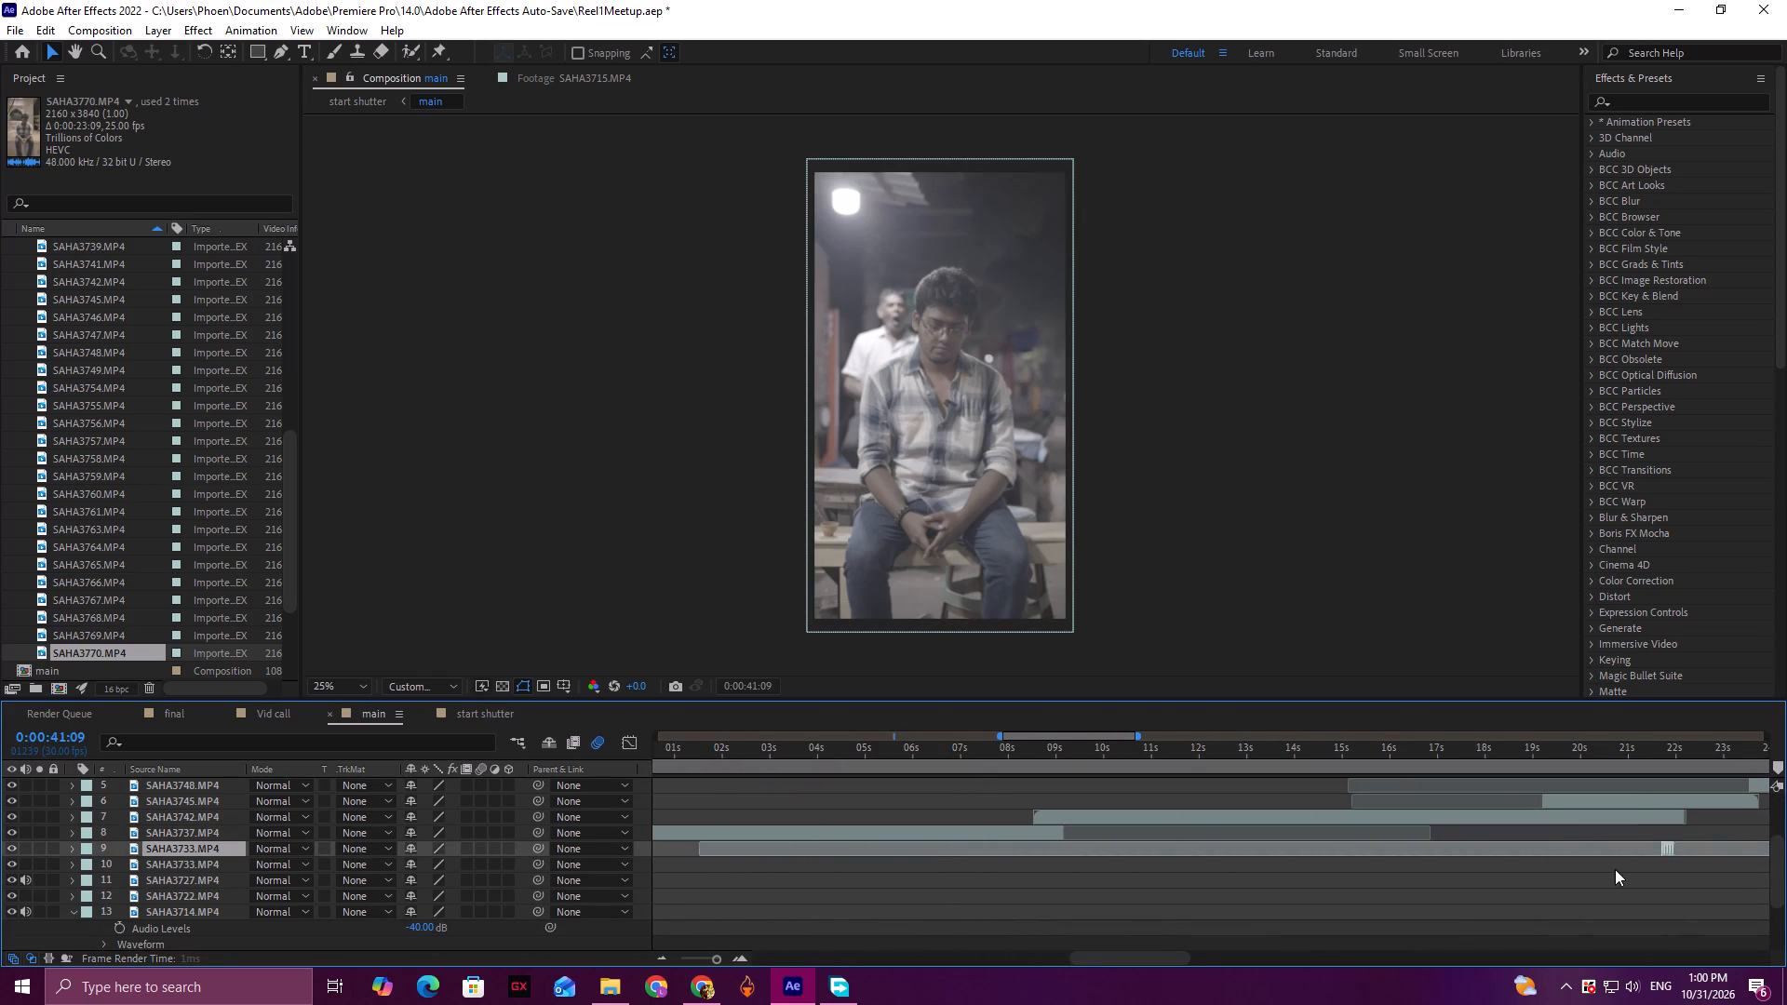
{"action": "left_click_drag", "start_coordinate": [1615, 869], "coordinate": [1168, 862]}
{"action": "left_click_drag", "start_coordinate": [1176, 851], "coordinate": [1270, 851]}
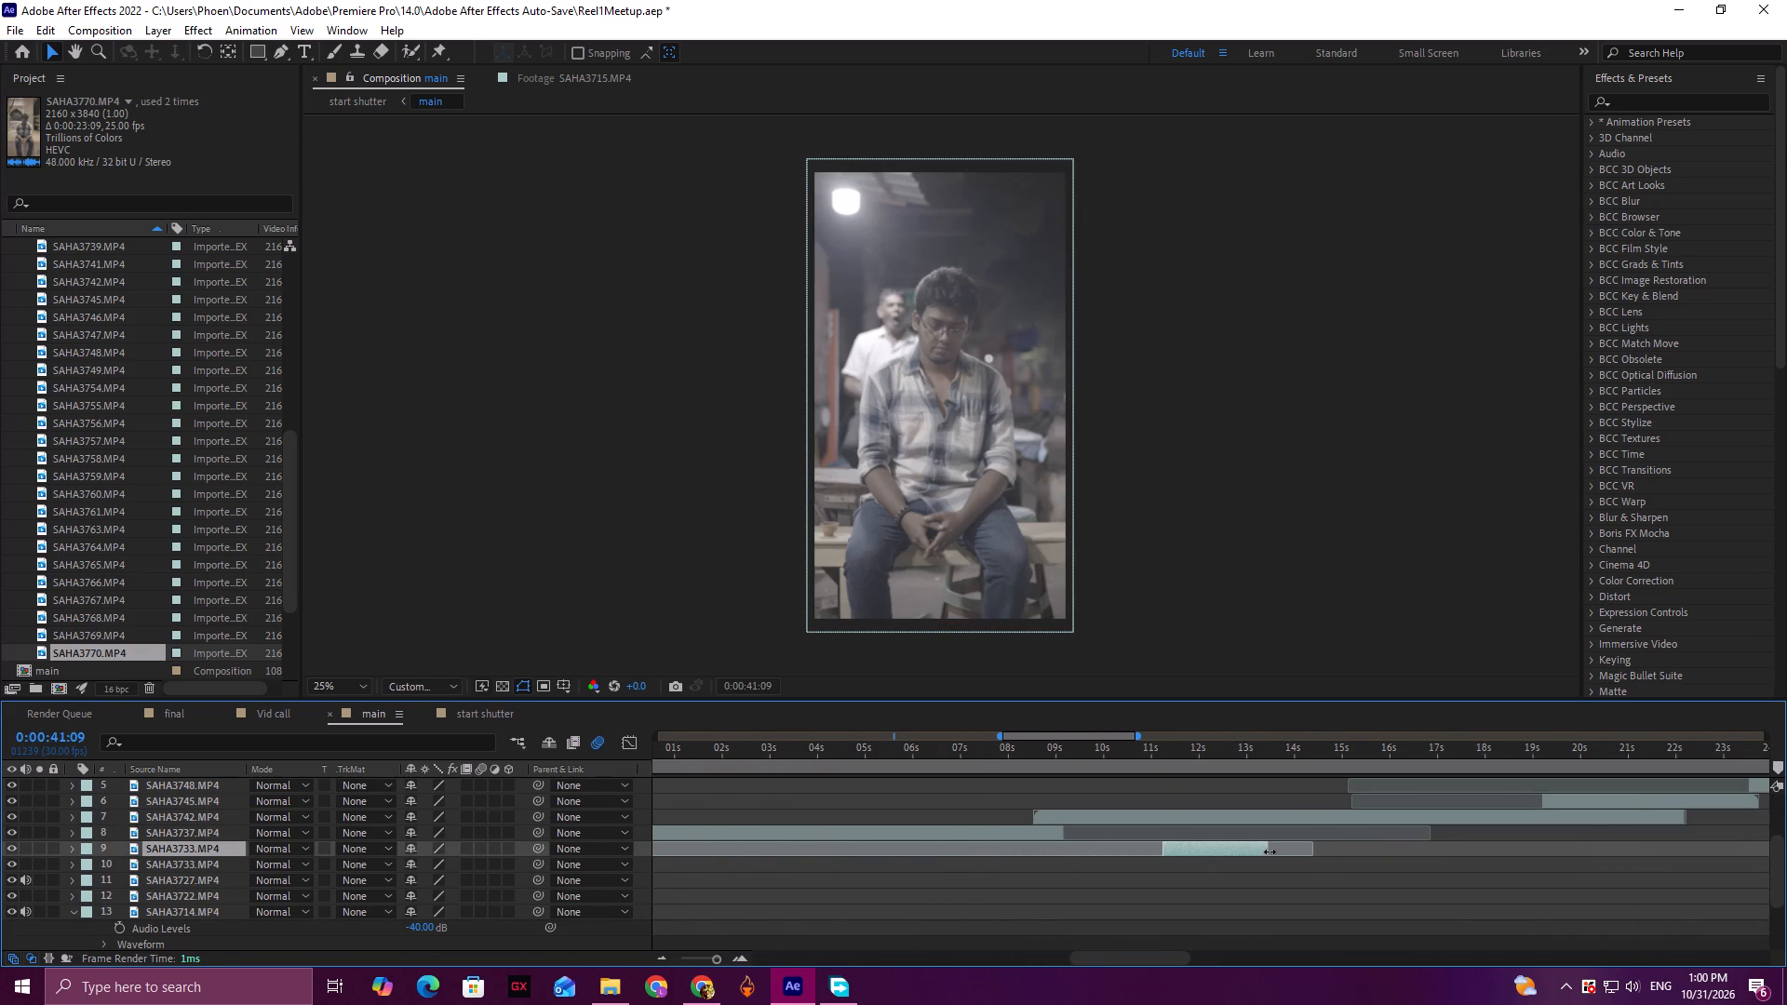
{"action": "left_click_drag", "start_coordinate": [1270, 851], "coordinate": [1279, 851]}
Move the second SAHA3733.MP4 segment further along the timeline so it begins at about 1:48.
{"action": "left_click_drag", "start_coordinate": [1074, 754], "coordinate": [1172, 766]}
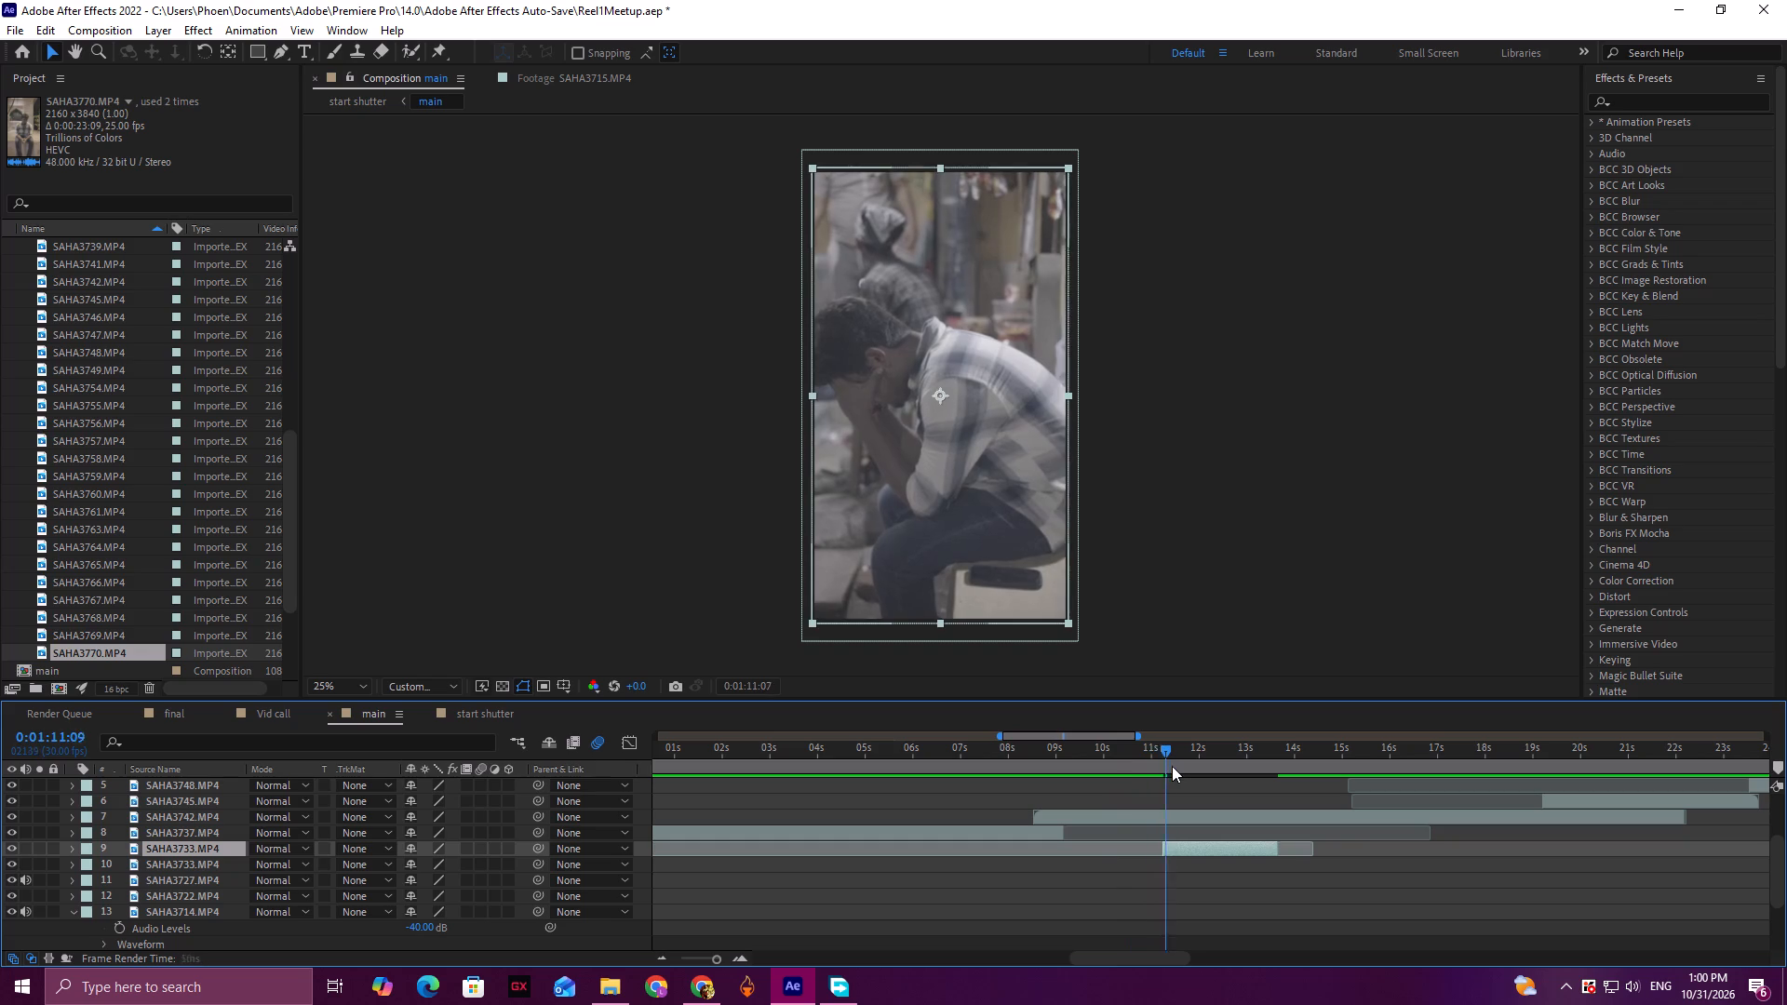
{"action": "left_click_drag", "start_coordinate": [1172, 766], "coordinate": [1261, 772]}
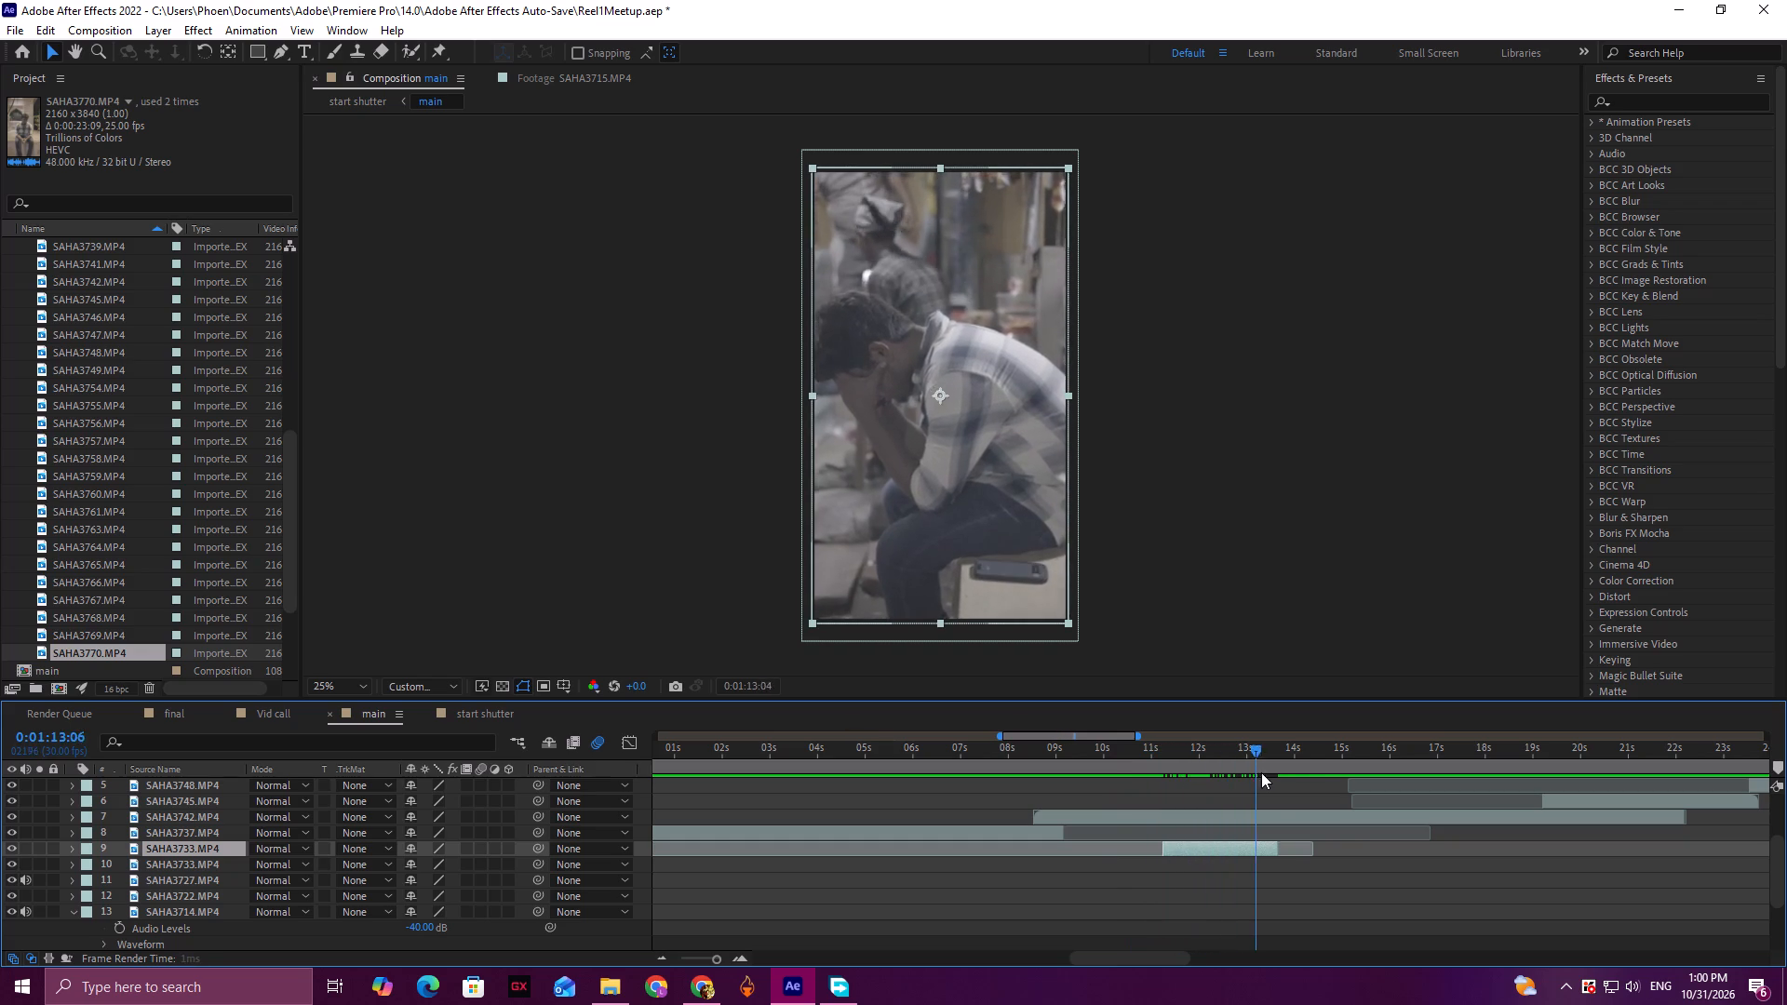
{"action": "left_click_drag", "start_coordinate": [1261, 772], "coordinate": [1360, 783]}
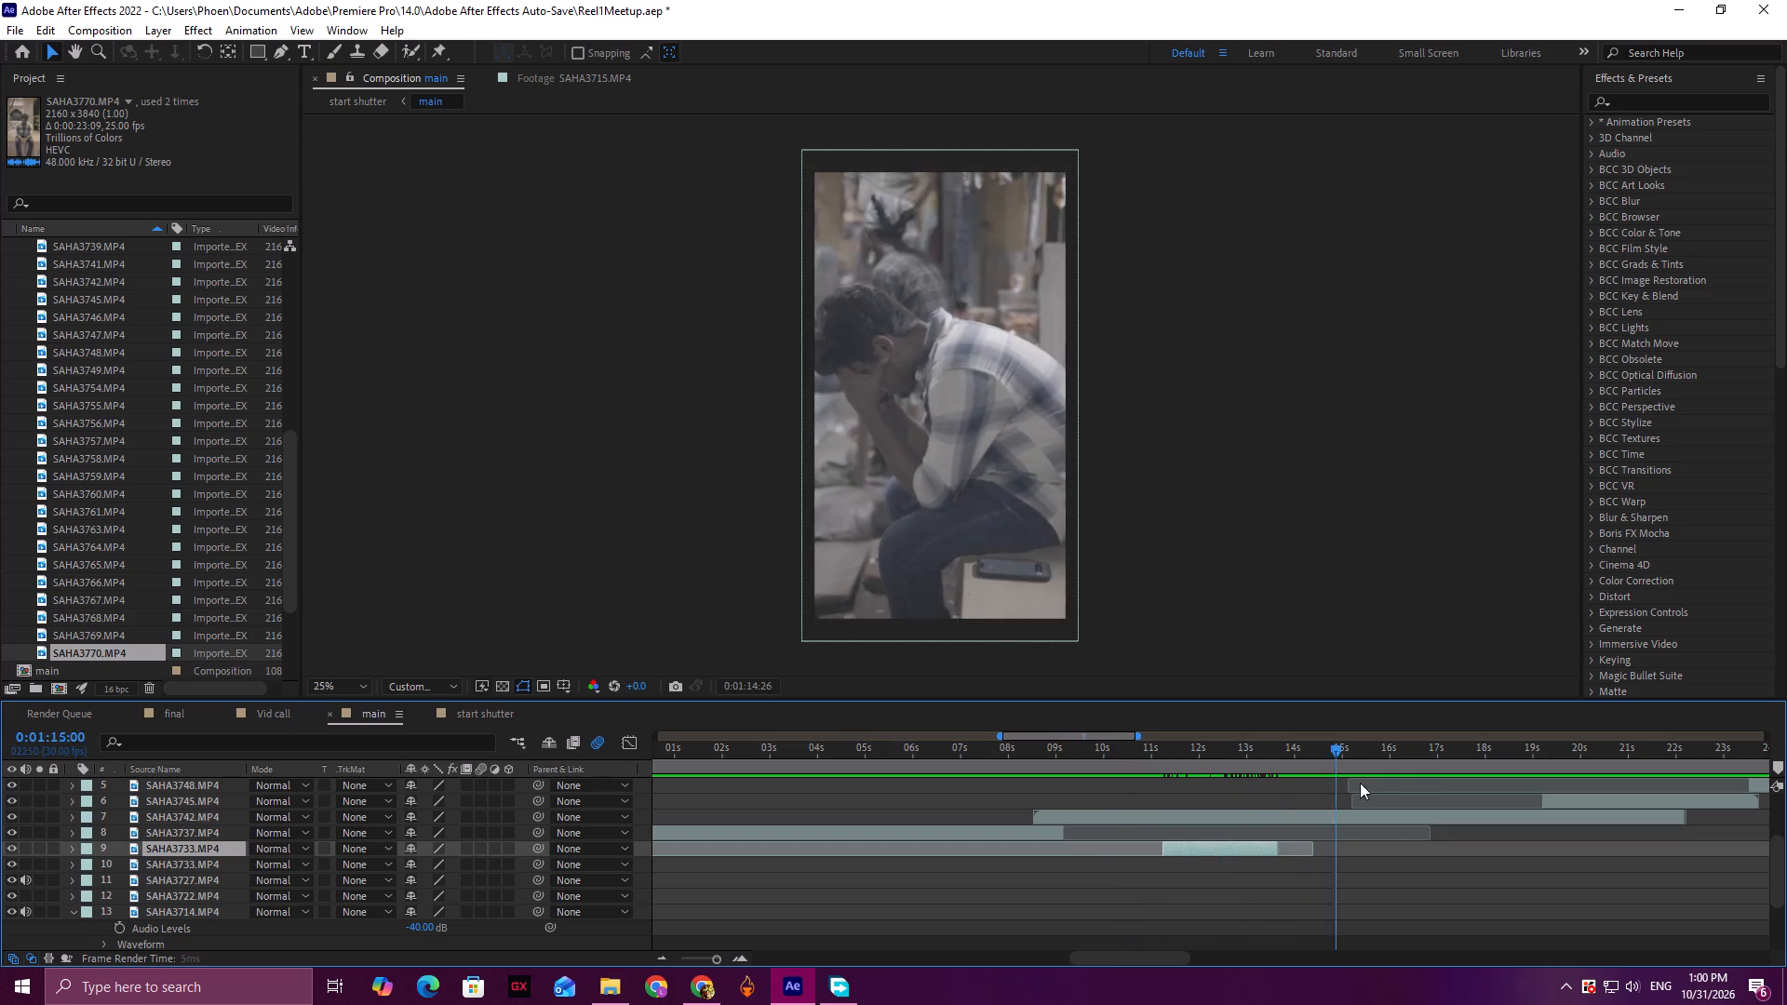
{"action": "left_click_drag", "start_coordinate": [1360, 783], "coordinate": [1566, 784]}
{"action": "left_click_drag", "start_coordinate": [1248, 850], "coordinate": [1518, 854]}
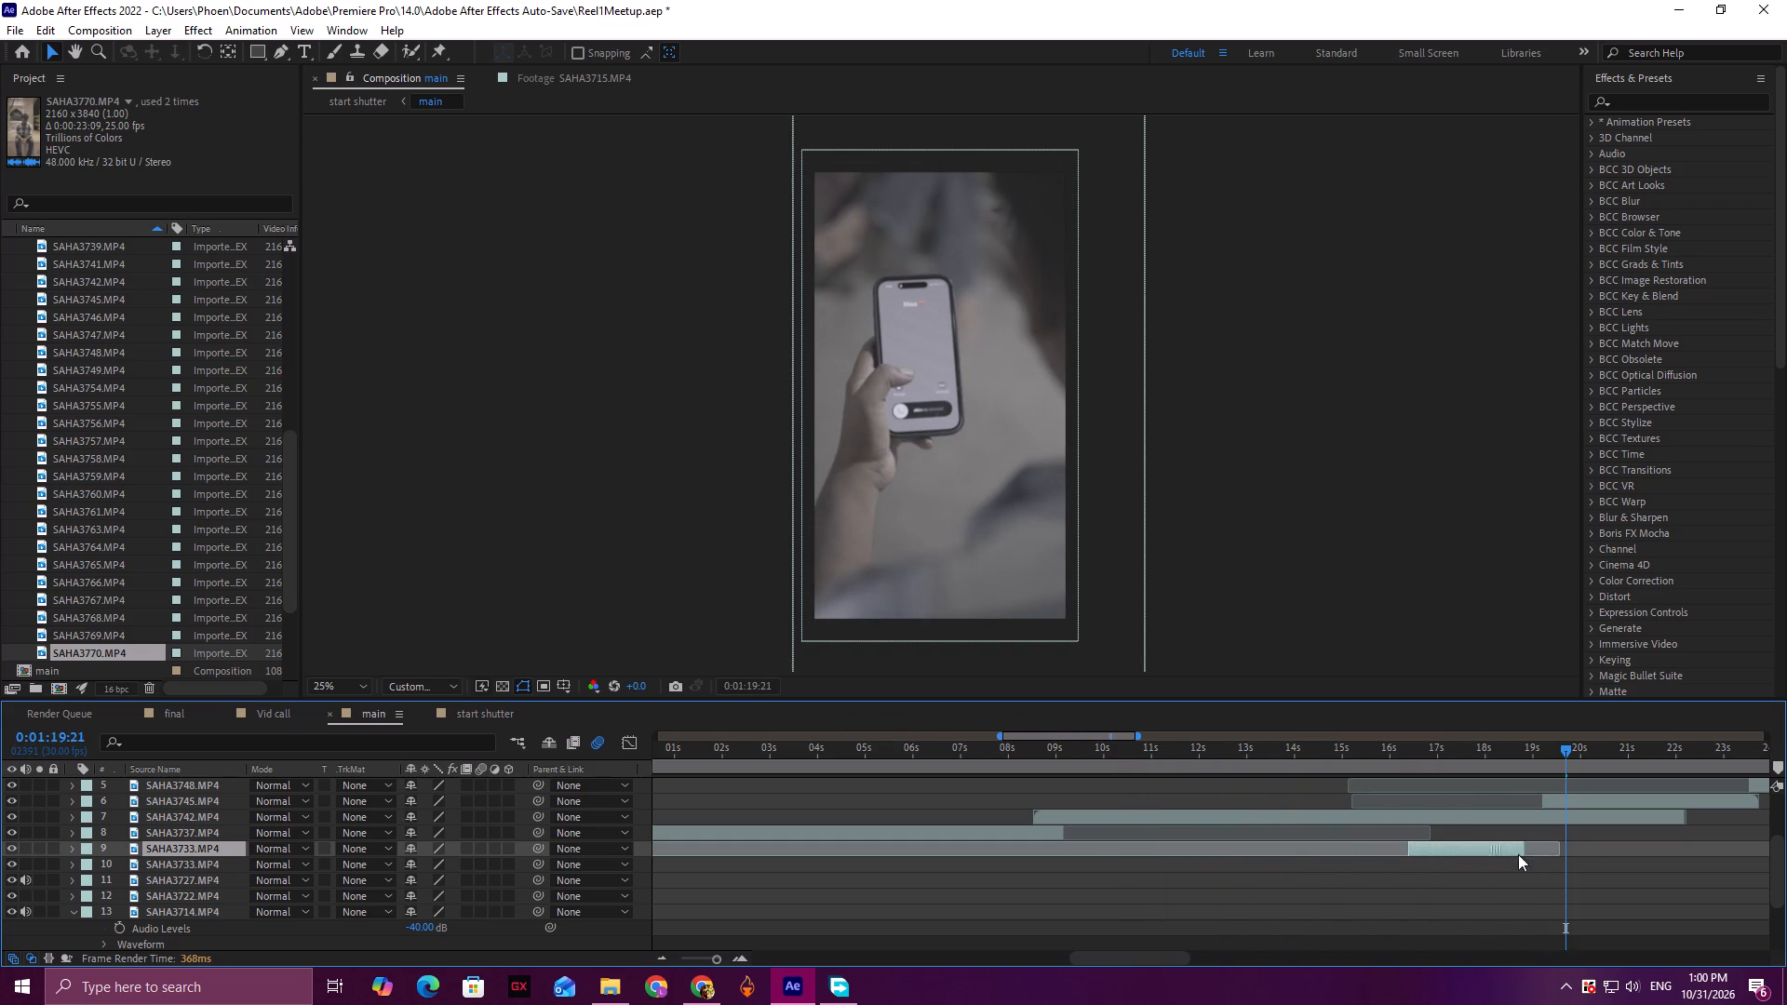
{"action": "left_click_drag", "start_coordinate": [1518, 854], "coordinate": [1392, 850]}
{"action": "left_click_drag", "start_coordinate": [1238, 753], "coordinate": [1326, 760]}
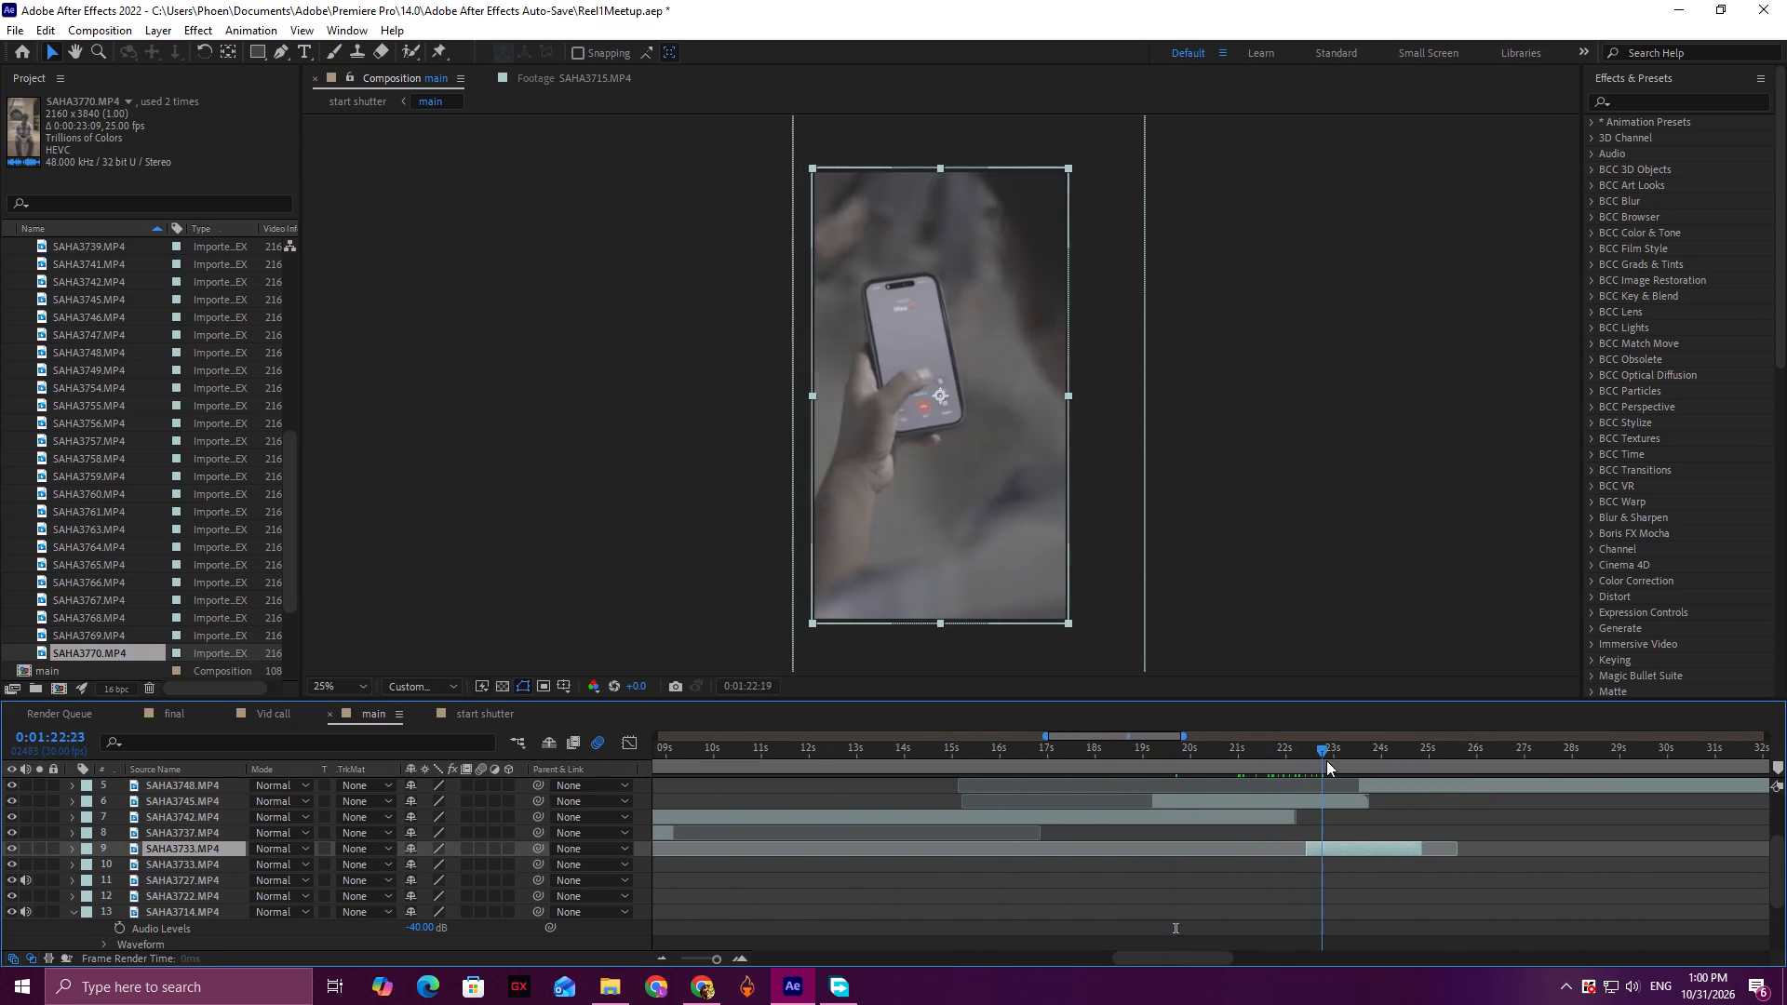
{"action": "left_click_drag", "start_coordinate": [1326, 760], "coordinate": [1516, 769]}
{"action": "left_click_drag", "start_coordinate": [1381, 849], "coordinate": [1513, 861]}
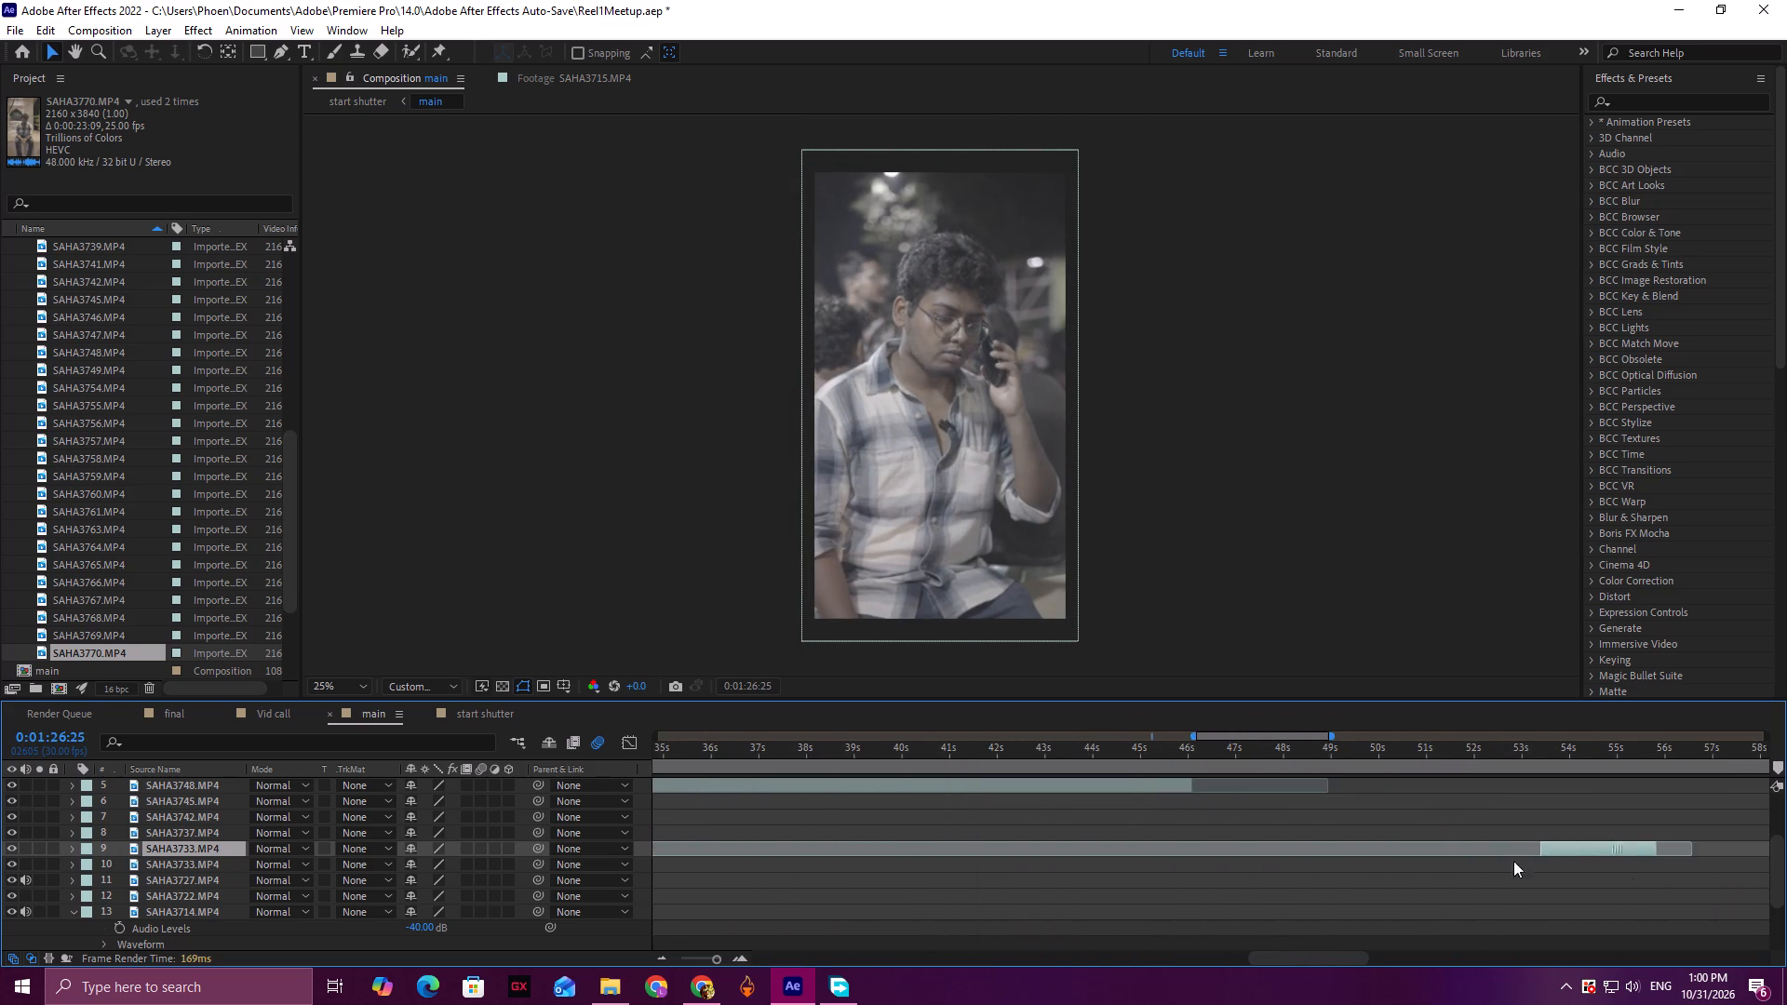
{"action": "left_click_drag", "start_coordinate": [1513, 861], "coordinate": [1367, 853]}
Move the second SAHA3733.MP4 segment to end at 1:54:16, level with SAHA3749.MP4's end, and place its layer directly above SAHA3749.MP4.
{"action": "scroll", "coordinate": [1275, 831], "scroll_direction": "up", "scroll_amount": 2}
{"action": "left_click_drag", "start_coordinate": [1148, 743], "coordinate": [1192, 749]}
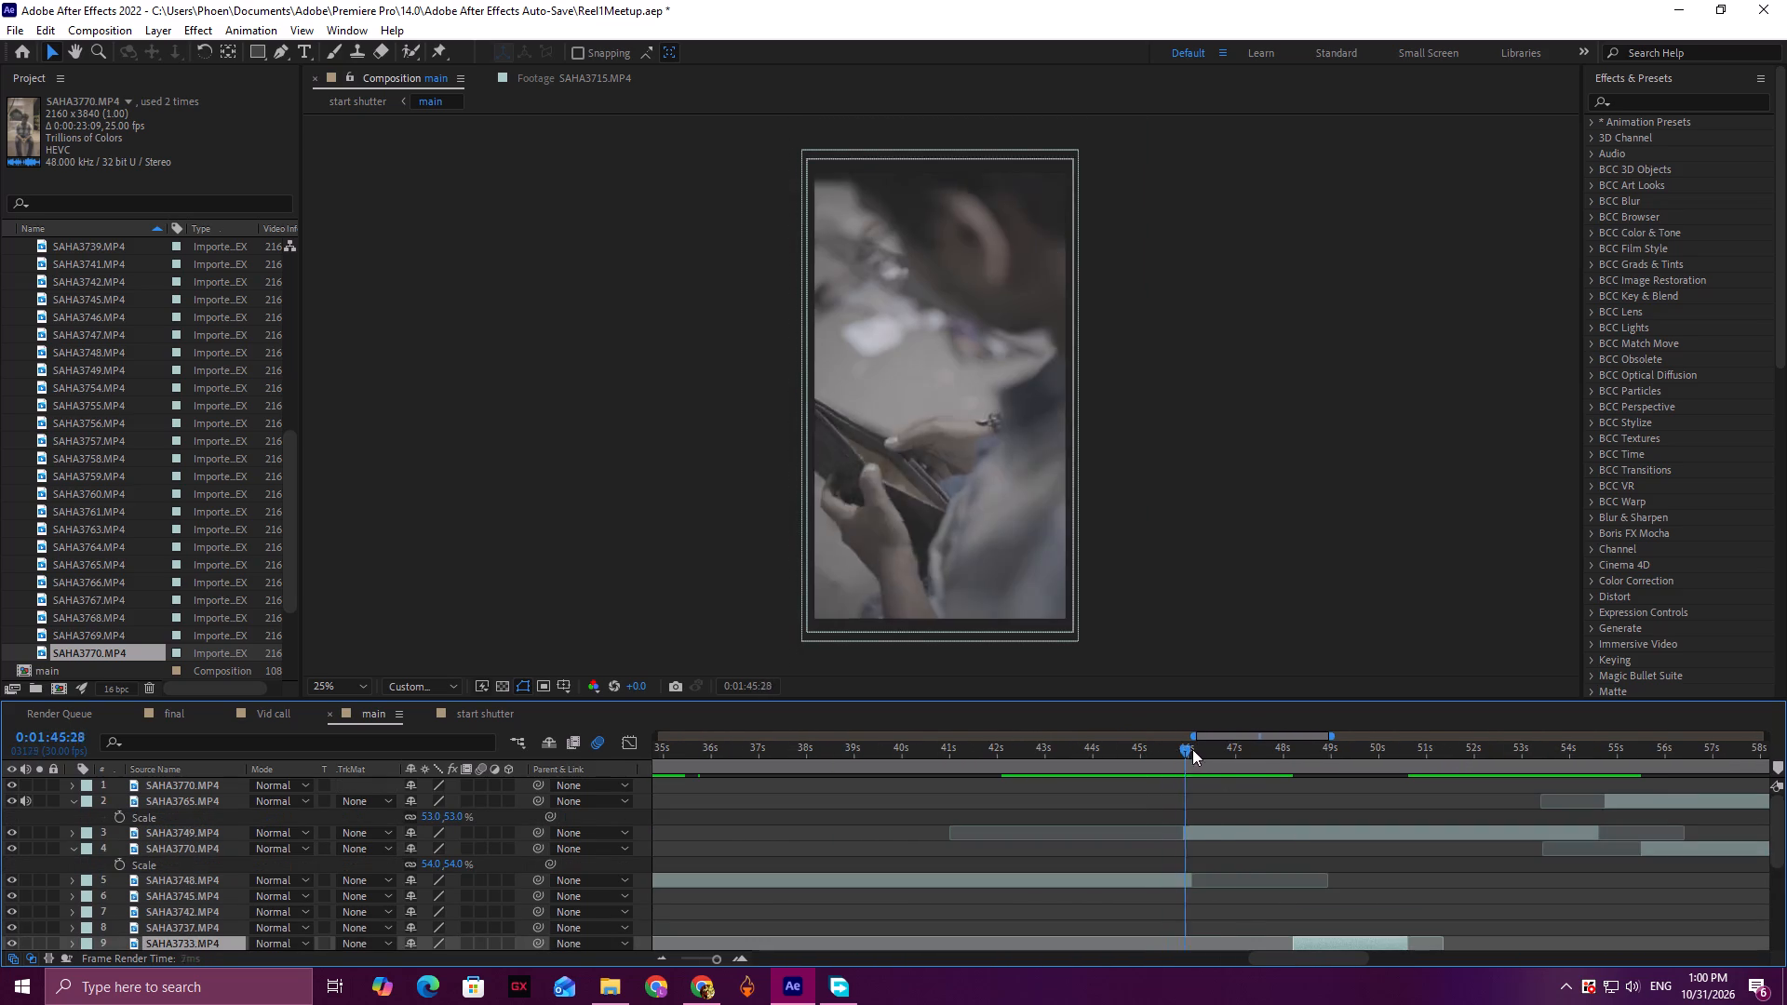
{"action": "left_click_drag", "start_coordinate": [1192, 749], "coordinate": [1270, 755]}
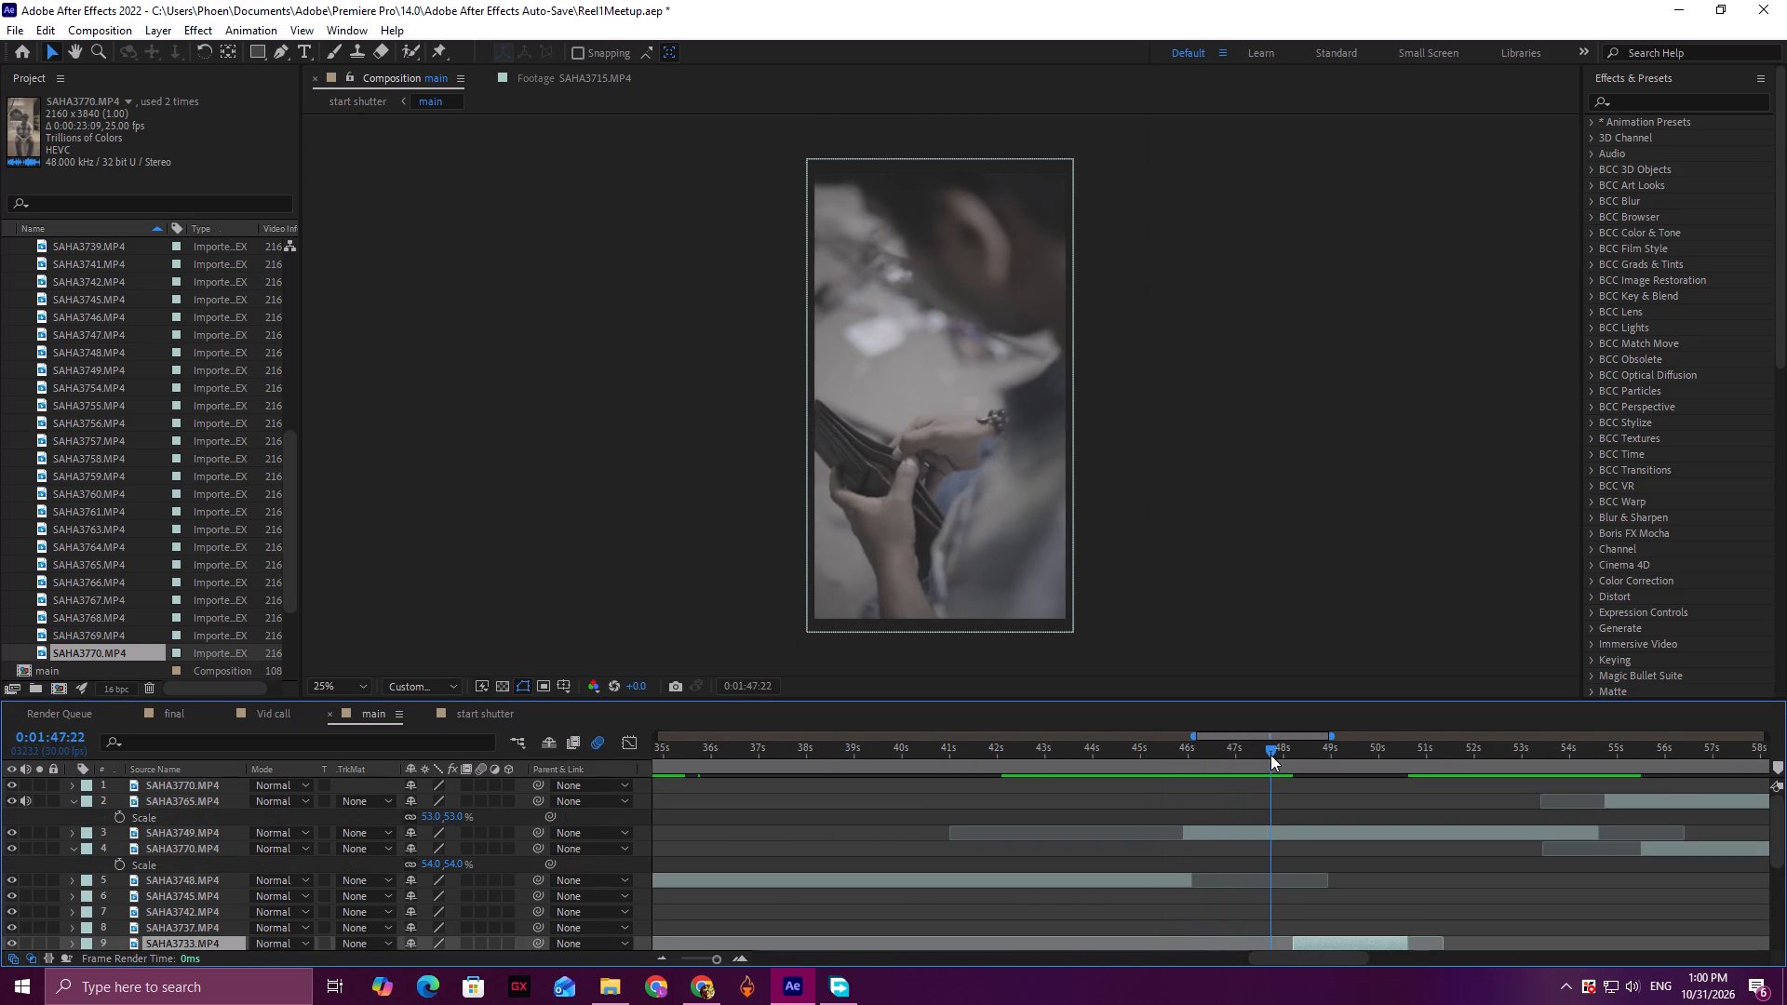
{"action": "left_click_drag", "start_coordinate": [1270, 755], "coordinate": [1230, 762]}
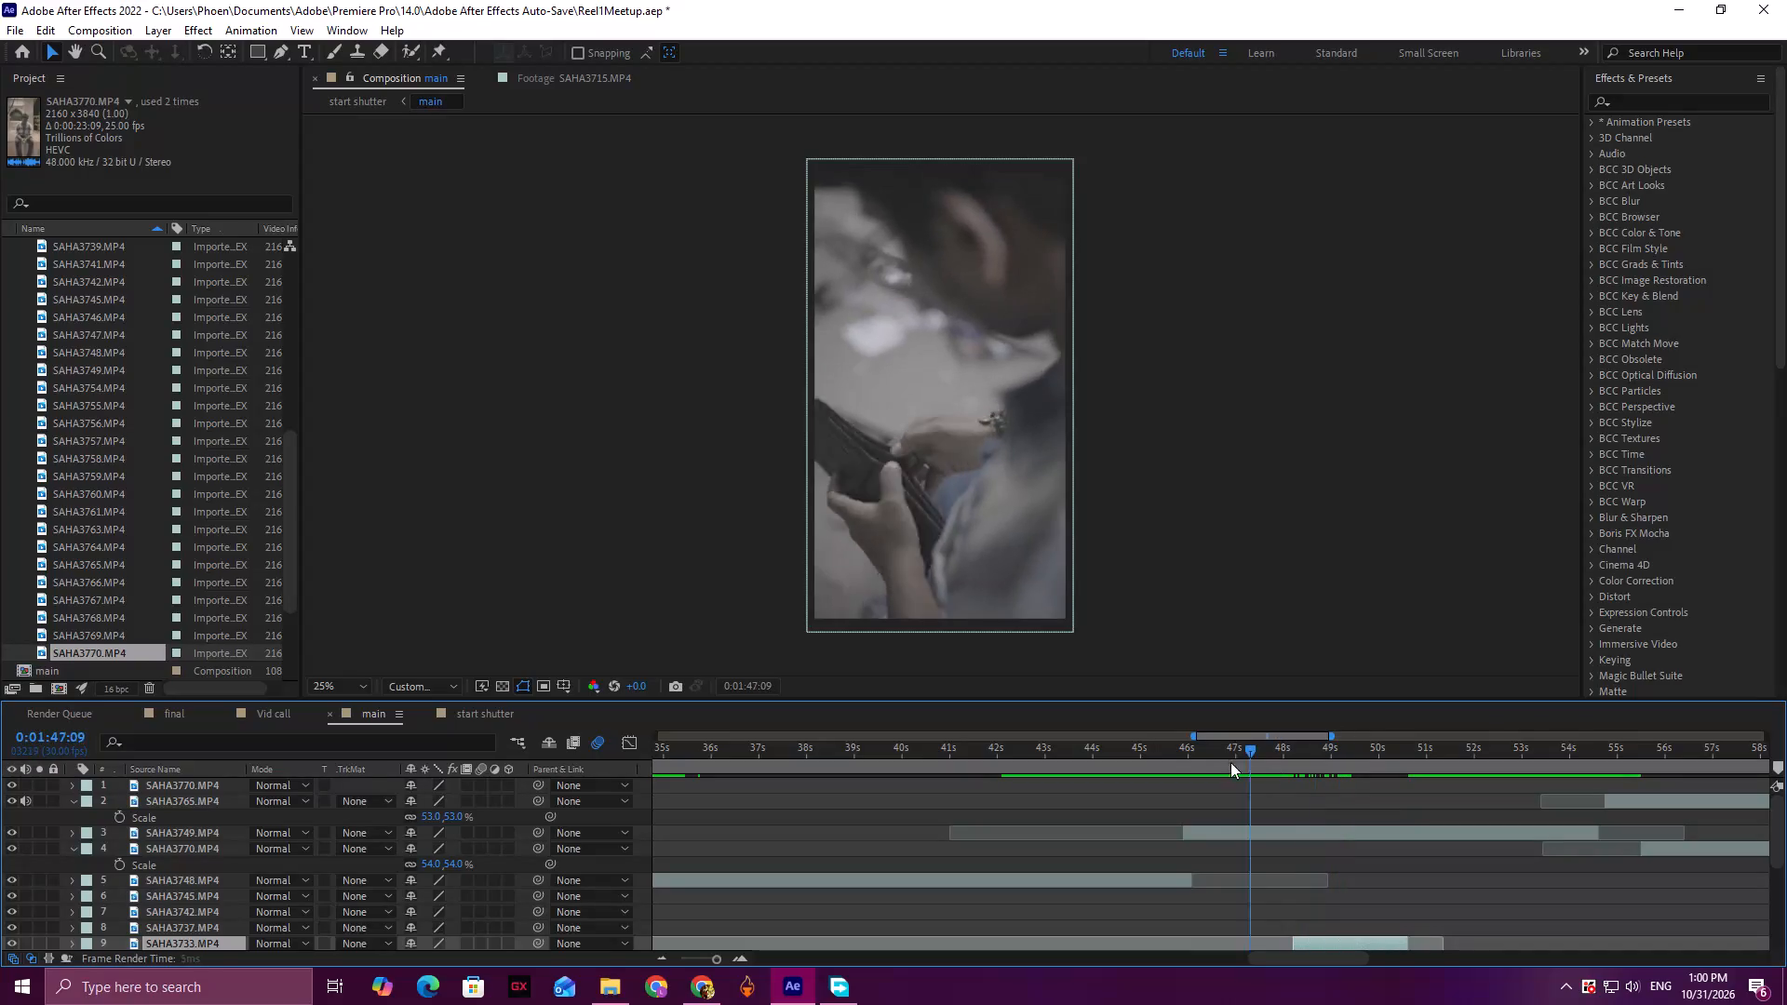
{"action": "left_click_drag", "start_coordinate": [1230, 762], "coordinate": [1565, 781]}
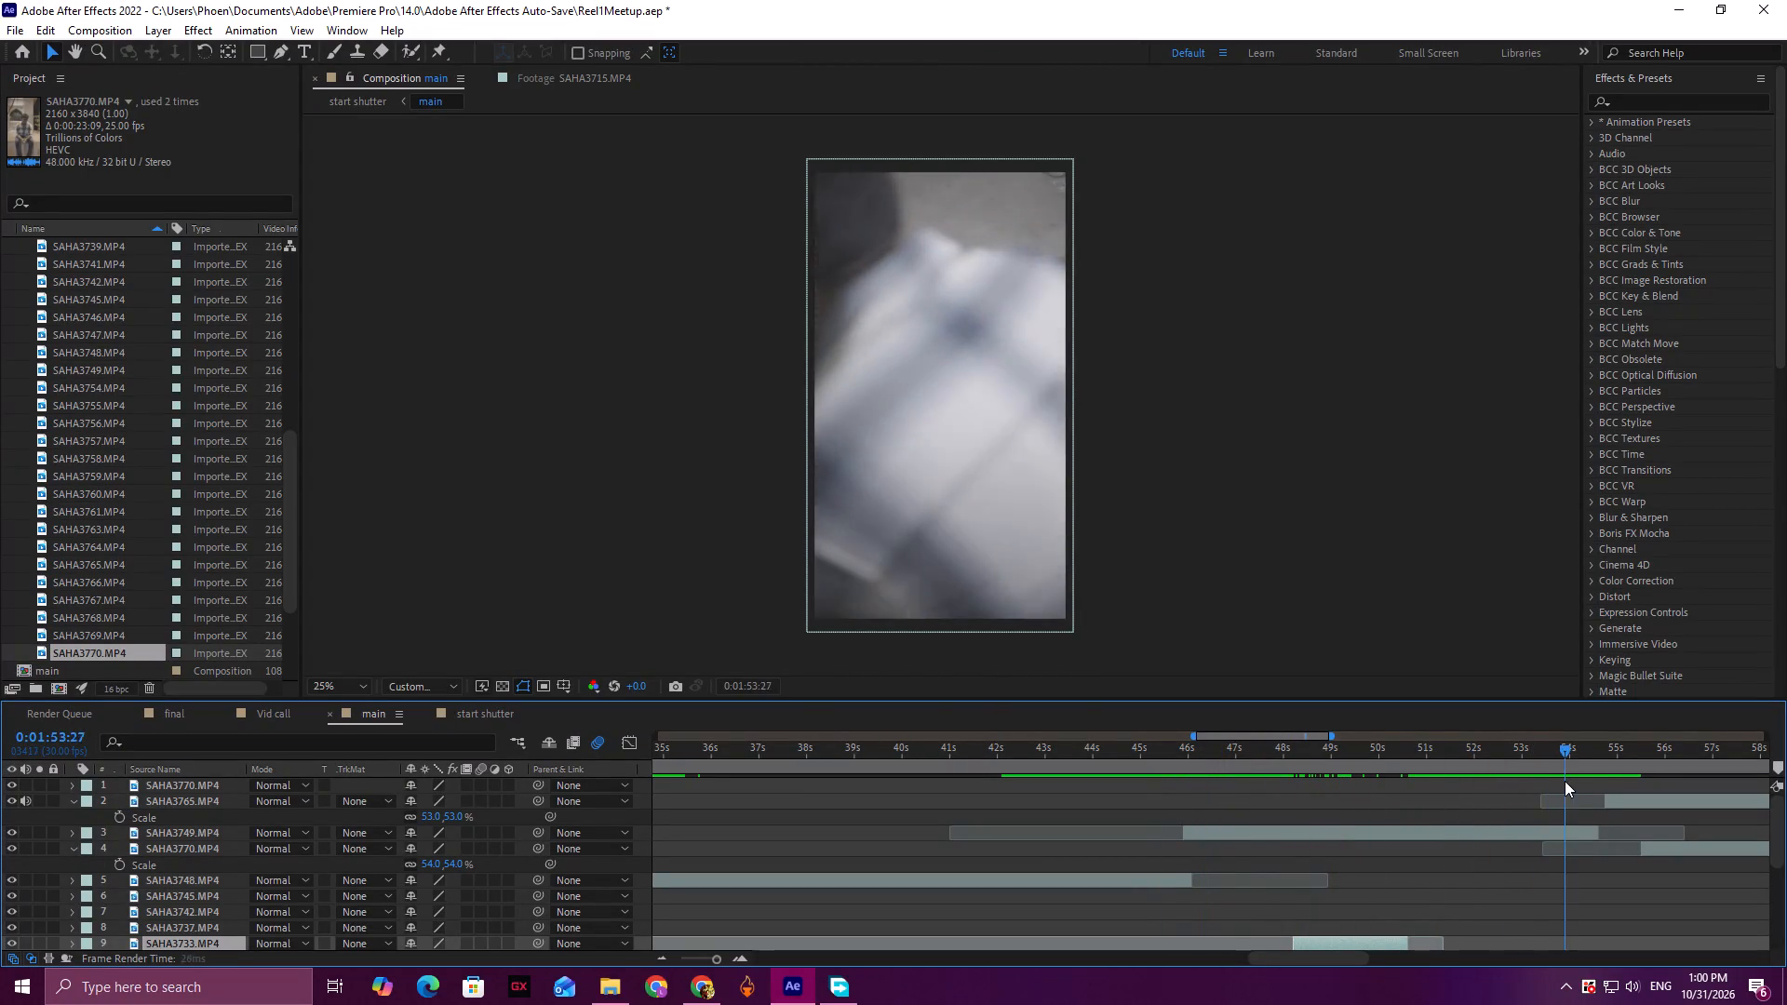
{"action": "left_click_drag", "start_coordinate": [1565, 781], "coordinate": [1595, 784]}
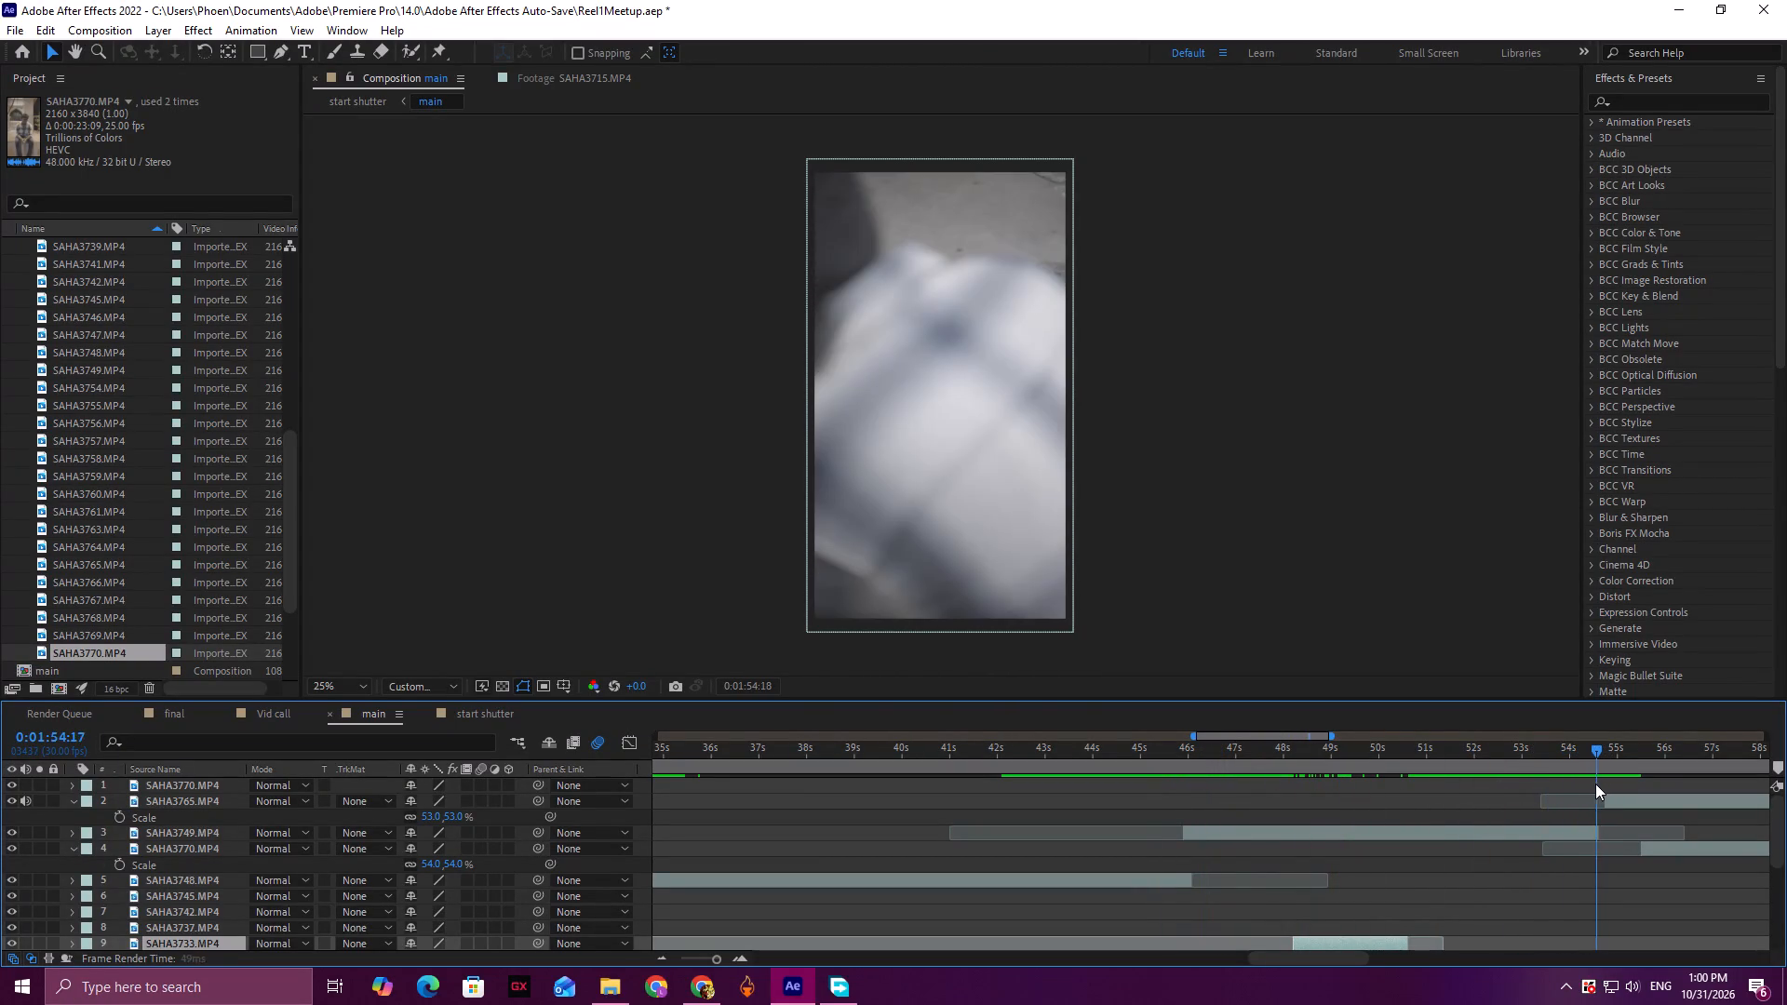
{"action": "left_click_drag", "start_coordinate": [1595, 784], "coordinate": [1595, 784]}
{"action": "left_click_drag", "start_coordinate": [1369, 939], "coordinate": [1559, 933]}
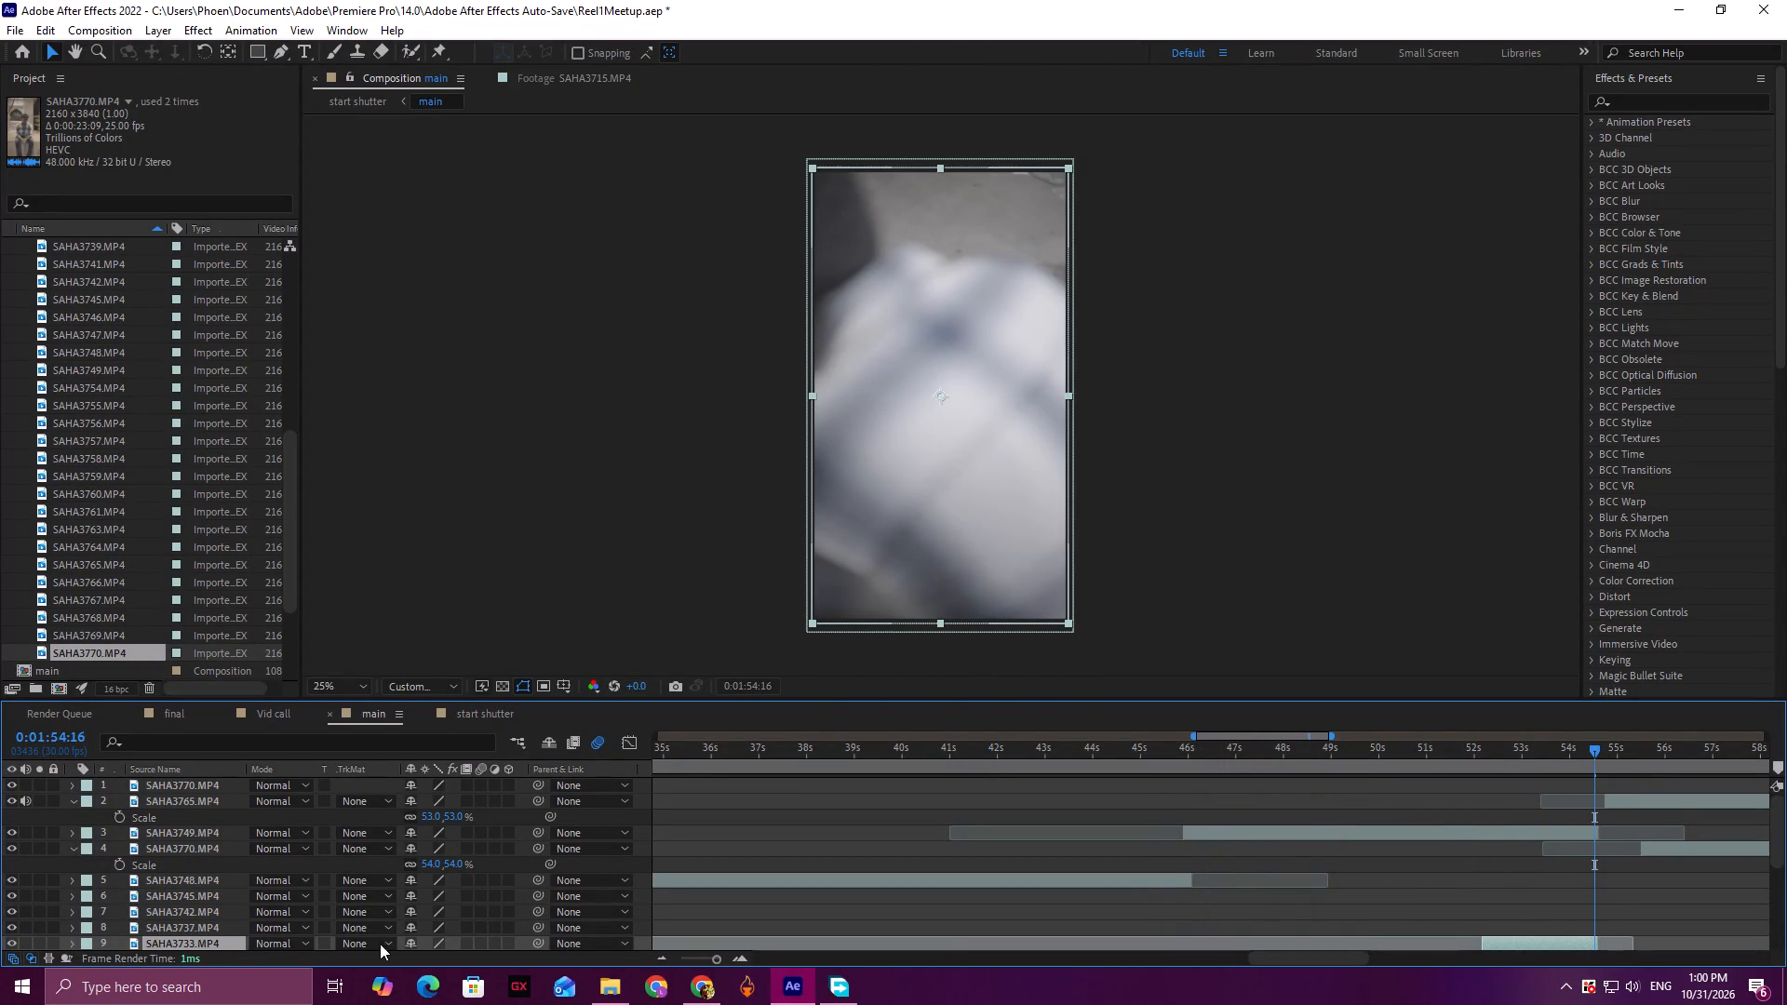
{"action": "left_click_drag", "start_coordinate": [228, 944], "coordinate": [229, 821]}
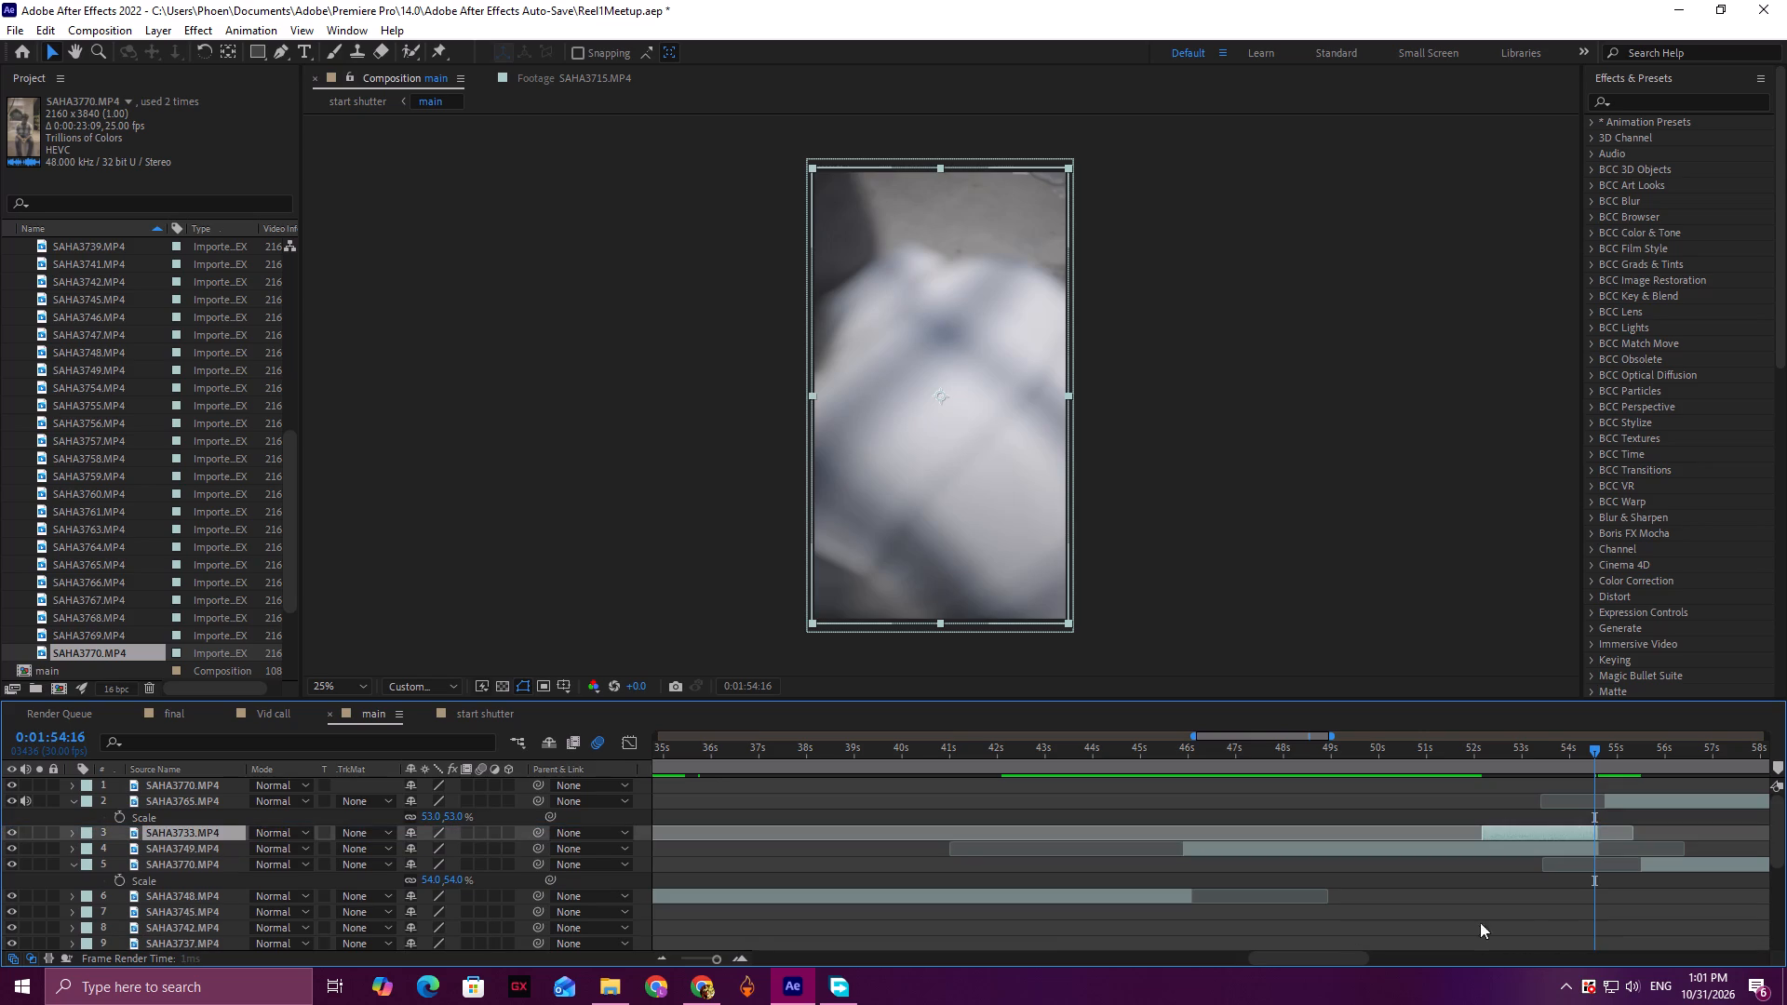
Move the SAHA3765.MP4 layer further along the timeline so its visible part begins at about 1:59:18.
{"action": "left_click_drag", "start_coordinate": [1323, 959], "coordinate": [1384, 957]}
{"action": "left_click_drag", "start_coordinate": [1010, 759], "coordinate": [1099, 755]}
{"action": "left_click_drag", "start_coordinate": [1146, 801], "coordinate": [1165, 801]}
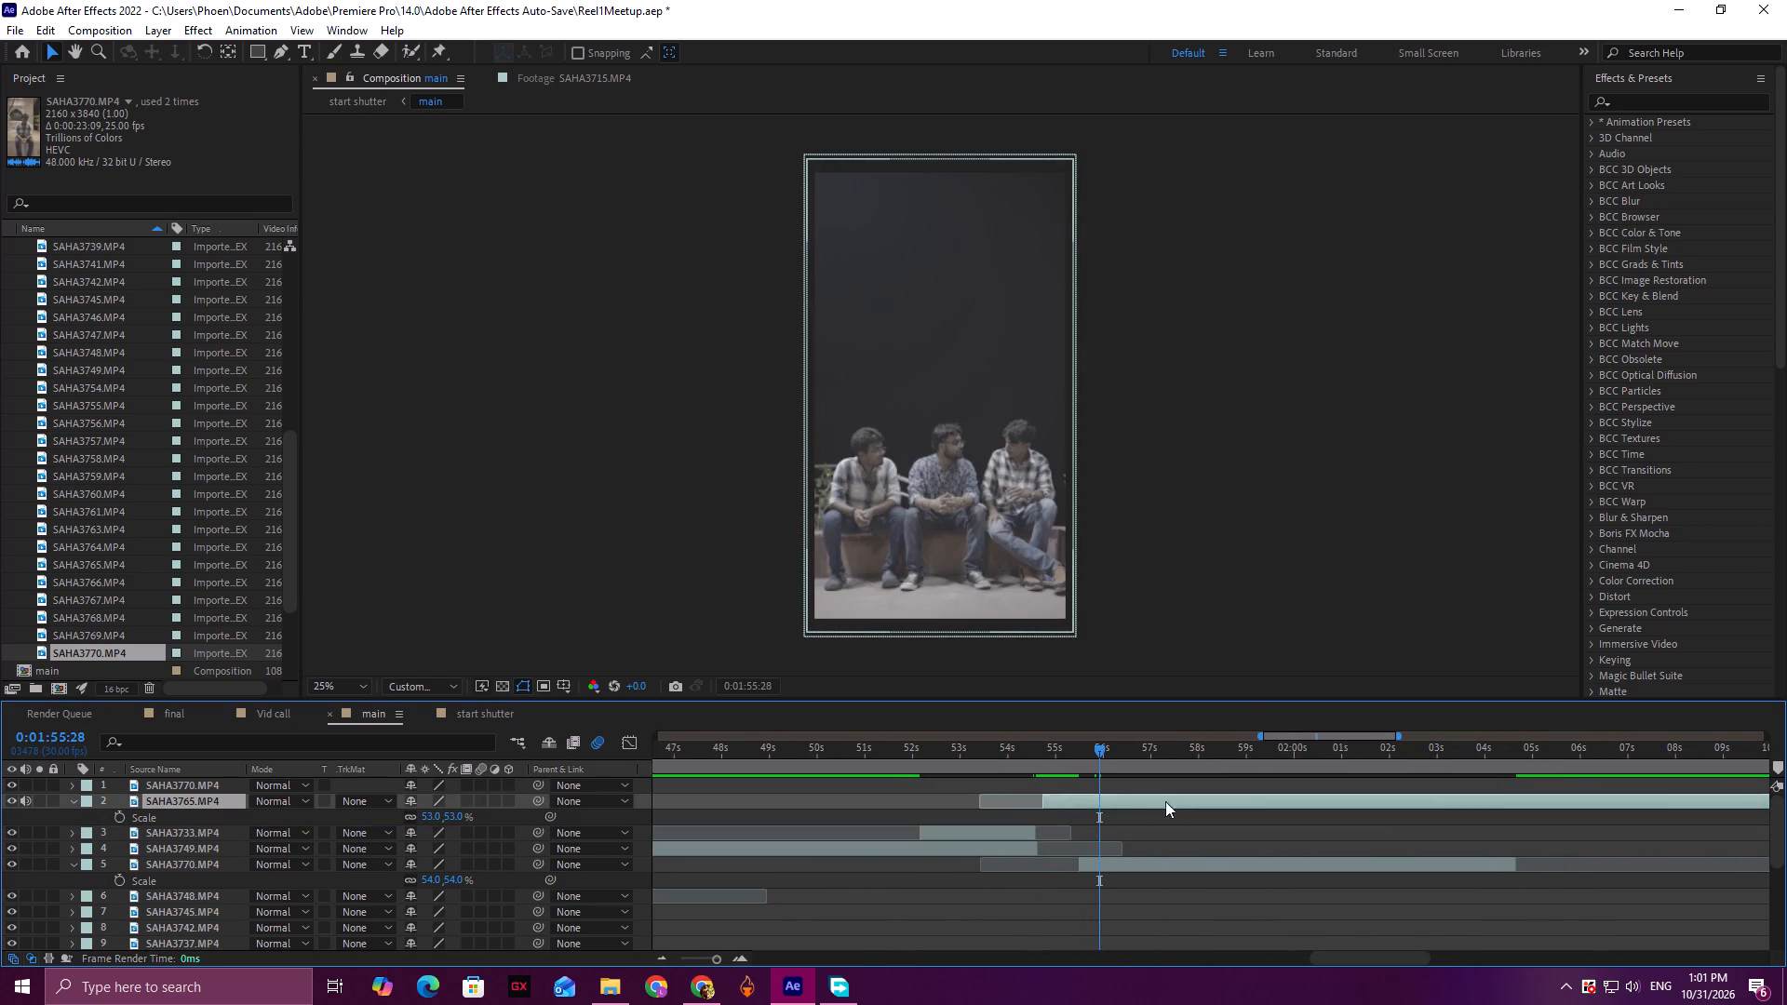
{"action": "left_click_drag", "start_coordinate": [1165, 801], "coordinate": [1379, 805]}
Move the second SAHA3733.MP4 segment later so it begins at about 1:54:11, overlapping SAHA3749.MP4's end, and play the transition.
{"action": "left_click_drag", "start_coordinate": [1083, 757], "coordinate": [1016, 756]}
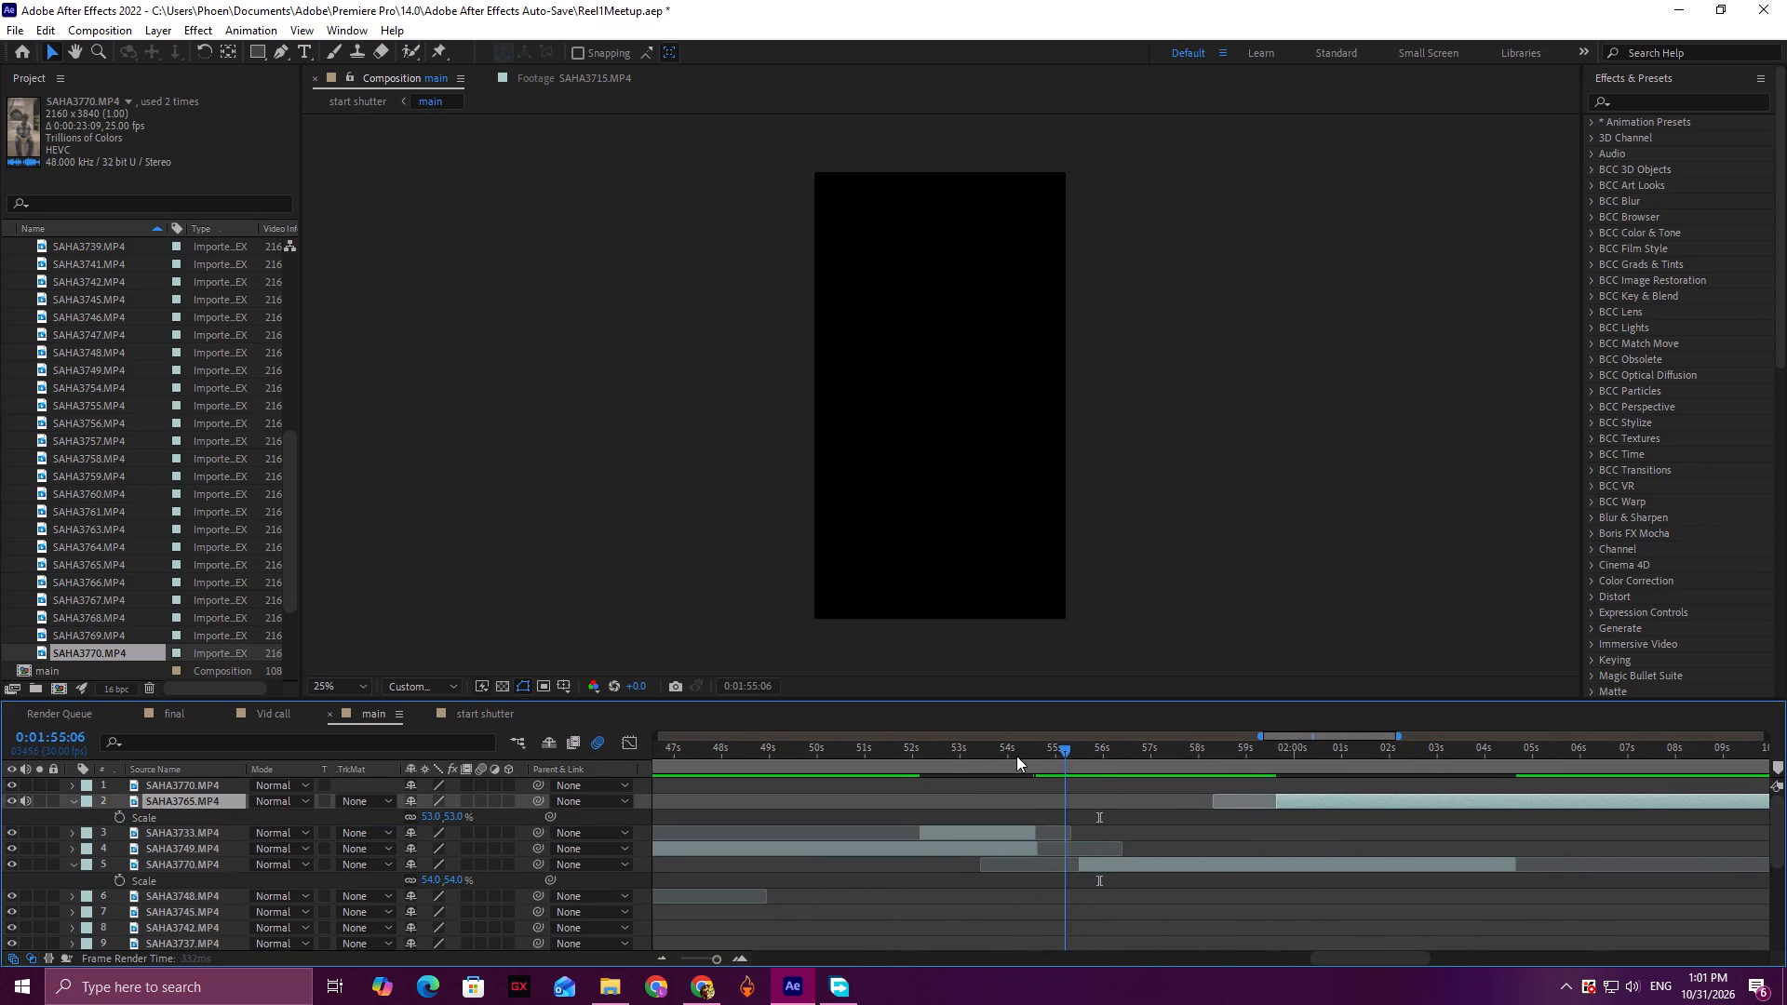
{"action": "left_click_drag", "start_coordinate": [1016, 756], "coordinate": [962, 759]}
{"action": "left_click_drag", "start_coordinate": [982, 830], "coordinate": [995, 831]}
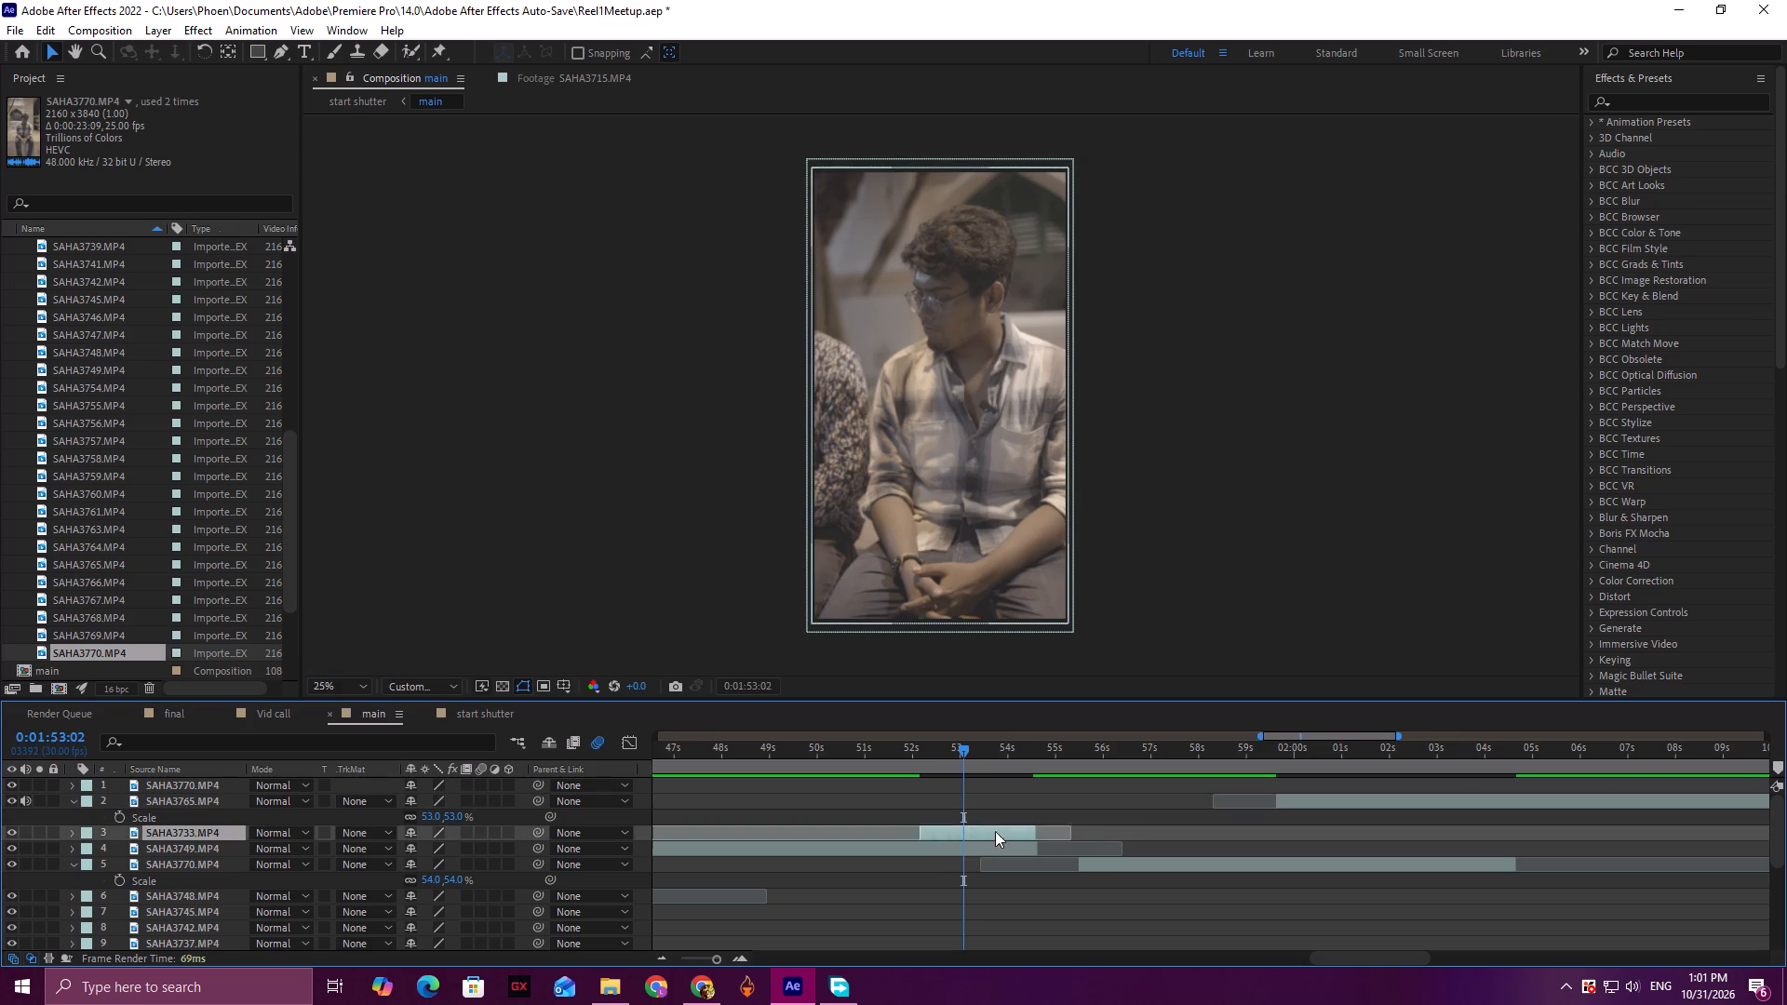
{"action": "left_click_drag", "start_coordinate": [995, 831], "coordinate": [1086, 836]}
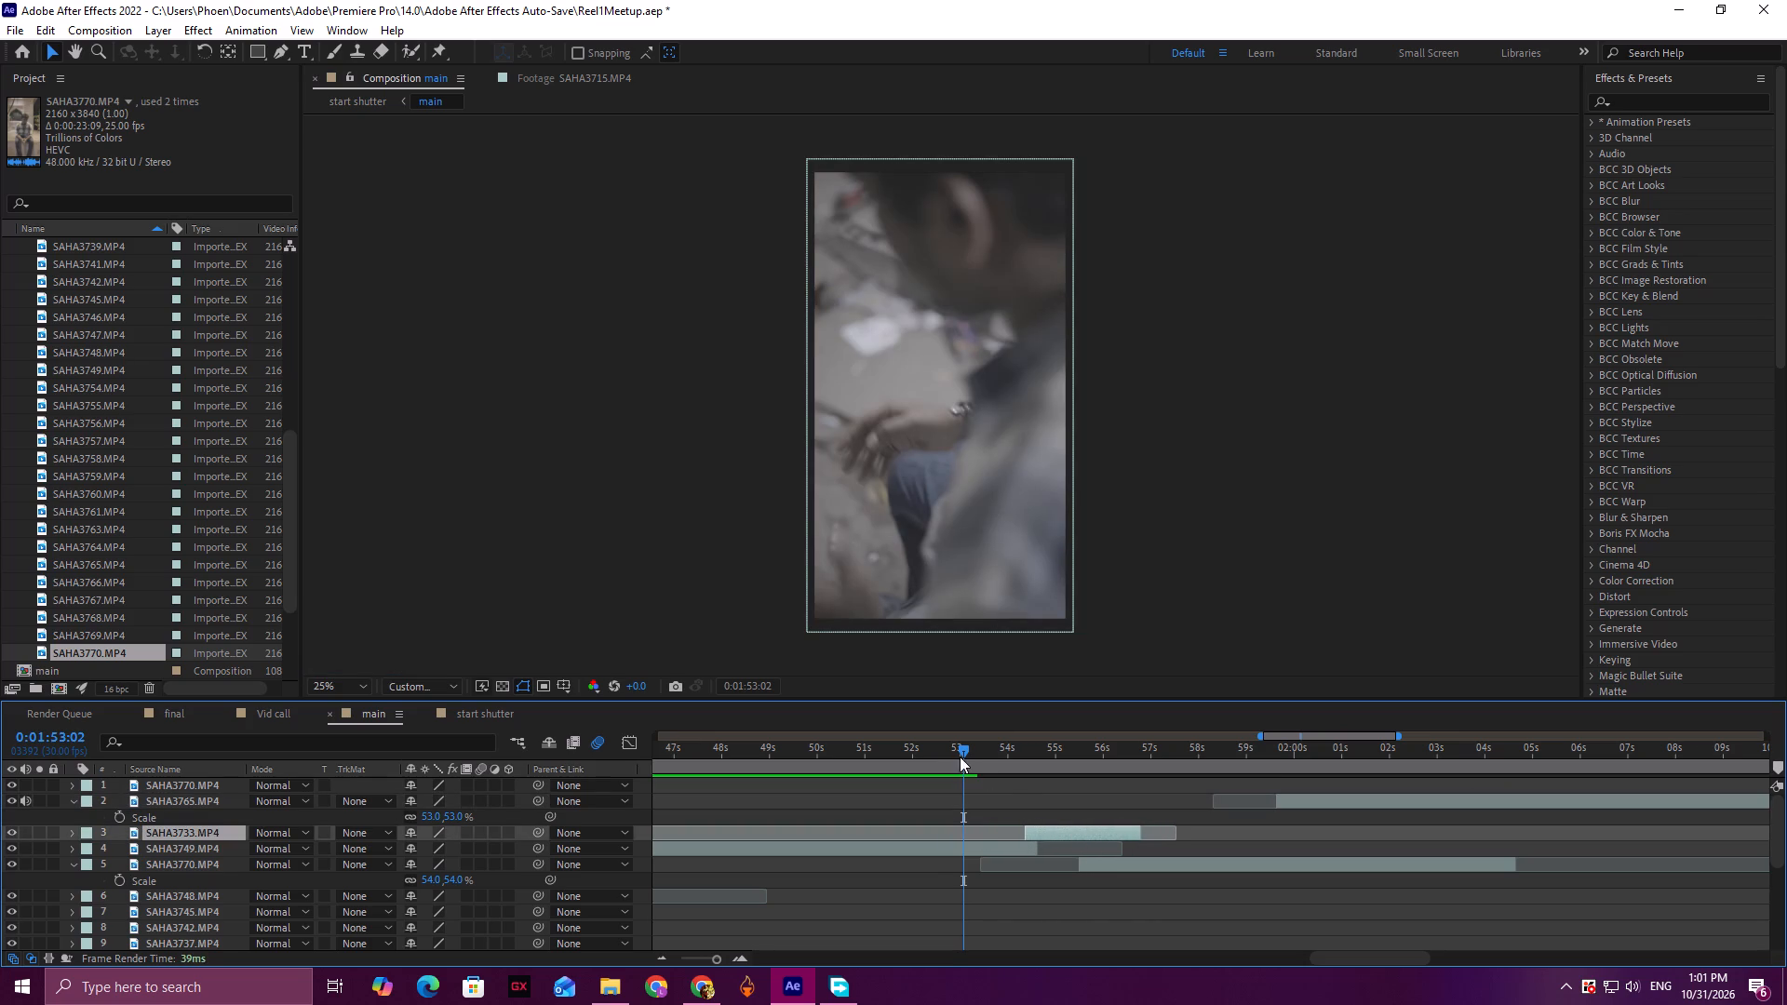
{"action": "left_click_drag", "start_coordinate": [960, 757], "coordinate": [1024, 762]}
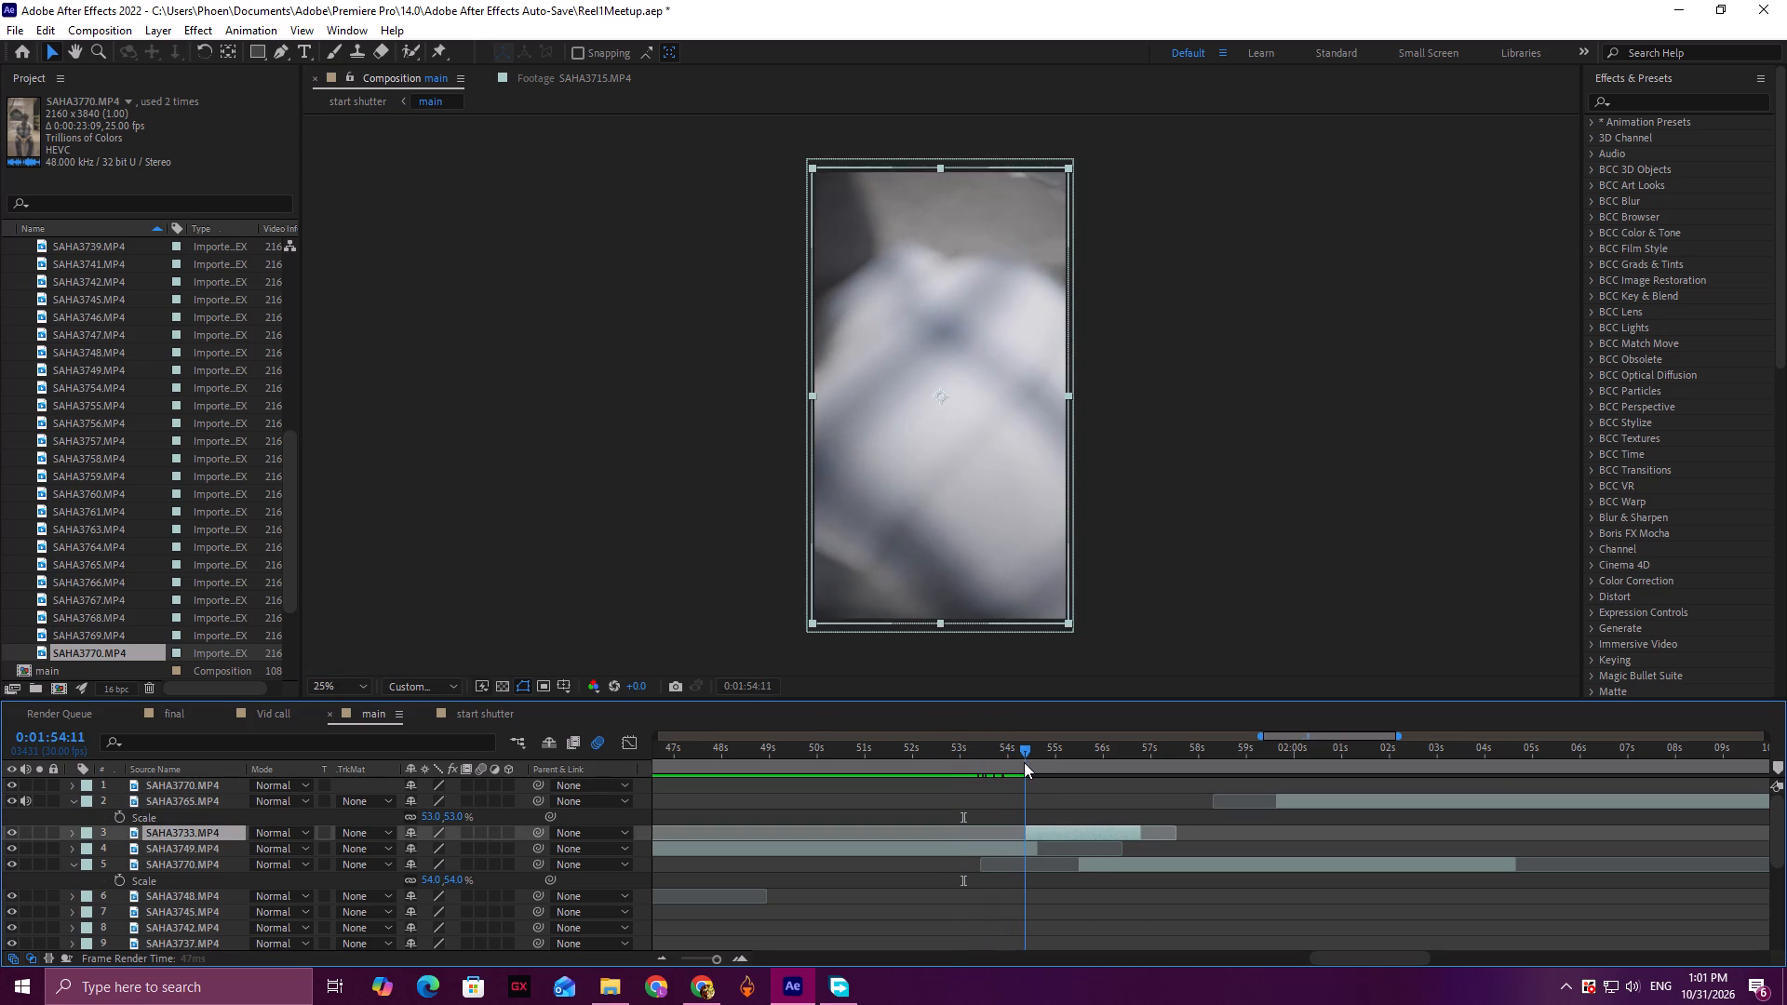
{"action": "left_click_drag", "start_coordinate": [1024, 762], "coordinate": [919, 764]}
{"action": "key", "text": "space"}
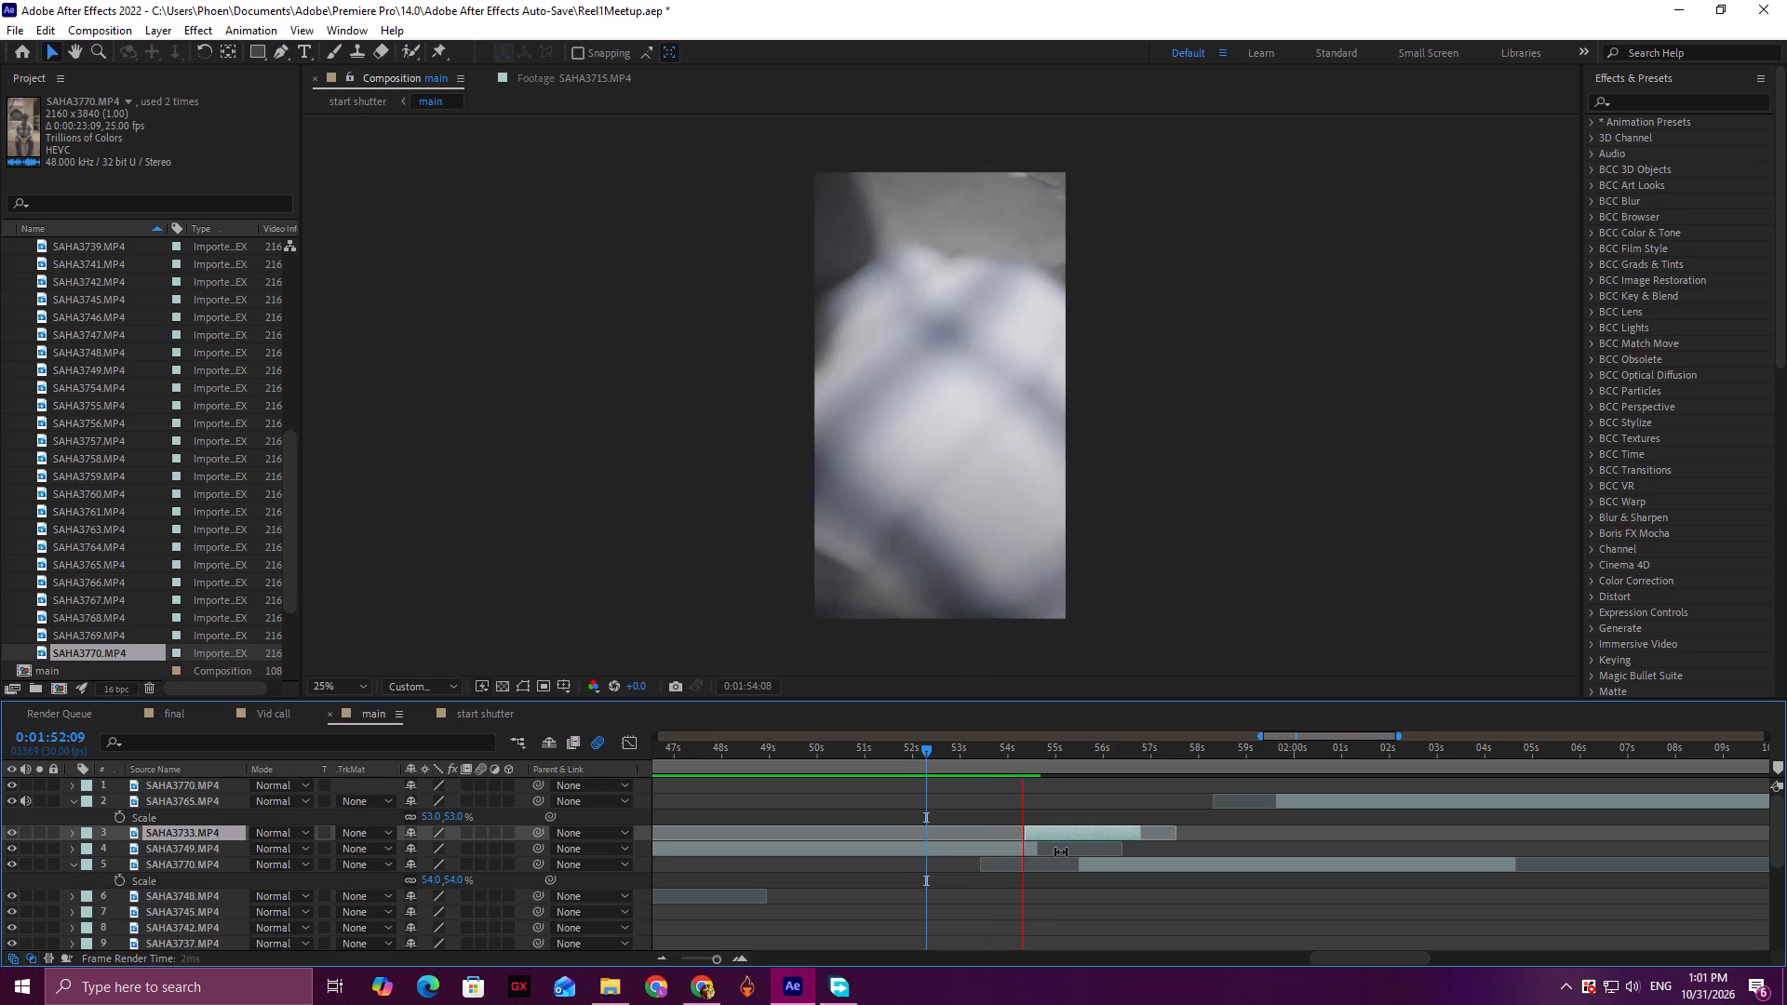
{"action": "key", "text": "space"}
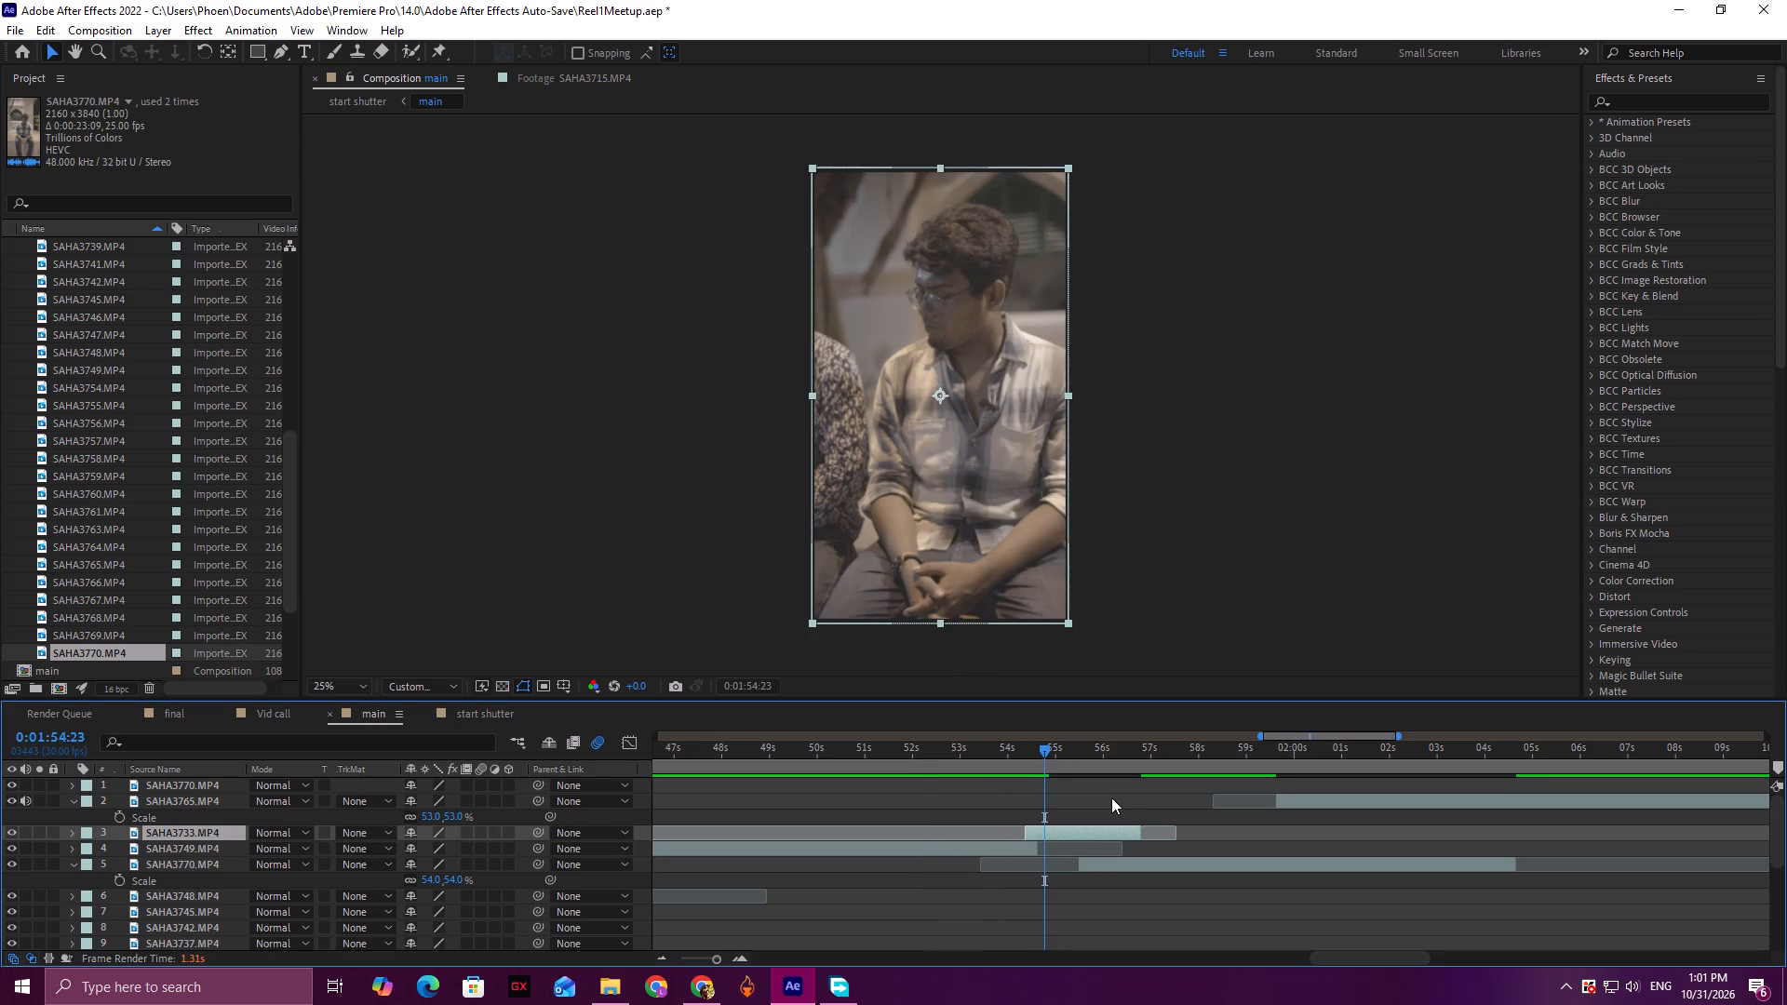
Play through the second SAHA3733.MP4 segment and extend its end to 1:57:08.
{"action": "left_click_drag", "start_coordinate": [1045, 753], "coordinate": [1095, 757]}
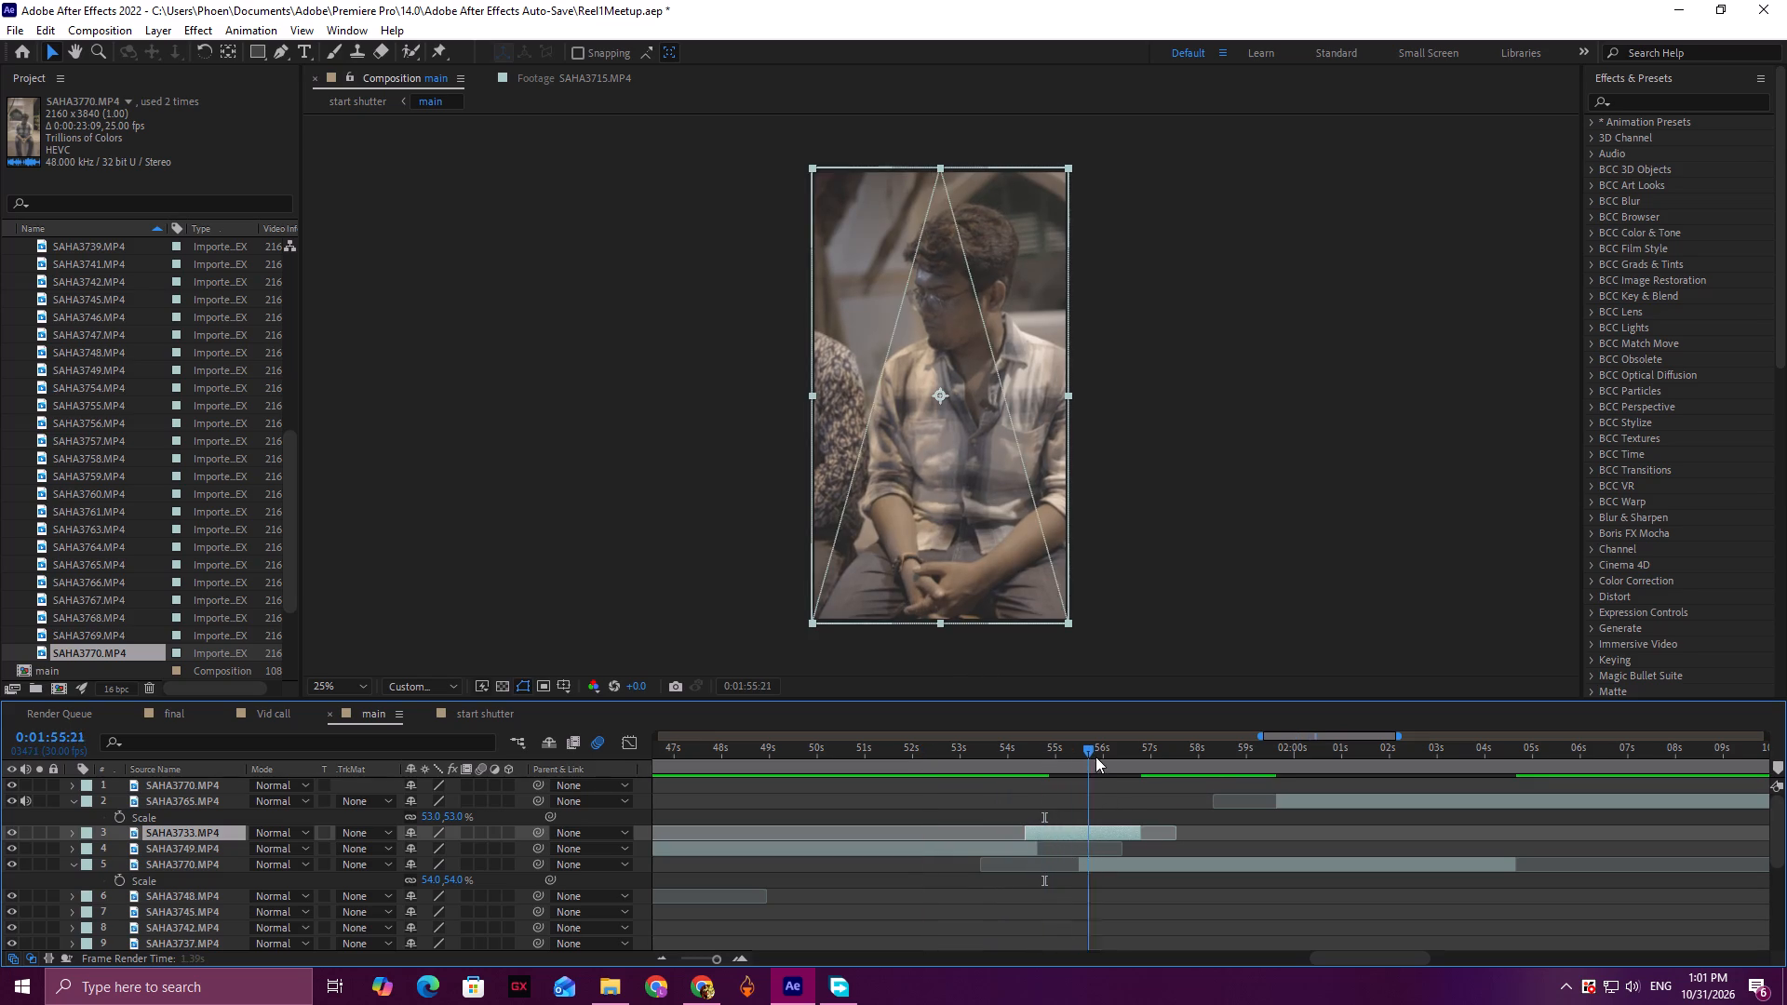
{"action": "left_click_drag", "start_coordinate": [1095, 757], "coordinate": [1167, 764]}
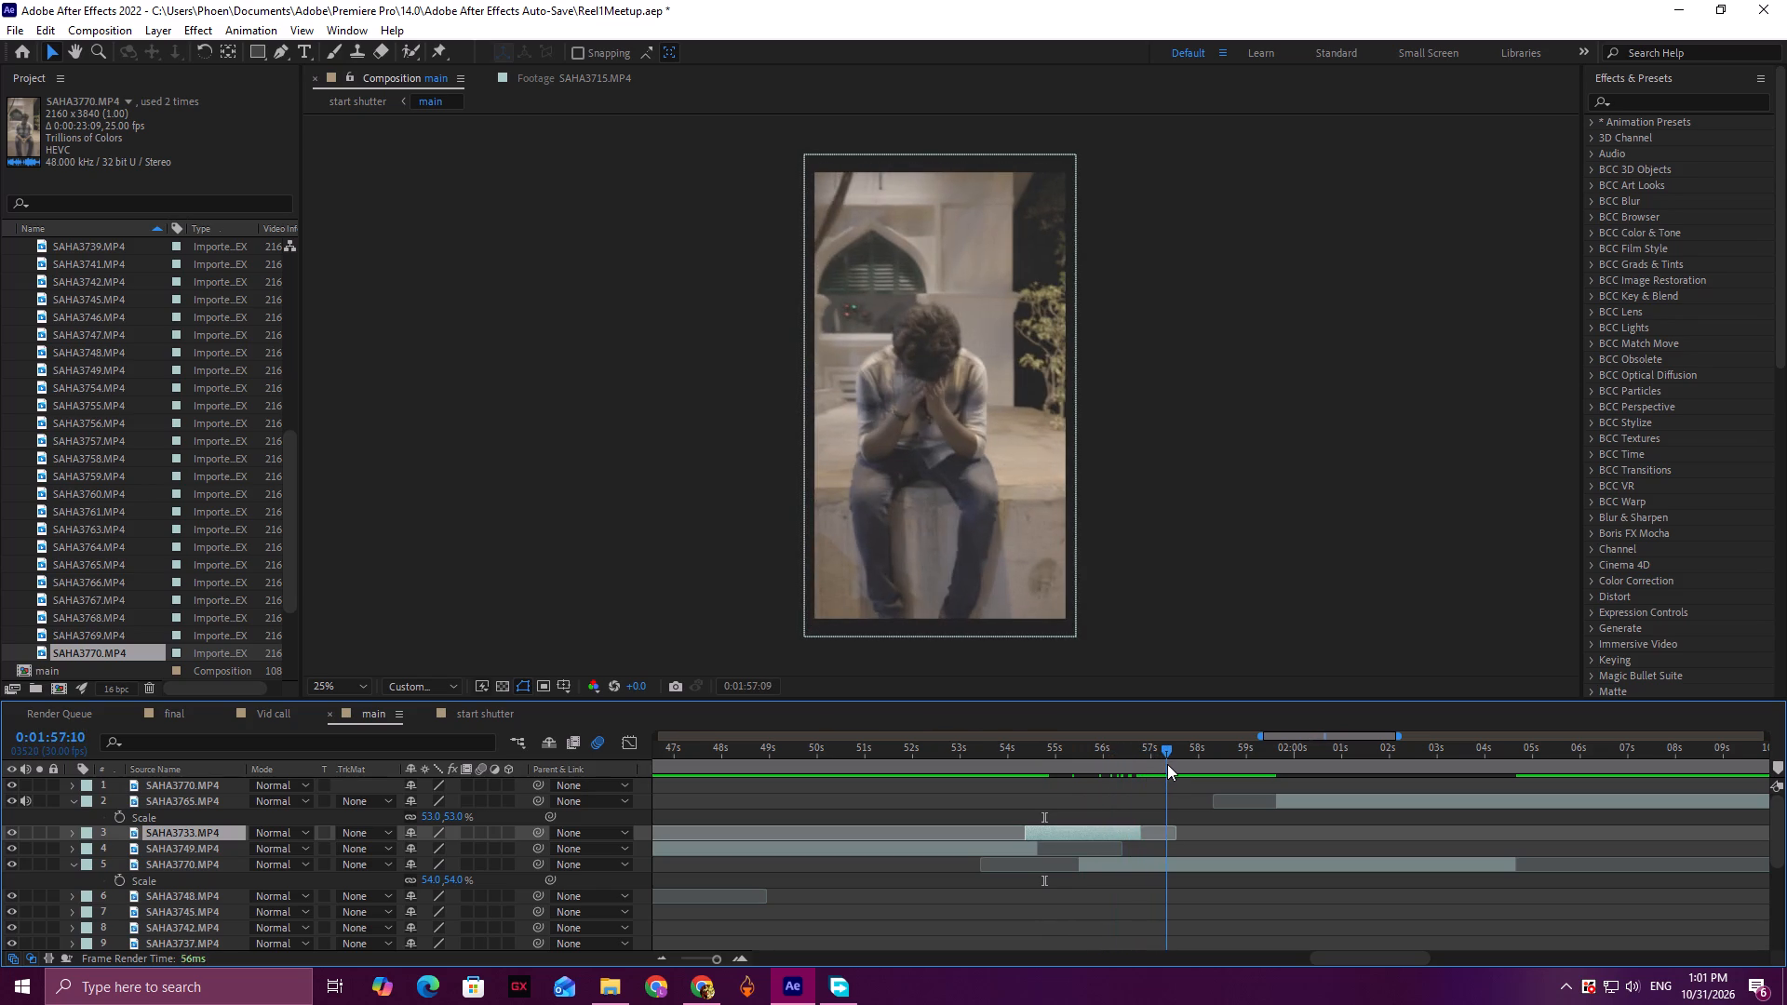
{"action": "left_click_drag", "start_coordinate": [1167, 764], "coordinate": [984, 769]}
{"action": "key", "text": "space"}
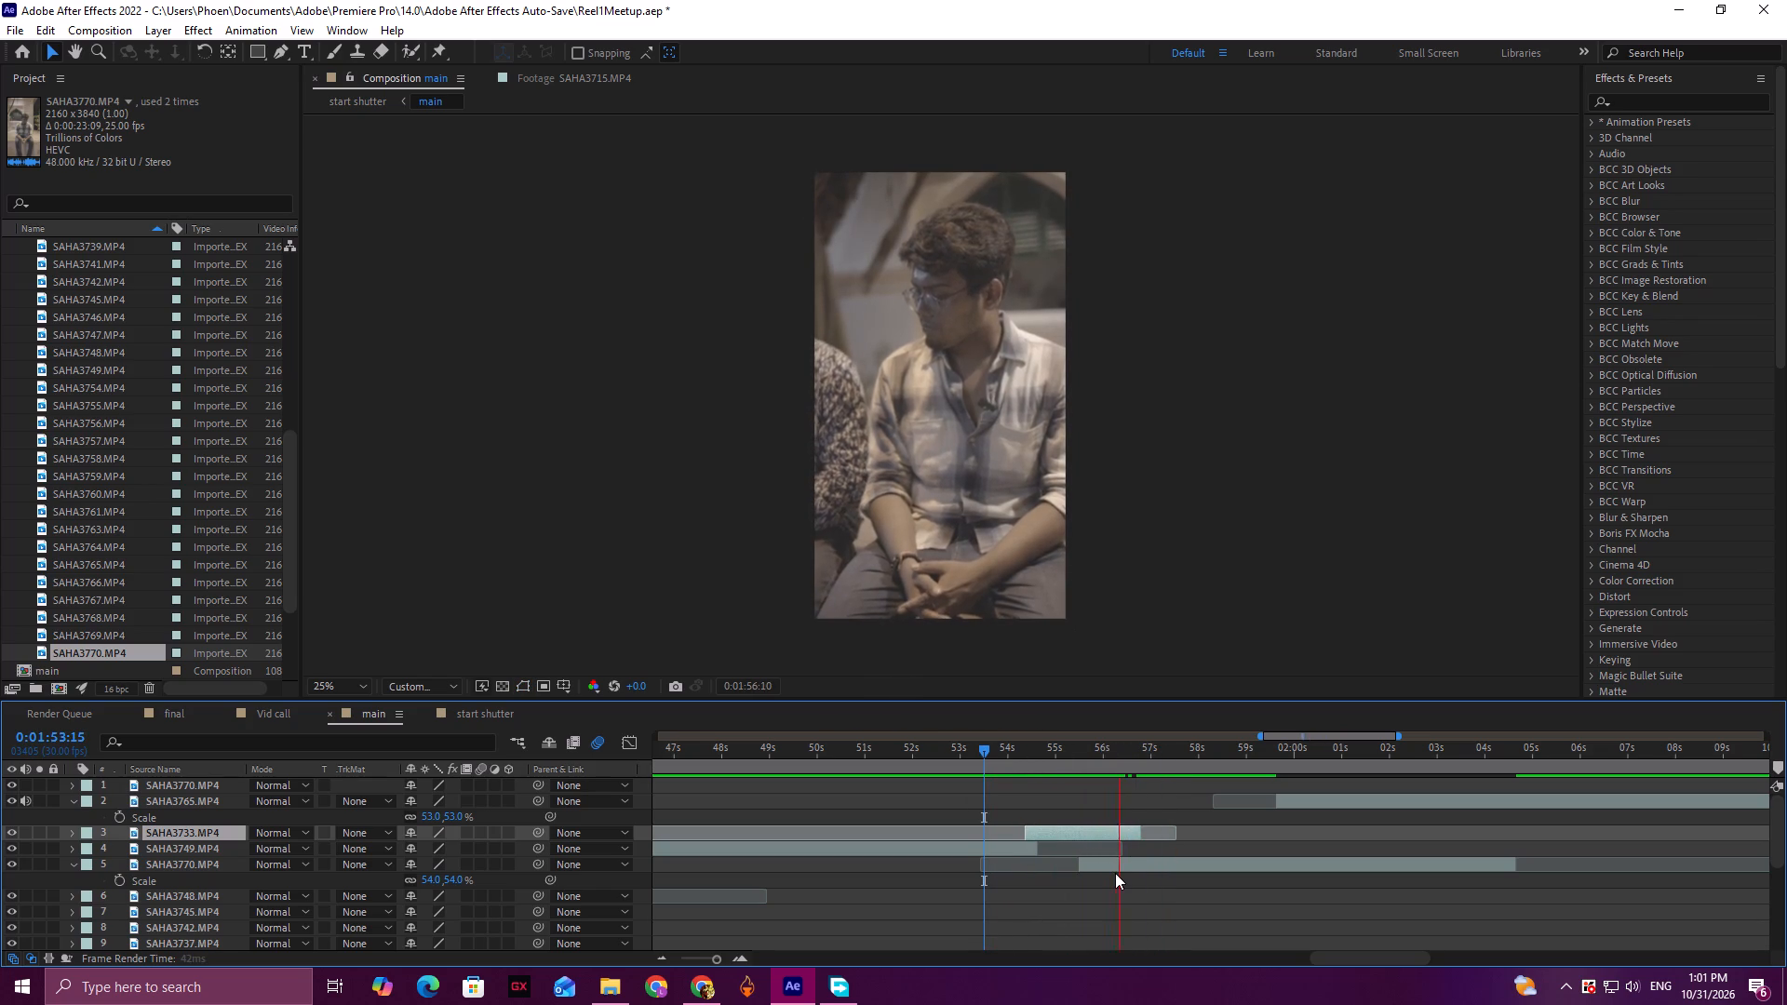
{"action": "key", "text": "space"}
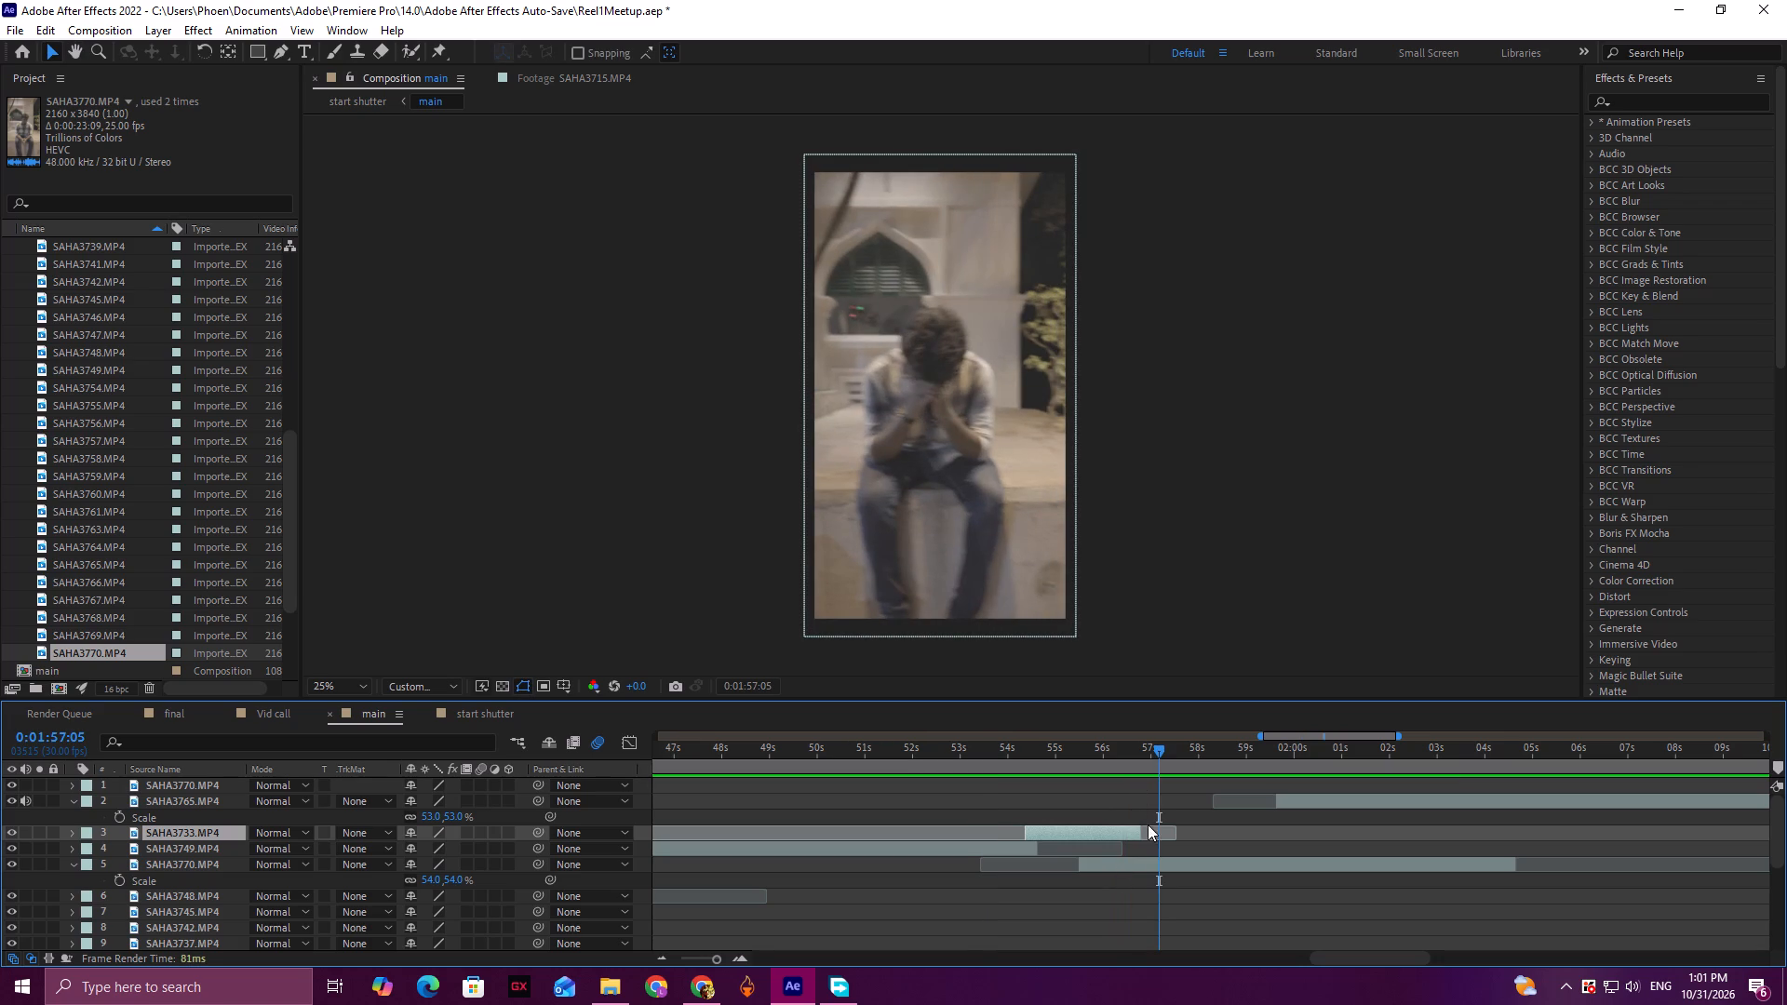
{"action": "left_click_drag", "start_coordinate": [1142, 830], "coordinate": [1181, 833]}
{"action": "left_click_drag", "start_coordinate": [1142, 756], "coordinate": [1132, 756]}
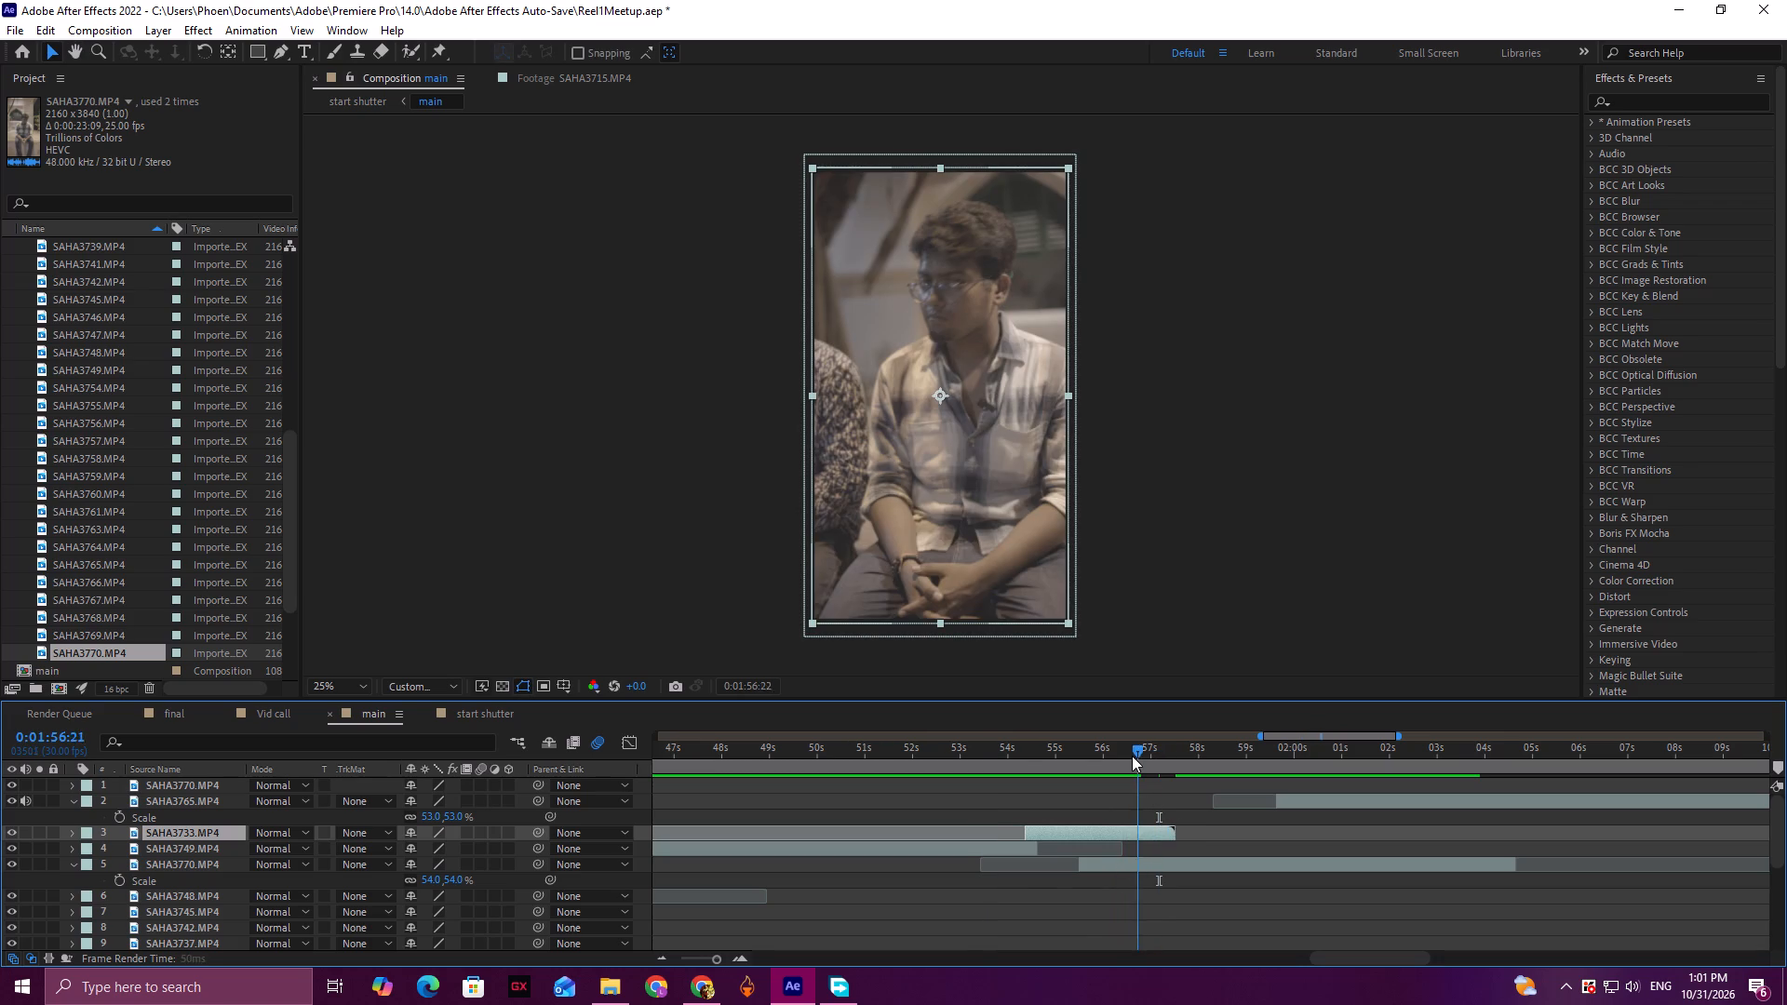
{"action": "left_click_drag", "start_coordinate": [1132, 756], "coordinate": [976, 764]}
{"action": "key", "text": "space"}
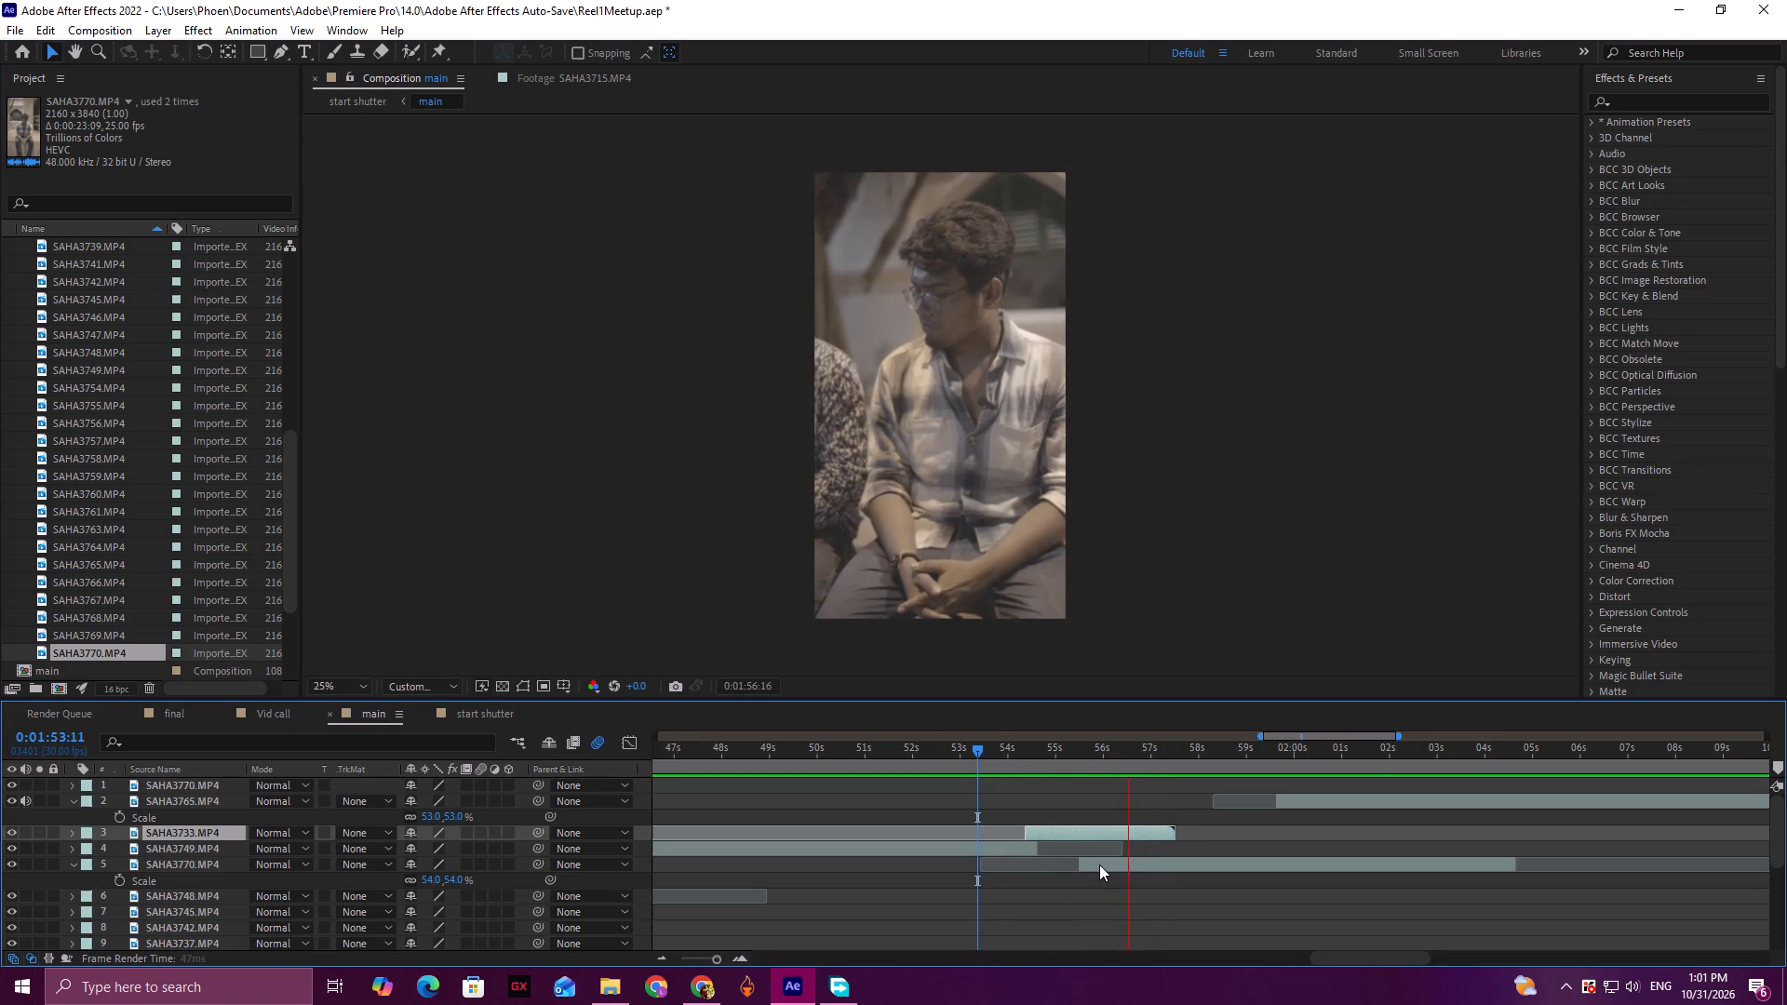
{"action": "key", "text": "space"}
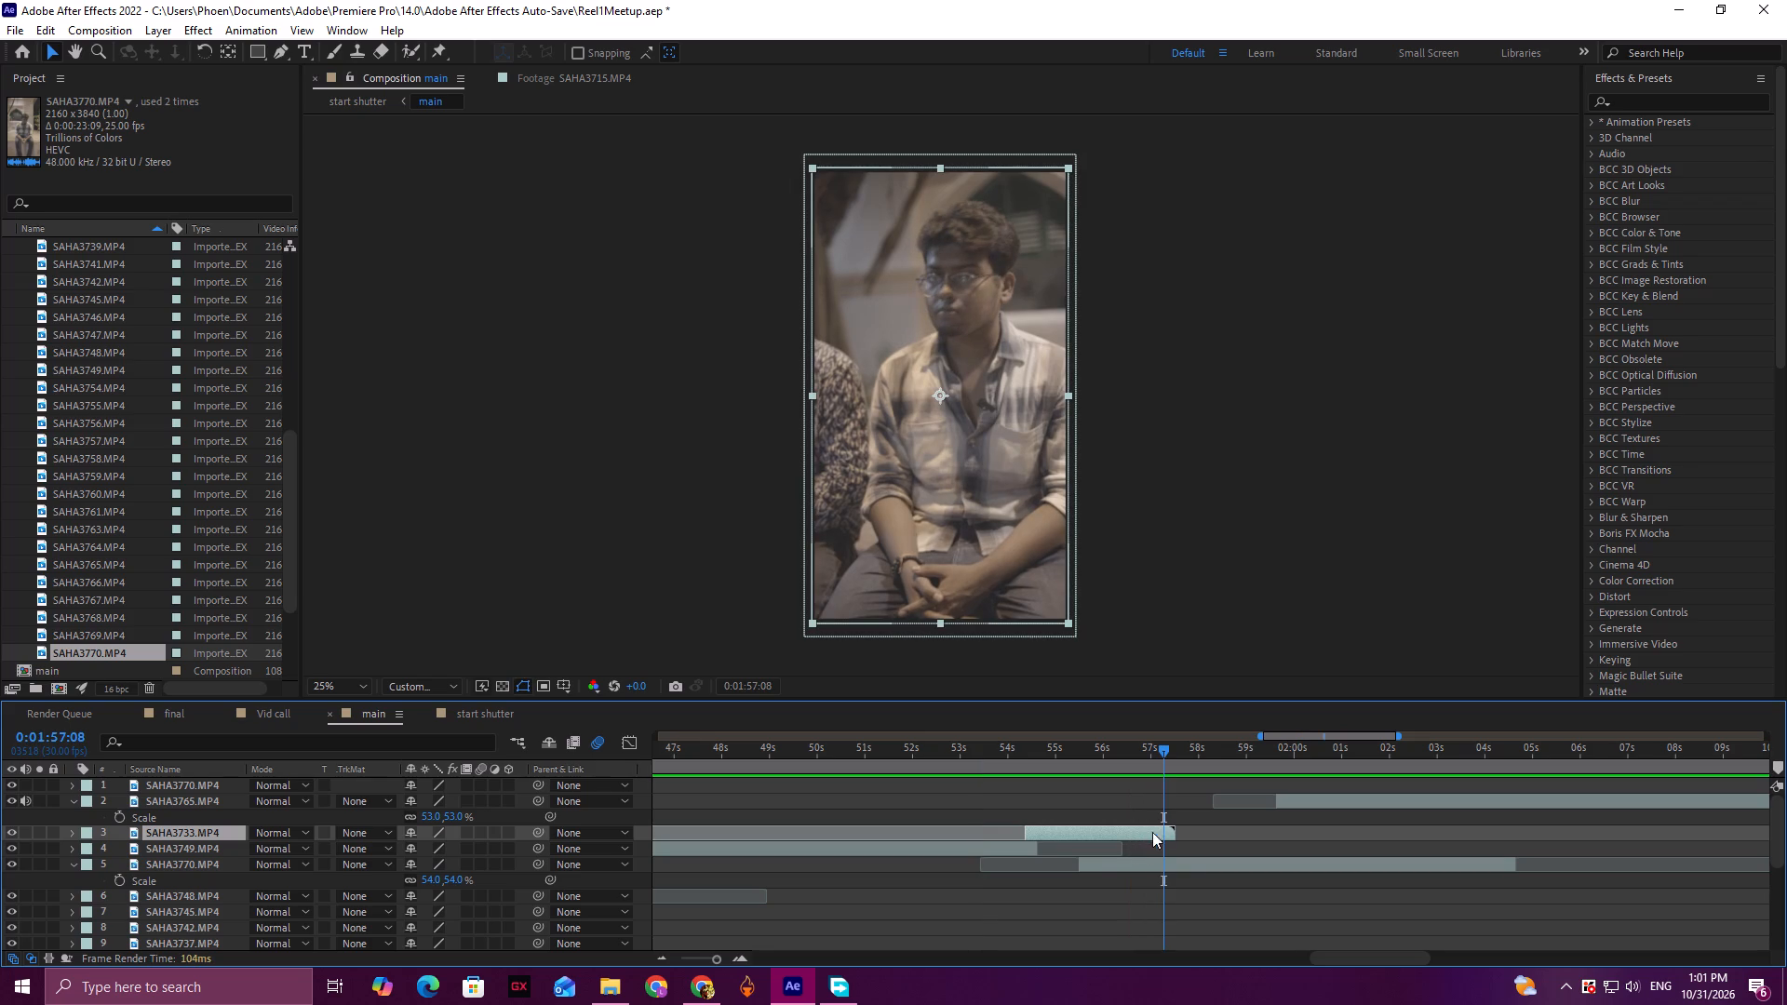
{"action": "left_click_drag", "start_coordinate": [1174, 831], "coordinate": [1162, 835]}
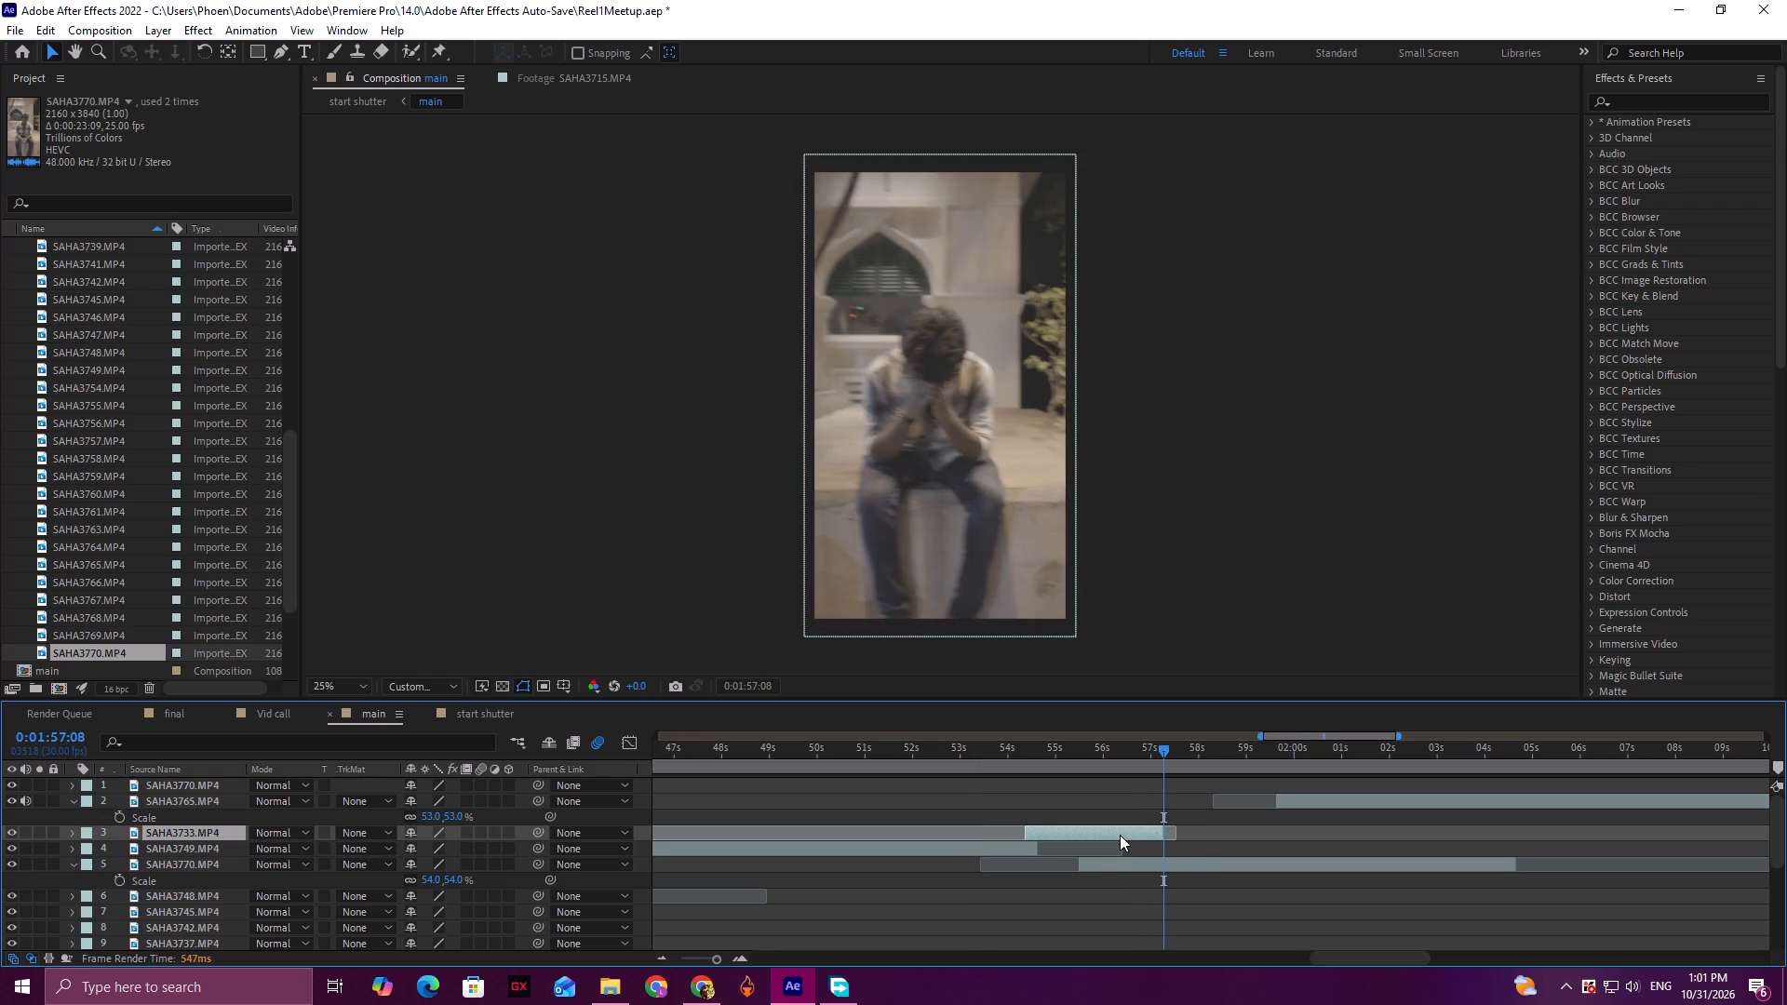
Shift the second SAHA3733.MP4 segment to end at about 1:58:18, extend its start back to about 1:54:21, and preview it.
{"action": "left_click_drag", "start_coordinate": [1120, 835], "coordinate": [1186, 836]}
{"action": "left_click_drag", "start_coordinate": [1094, 837], "coordinate": [1043, 837]}
{"action": "left_click_drag", "start_coordinate": [1068, 762], "coordinate": [1041, 762]}
{"action": "key", "text": "space"}
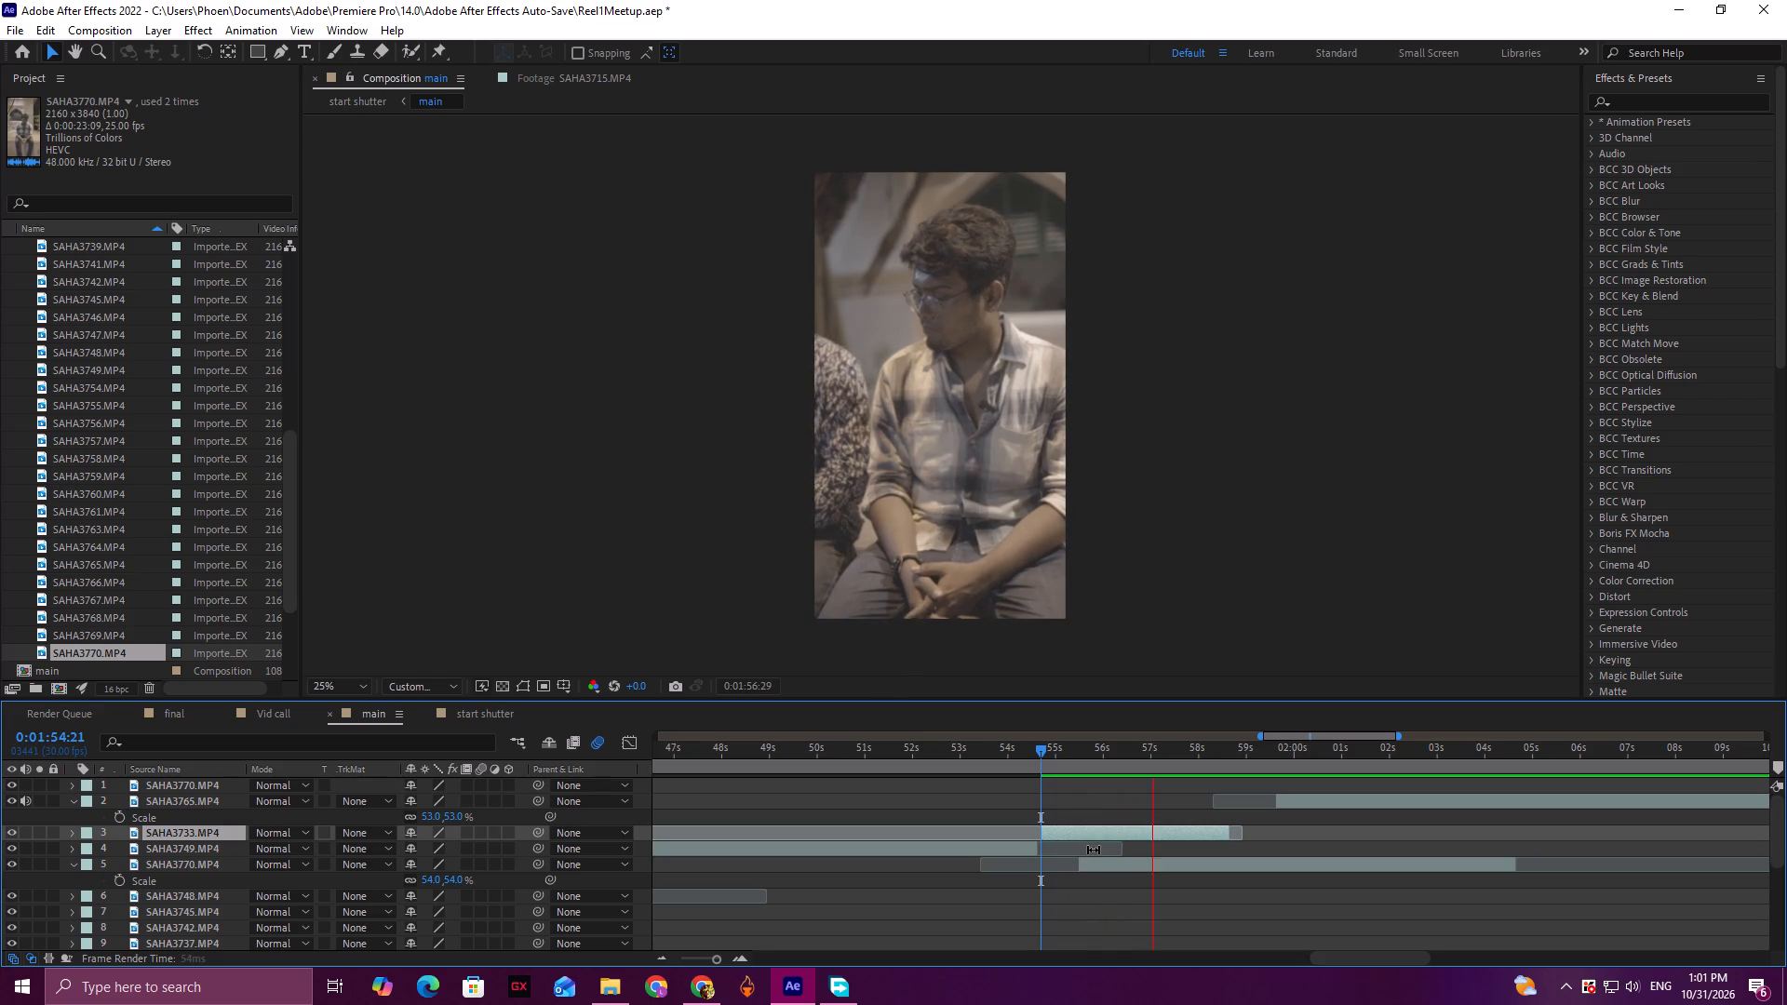
{"action": "key", "text": "space"}
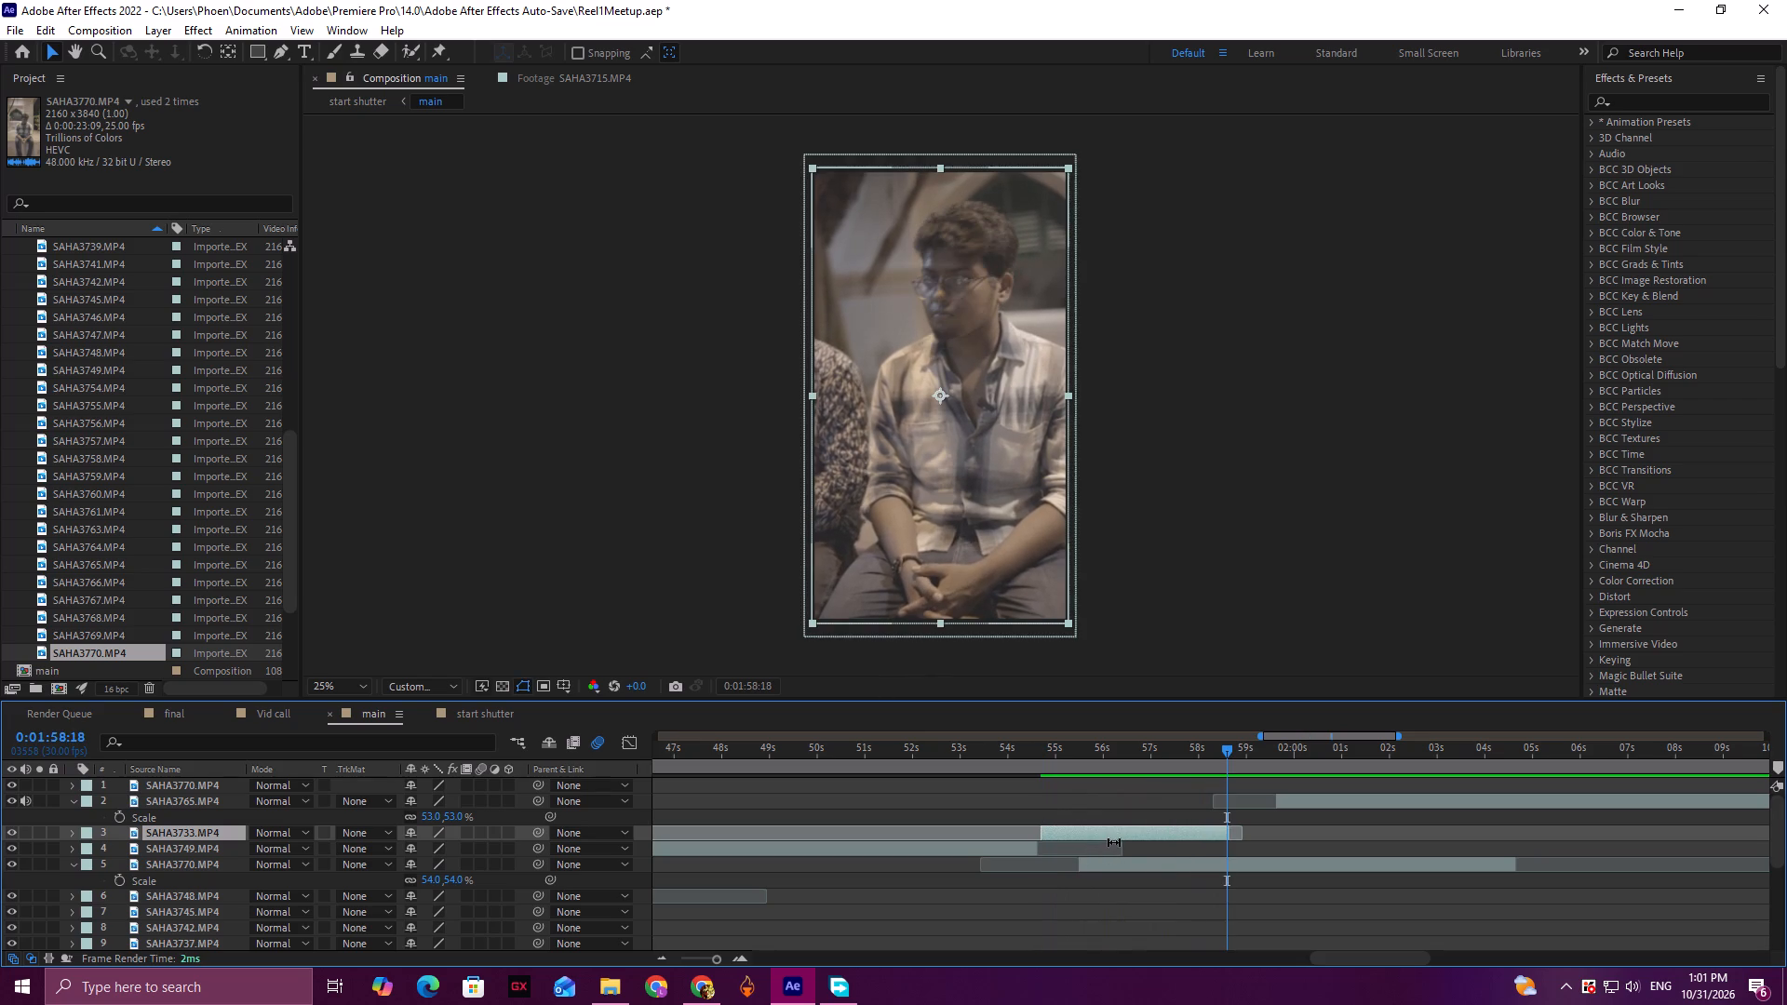
{"action": "left_click", "coordinate": [1228, 836]}
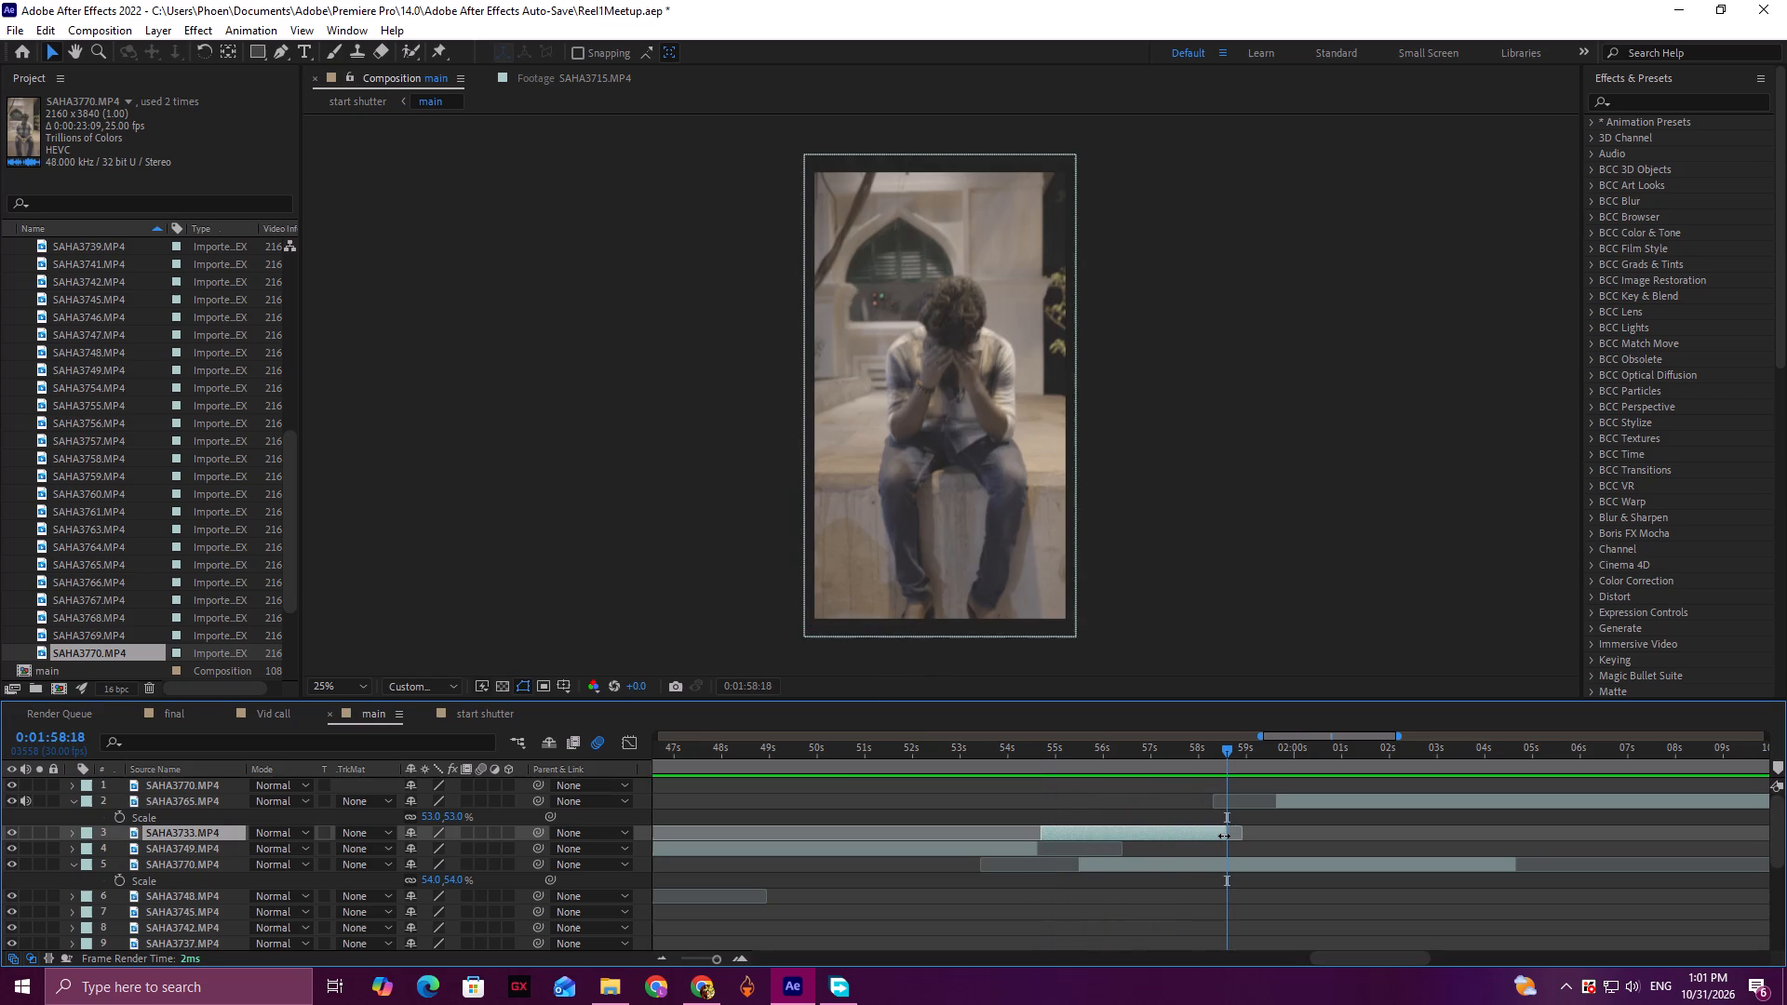
Shift the second SAHA3733.MP4 segment to end at about 1:59, extend its start back to SAHA3749.MP4's end, and preview the cut.
{"action": "left_click_drag", "start_coordinate": [1163, 834], "coordinate": [1186, 832]}
{"action": "left_click_drag", "start_coordinate": [1100, 768], "coordinate": [1096, 767]}
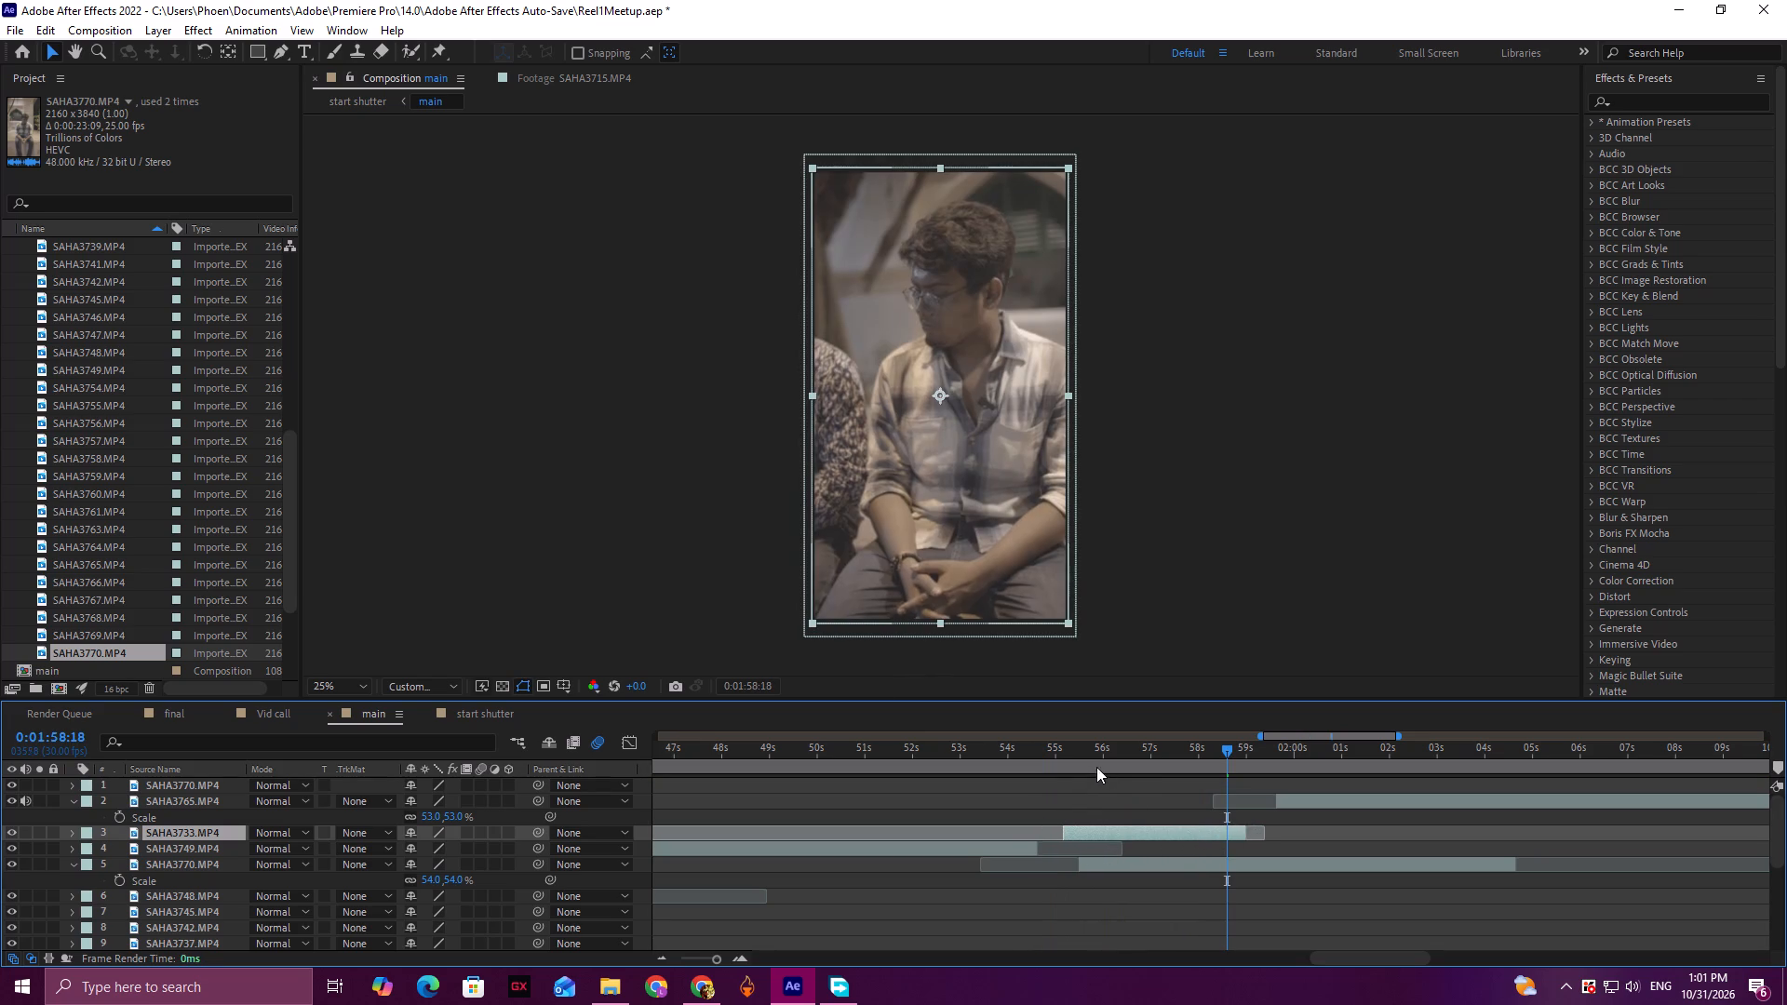
{"action": "left_click_drag", "start_coordinate": [1096, 767], "coordinate": [1168, 772]}
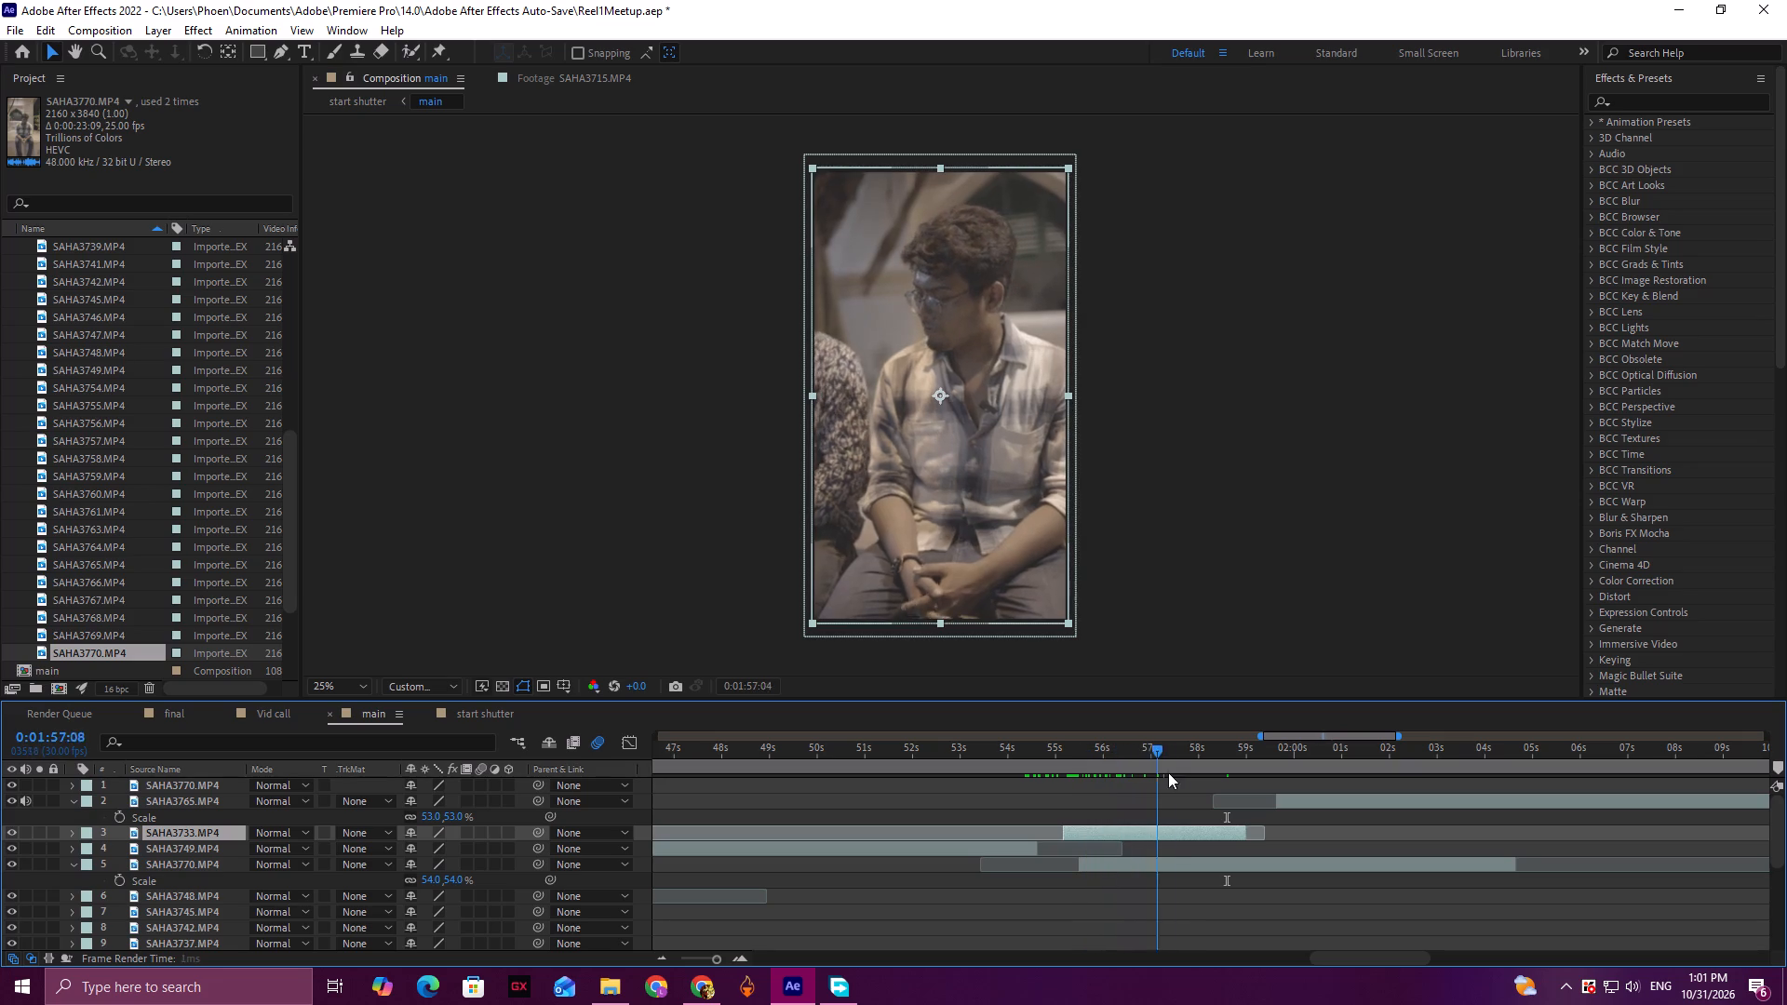
{"action": "left_click_drag", "start_coordinate": [1168, 772], "coordinate": [1030, 778]}
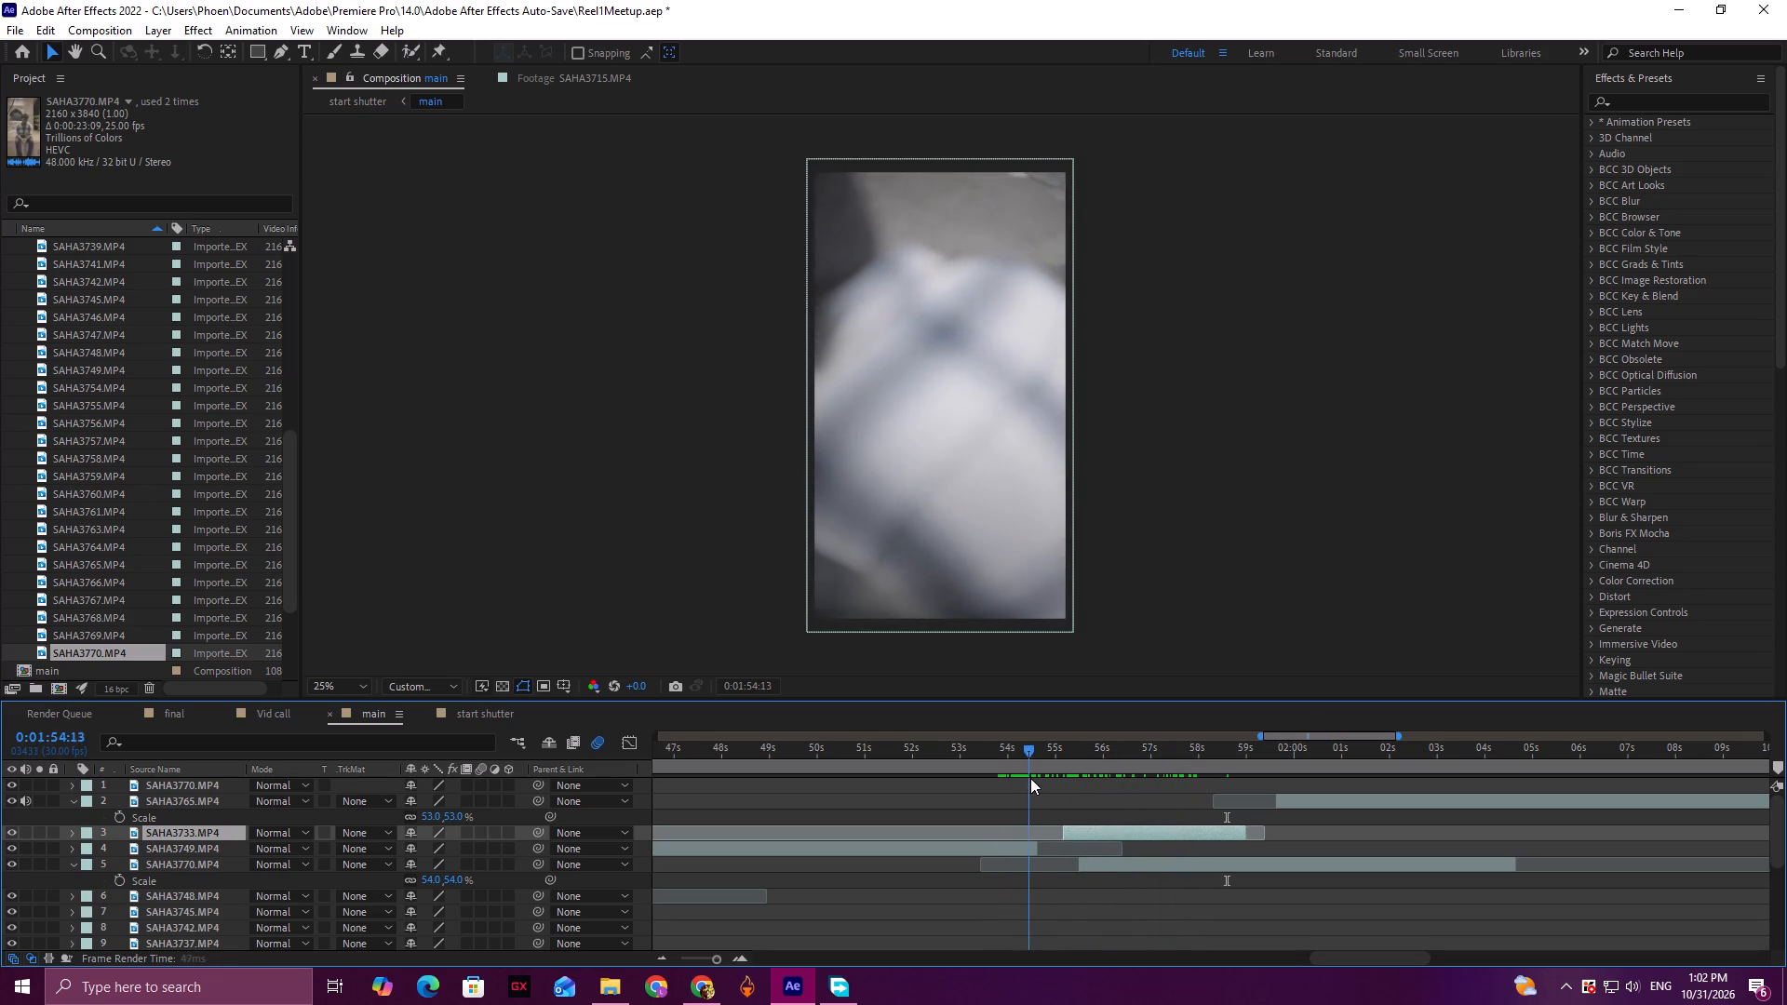
{"action": "left_click_drag", "start_coordinate": [1030, 778], "coordinate": [1036, 782]}
{"action": "left_click_drag", "start_coordinate": [1063, 833], "coordinate": [1062, 833]}
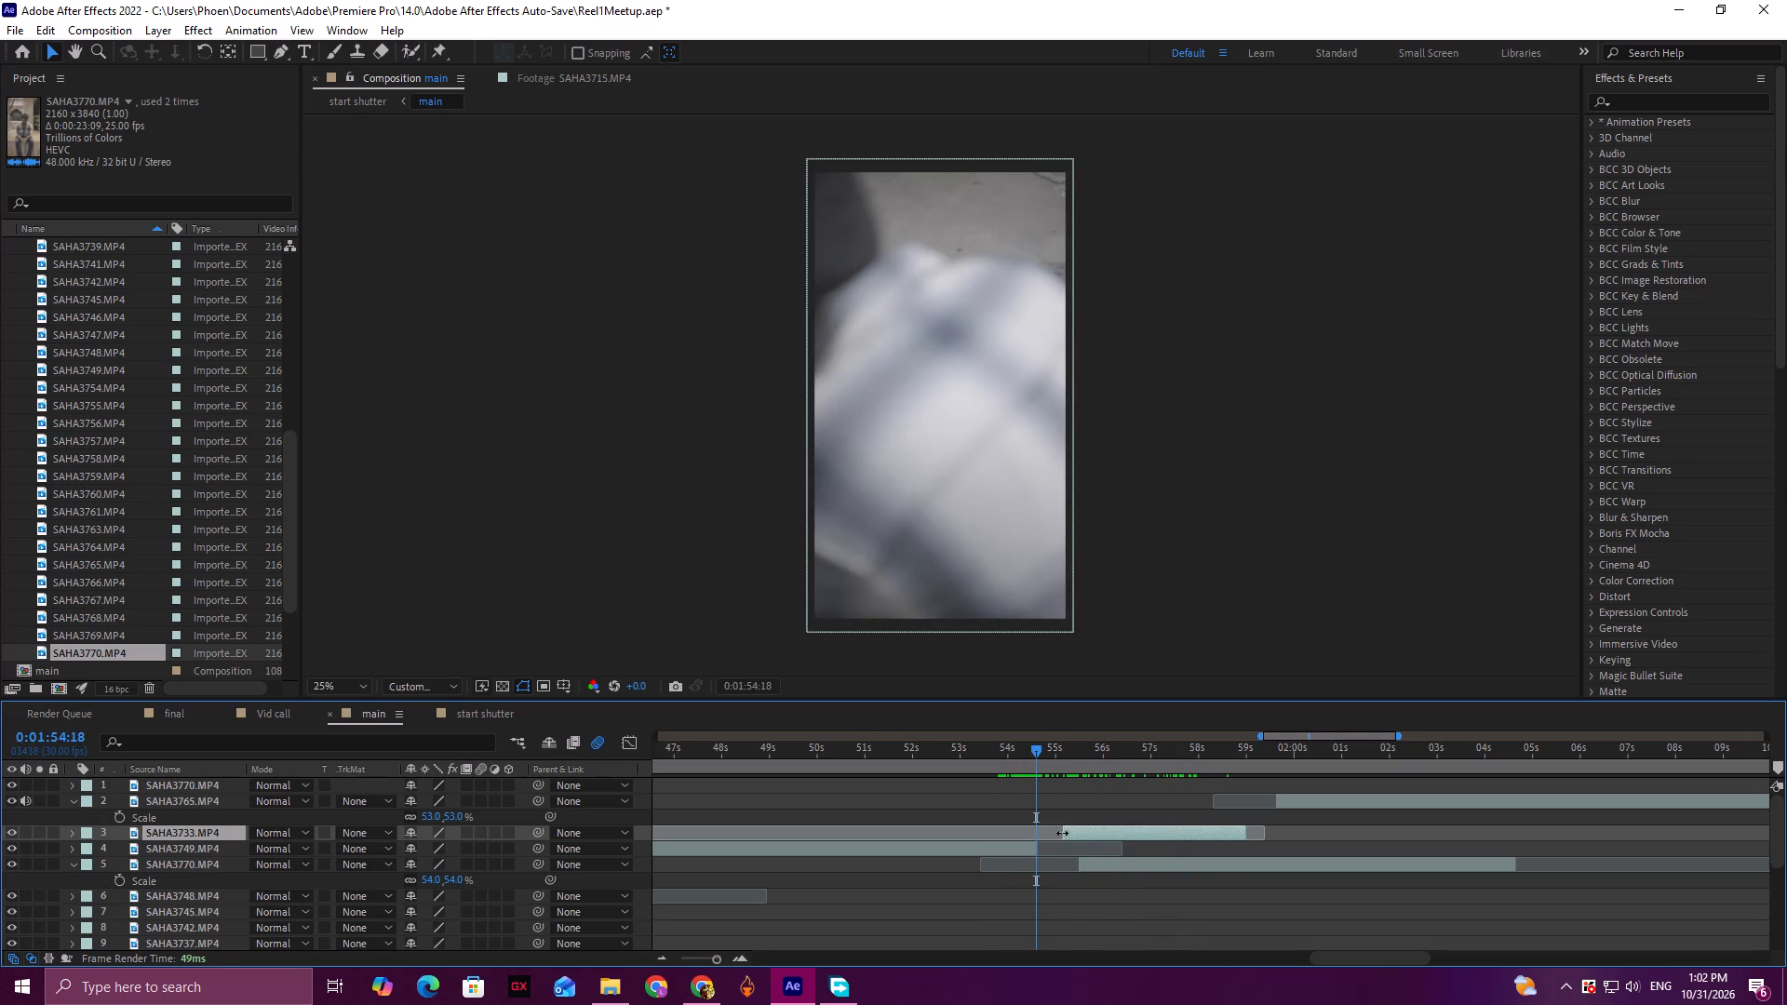
{"action": "left_click_drag", "start_coordinate": [1062, 833], "coordinate": [1041, 837]}
{"action": "left_click_drag", "start_coordinate": [1031, 752], "coordinate": [1017, 751]}
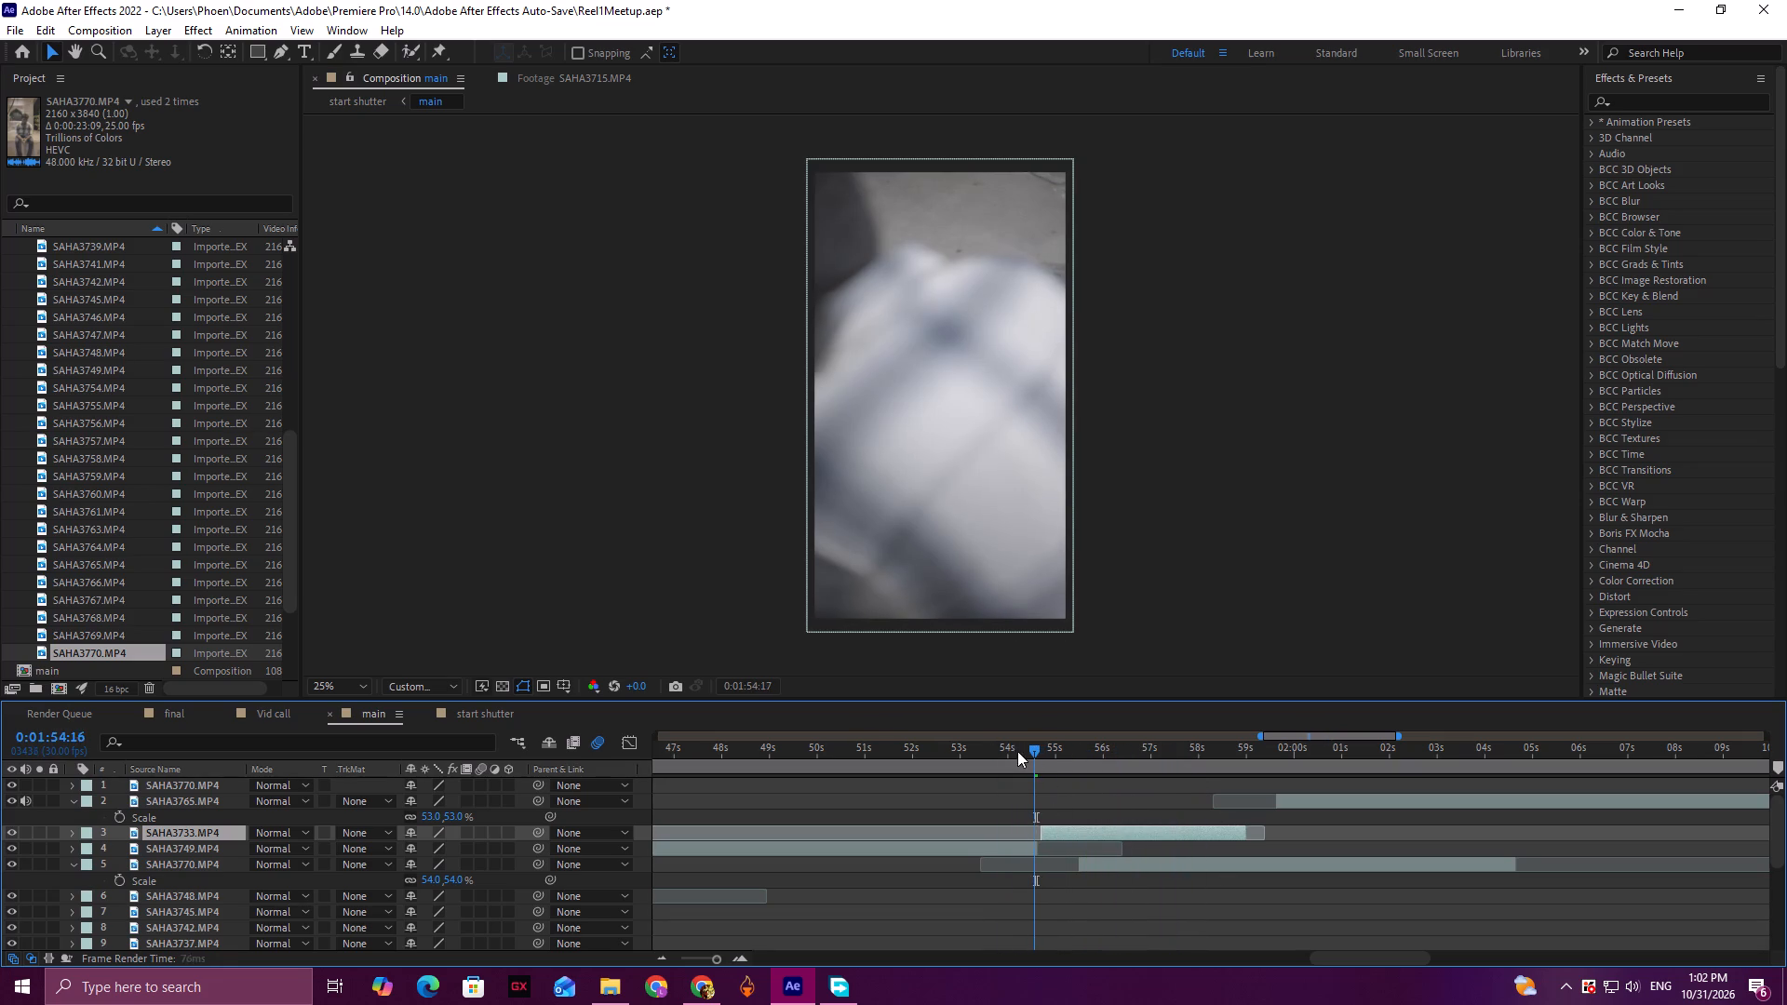
{"action": "left_click_drag", "start_coordinate": [1017, 751], "coordinate": [1011, 751]}
{"action": "key", "text": "space"}
{"action": "key", "text": "space"}
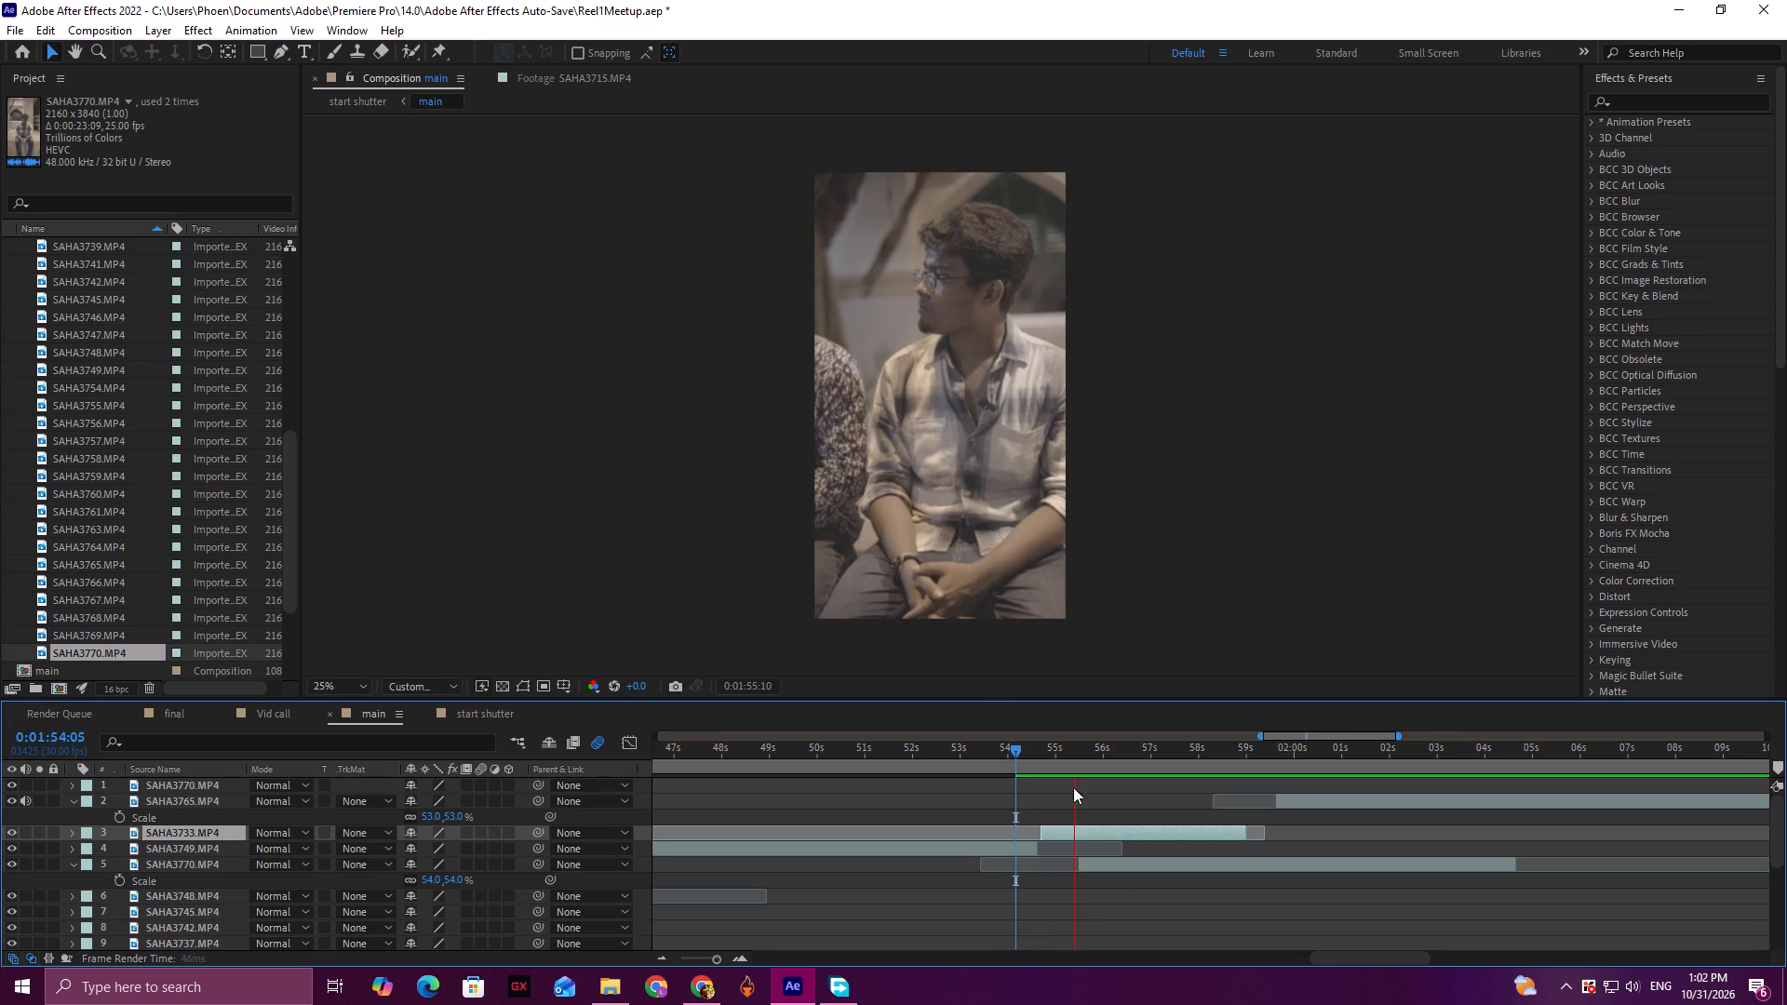
Trim SAHA3749.MP4's end back slightly to about 1:54:16 and play the cut.
{"action": "left_click_drag", "start_coordinate": [1049, 759], "coordinate": [1025, 764]}
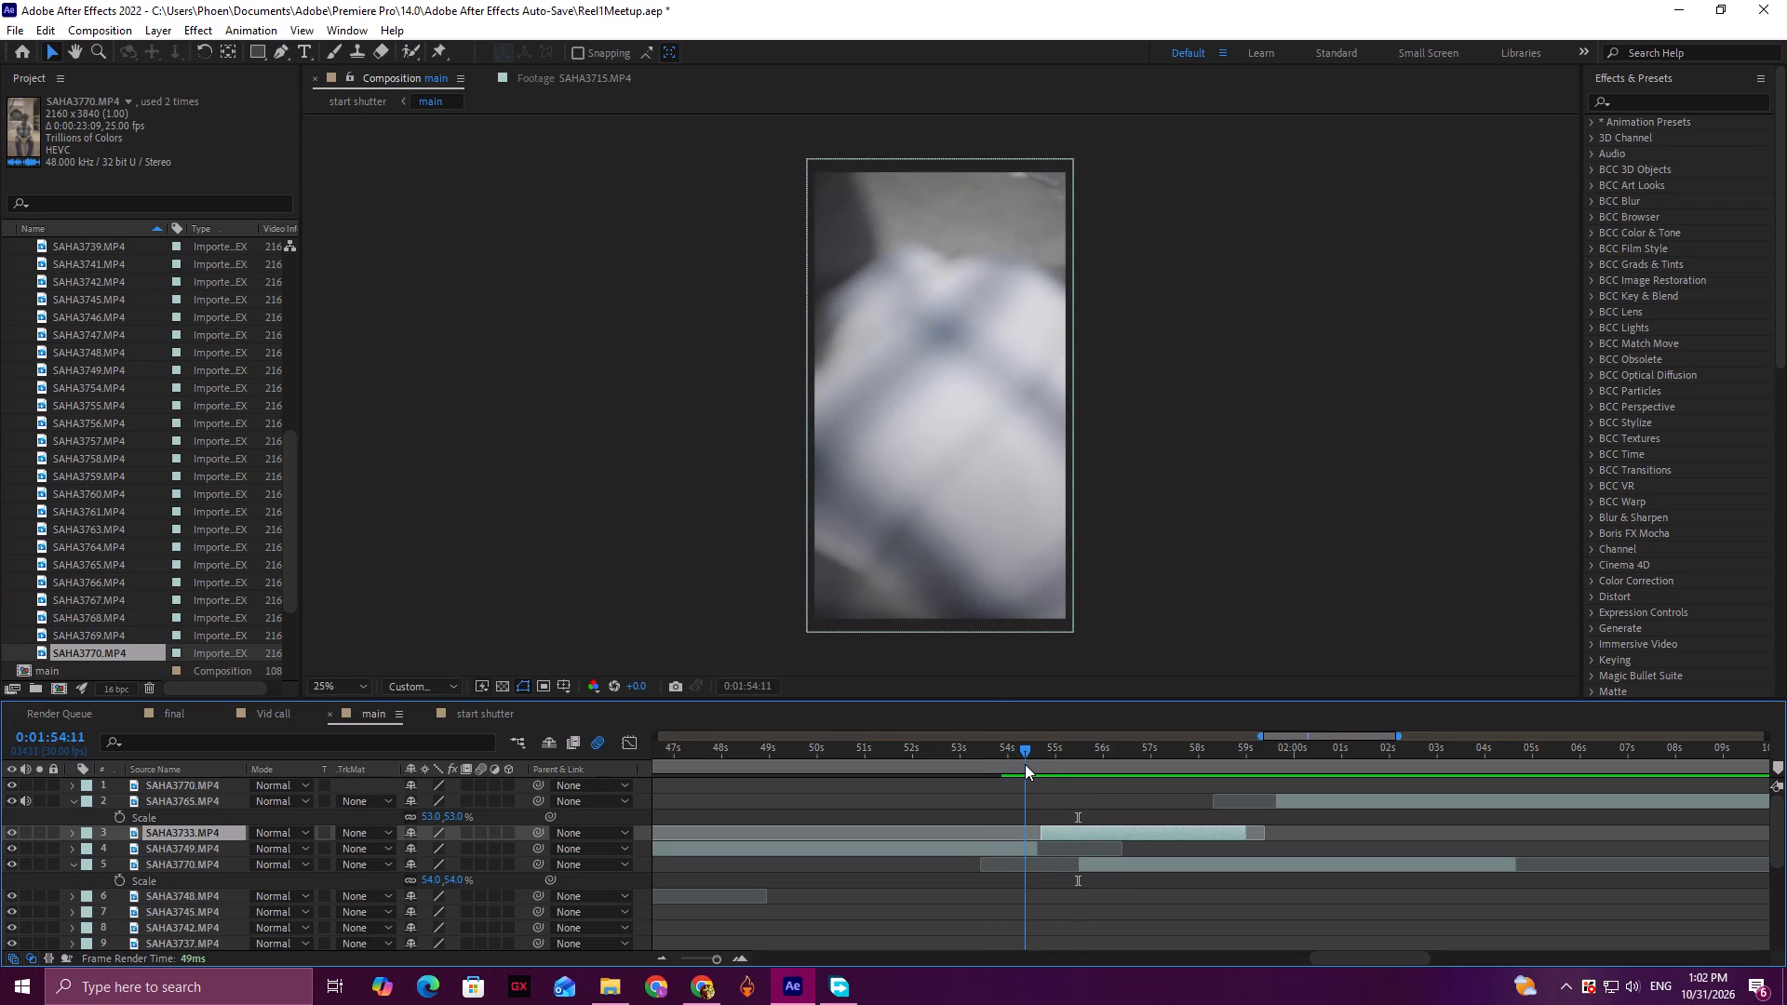
{"action": "left_click_drag", "start_coordinate": [1025, 764], "coordinate": [1034, 764]}
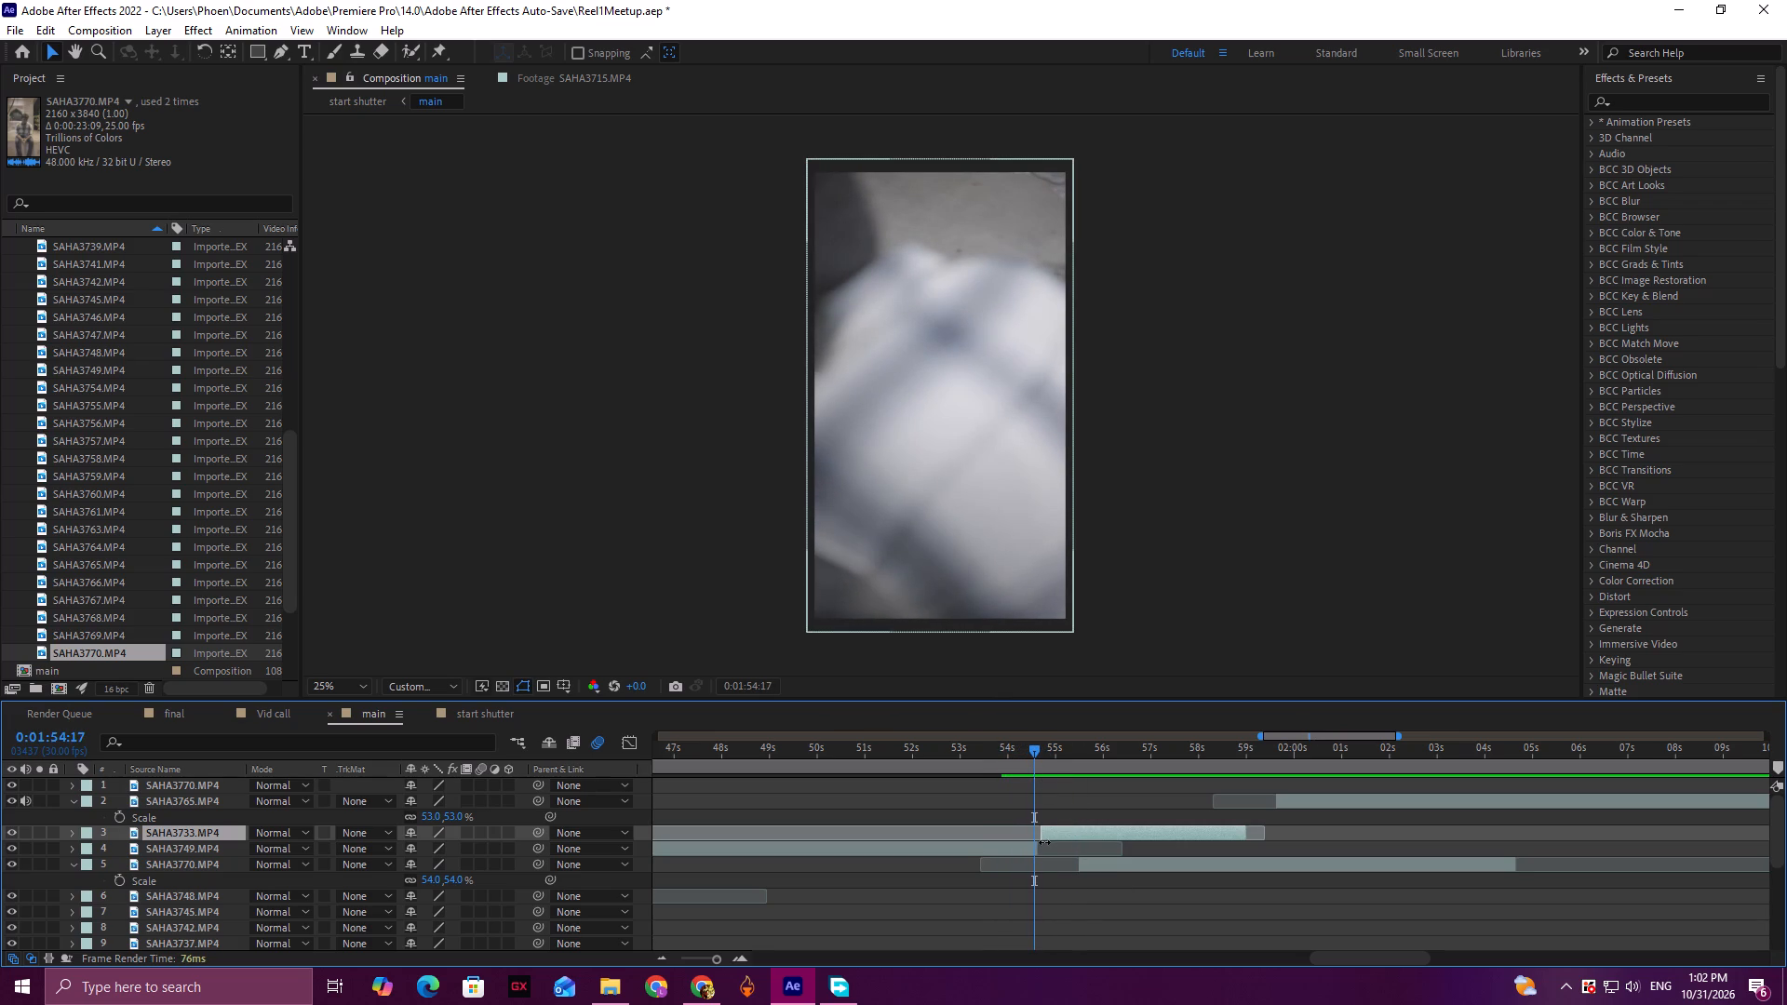
{"action": "left_click", "coordinate": [1039, 851]}
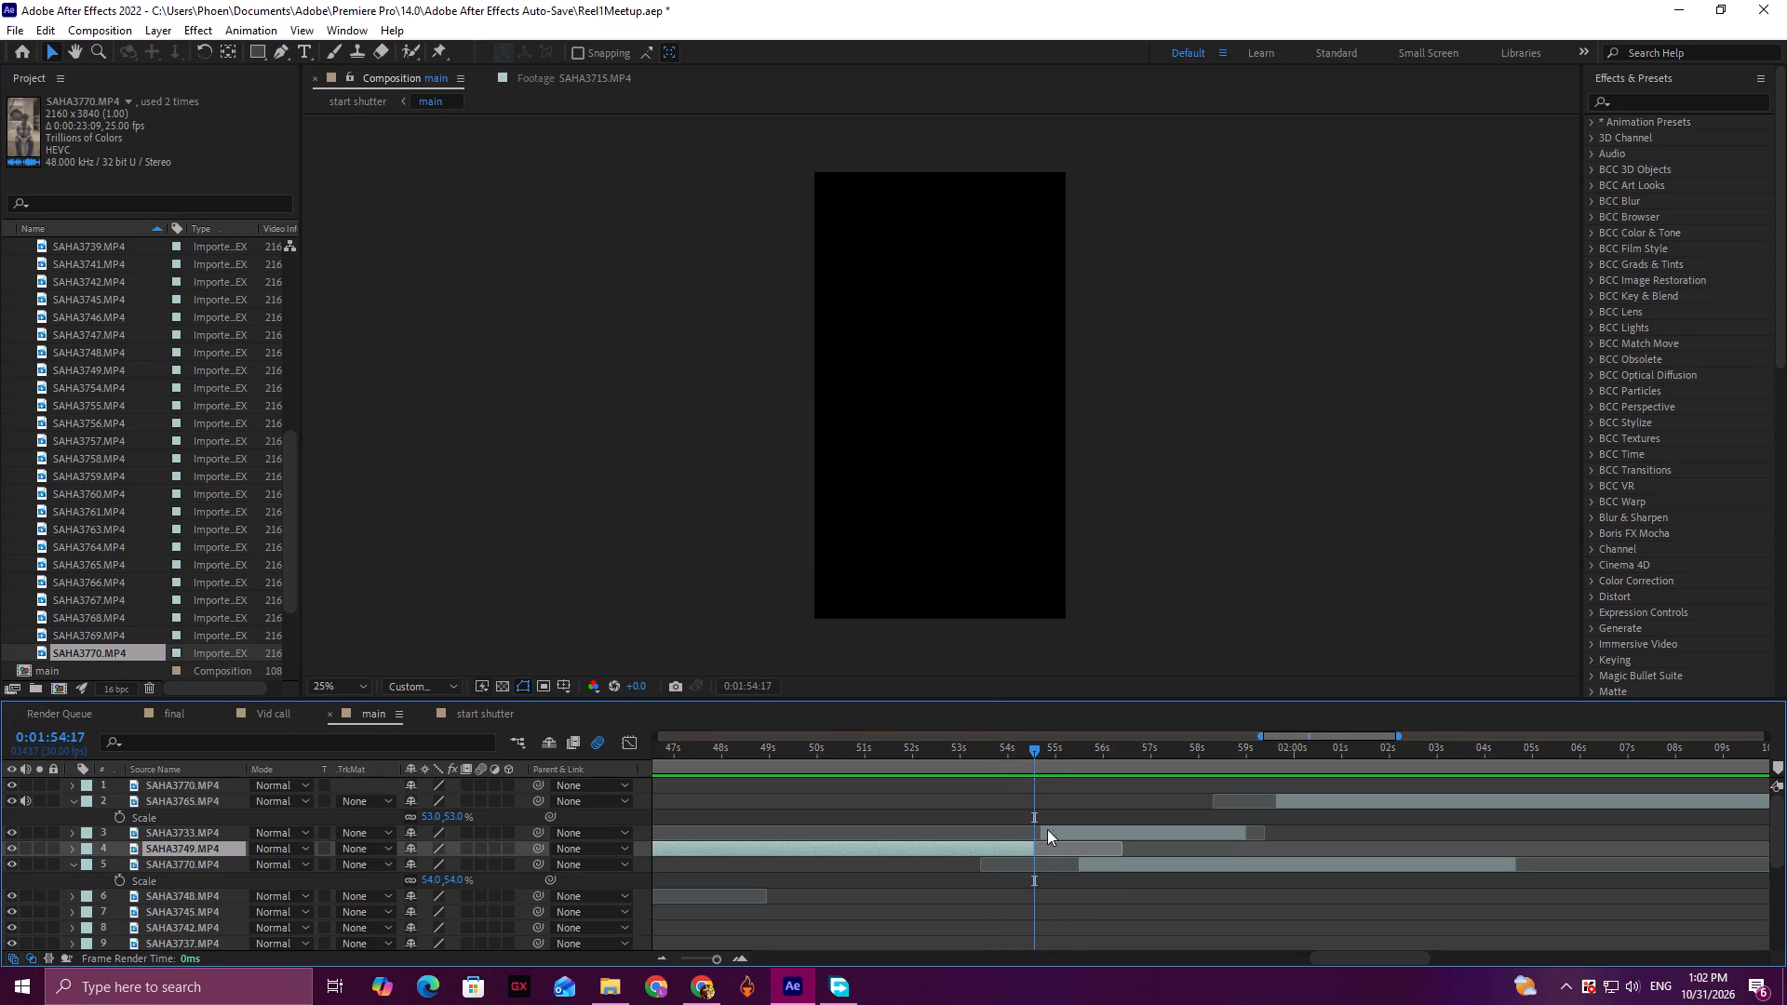
{"action": "left_click_drag", "start_coordinate": [1032, 769], "coordinate": [1000, 766]}
{"action": "key", "text": "space"}
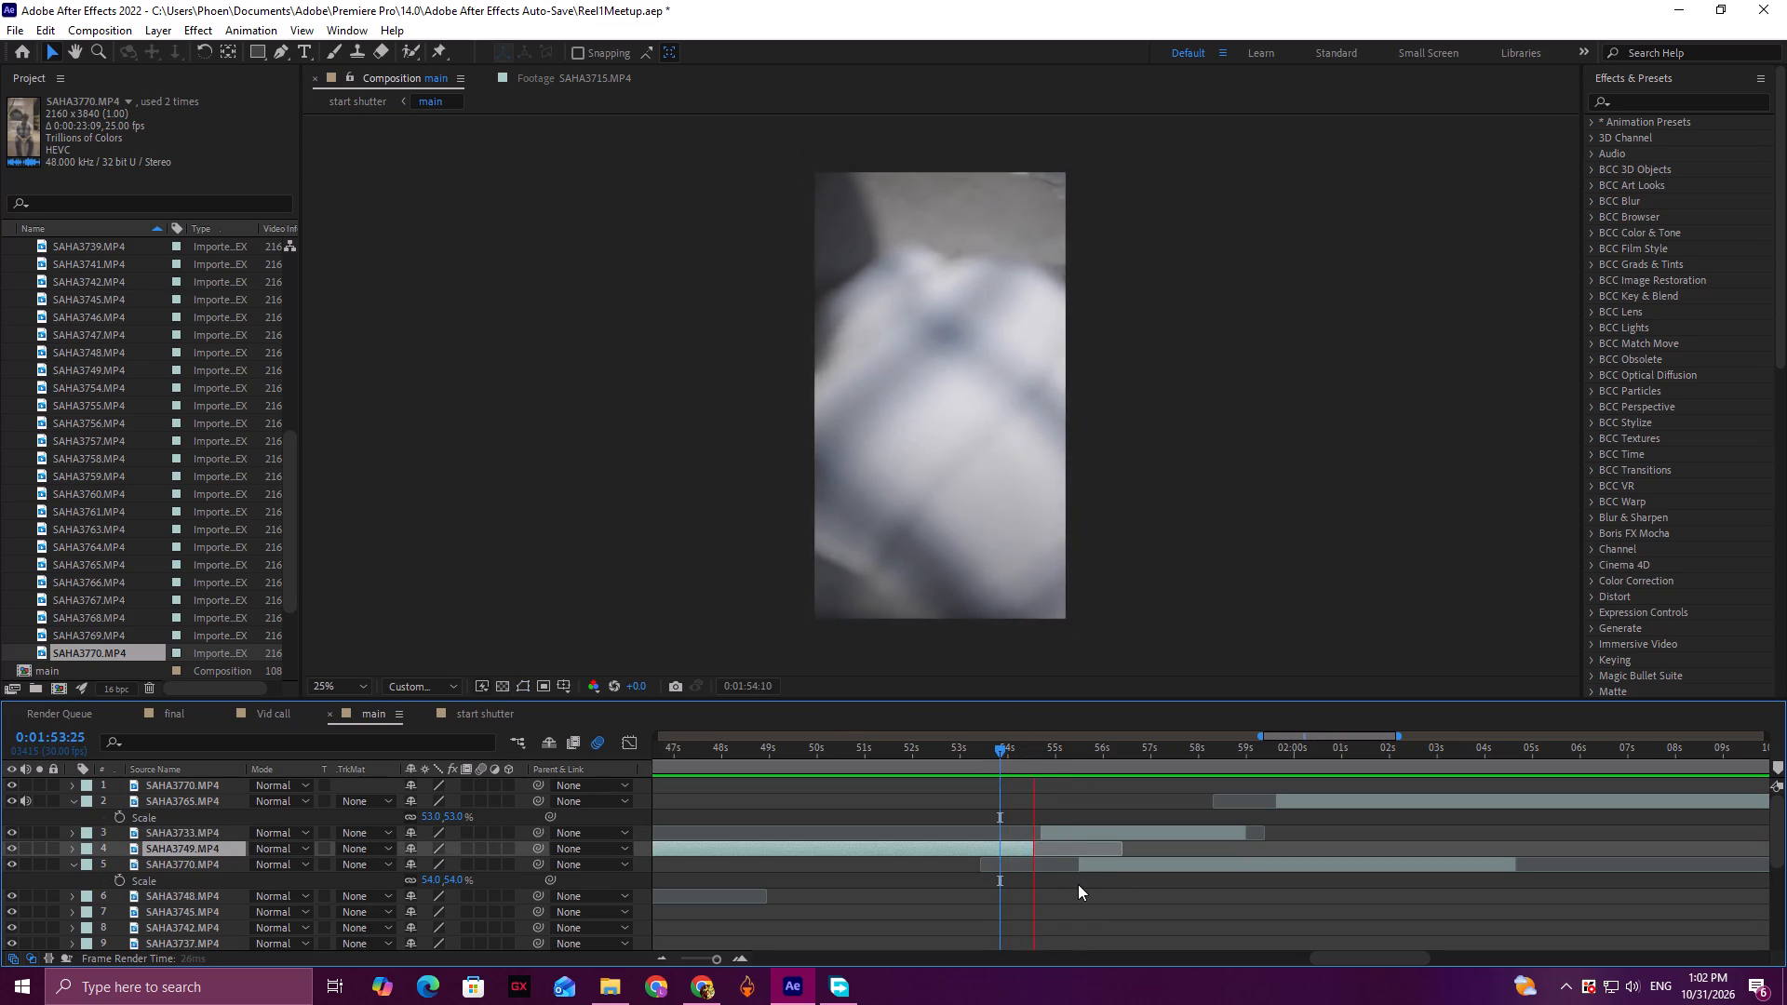
{"action": "key", "text": "space"}
Nudge the second SAHA3733.MP4 segment slightly earlier toward SAHA3749.MP4's end and play the sequence from 1:52:12 into SAHA3765.MP4.
{"action": "left_click", "coordinate": [1085, 832]}
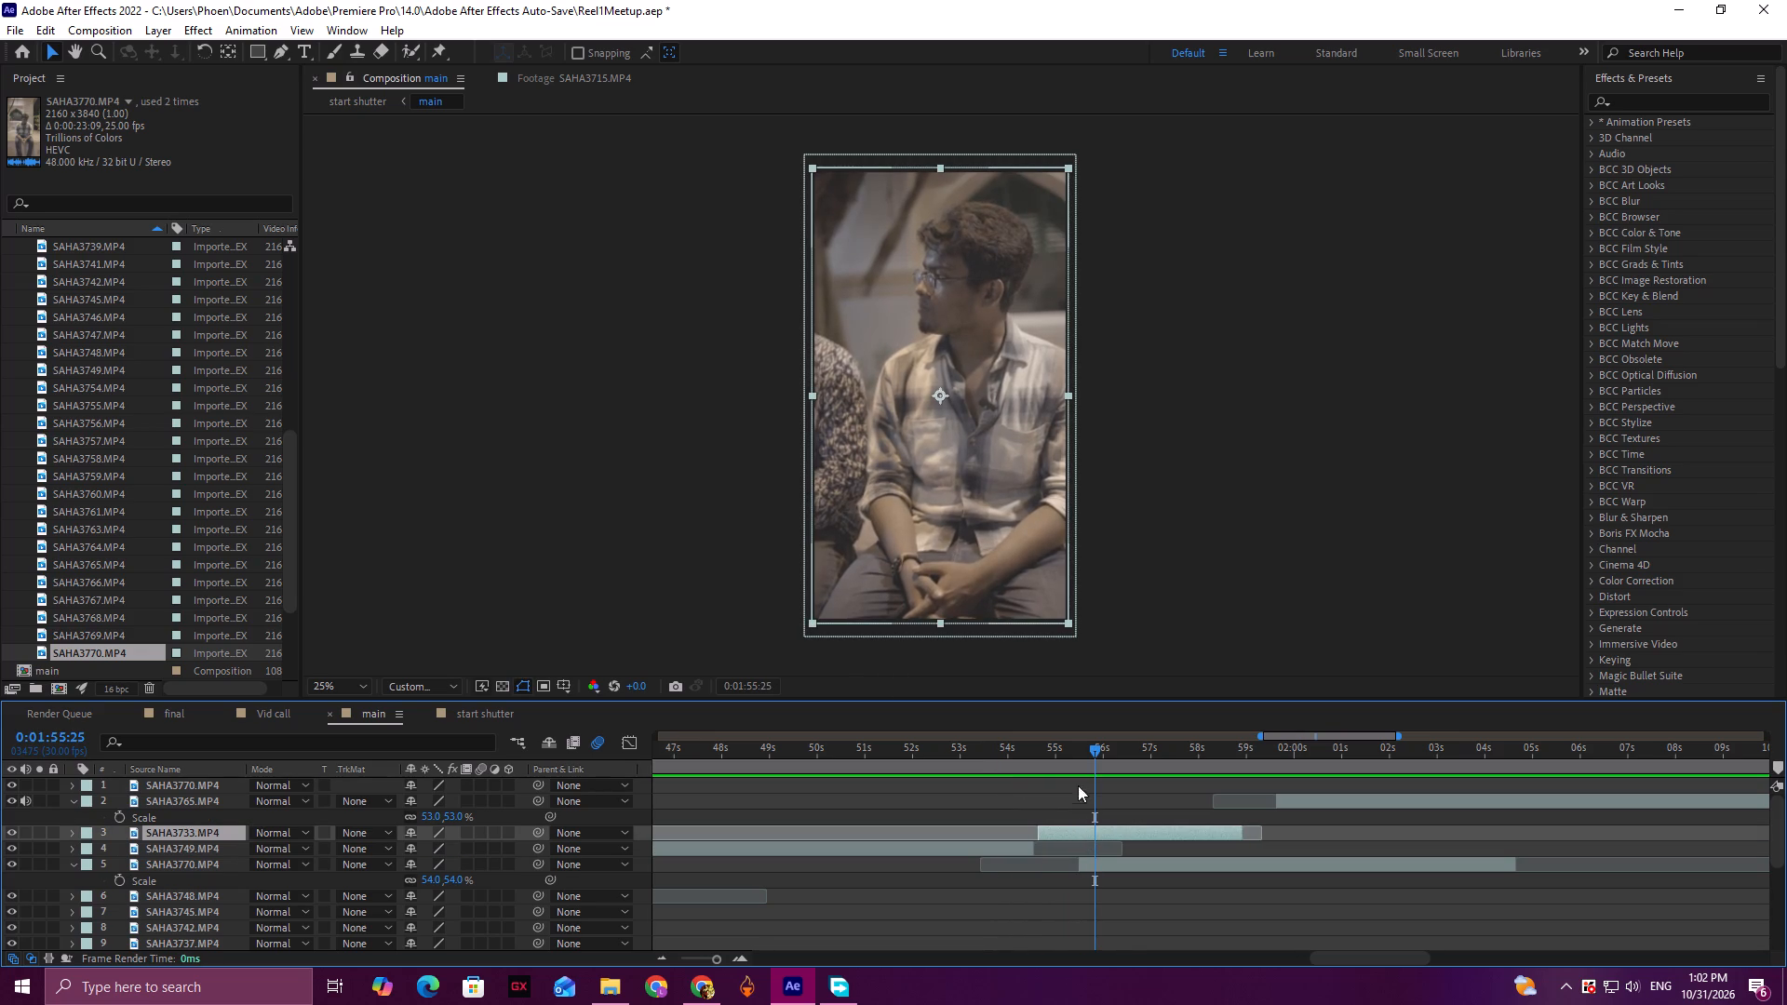
{"action": "left_click_drag", "start_coordinate": [1075, 754], "coordinate": [931, 782]}
{"action": "key", "text": "space"}
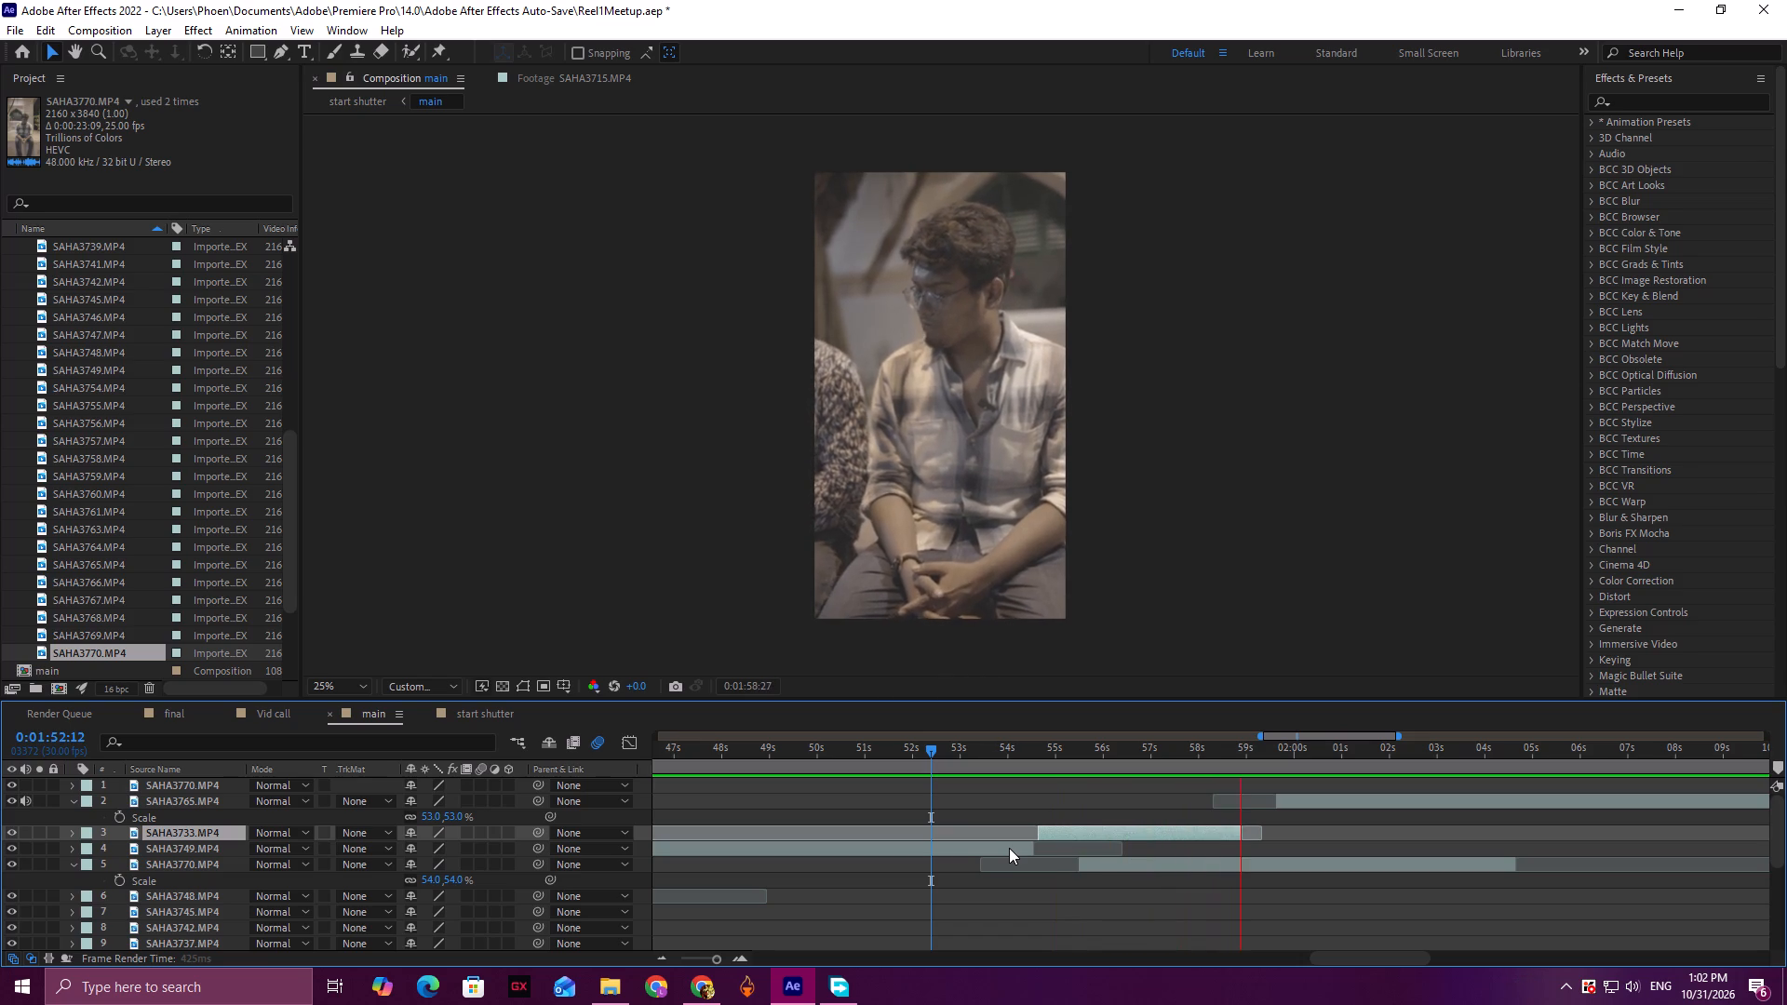
{"action": "key", "text": "space"}
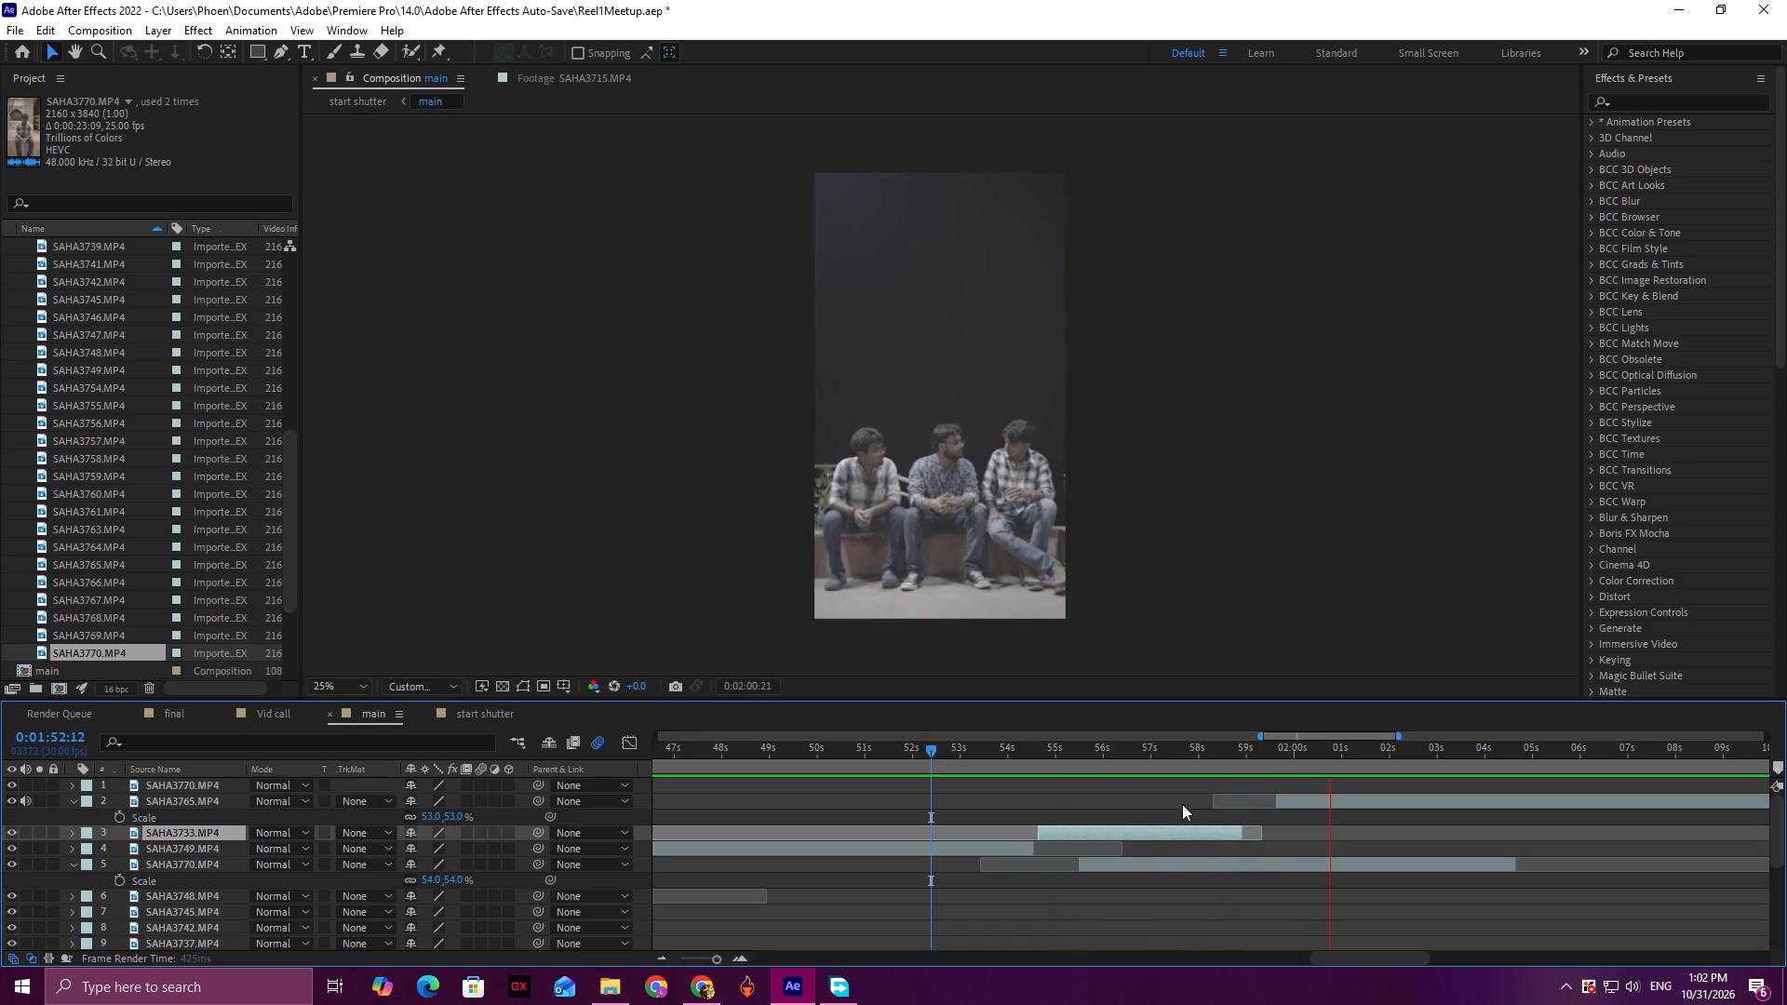
Shift the second SAHA3733.MP4 segment to end at about 1:59:20, extend its start back to just before 1:54:16, and play it.
{"action": "left_click_drag", "start_coordinate": [1243, 754], "coordinate": [1162, 792]}
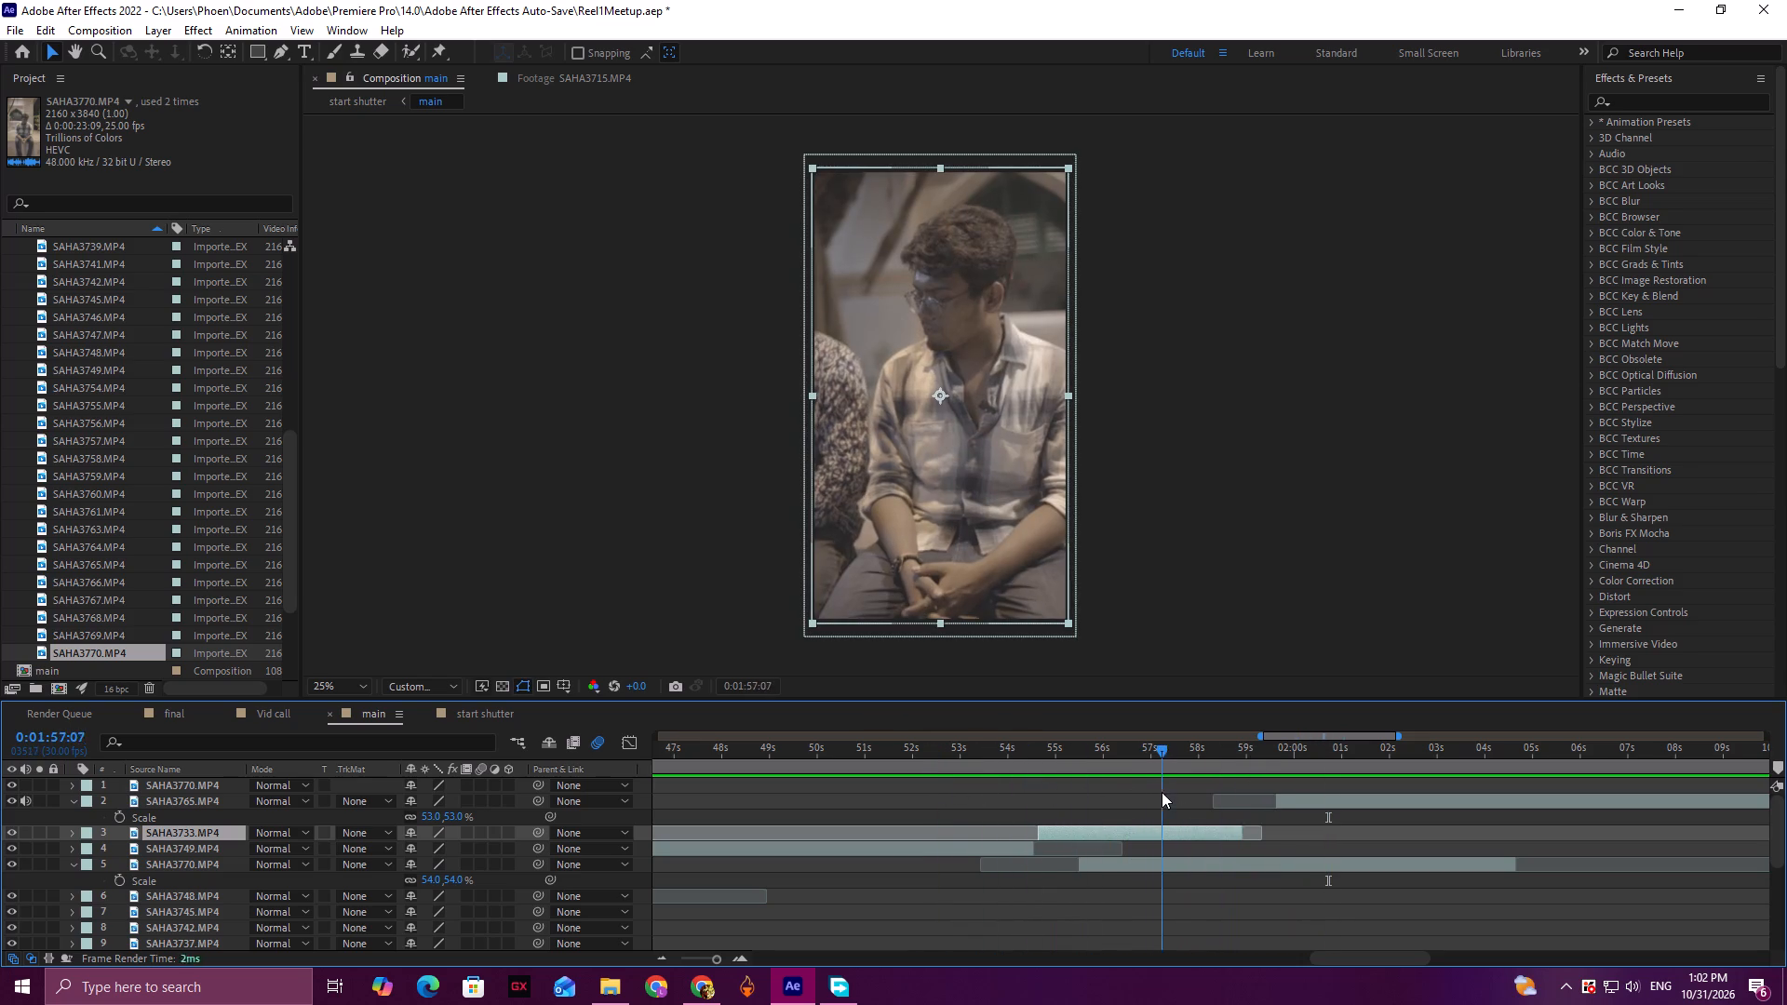
{"action": "left_click_drag", "start_coordinate": [1162, 792], "coordinate": [1098, 796]}
{"action": "left_click_drag", "start_coordinate": [1104, 829], "coordinate": [1136, 833]}
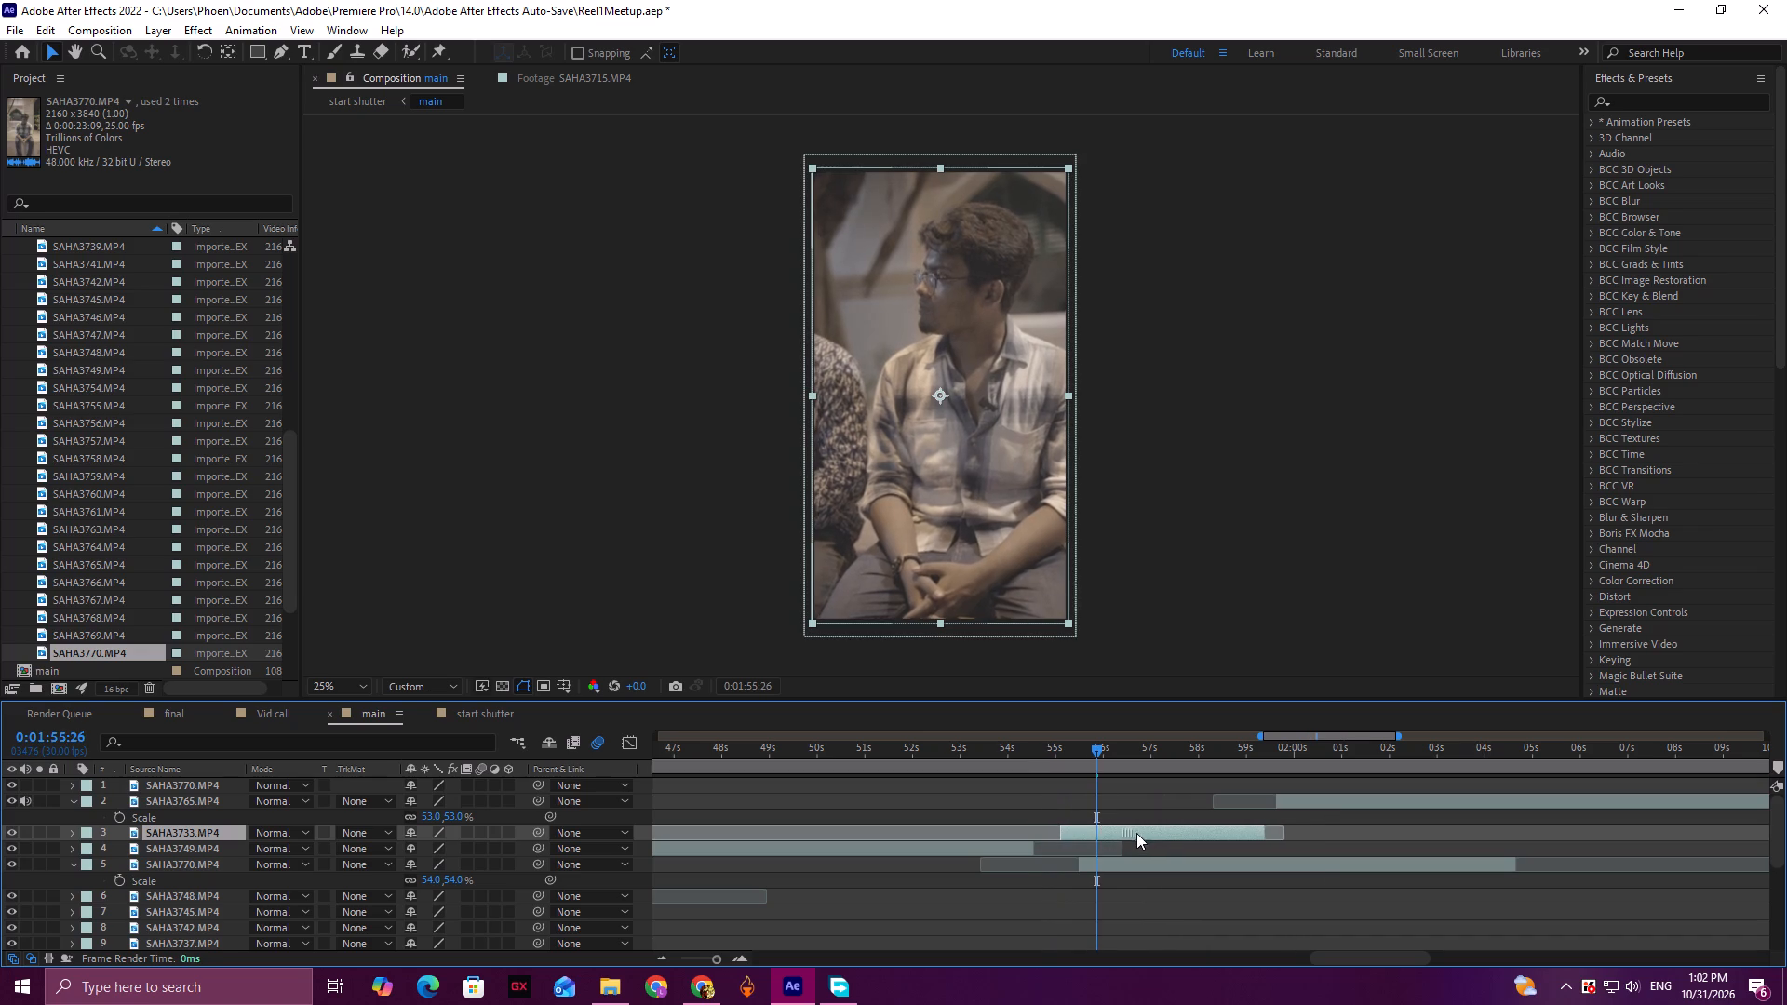
{"action": "left_click_drag", "start_coordinate": [1136, 833], "coordinate": [1140, 834]}
{"action": "left_click_drag", "start_coordinate": [1073, 833], "coordinate": [1026, 837]}
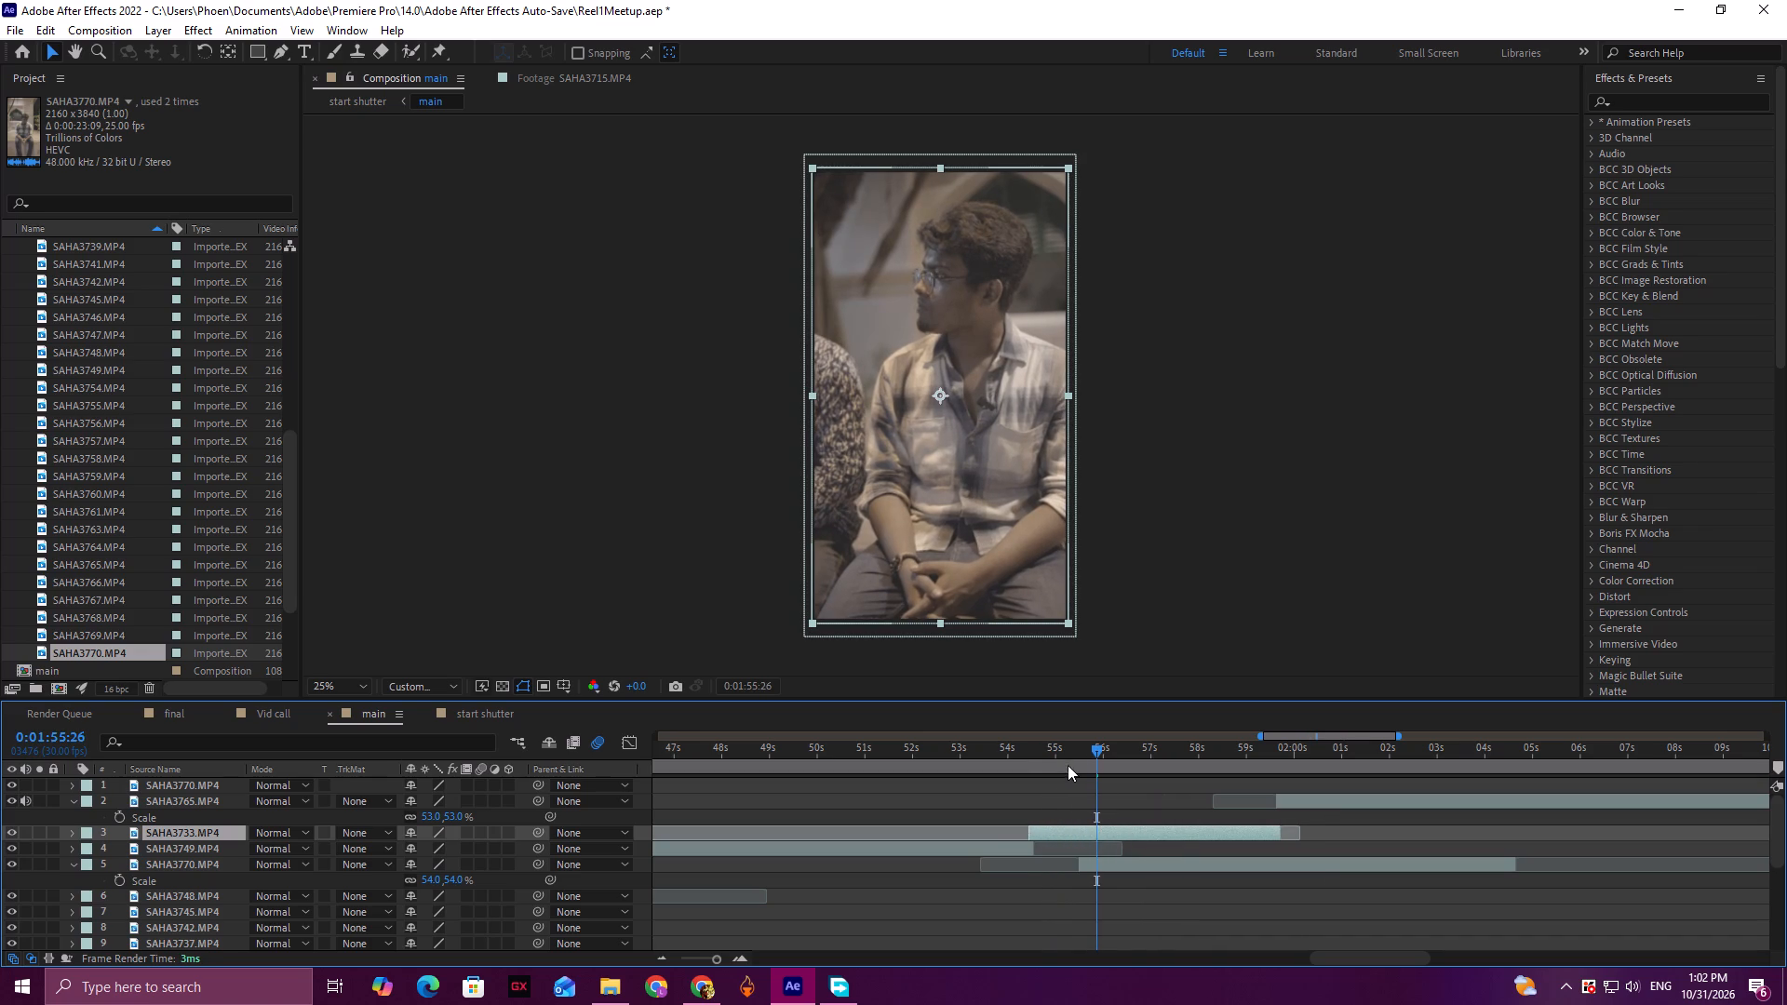
{"action": "left_click_drag", "start_coordinate": [1071, 756], "coordinate": [1032, 758]}
{"action": "key", "text": "space"}
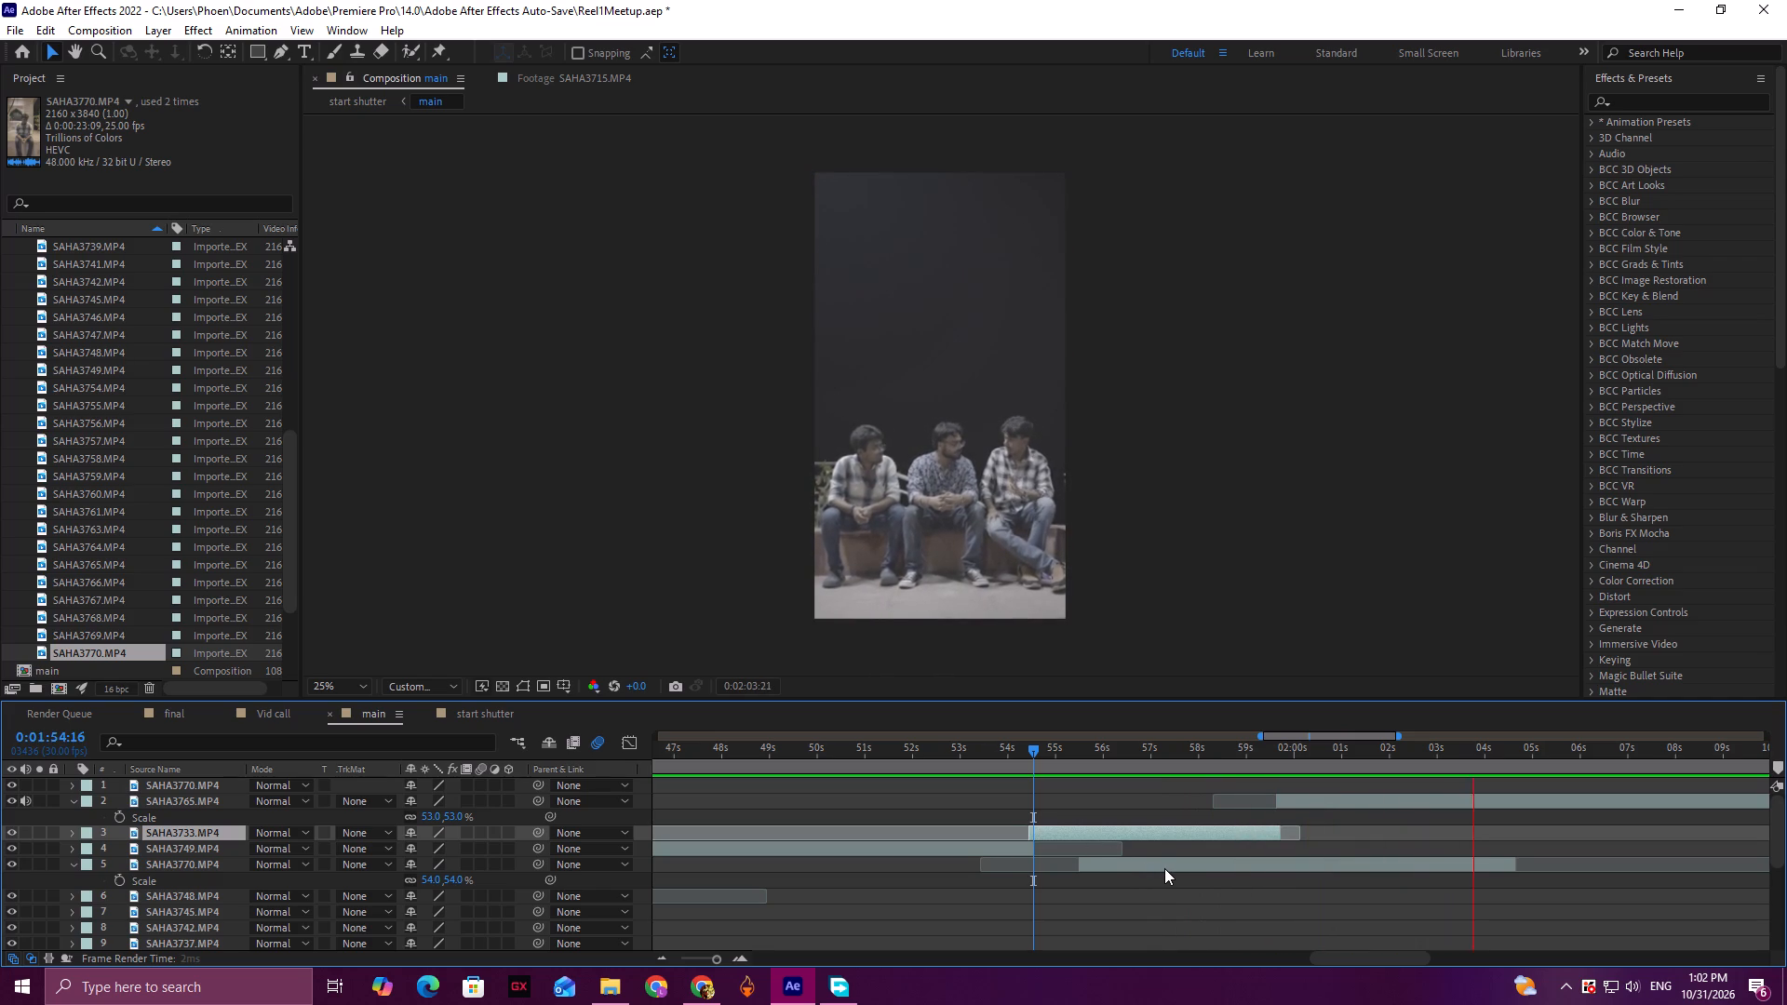
Move the earlier SAHA3770.MP4 segment to start at about 2:23 and stack its layer directly above SAHA3765.MP4.
{"action": "left_click_drag", "start_coordinate": [1350, 958], "coordinate": [1372, 961]}
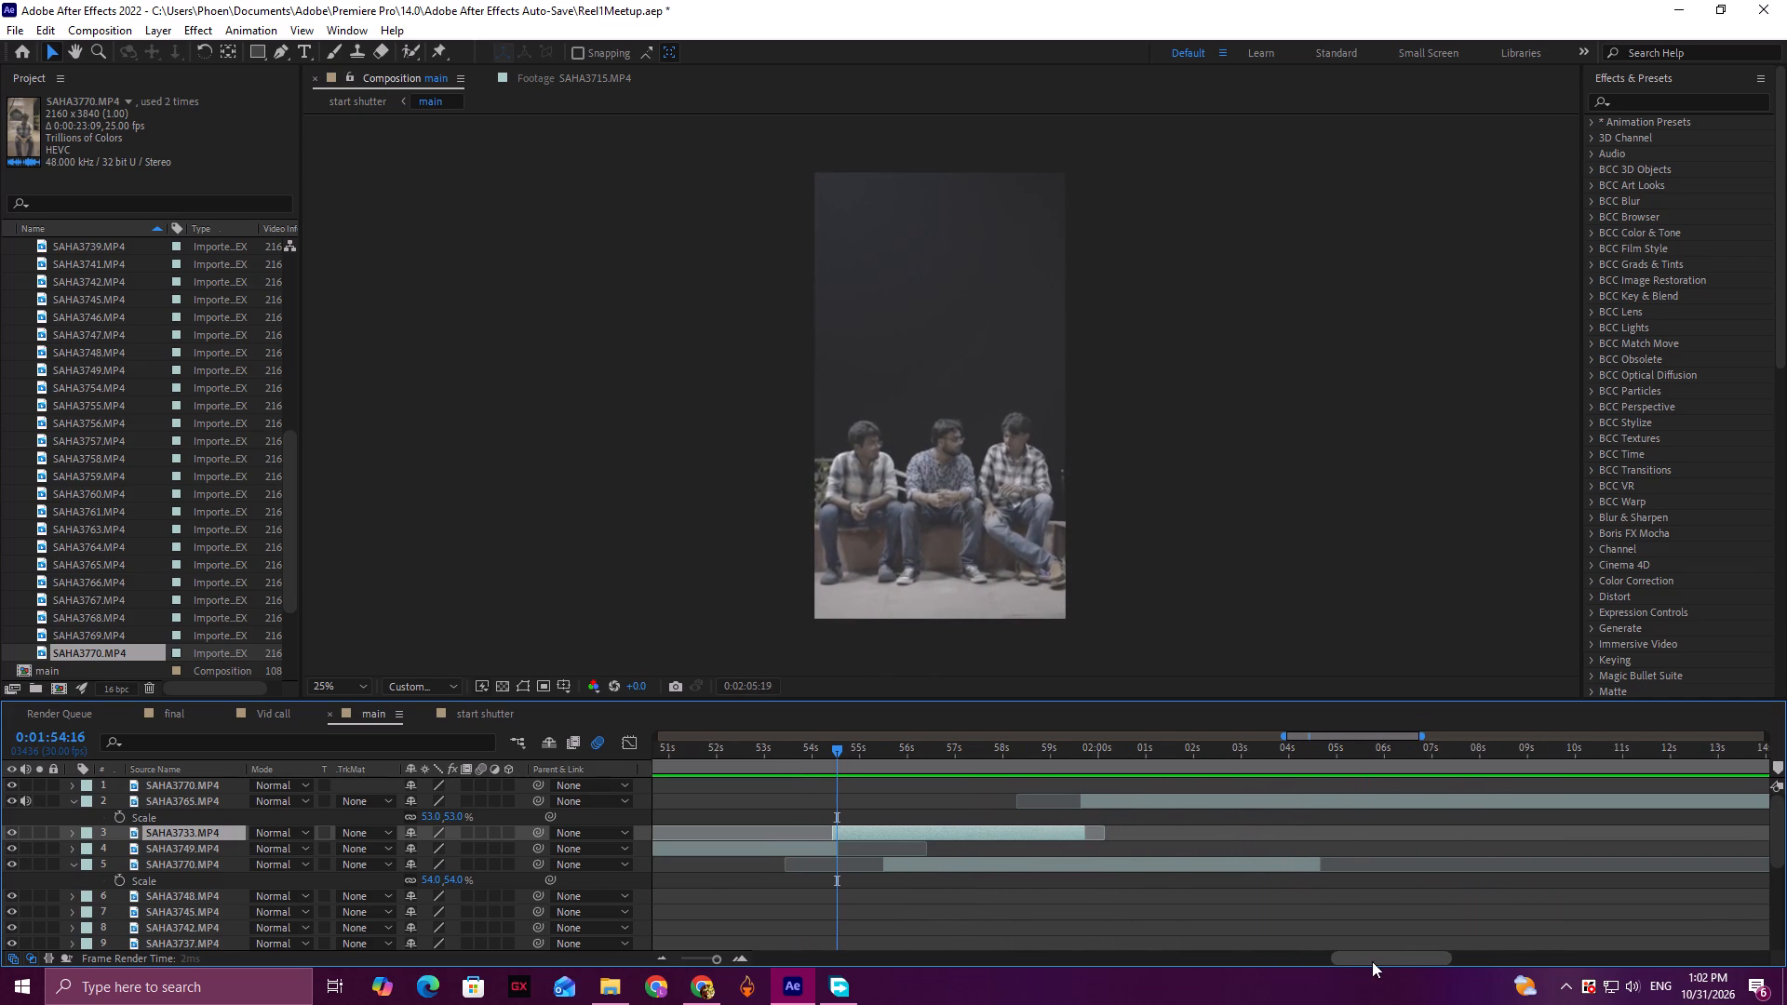
{"action": "left_click_drag", "start_coordinate": [1372, 961], "coordinate": [1386, 962]}
{"action": "key", "text": "space"}
{"action": "left_click_drag", "start_coordinate": [1014, 869], "coordinate": [1628, 883]}
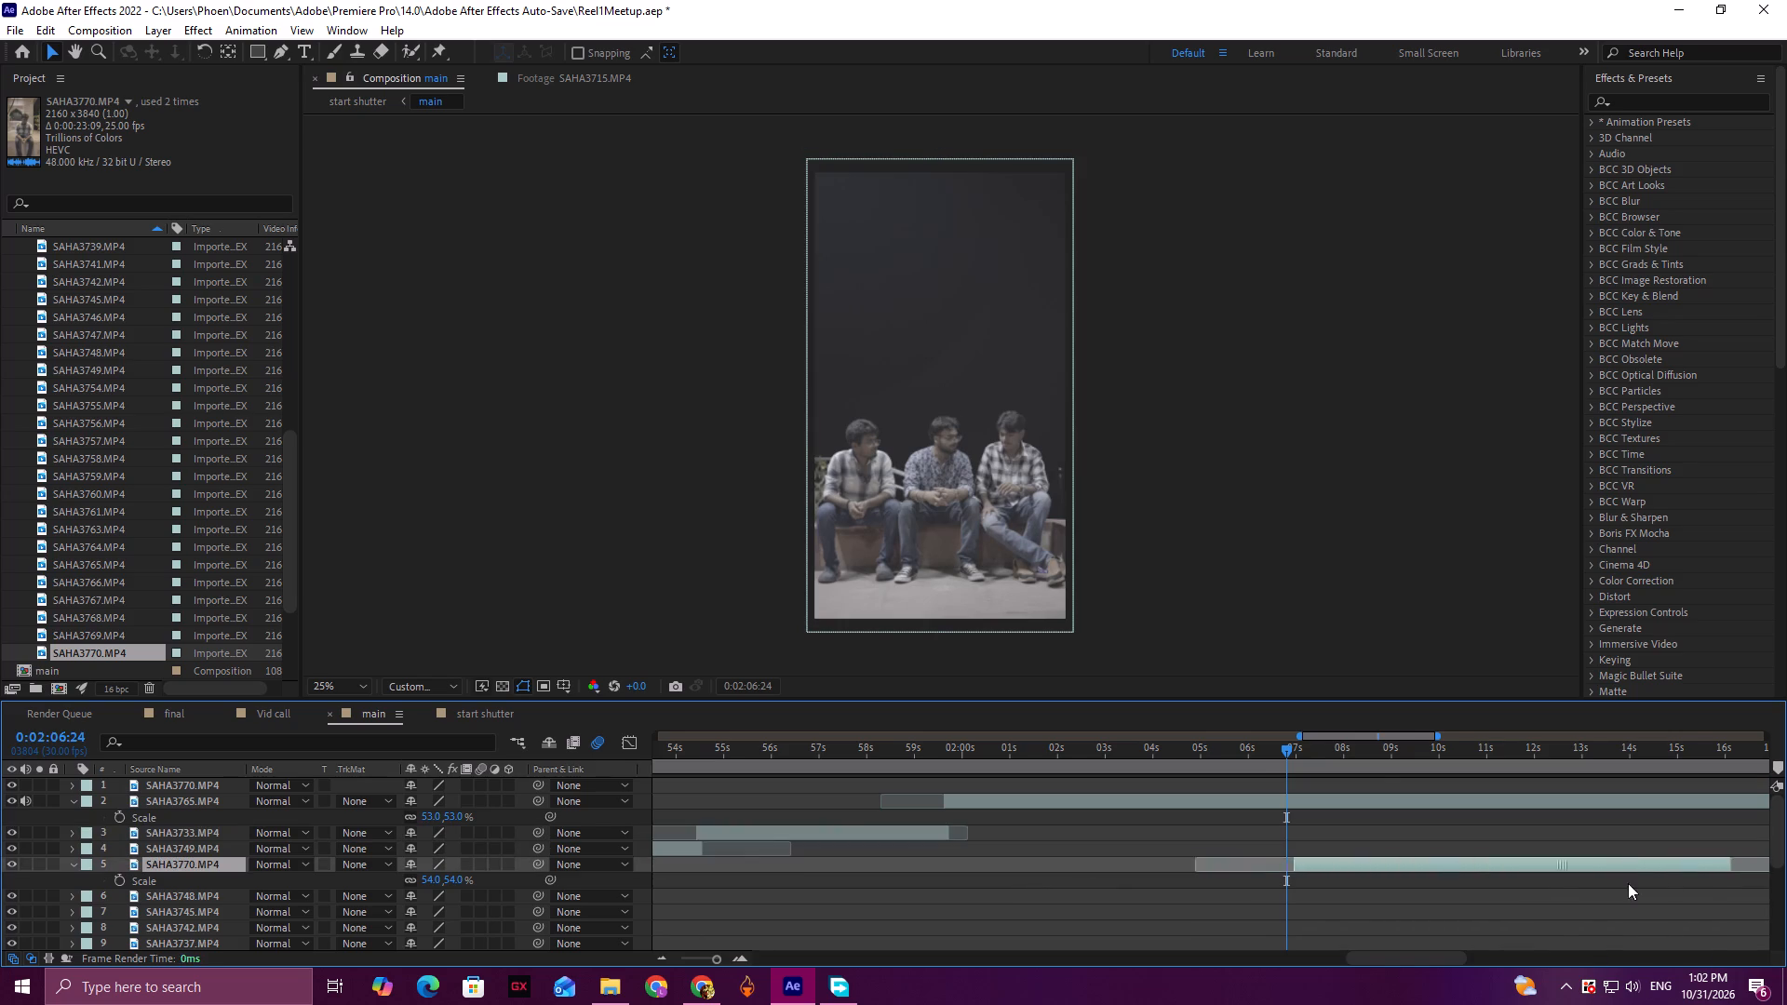
{"action": "left_click_drag", "start_coordinate": [1628, 883], "coordinate": [1656, 880]}
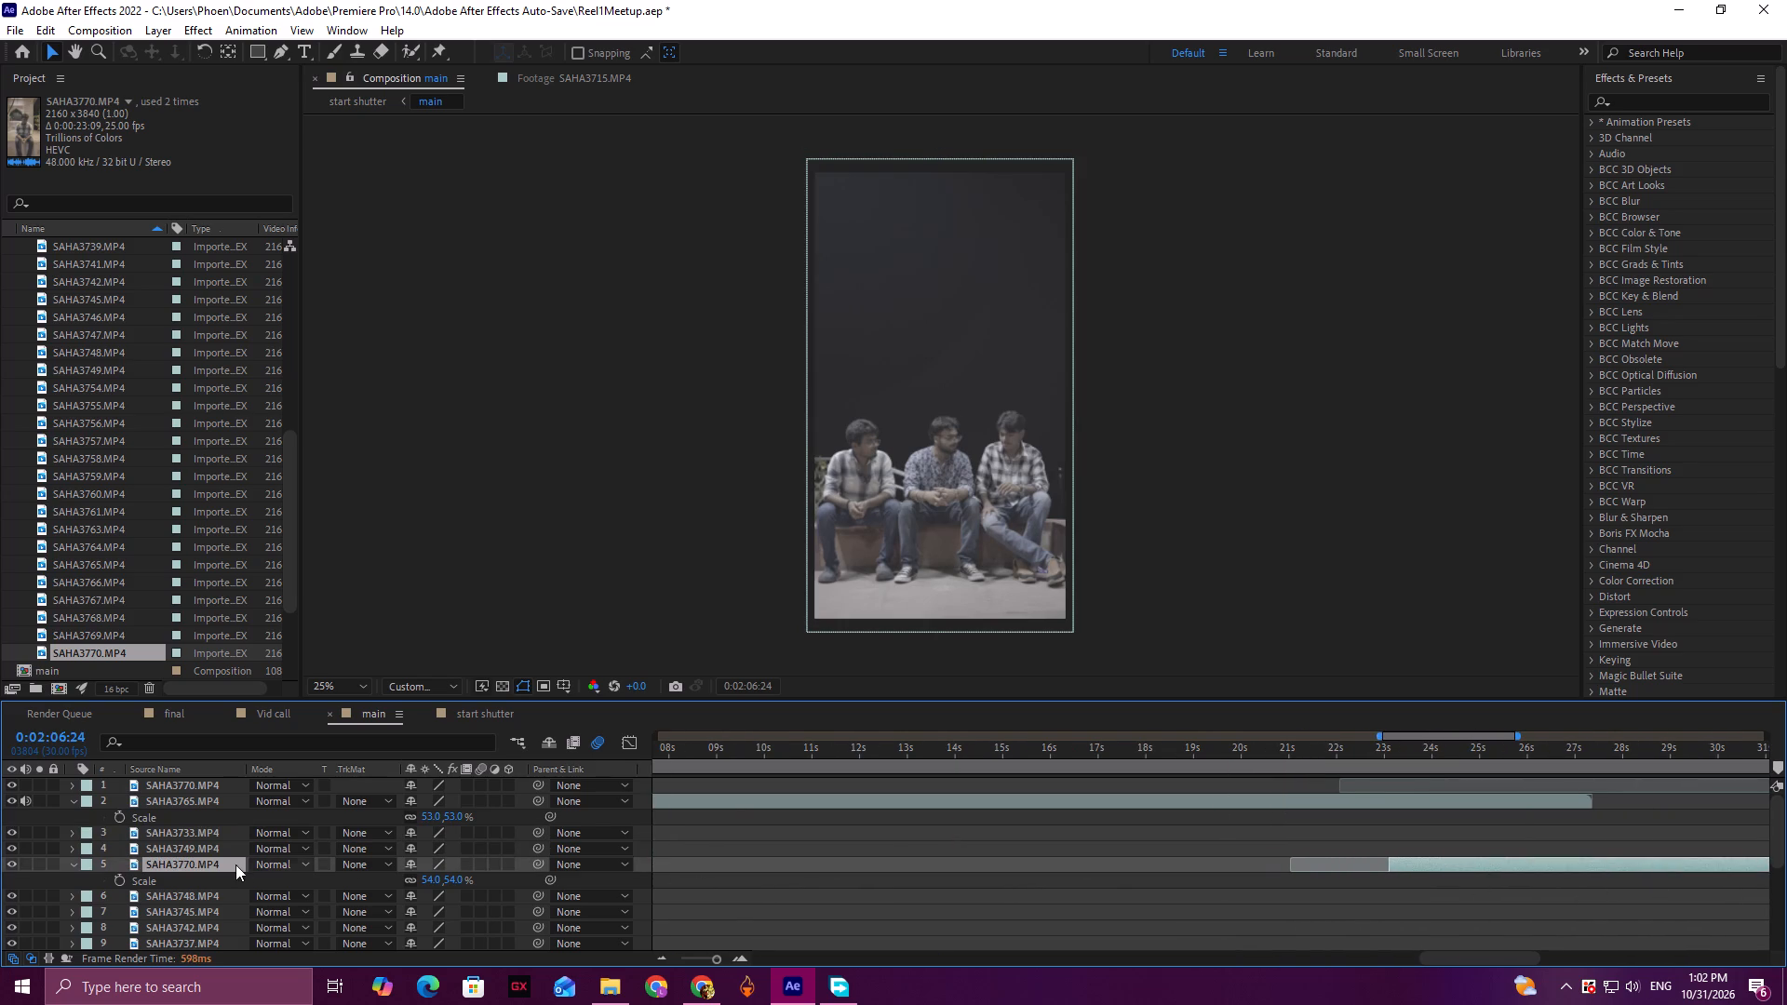
{"action": "left_click_drag", "start_coordinate": [227, 864], "coordinate": [237, 793]}
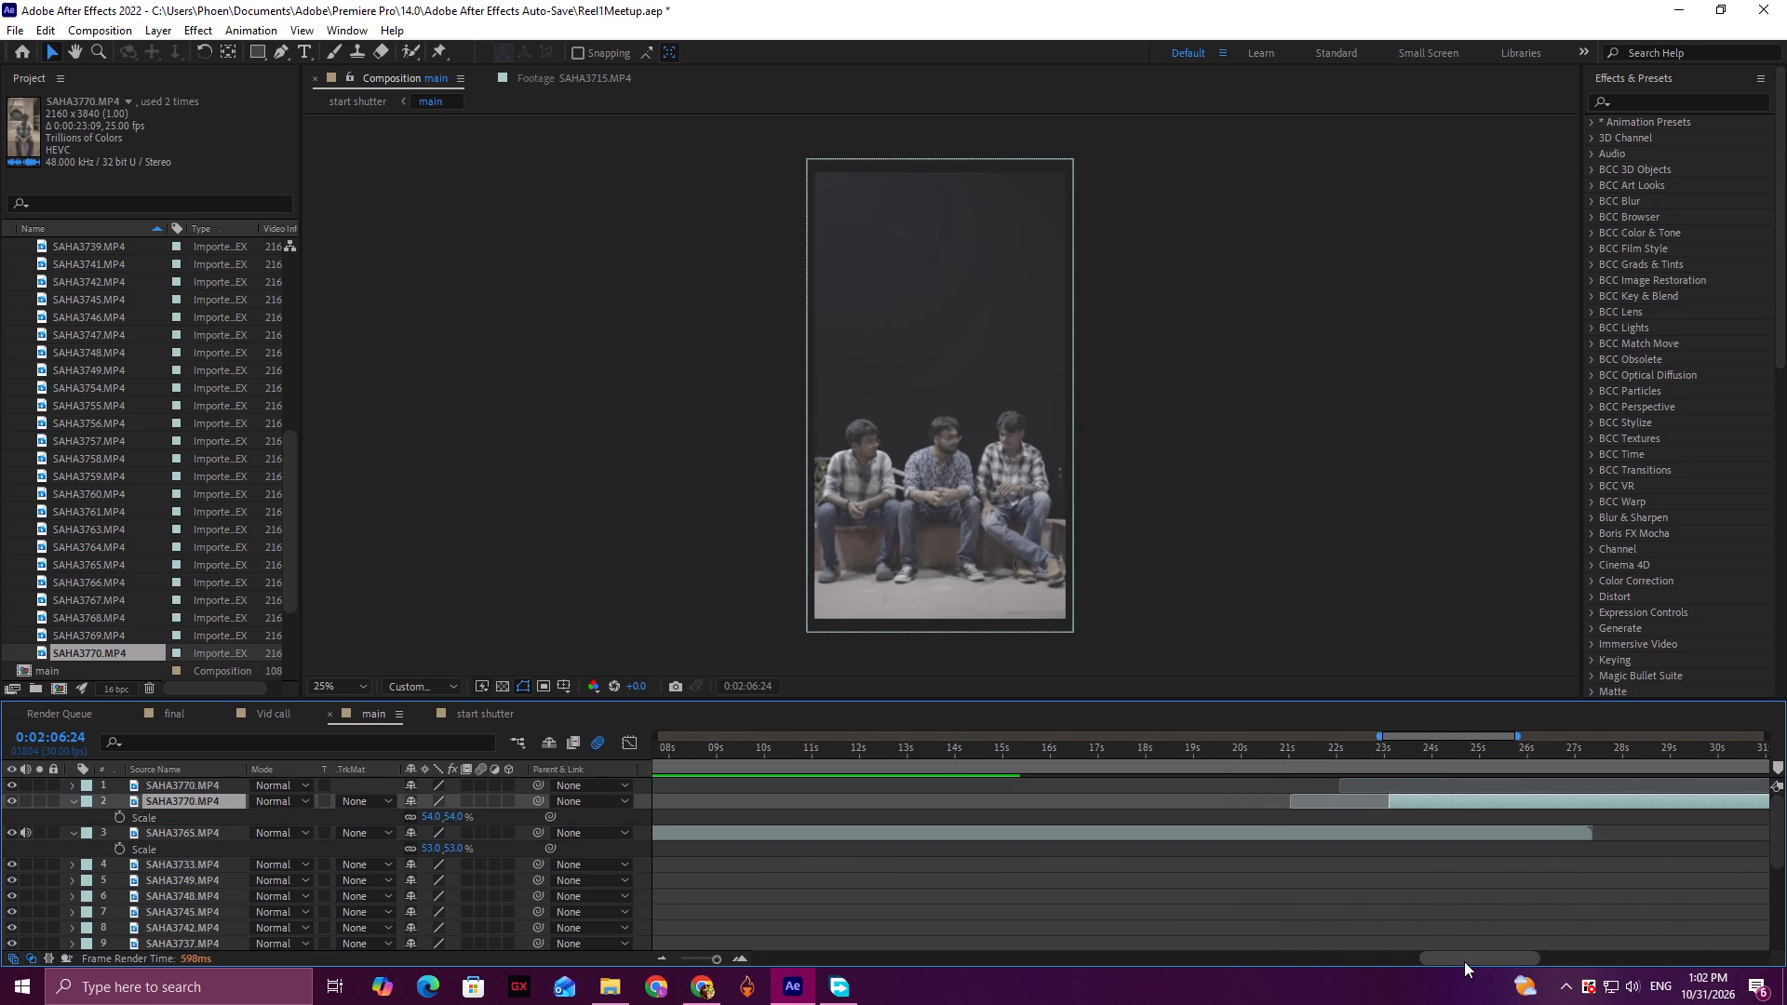
Review the tail of SAHA3765.MP4, shift the earlier SAHA3770.MP4 segment to start at about 2:27, and play the cut from 2:26:02.
{"action": "left_click", "coordinate": [1464, 961]}
{"action": "left_click_drag", "start_coordinate": [955, 755], "coordinate": [893, 752]}
{"action": "key", "text": "space"}
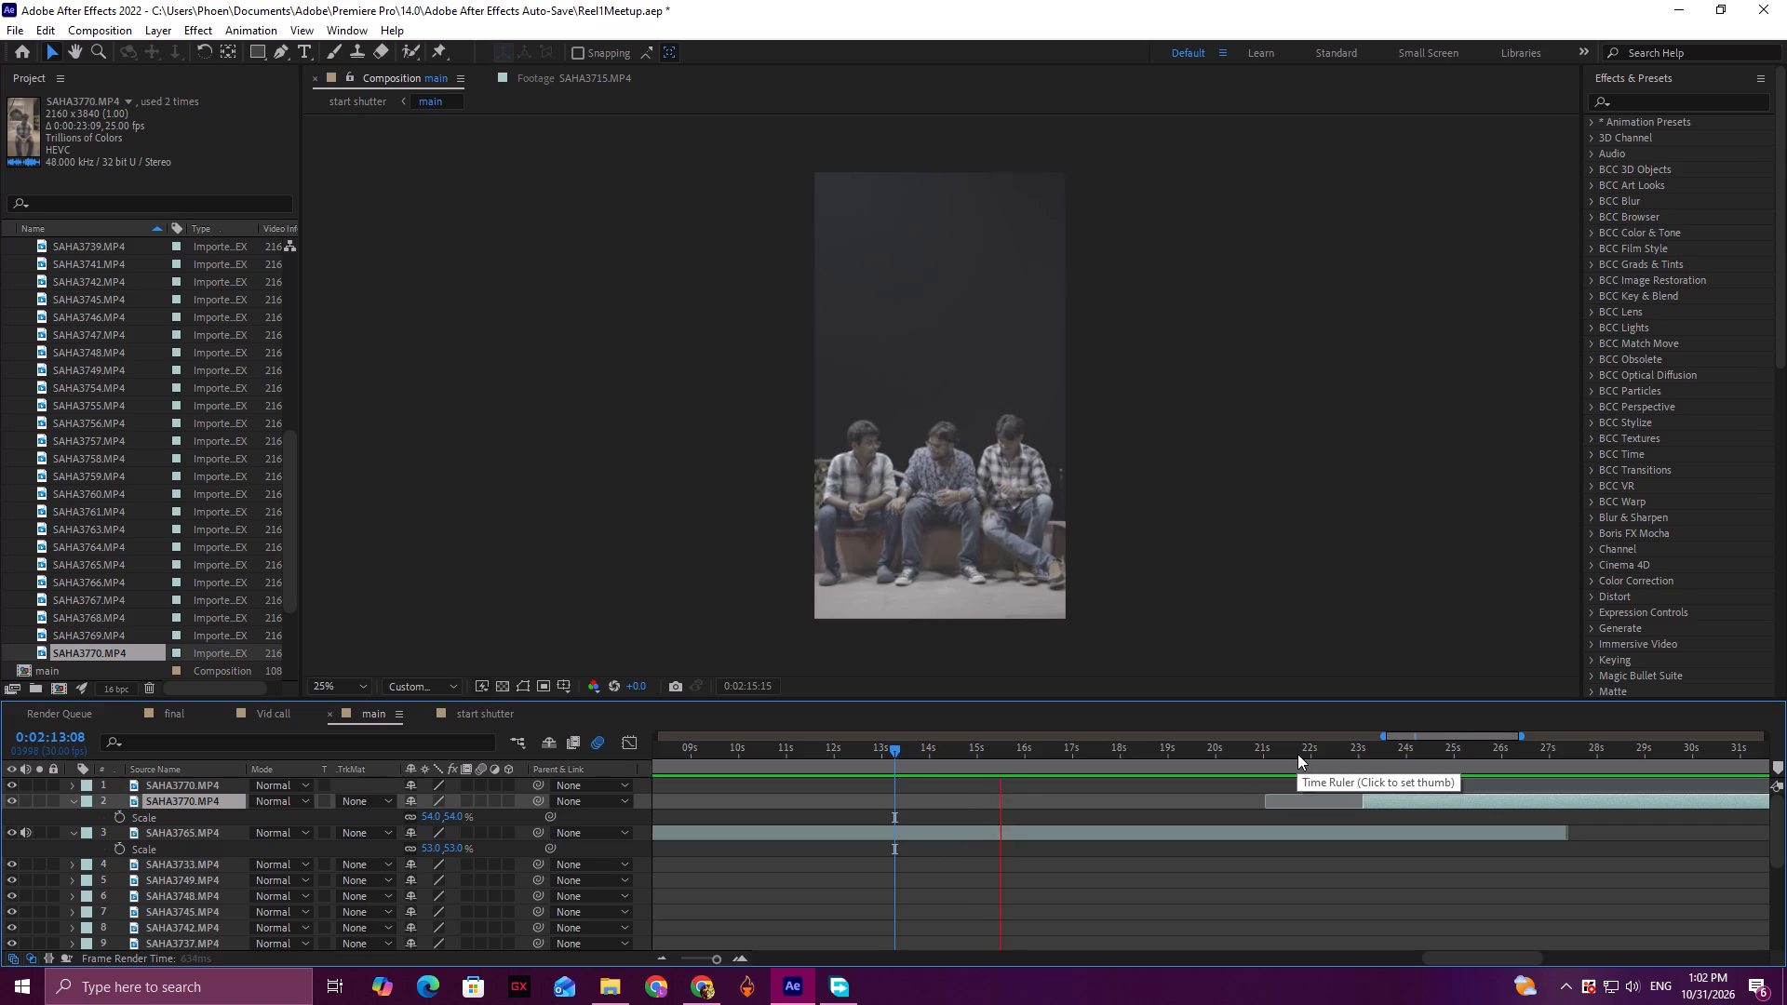
{"action": "left_click_drag", "start_coordinate": [1297, 754], "coordinate": [1355, 764]}
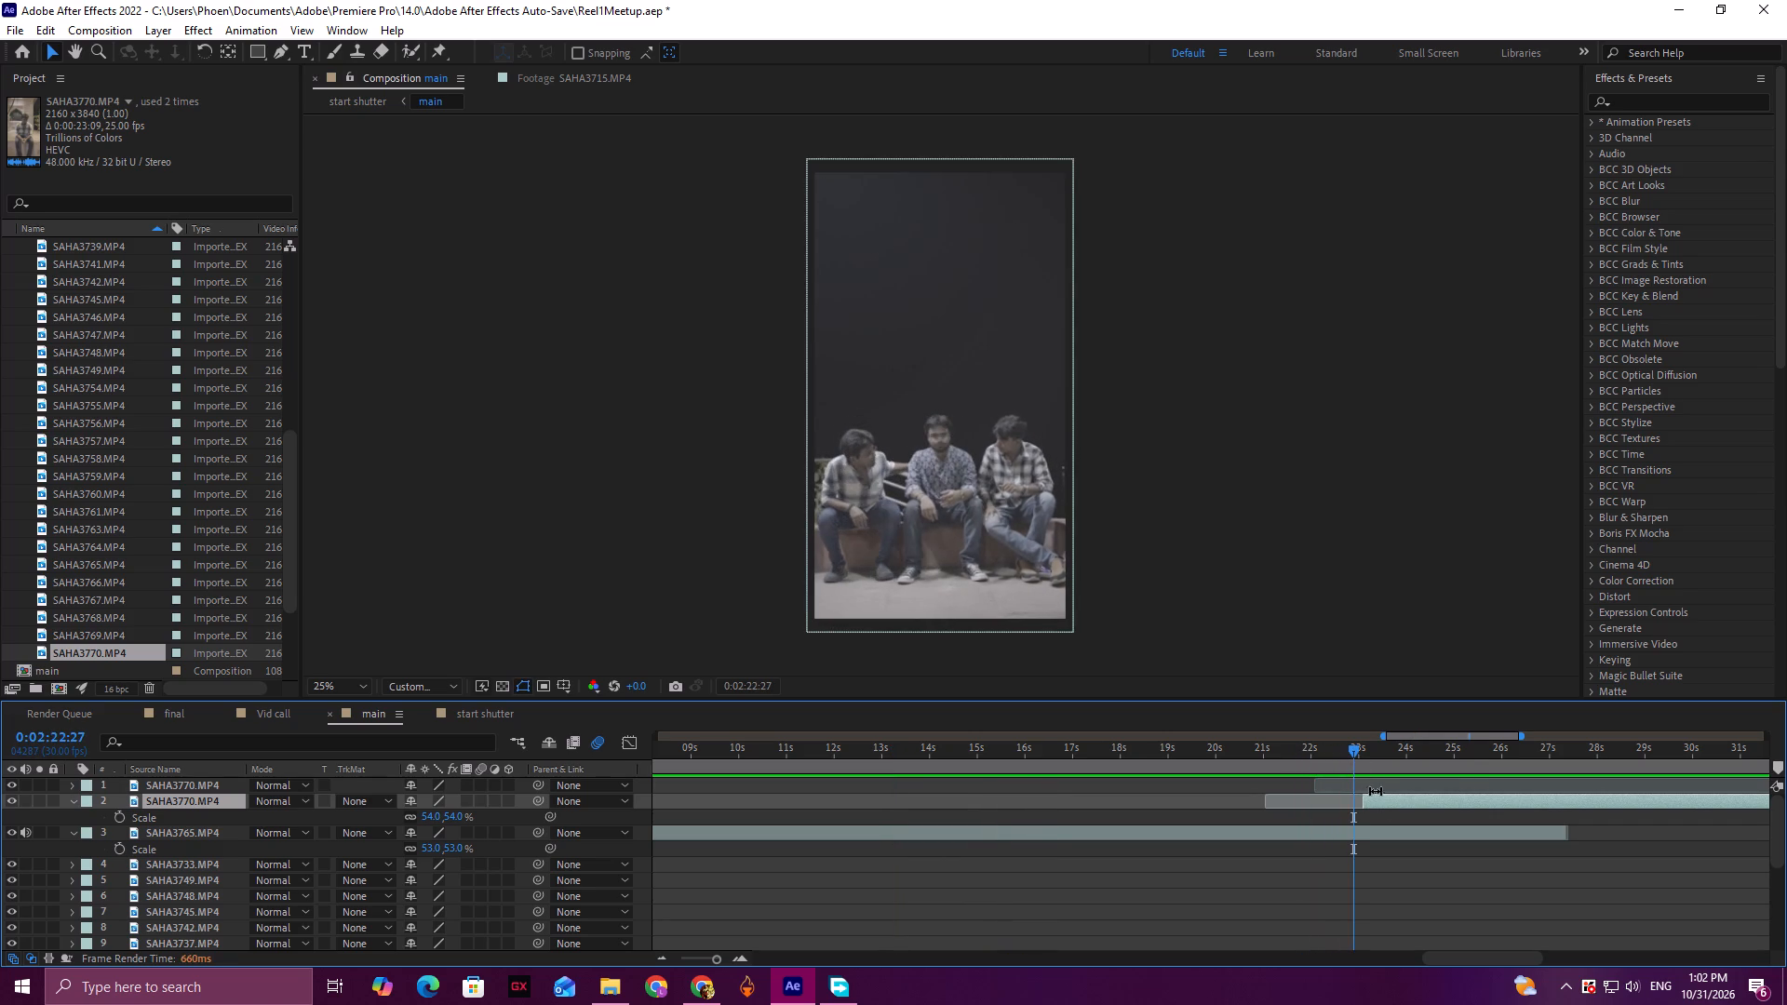
{"action": "left_click_drag", "start_coordinate": [1391, 806], "coordinate": [1551, 807]}
{"action": "left_click_drag", "start_coordinate": [1404, 755], "coordinate": [1496, 761]}
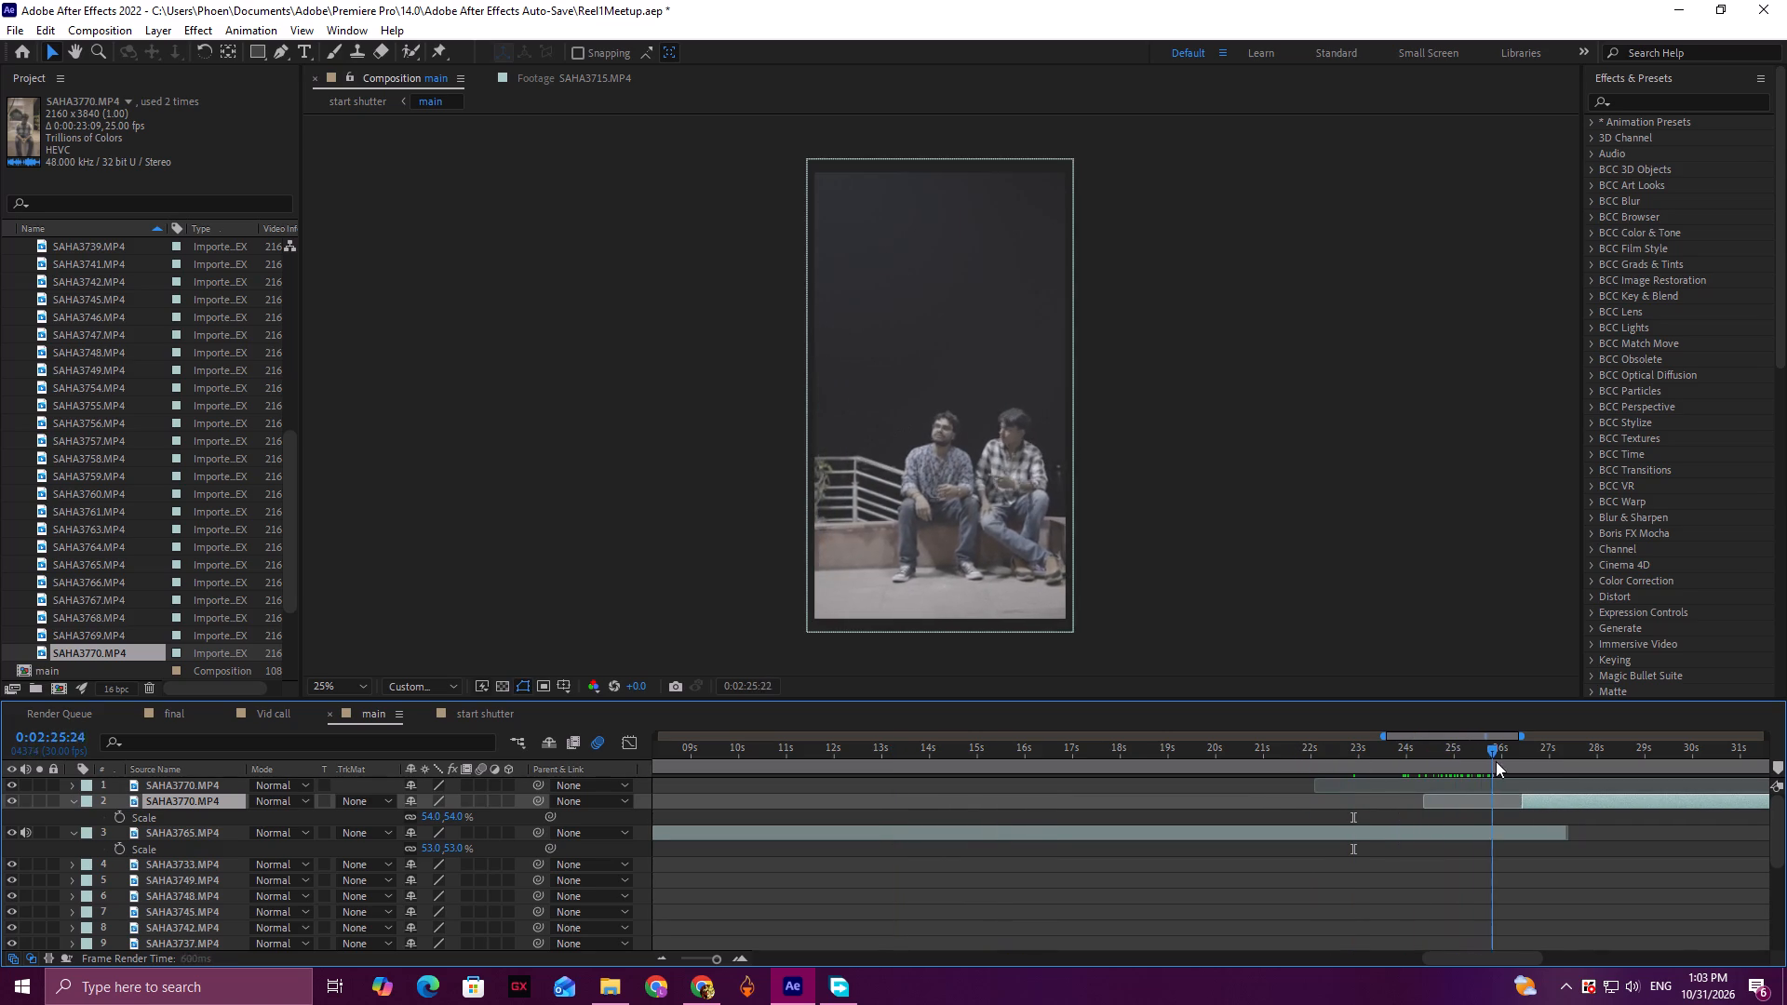
{"action": "left_click_drag", "start_coordinate": [1496, 761], "coordinate": [1504, 766]}
{"action": "left_click_drag", "start_coordinate": [1468, 957], "coordinate": [1498, 958]}
{"action": "left_click_drag", "start_coordinate": [1312, 799], "coordinate": [1319, 799]}
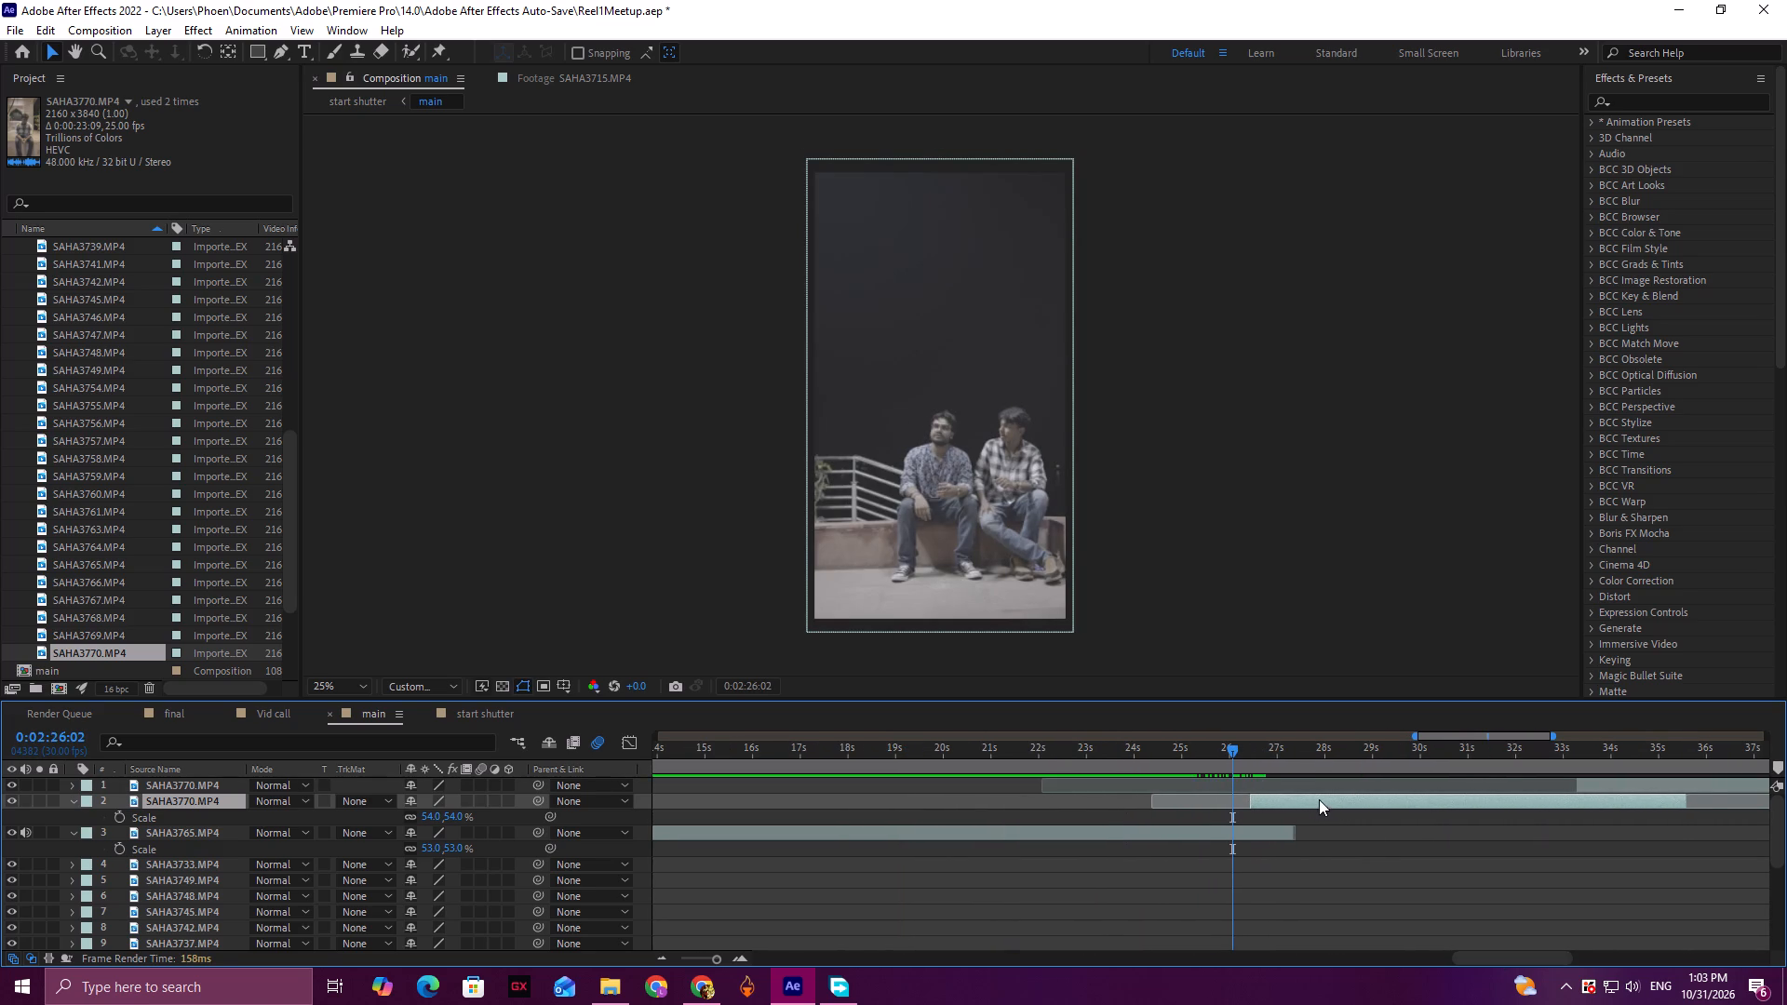
{"action": "left_click_drag", "start_coordinate": [1319, 799], "coordinate": [1341, 801]}
{"action": "key", "text": "space"}
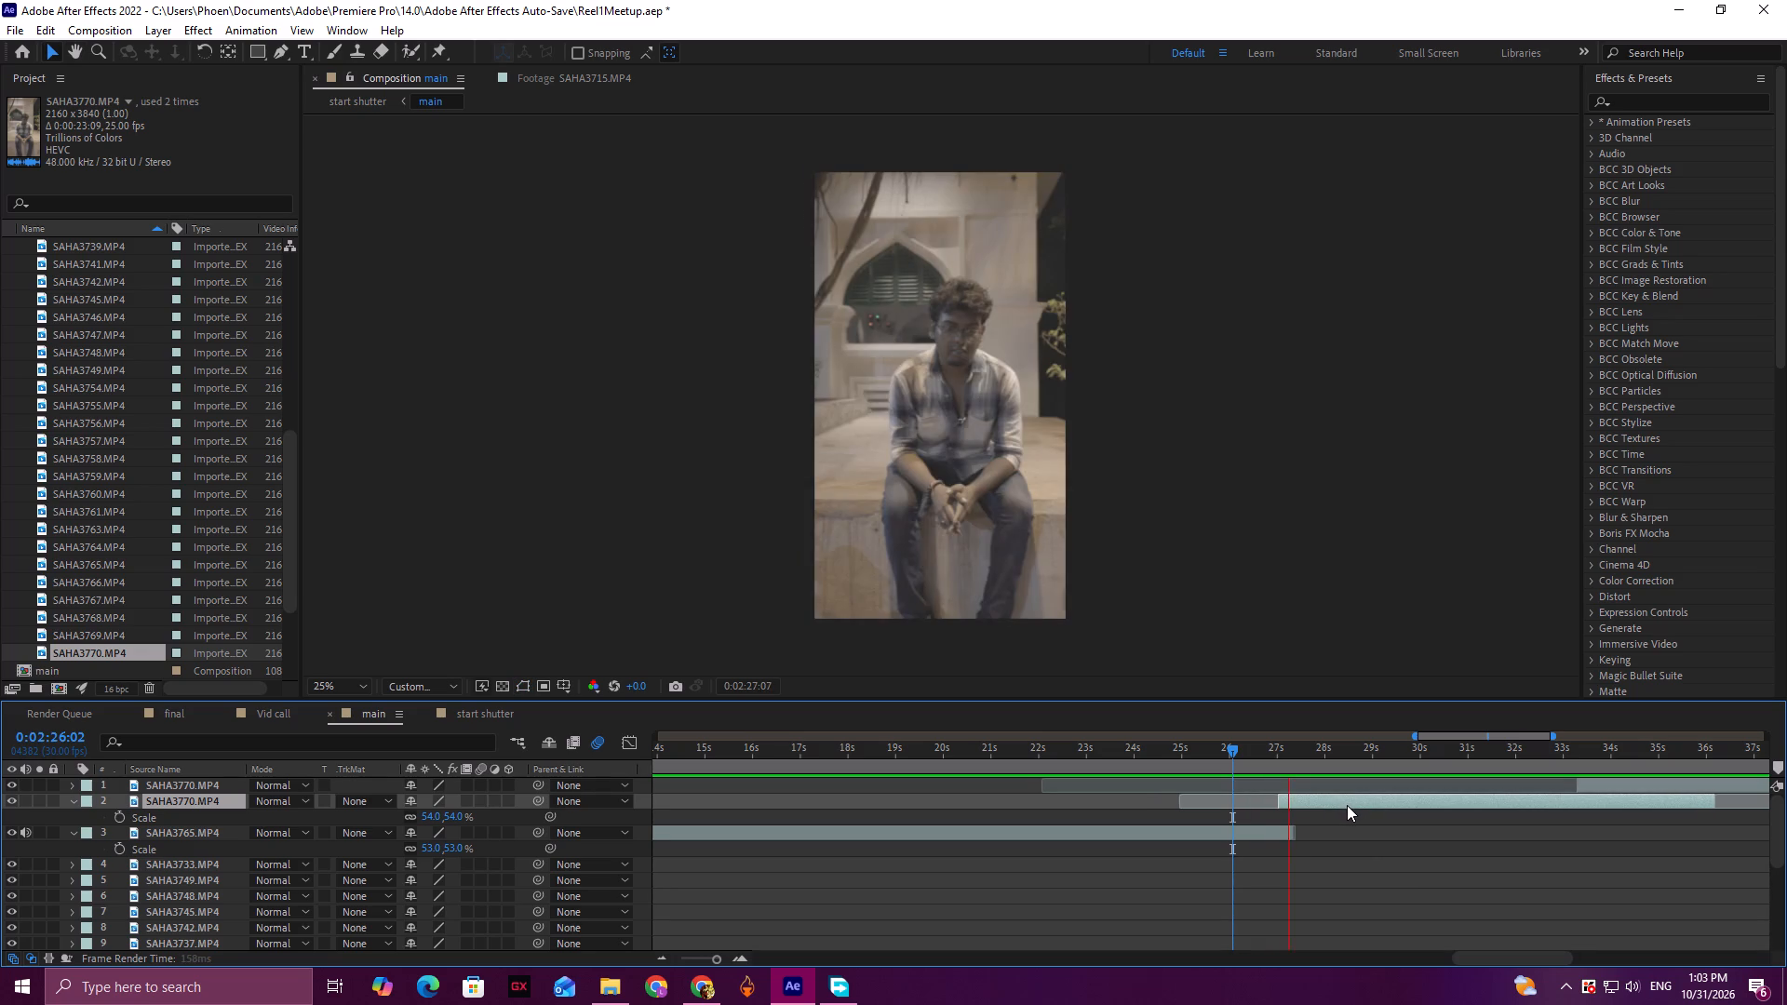
Shift the earlier SAHA3770.MP4 segment to start right after SAHA3765.MP4's end, at about 2:27:13, playing the cut from 2:24:28.
{"action": "key", "text": "space"}
{"action": "left_click_drag", "start_coordinate": [1287, 764], "coordinate": [1241, 763]}
{"action": "left_click_drag", "start_coordinate": [1316, 801], "coordinate": [1338, 800]}
{"action": "left_click_drag", "start_coordinate": [1226, 755], "coordinate": [1177, 758]}
{"action": "key", "text": "space"}
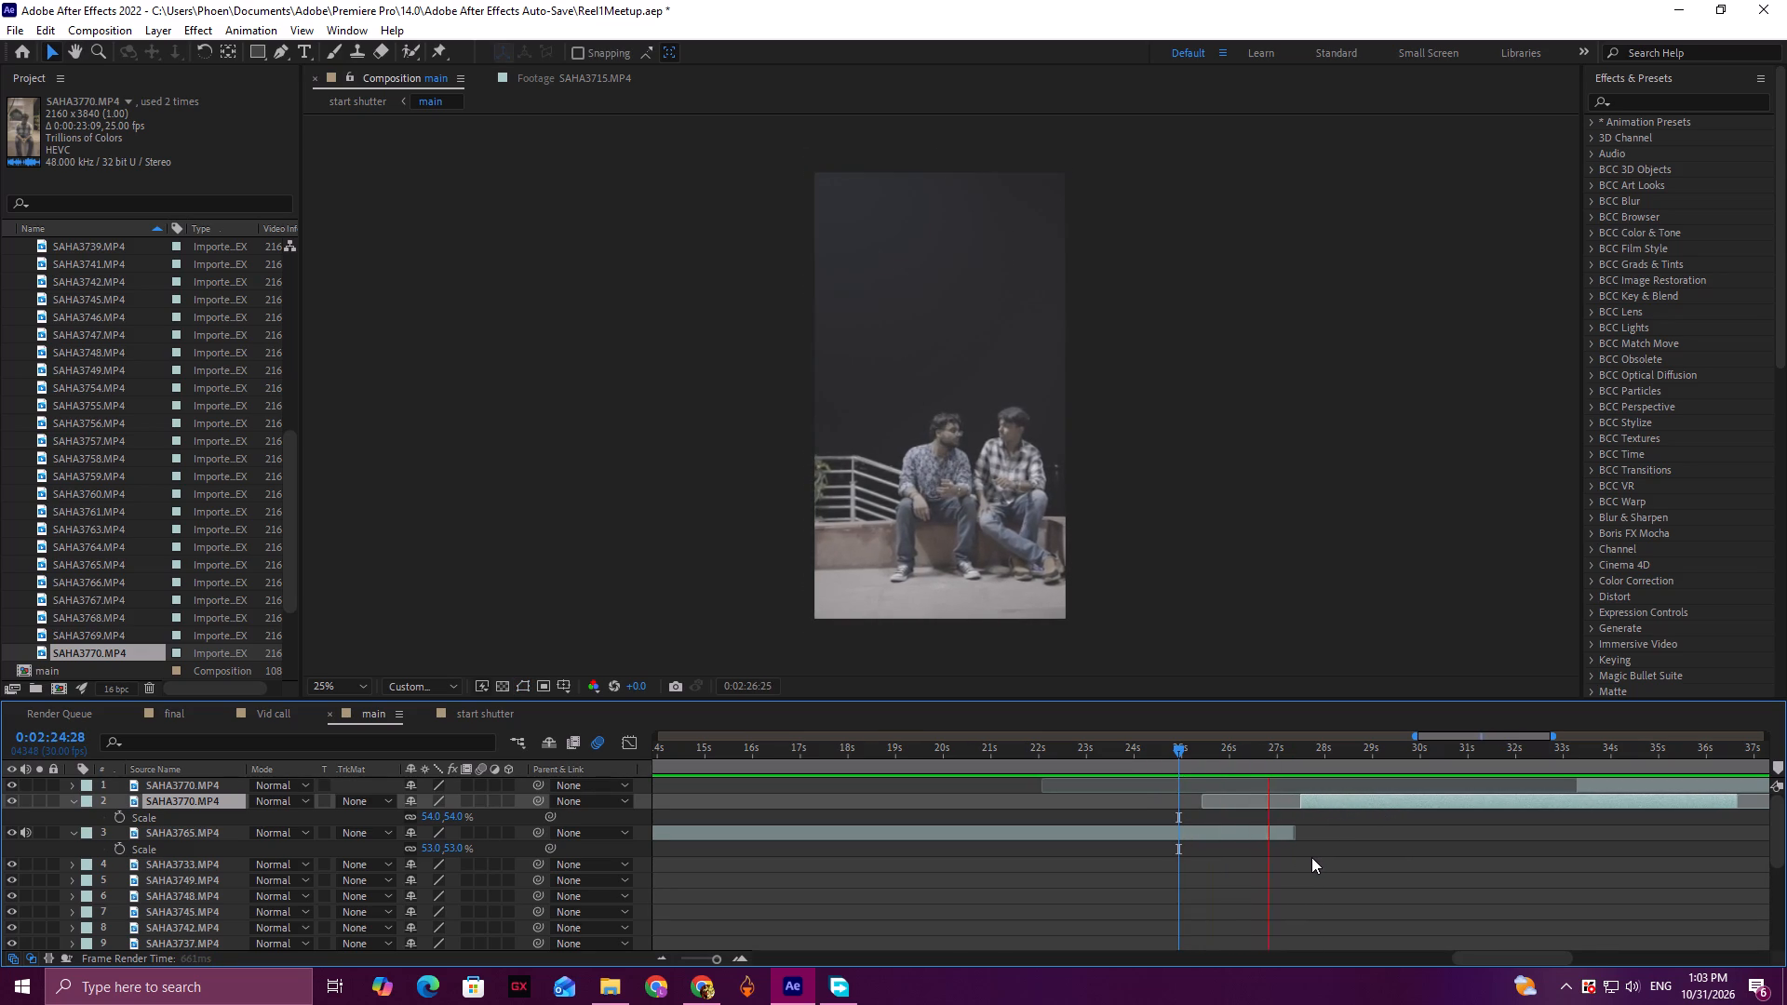
{"action": "key", "text": "space"}
{"action": "left_click", "coordinate": [1283, 759]}
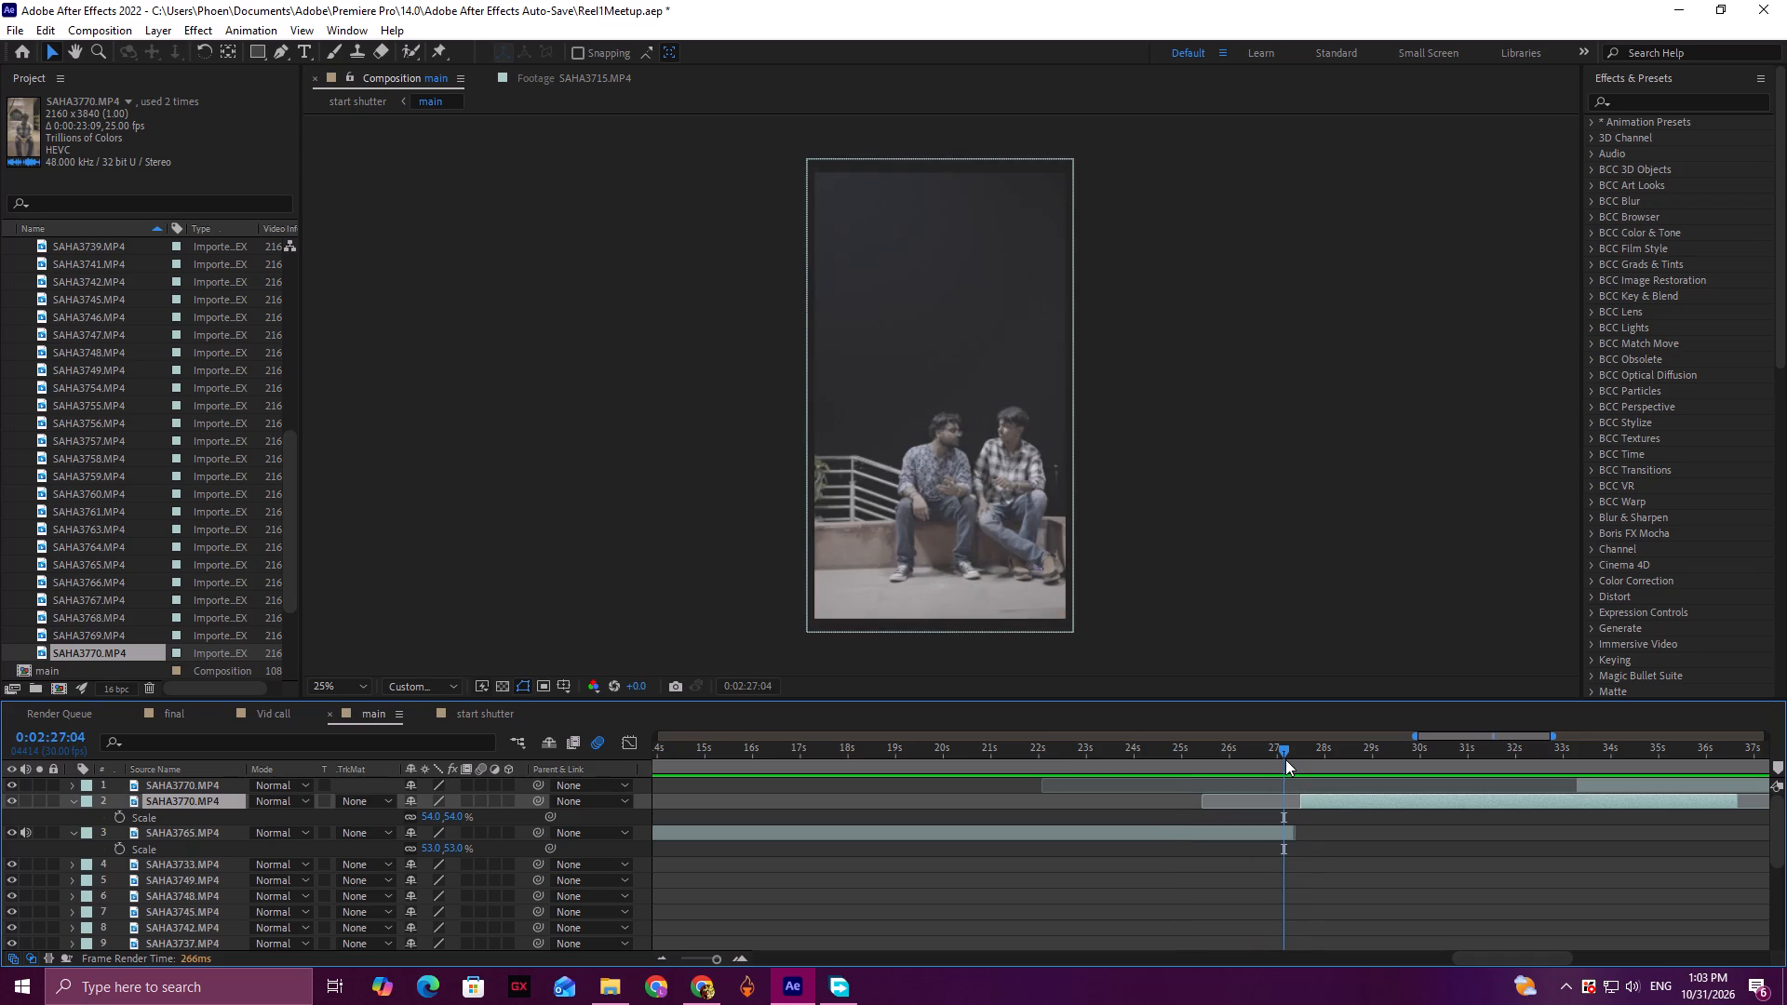
{"action": "left_click", "coordinate": [1323, 804]}
Fade out SAHA3765.MP4 with opacity keyframes of 100% at 2:27:04 and 0% at 2:27:10, and play the fade.
{"action": "left_click", "coordinate": [1285, 833]}
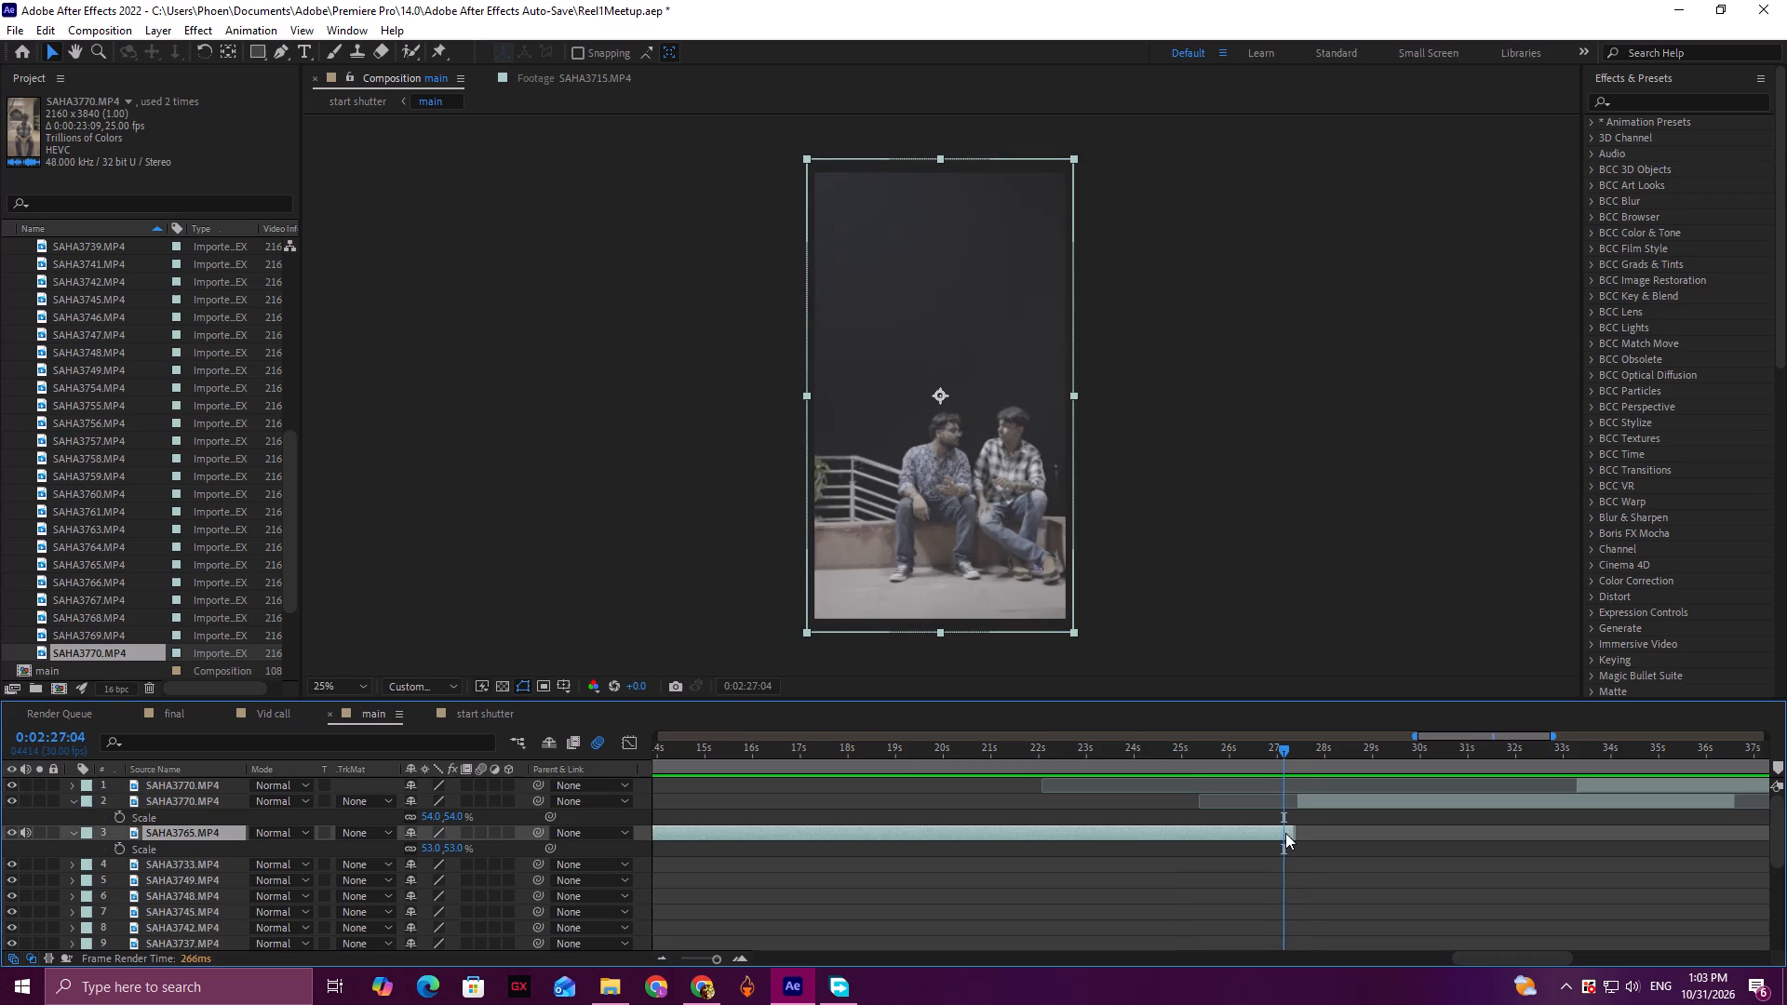
{"action": "left_click", "coordinate": [74, 833]}
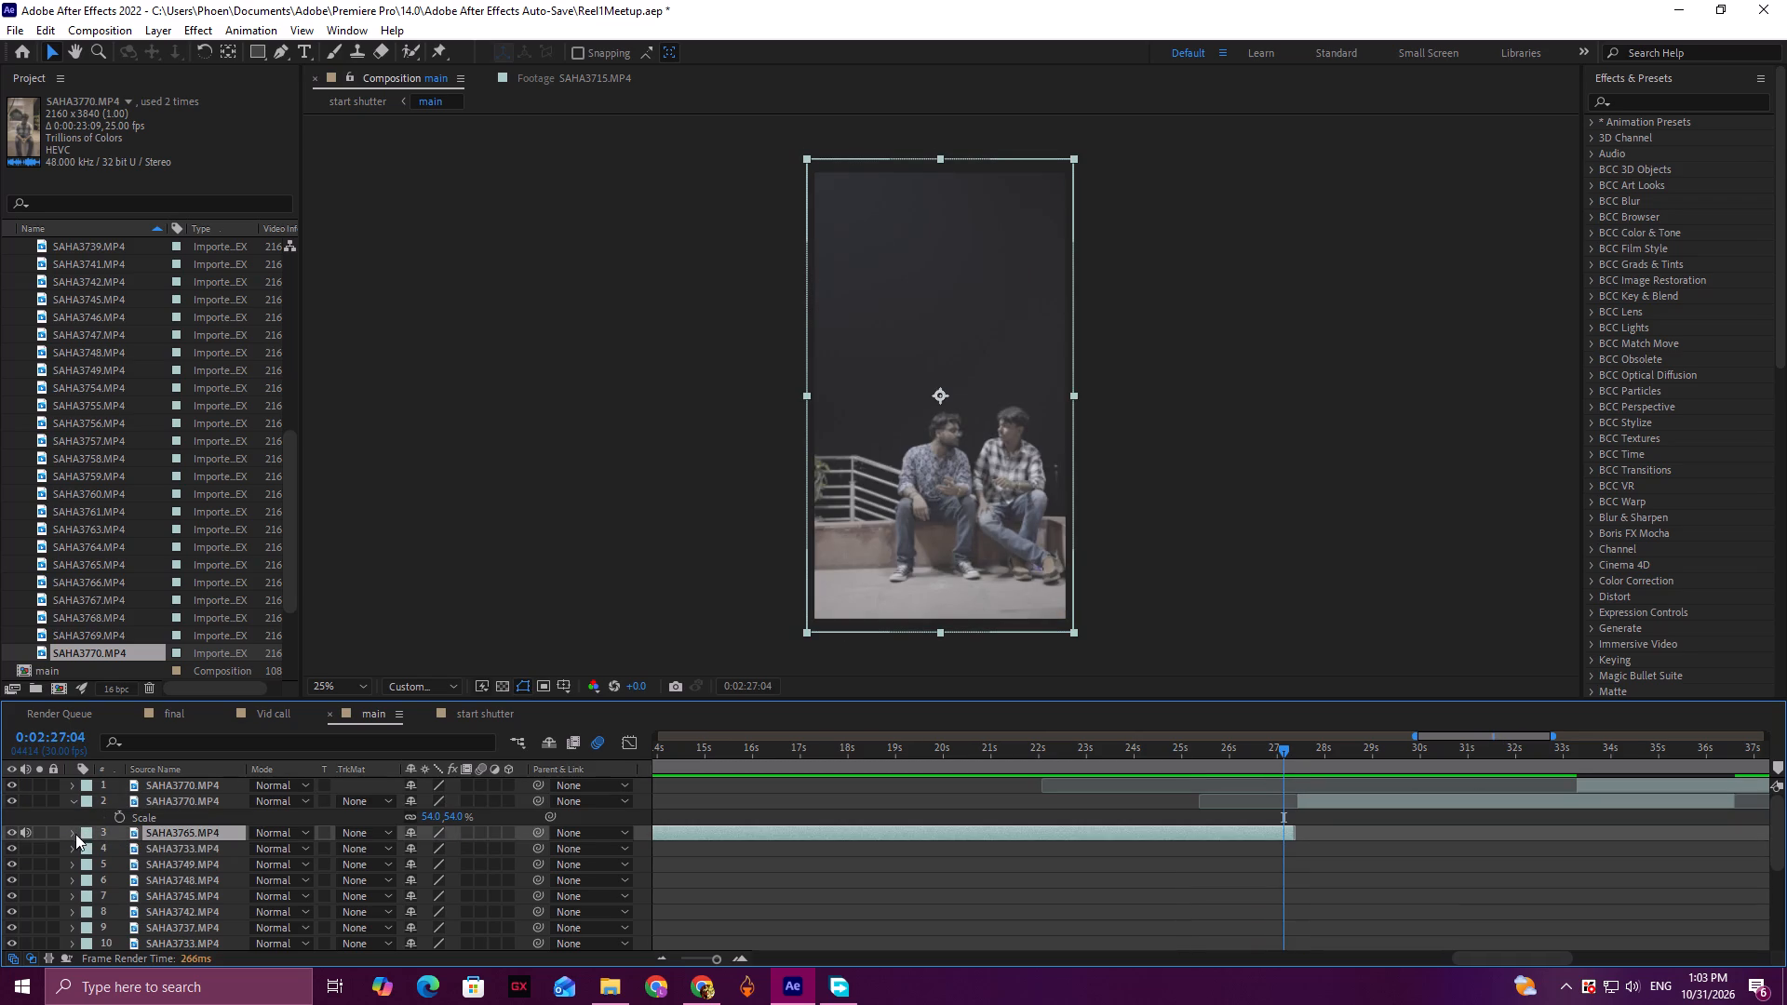
{"action": "left_click", "coordinate": [75, 836]}
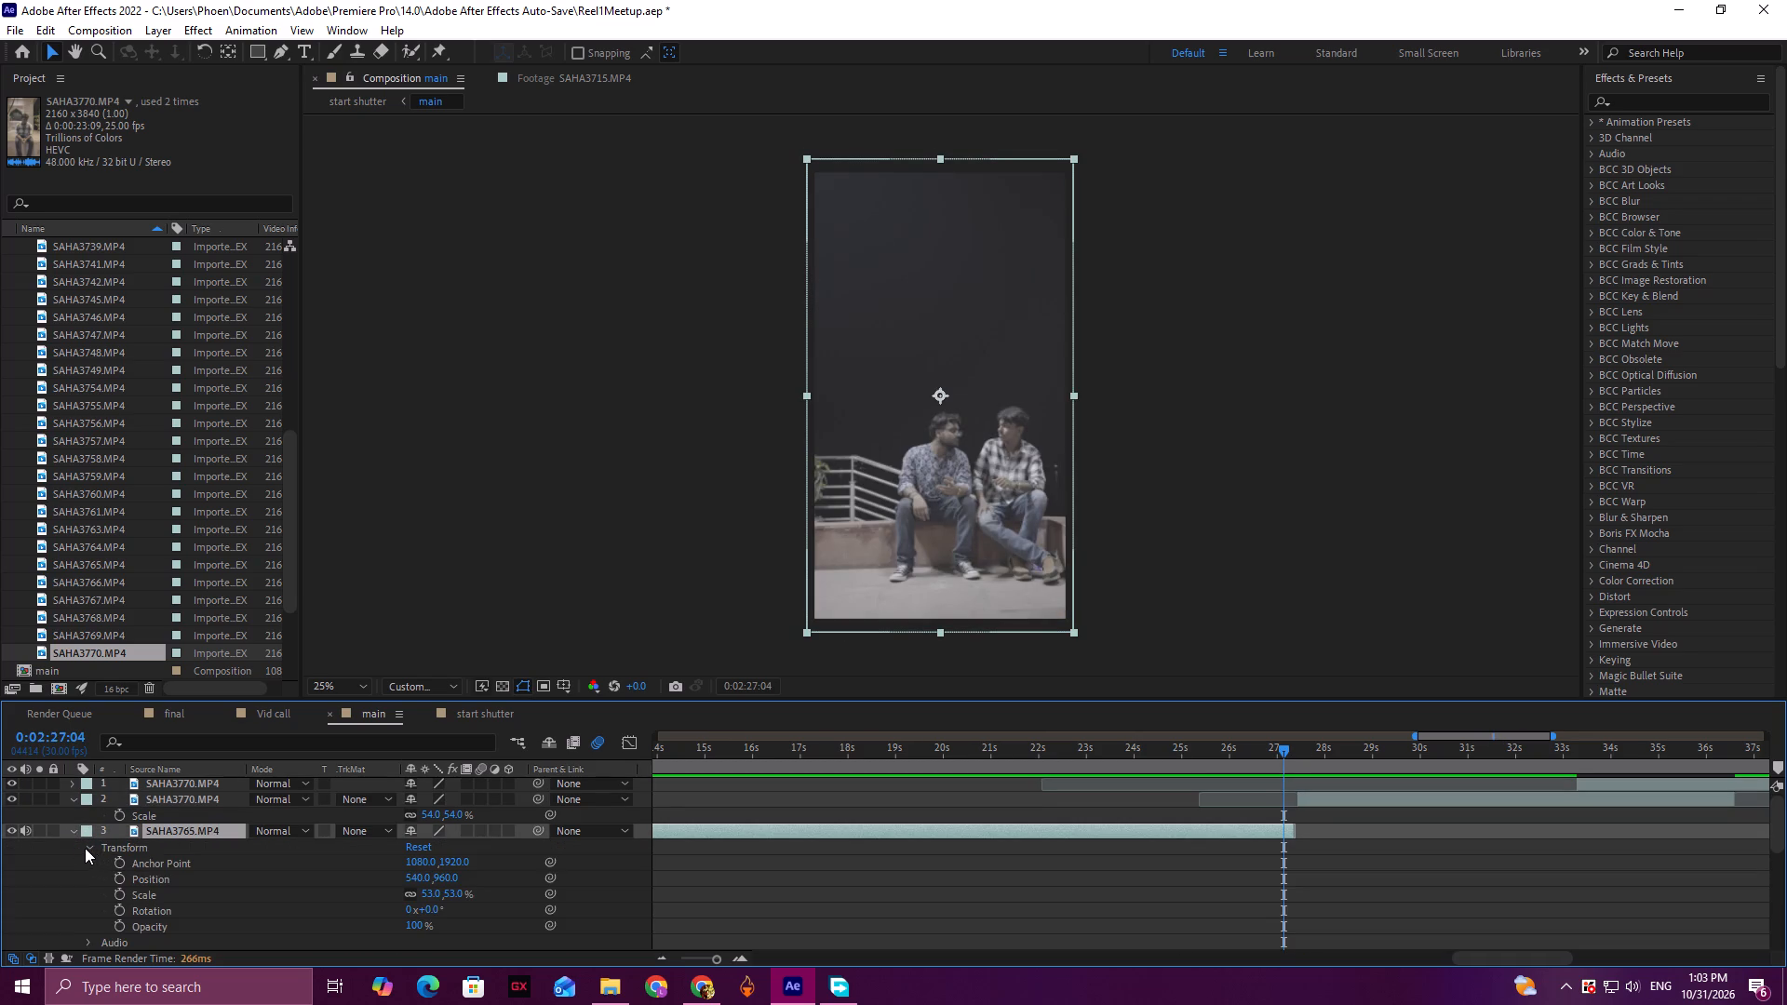
{"action": "left_click", "coordinate": [120, 923]}
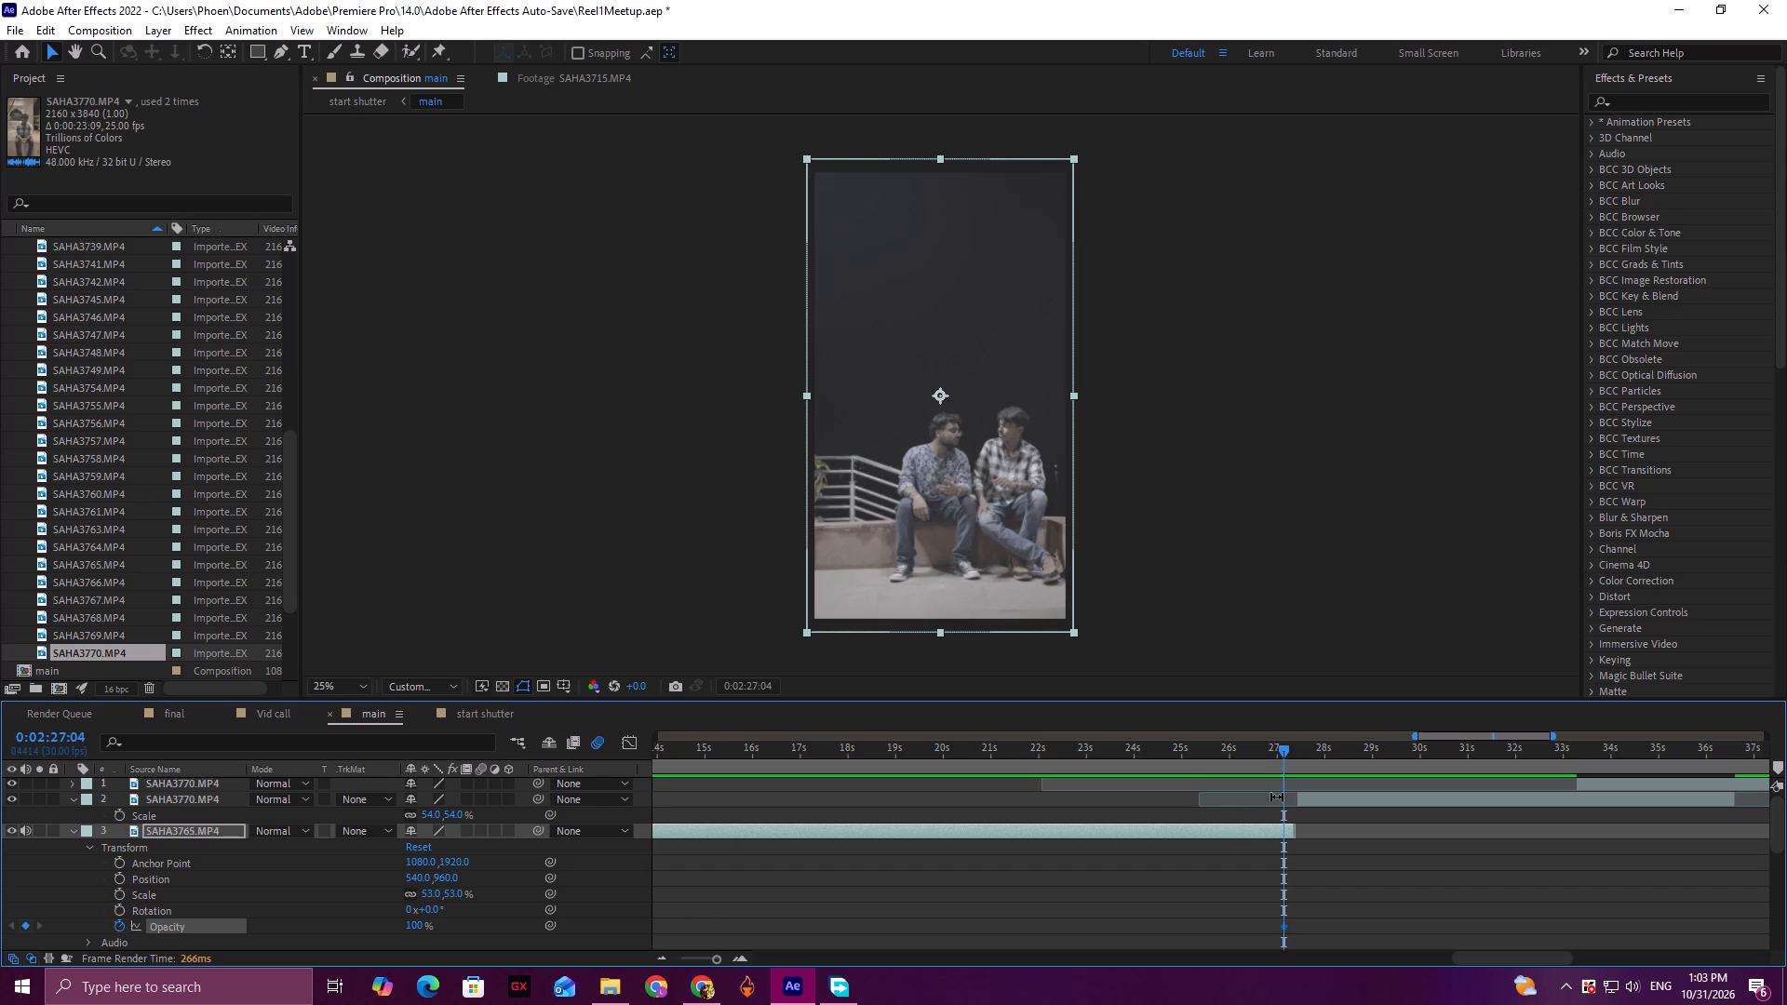
{"action": "left_click_drag", "start_coordinate": [1283, 757], "coordinate": [1291, 759]}
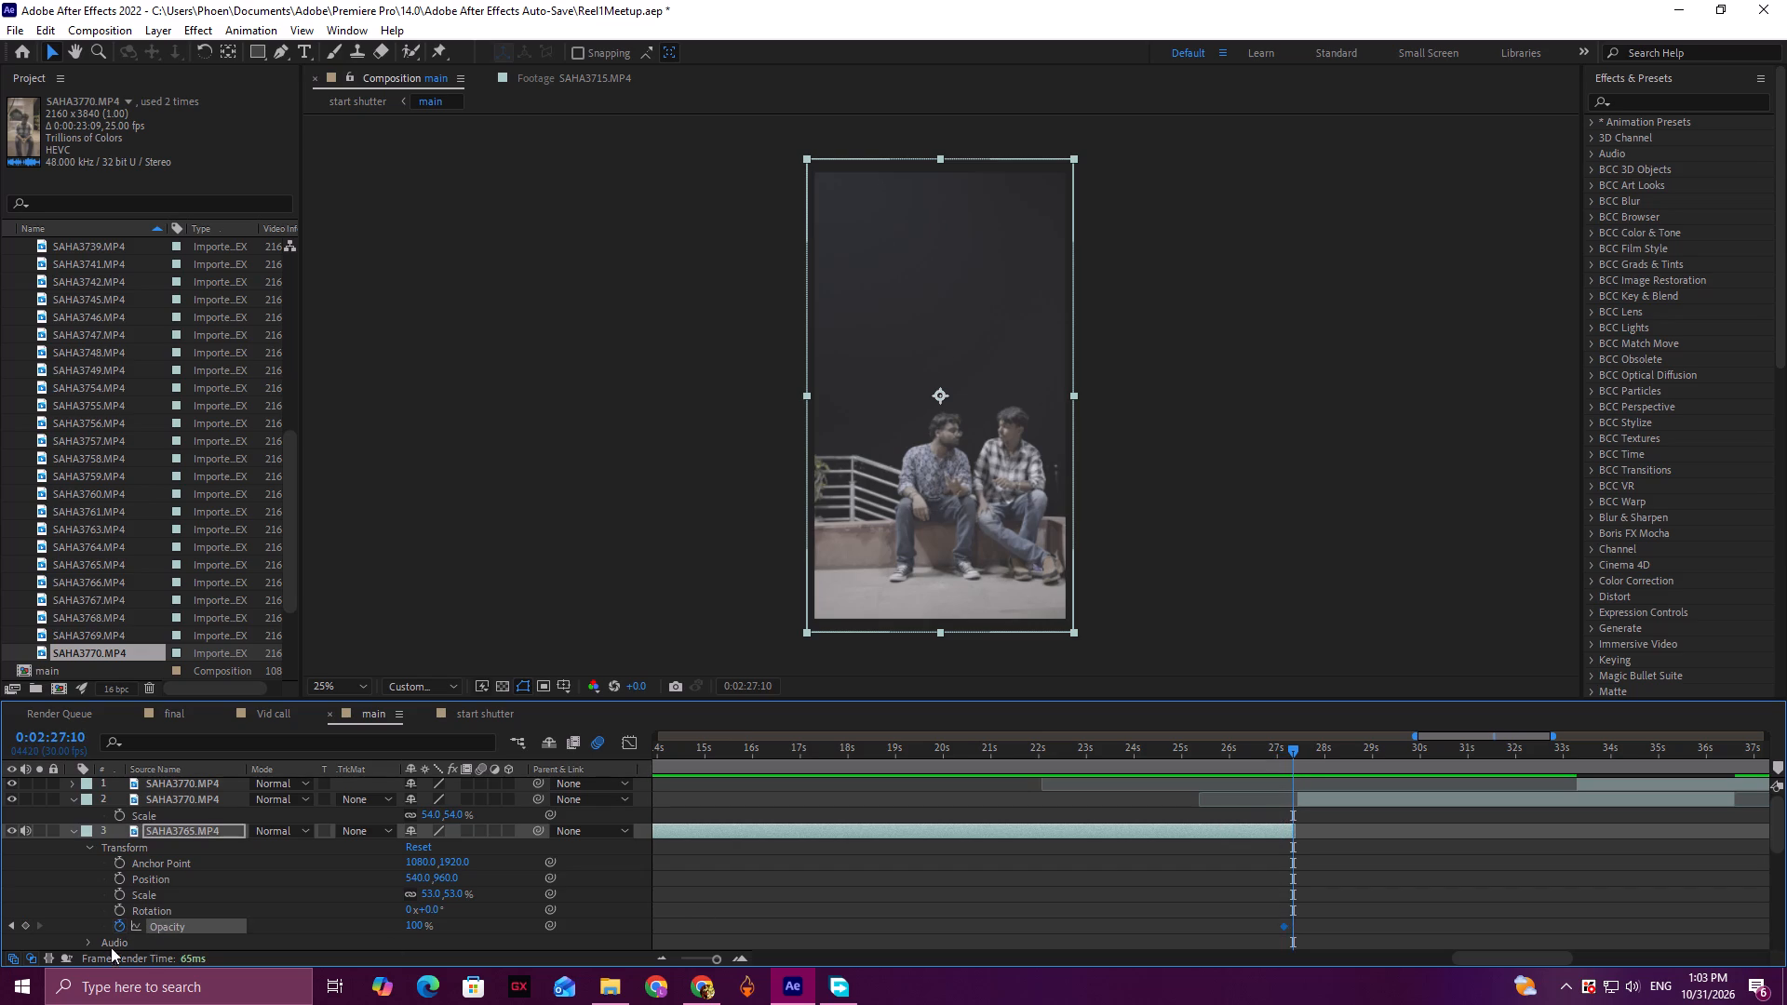
{"action": "left_click", "coordinate": [19, 929]}
{"action": "left_click", "coordinate": [21, 927]}
{"action": "left_click_drag", "start_coordinate": [413, 931], "coordinate": [243, 932]}
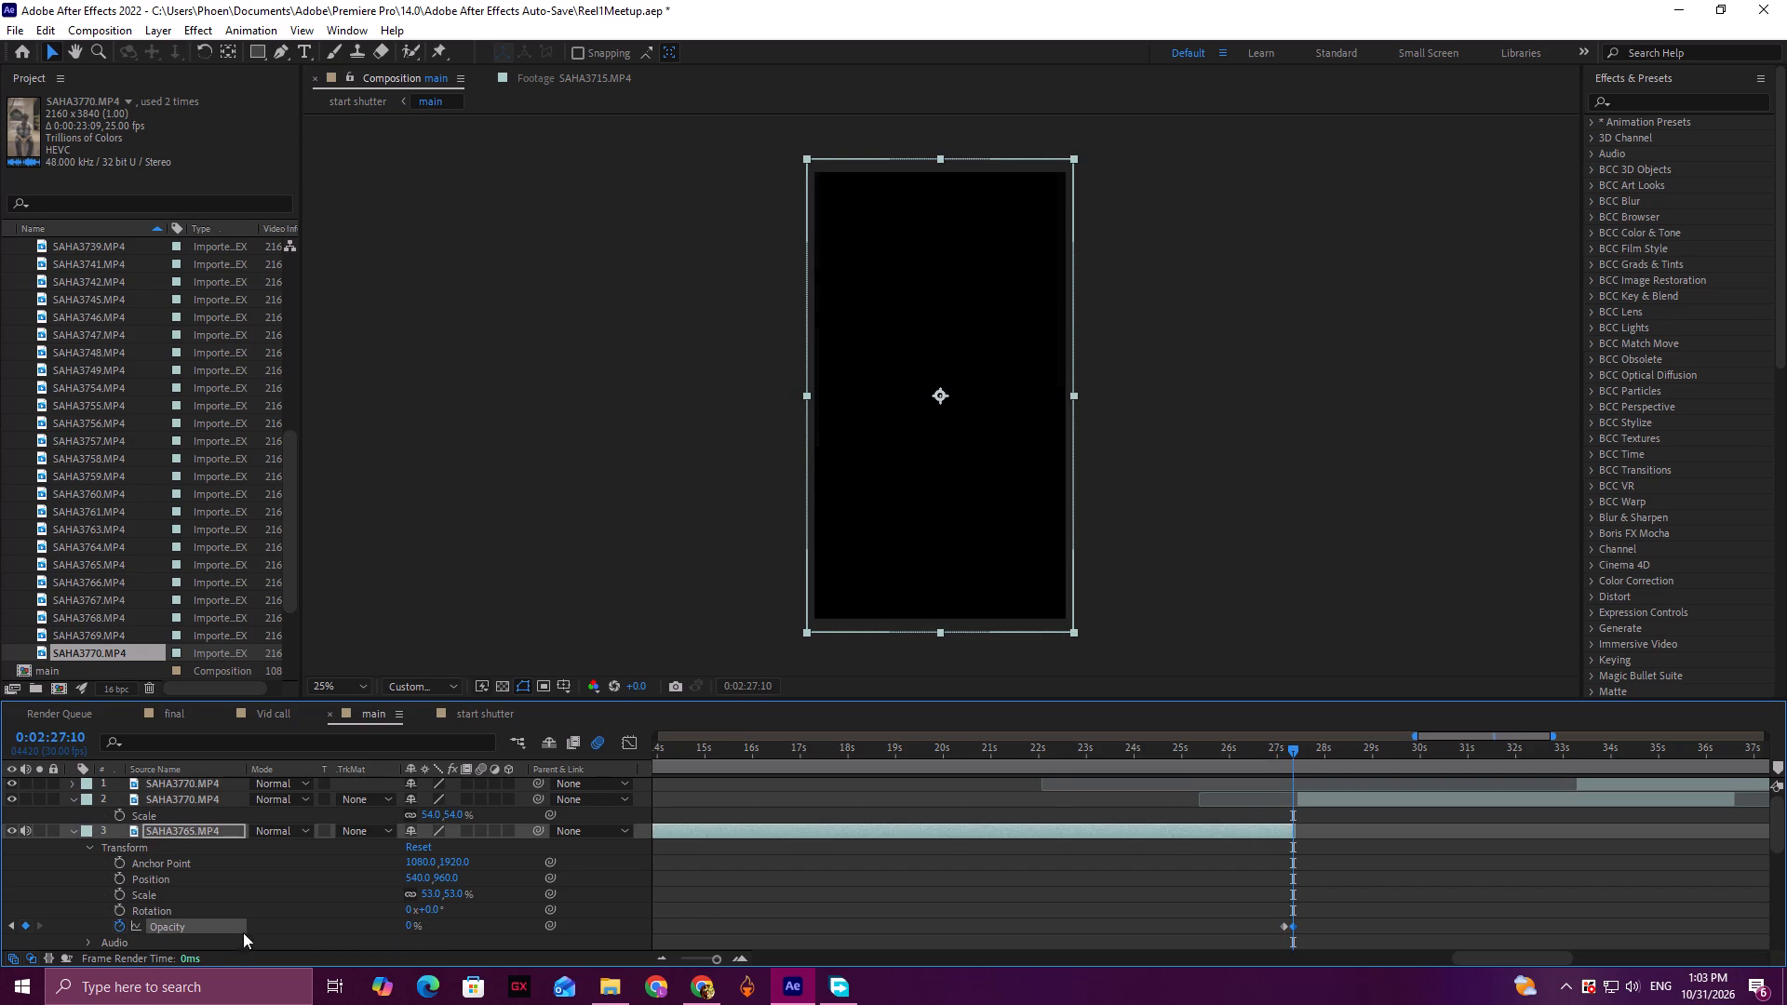
{"action": "left_click_drag", "start_coordinate": [243, 932], "coordinate": [246, 931]}
{"action": "left_click_drag", "start_coordinate": [1286, 755], "coordinate": [1276, 756]}
{"action": "key", "text": "space"}
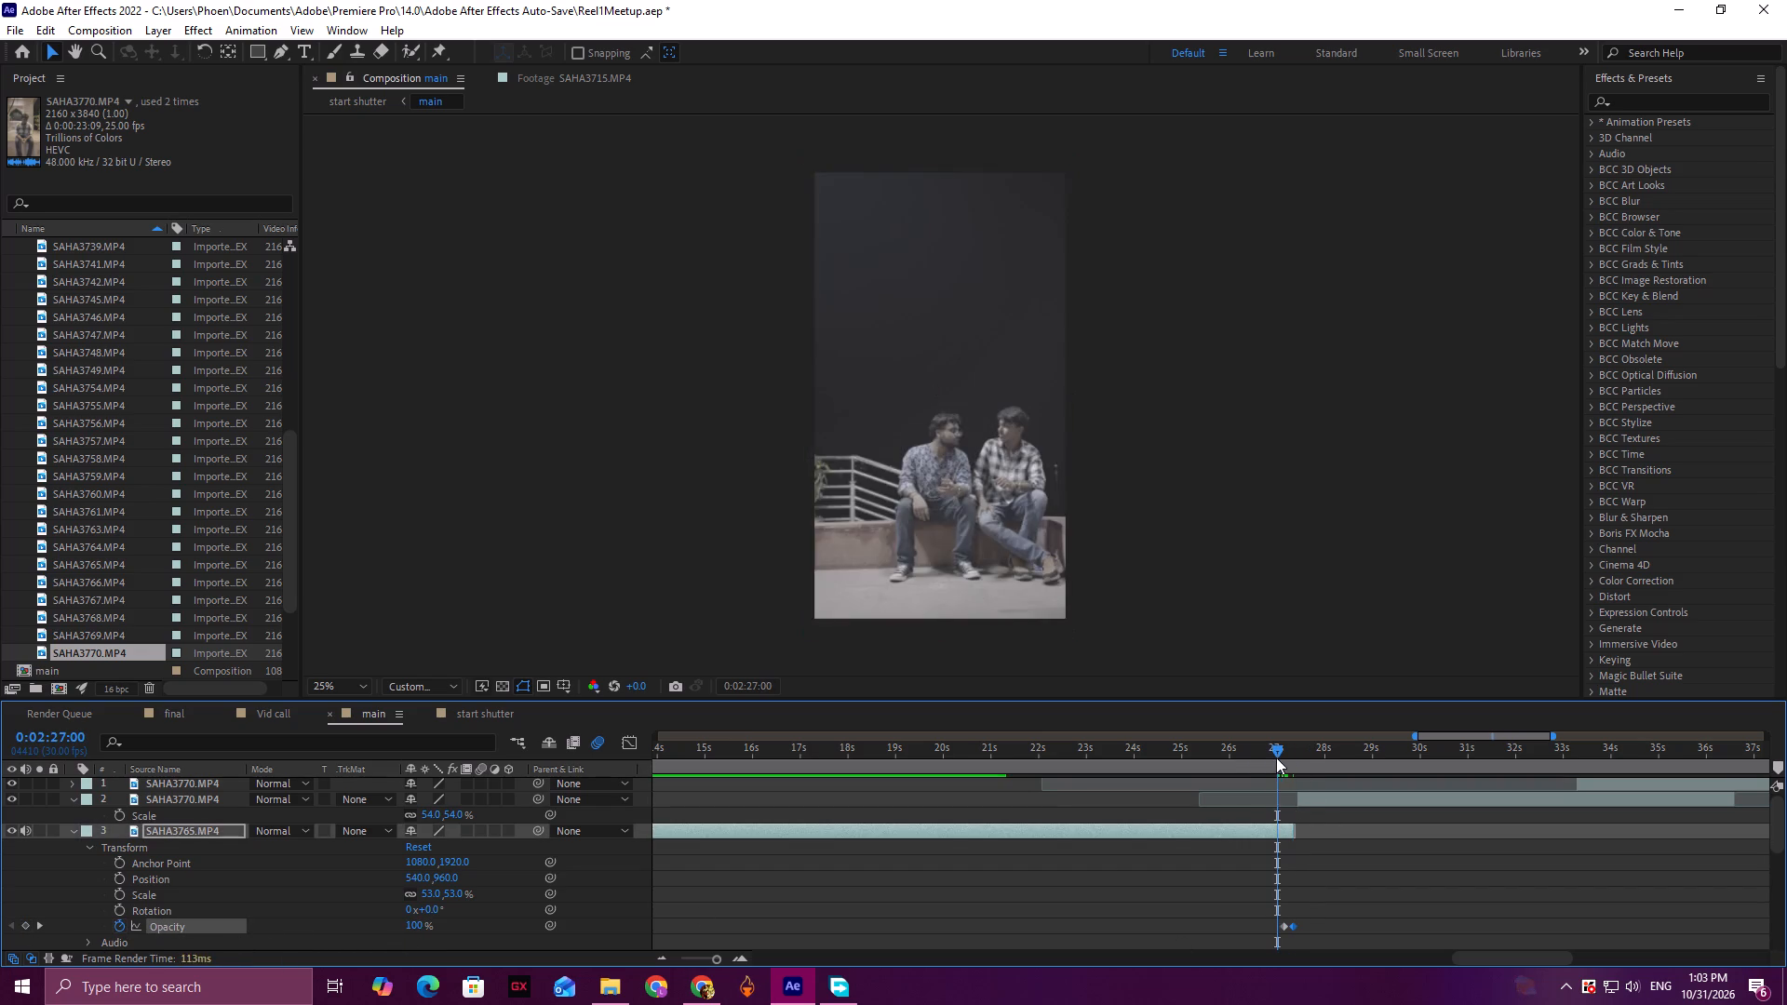
{"action": "key", "text": "space"}
Apply Easy Ease Out to both SAHA3765.MP4 opacity keyframes and play the transition into SAHA3770.MP4.
{"action": "left_click_drag", "start_coordinate": [1272, 921], "coordinate": [1278, 923]}
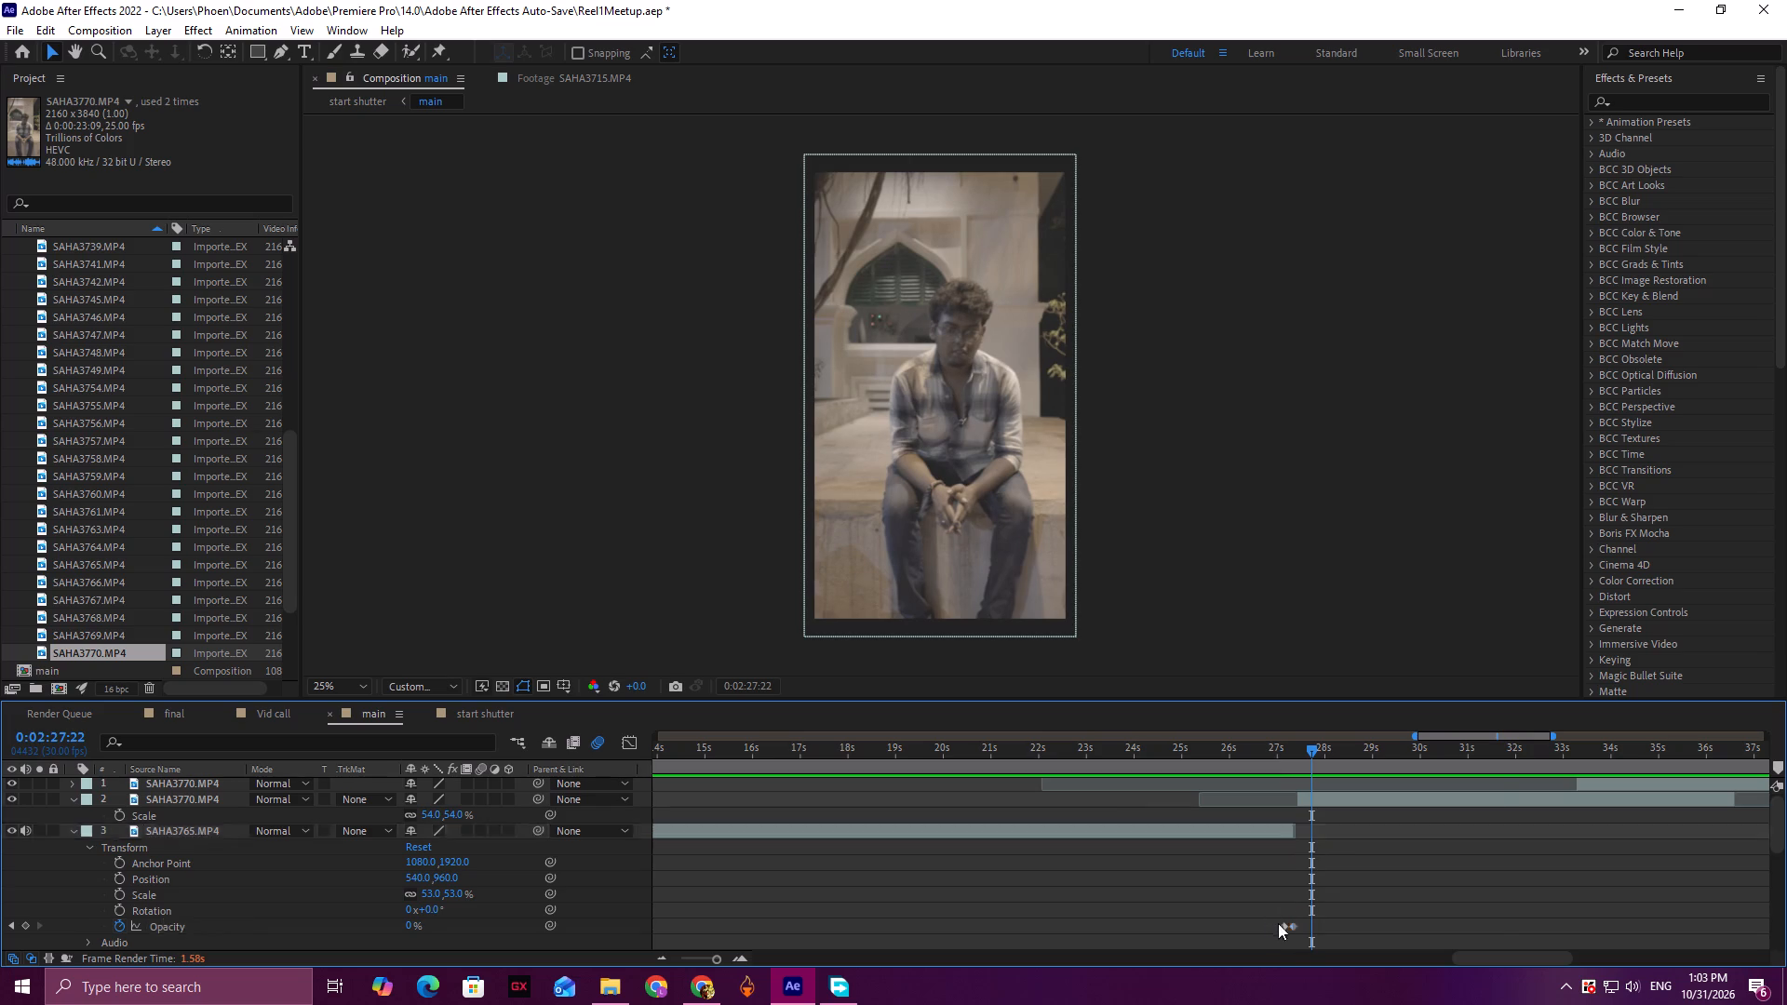
{"action": "left_click_drag", "start_coordinate": [1278, 923], "coordinate": [1309, 931]}
{"action": "right_click", "coordinate": [1286, 928]}
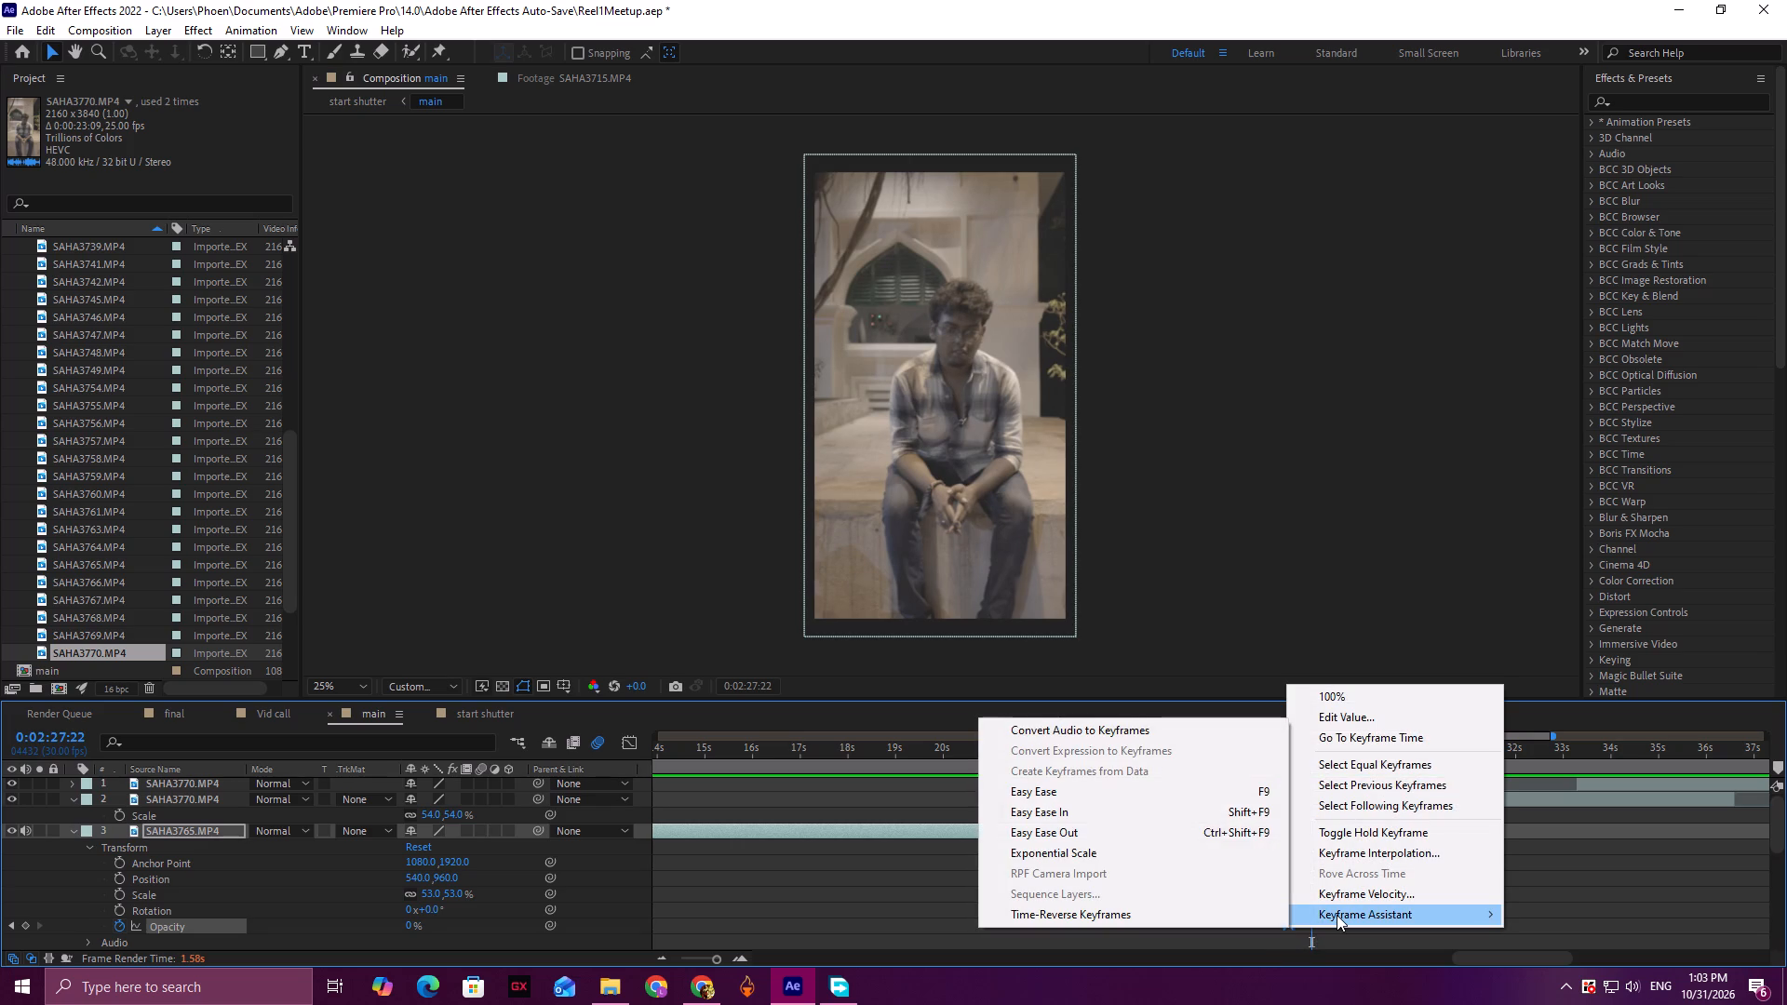
{"action": "left_click", "coordinate": [1047, 825]}
{"action": "left_click_drag", "start_coordinate": [1306, 752], "coordinate": [1266, 759]}
{"action": "key", "text": "space"}
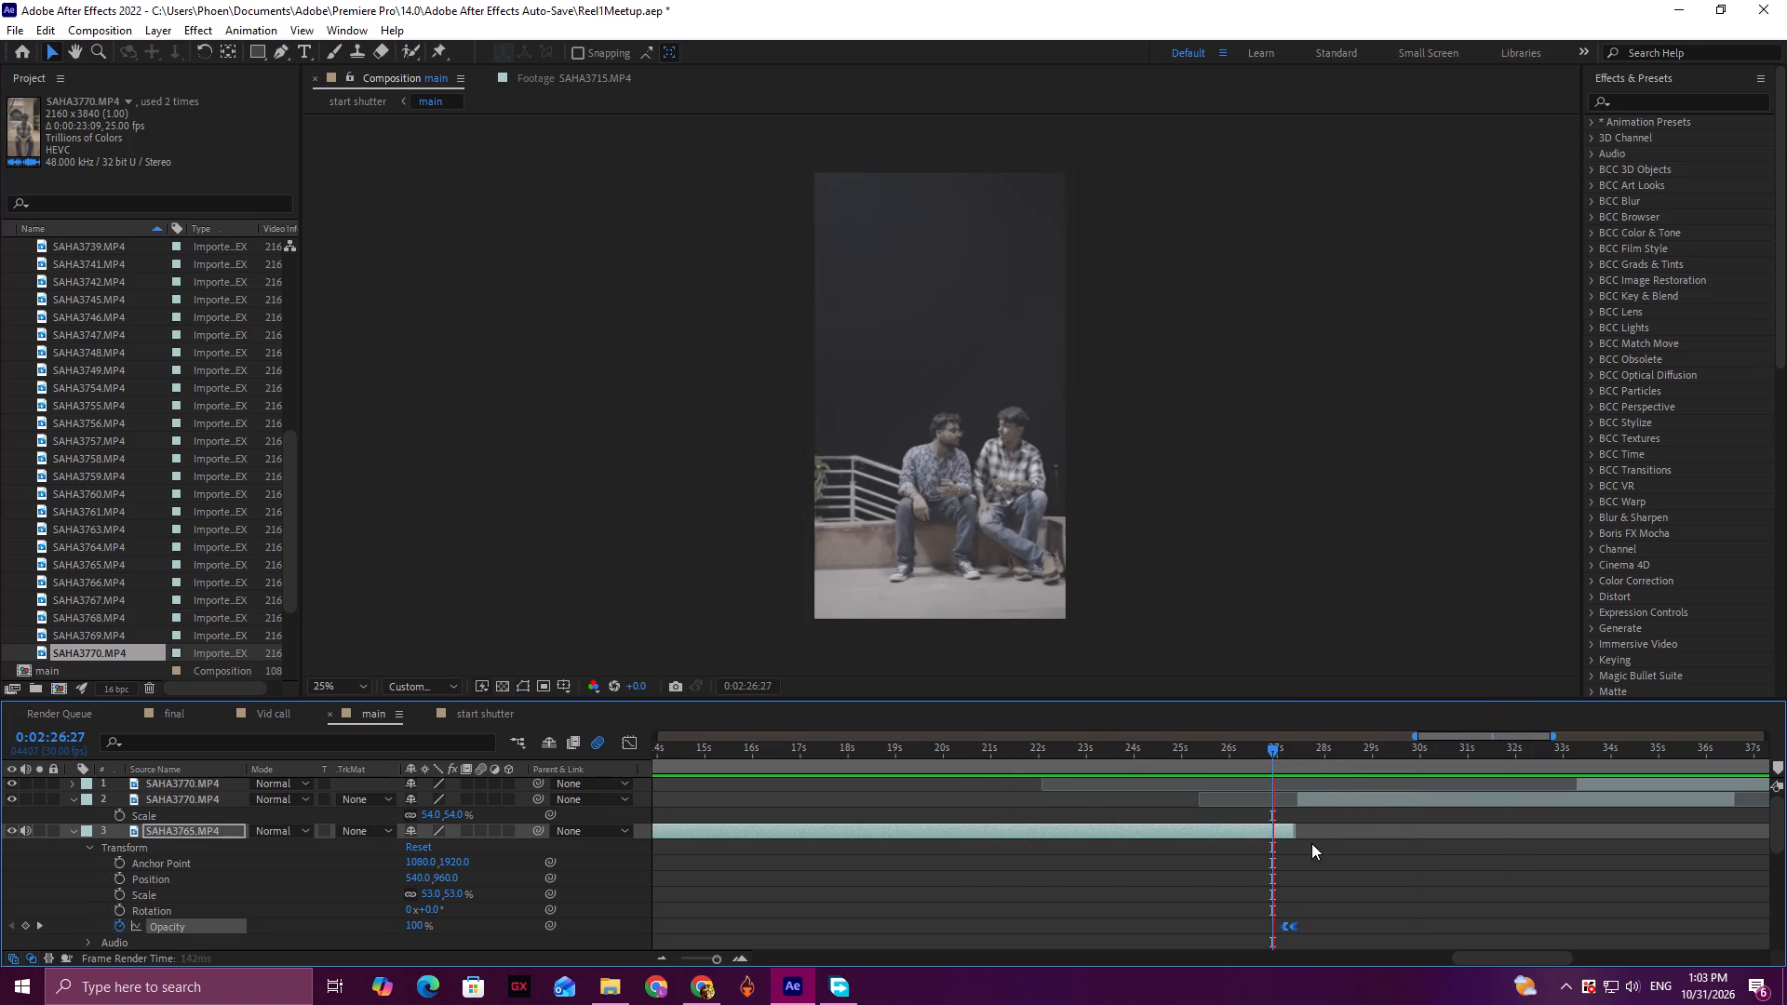
{"action": "key", "text": "space"}
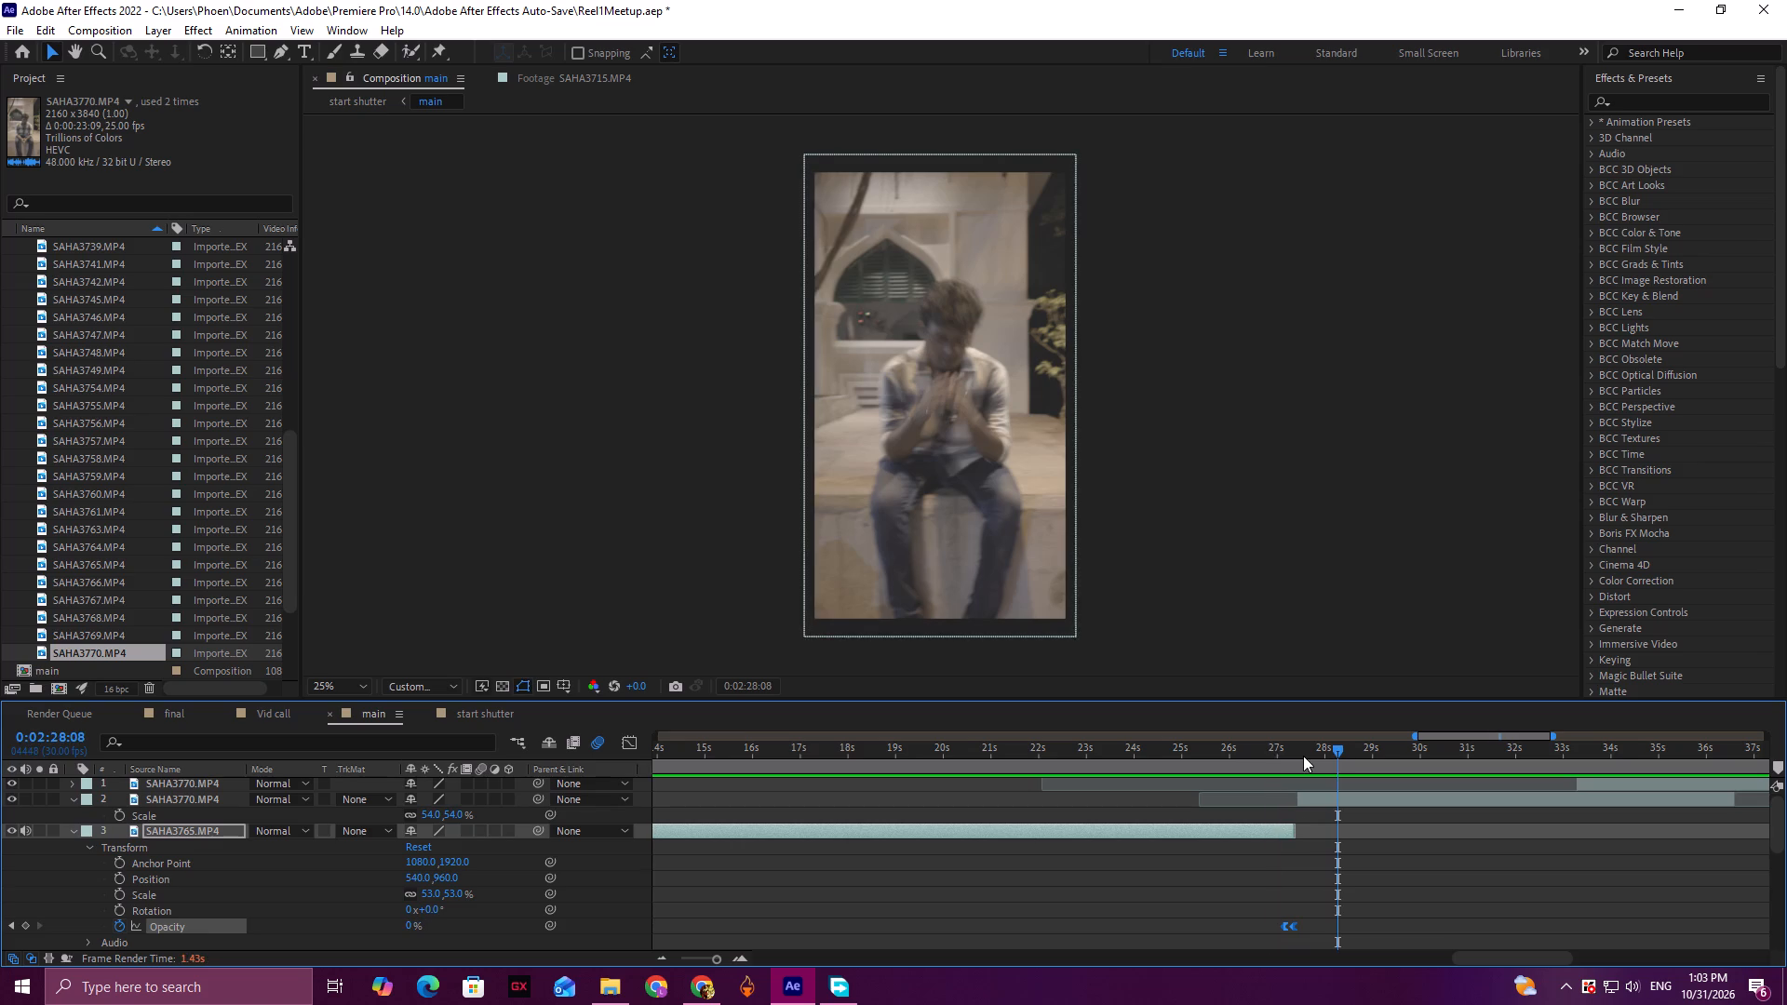
{"action": "left_click_drag", "start_coordinate": [1303, 756], "coordinate": [1243, 757]}
{"action": "key", "text": "space"}
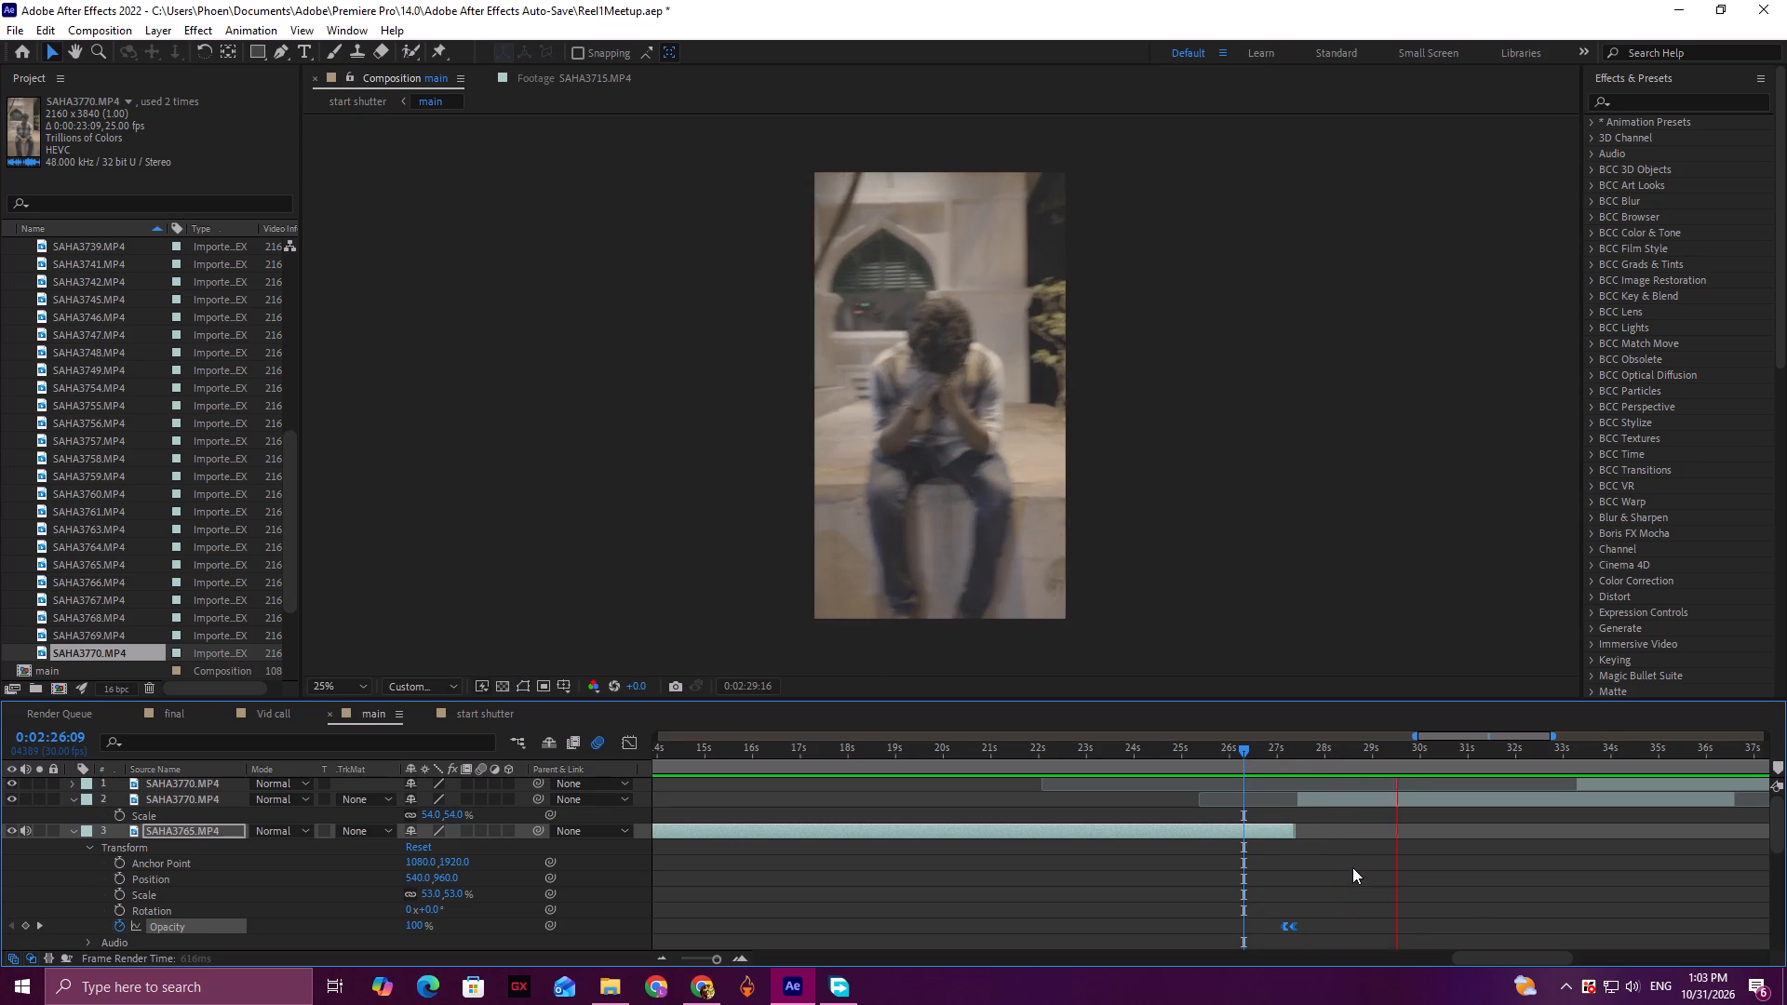
{"action": "key", "text": "space"}
Turn on audio for the earlier SAHA3770.MP4 segment, listen to it, and lower its audio level to -45 dB.
{"action": "left_click", "coordinate": [1342, 797]}
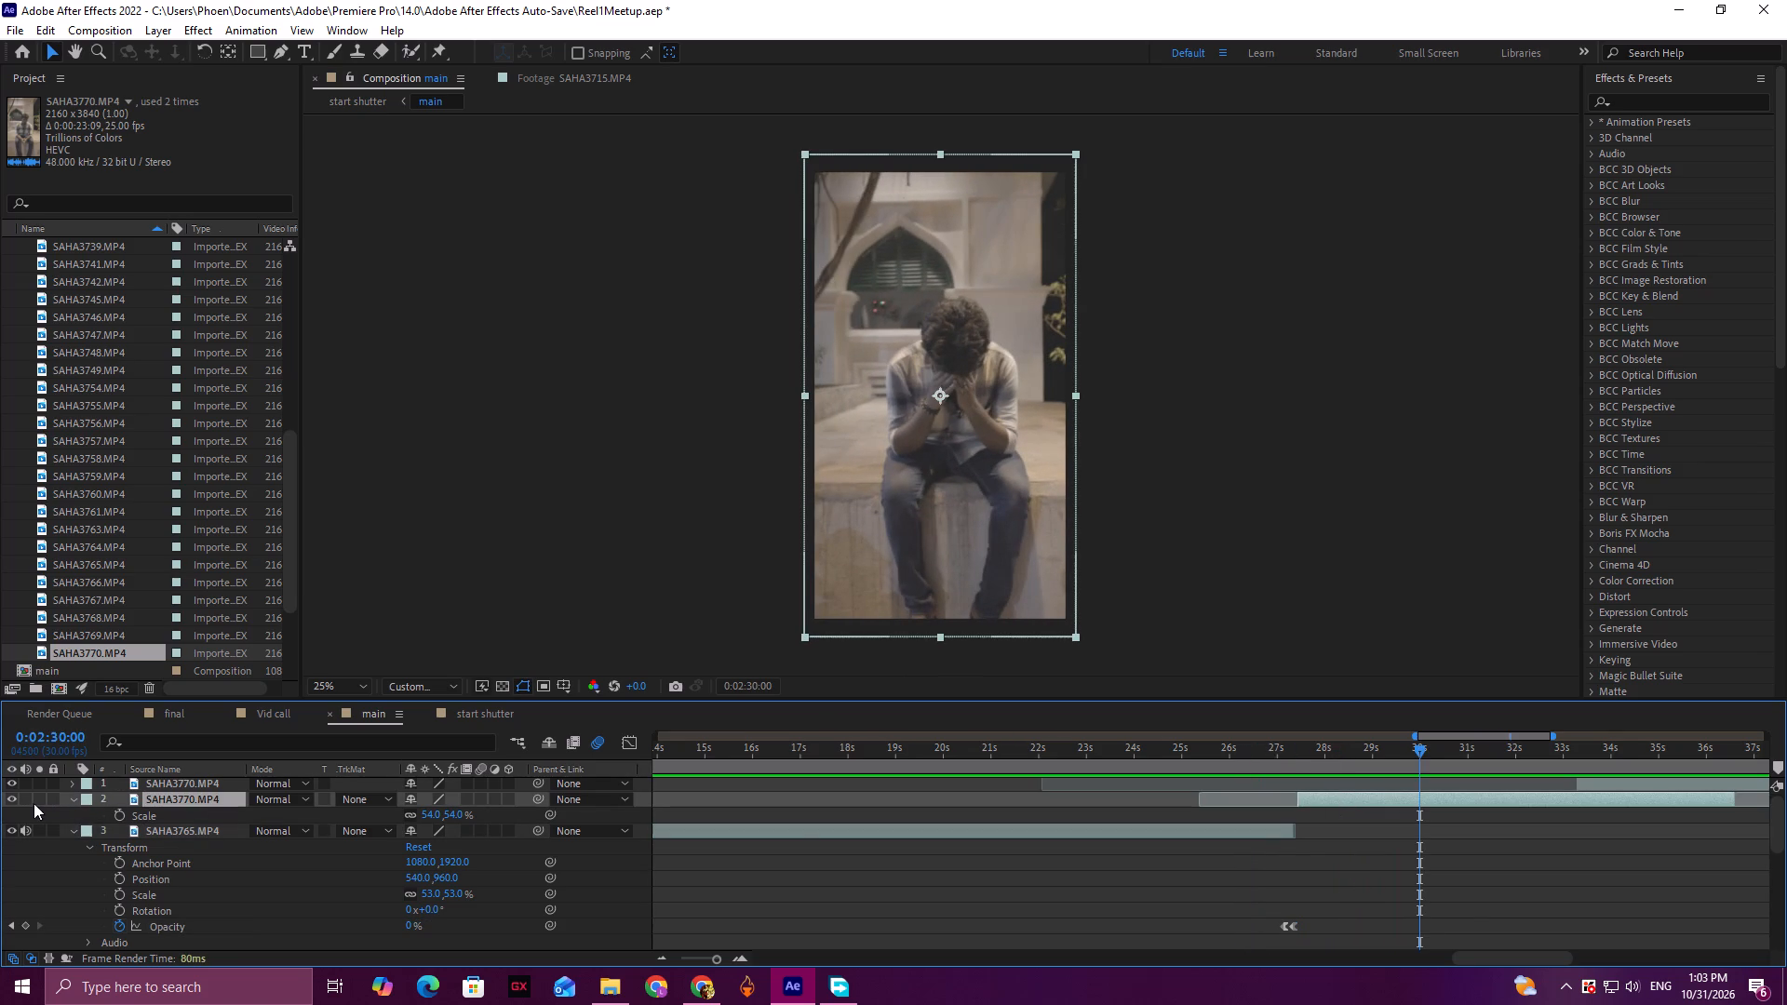
{"action": "left_click", "coordinate": [28, 801]}
{"action": "key", "text": "space"}
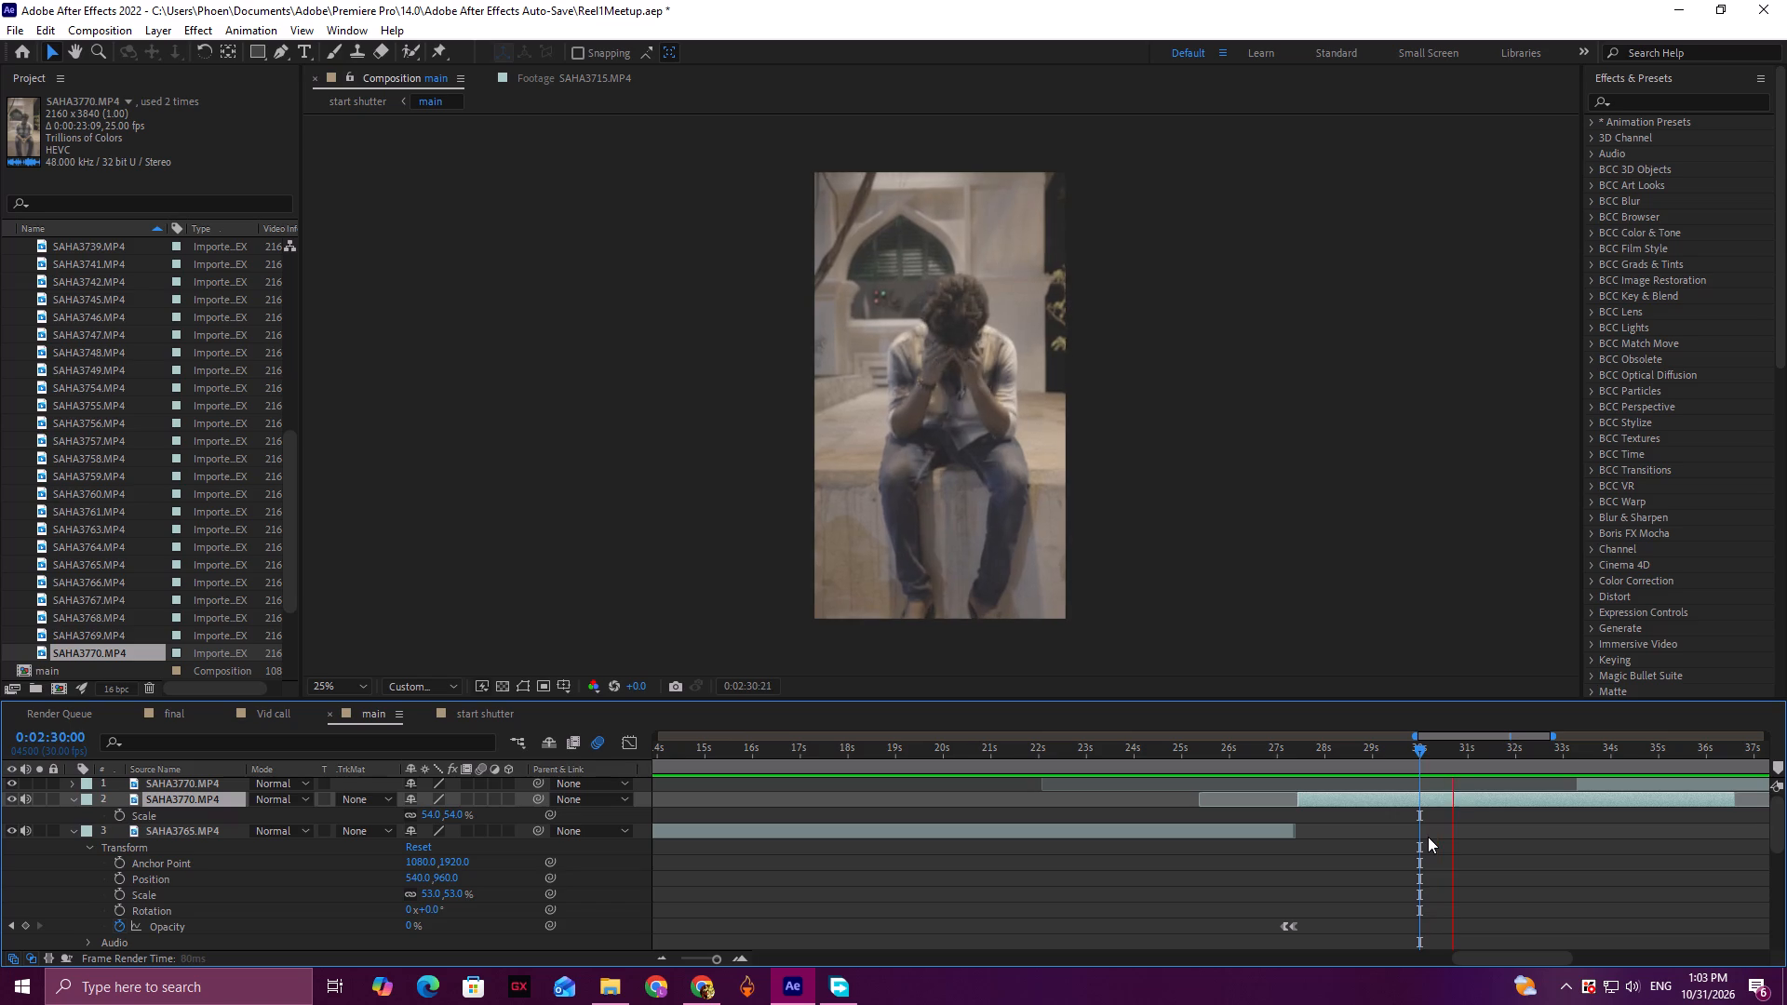
{"action": "key", "text": "space"}
{"action": "left_click", "coordinate": [1413, 801]}
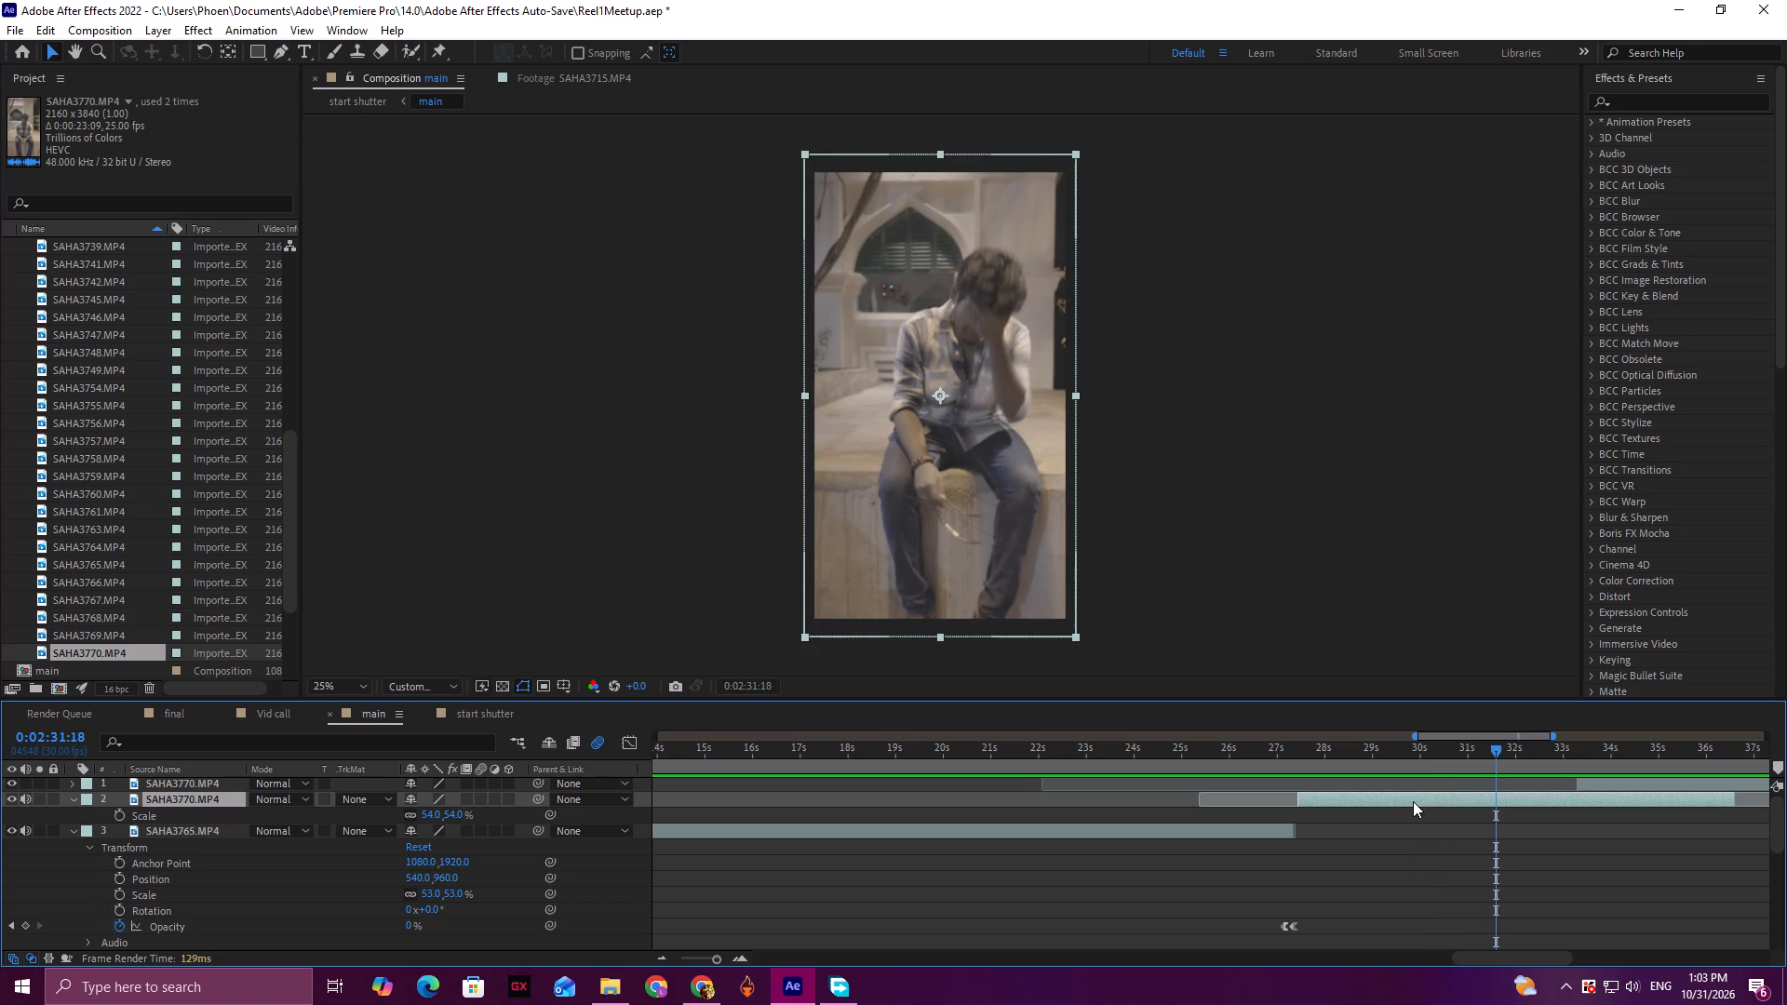
{"action": "key", "text": "l"}
{"action": "left_click_drag", "start_coordinate": [421, 819], "coordinate": [417, 818]}
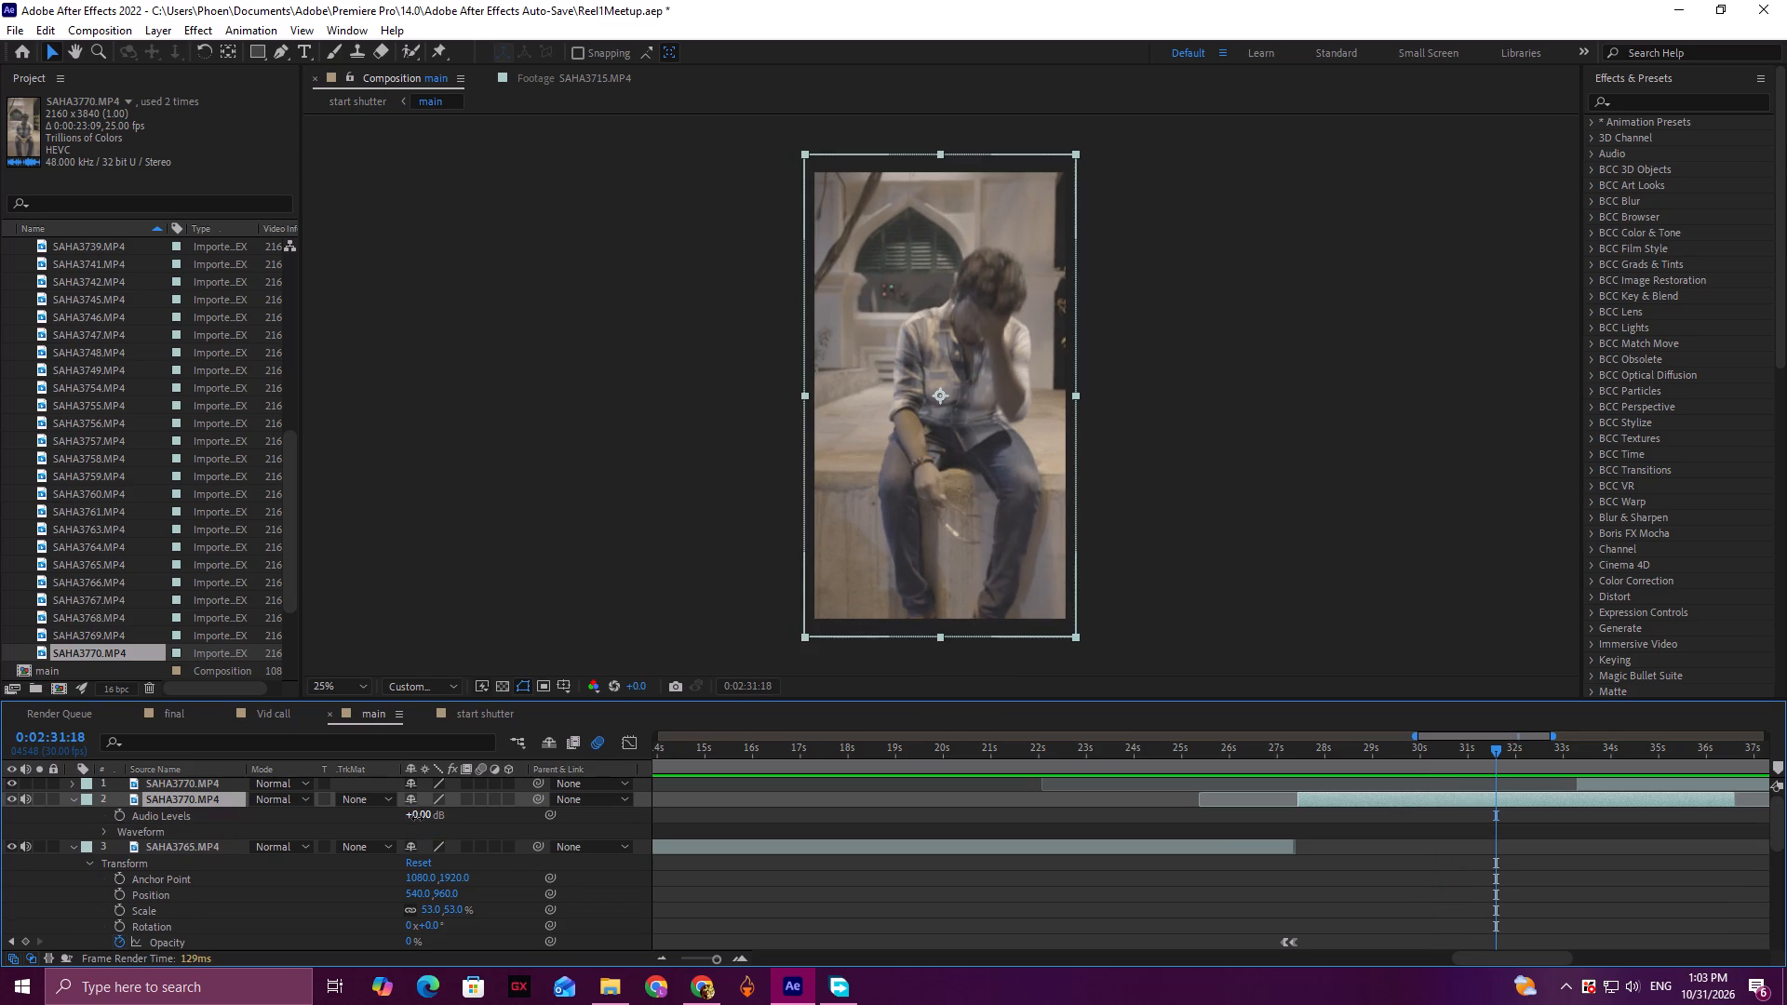
{"action": "left_click_drag", "start_coordinate": [417, 818], "coordinate": [379, 819]}
{"action": "left_click", "coordinate": [379, 819]}
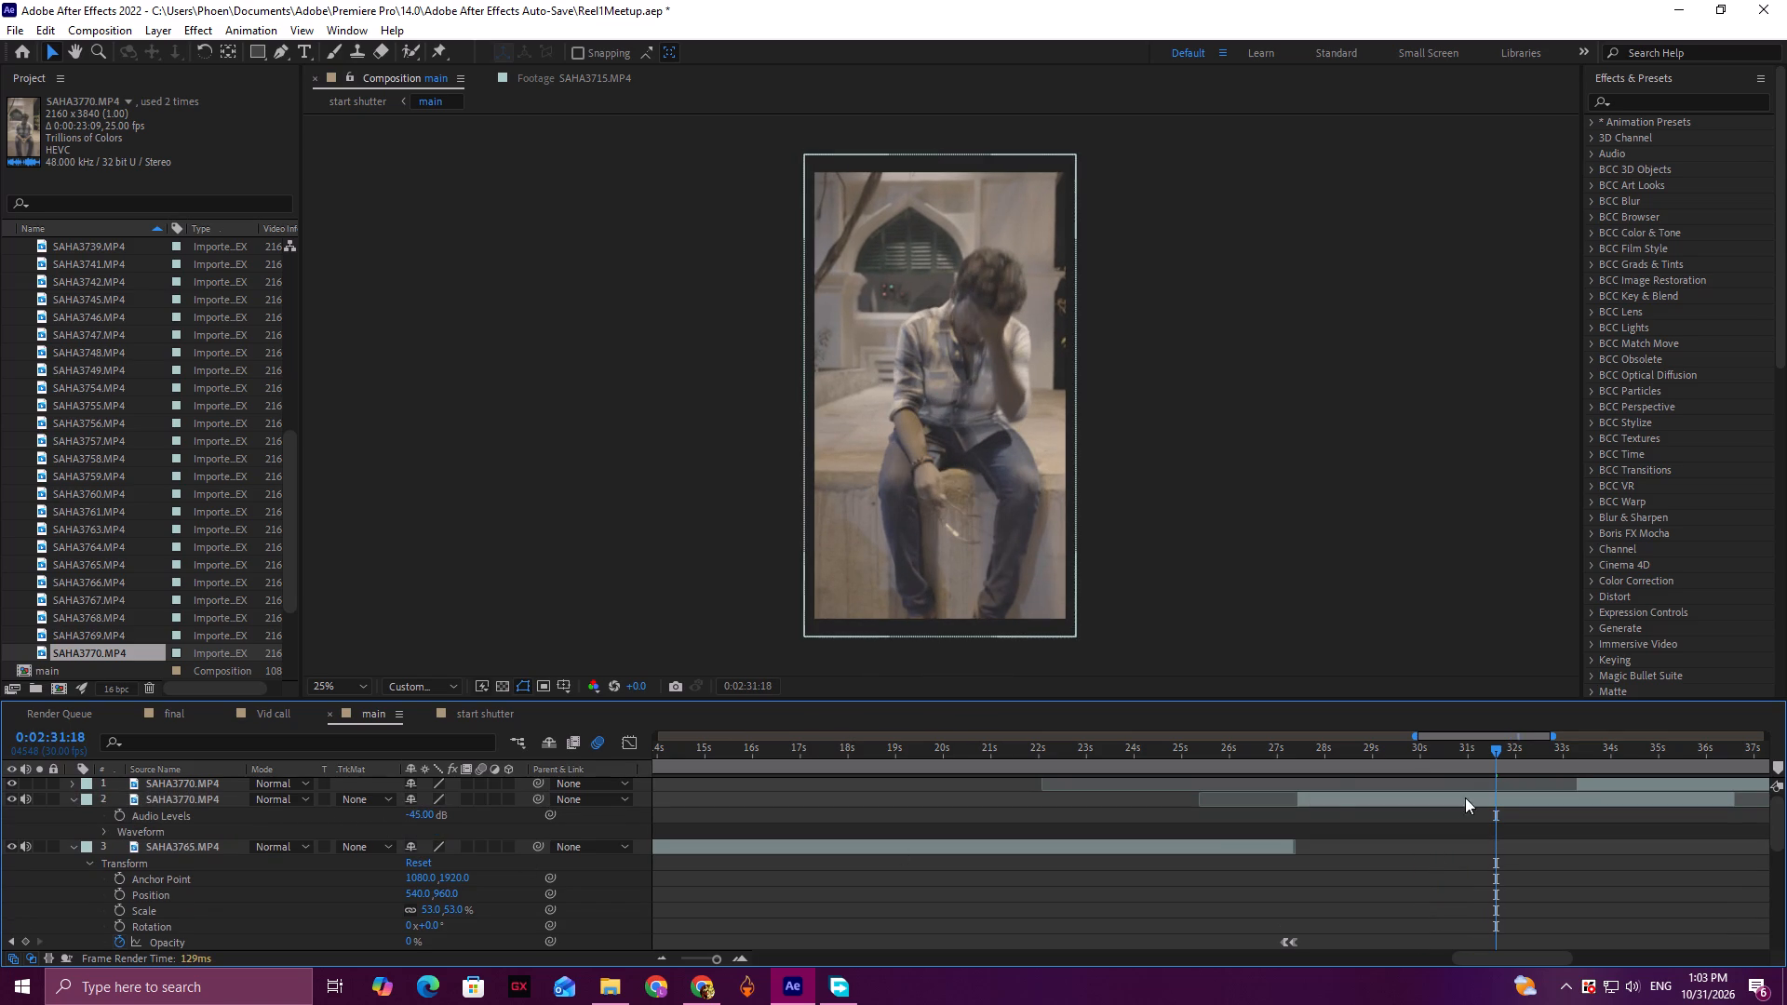
Play the transition from 2:26:02, set the earlier SAHA3770.MP4 segment's audio level to -38 dB, and listen again.
{"action": "left_click_drag", "start_coordinate": [1469, 750], "coordinate": [1231, 759]}
{"action": "key", "text": "space"}
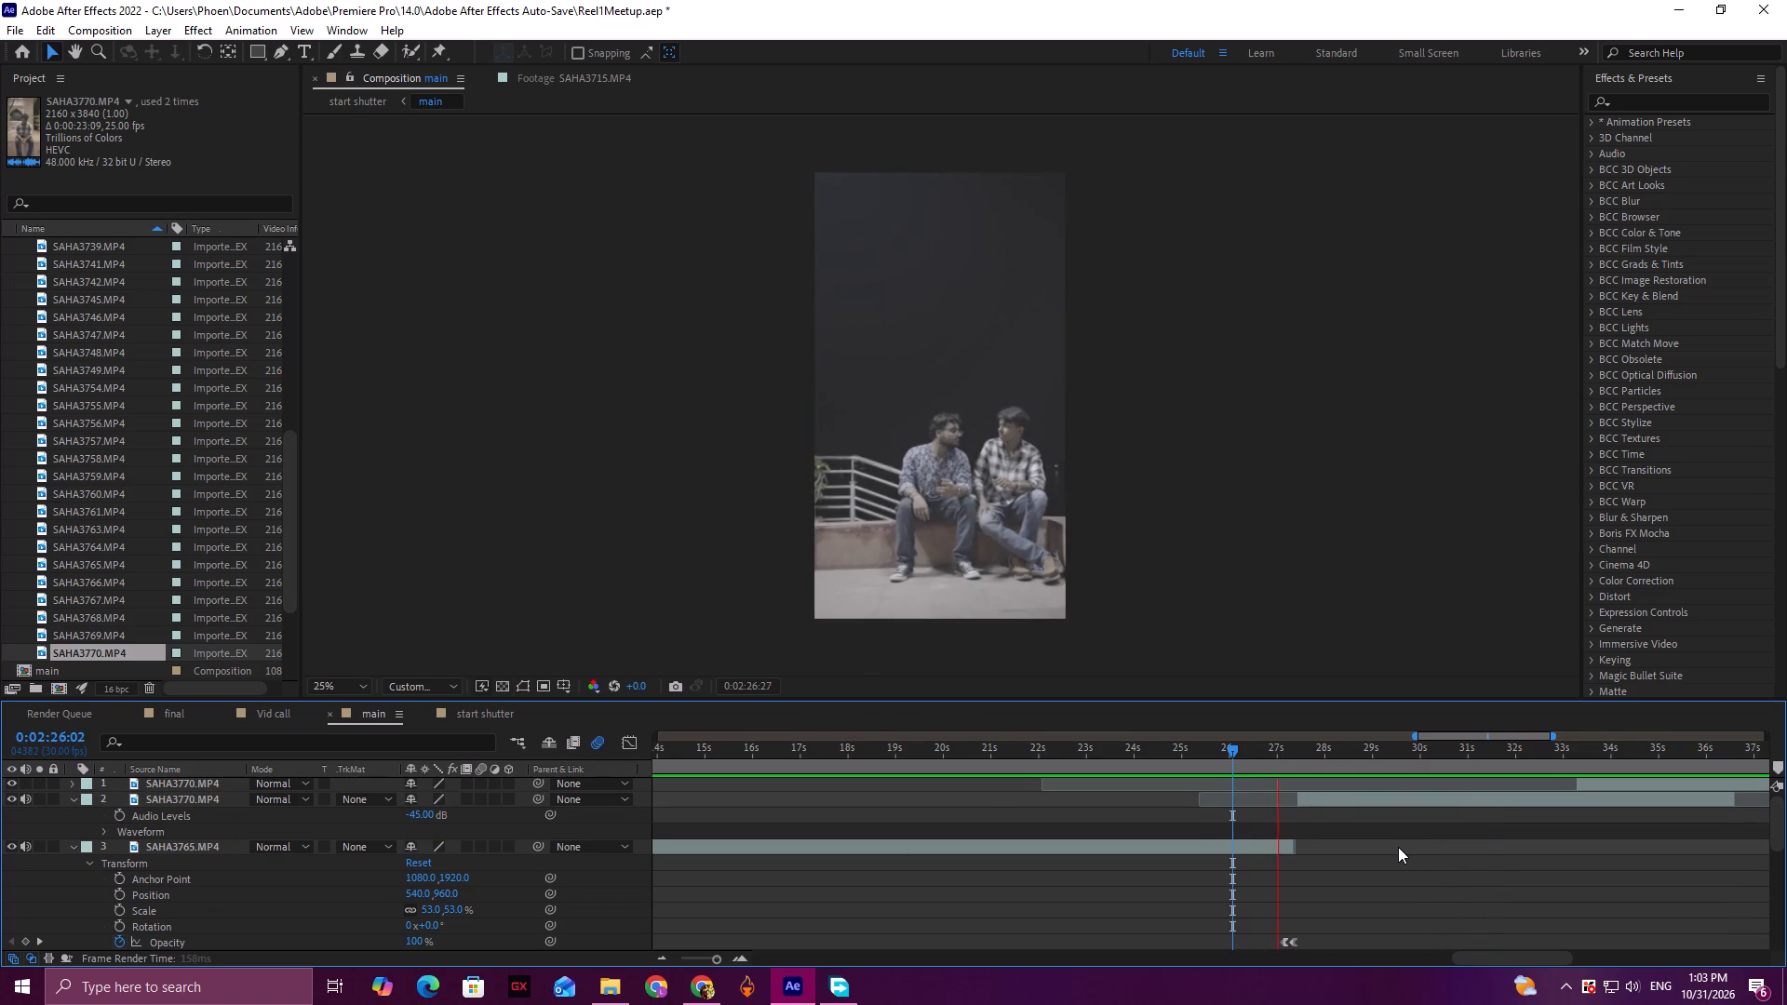
{"action": "key", "text": "space"}
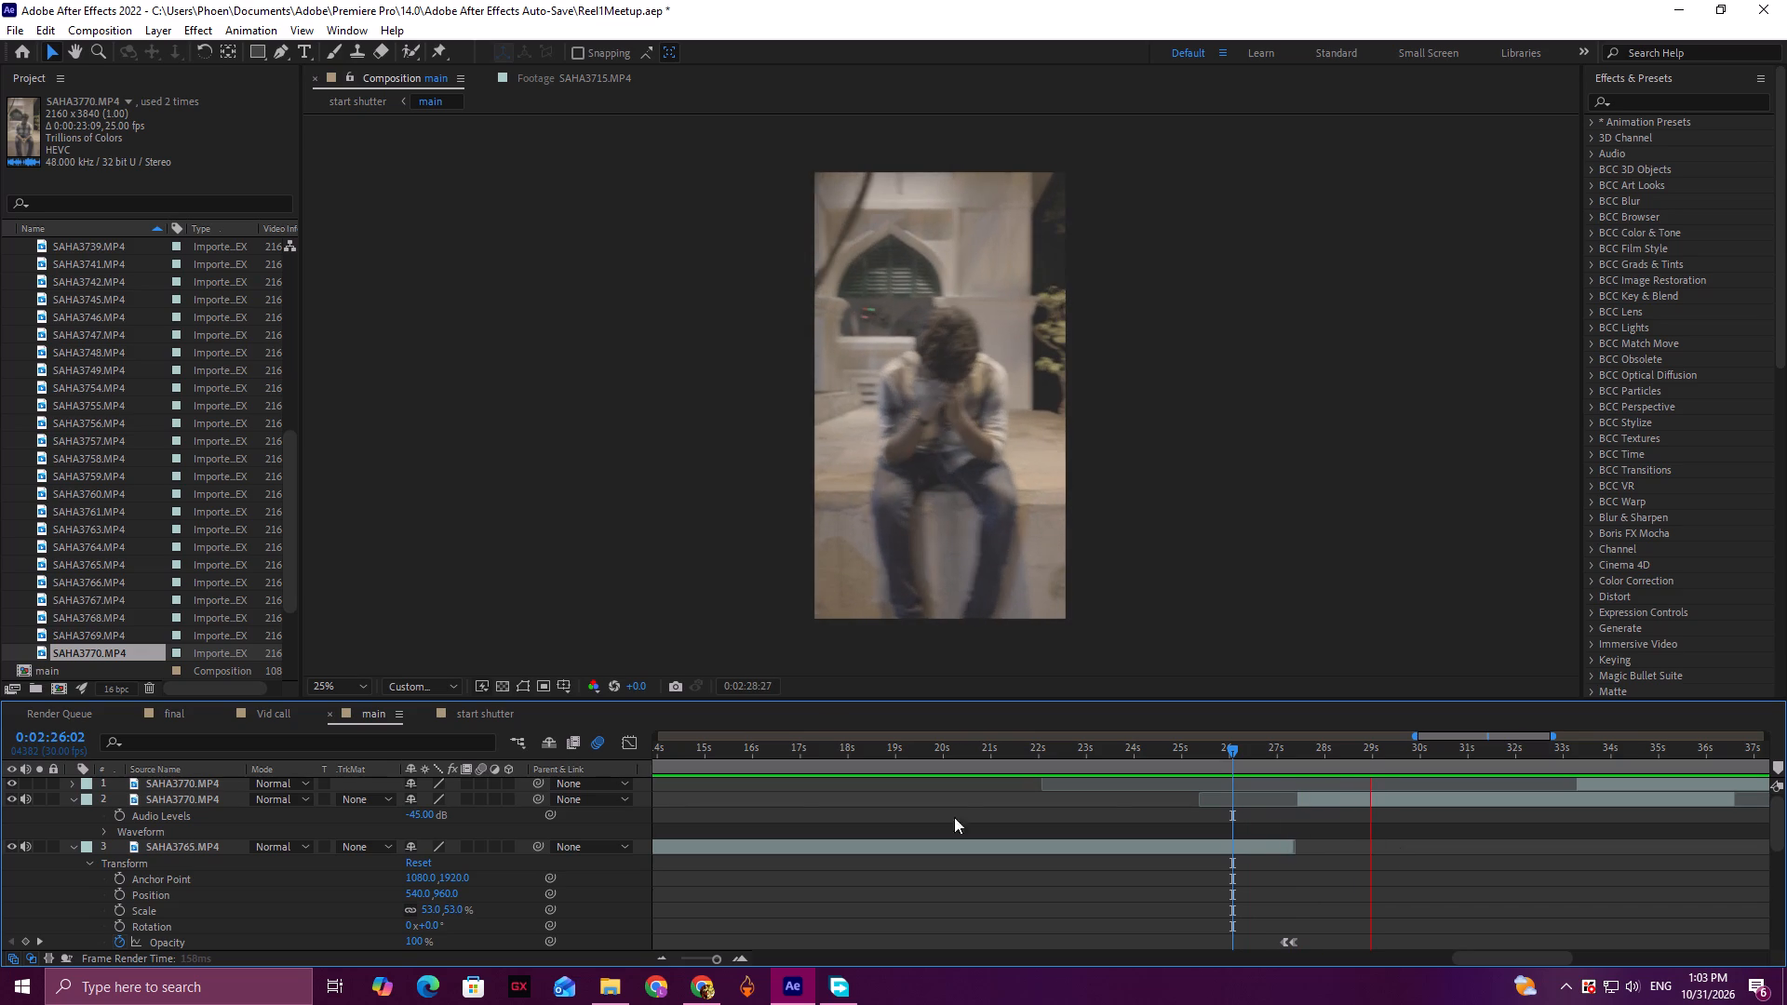
{"action": "left_click", "coordinate": [426, 818]}
{"action": "key", "text": "space"}
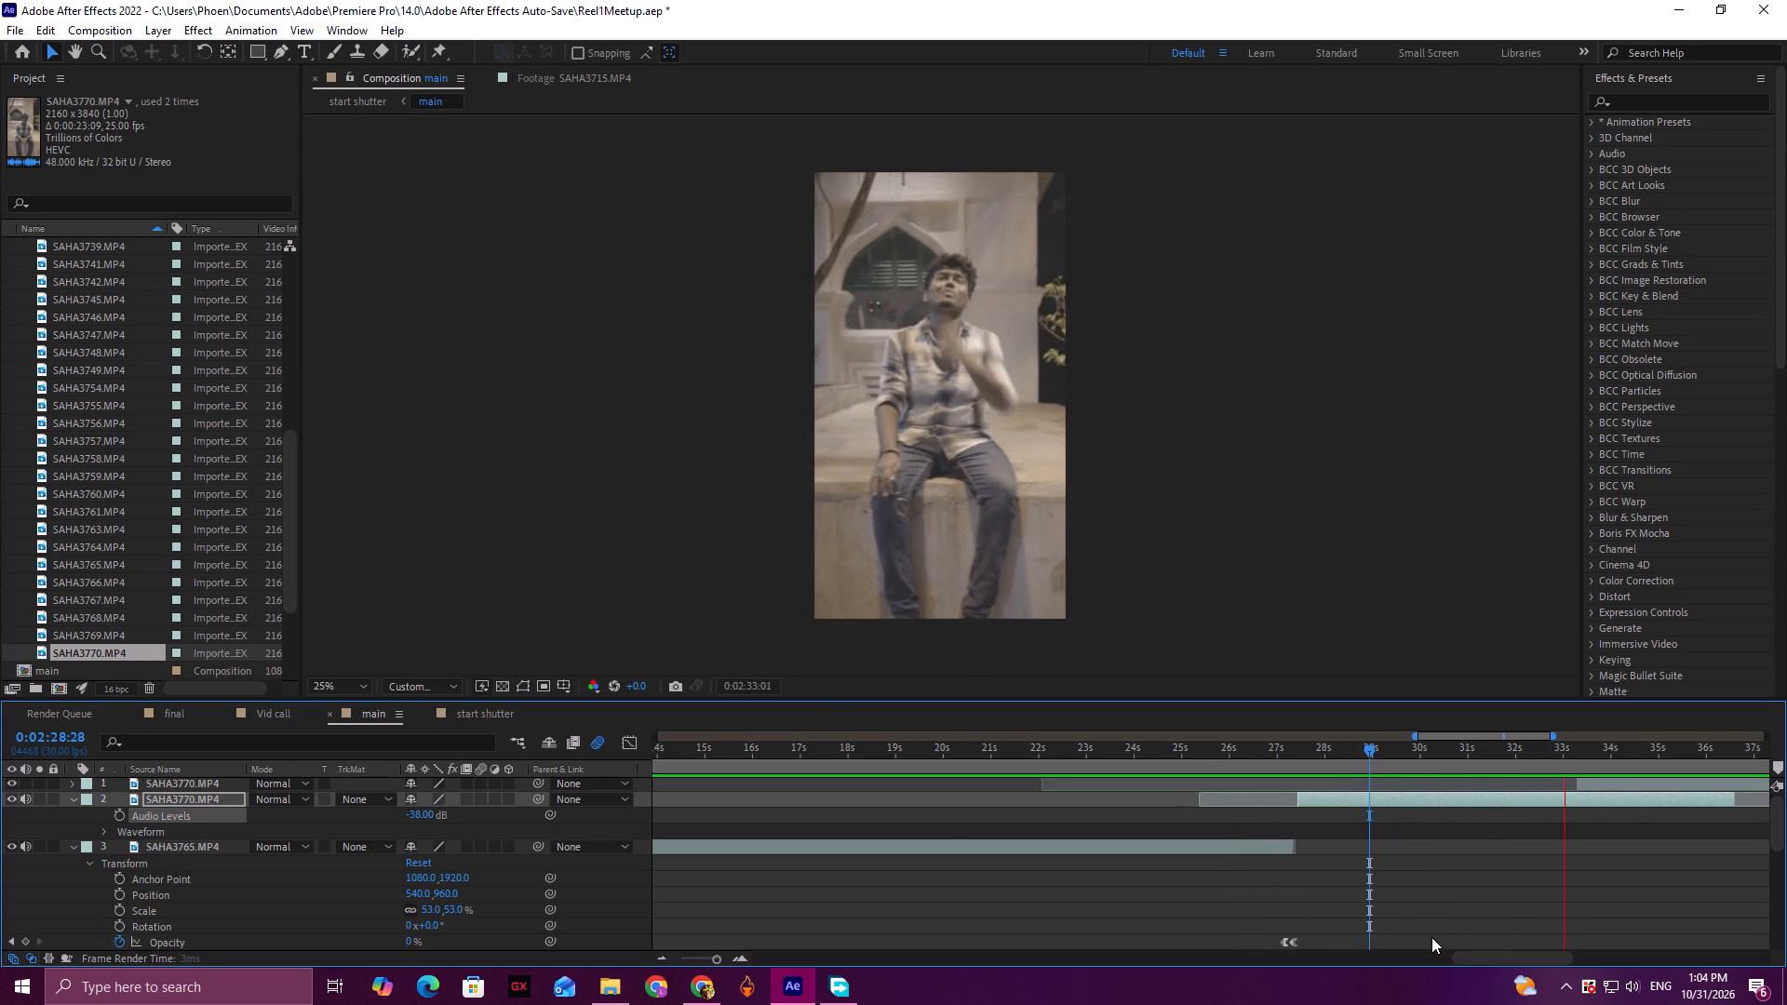
{"action": "key", "text": "space"}
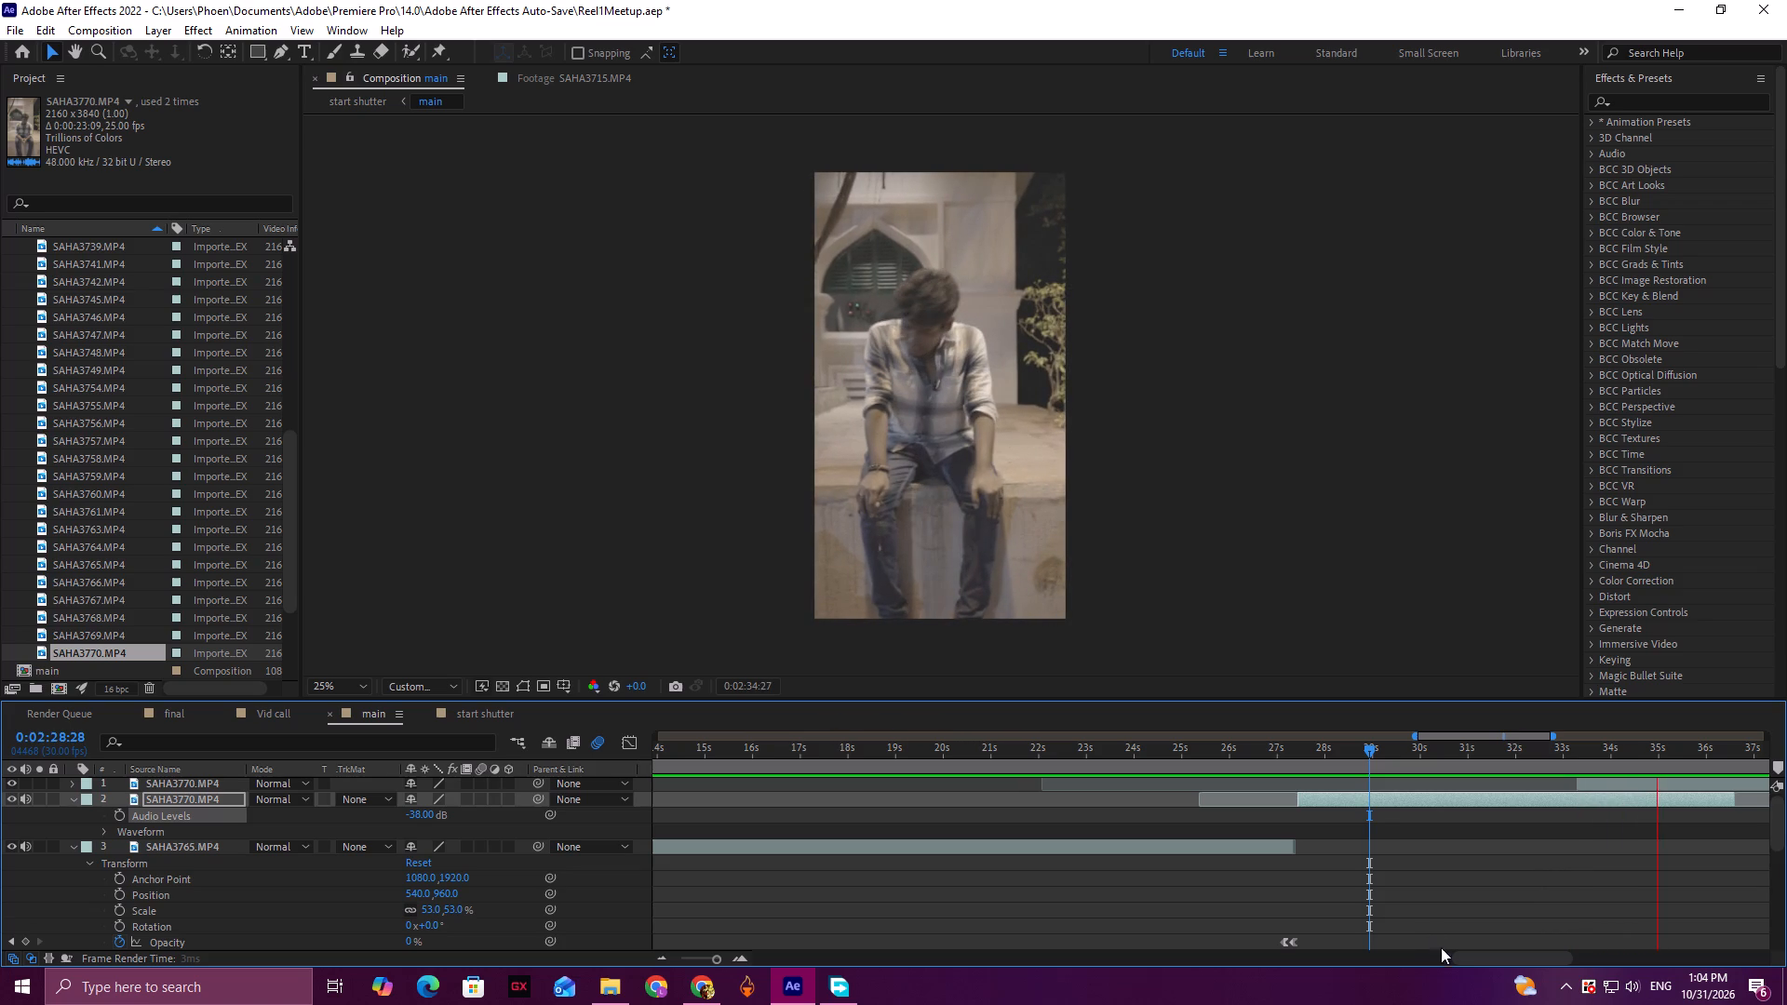
Move the later SAHA3770.MP4 segment well past the end of the earlier one, and play the earlier segment from 2:27:11.
{"action": "left_click_drag", "start_coordinate": [1477, 960], "coordinate": [1527, 965]}
{"action": "scroll", "coordinate": [1377, 918], "scroll_direction": "up", "scroll_amount": 2}
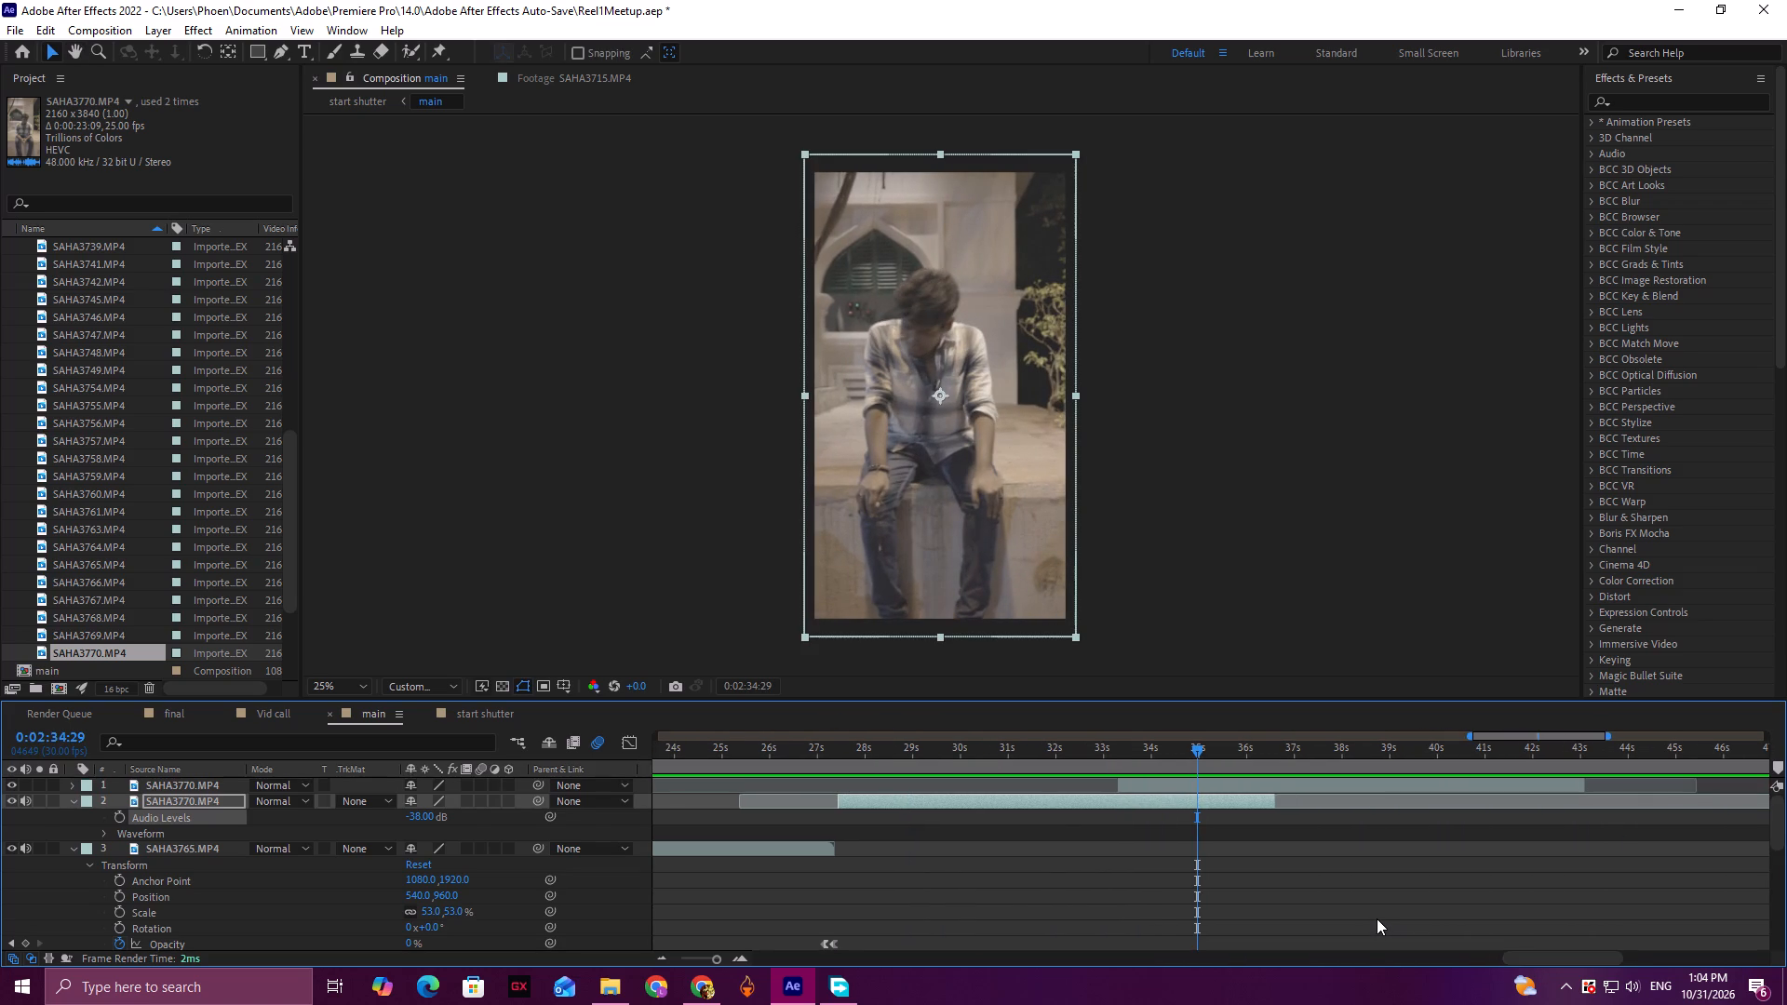
{"action": "key", "text": "space"}
{"action": "key", "text": "space"}
{"action": "left_click_drag", "start_coordinate": [1146, 751], "coordinate": [1073, 751]}
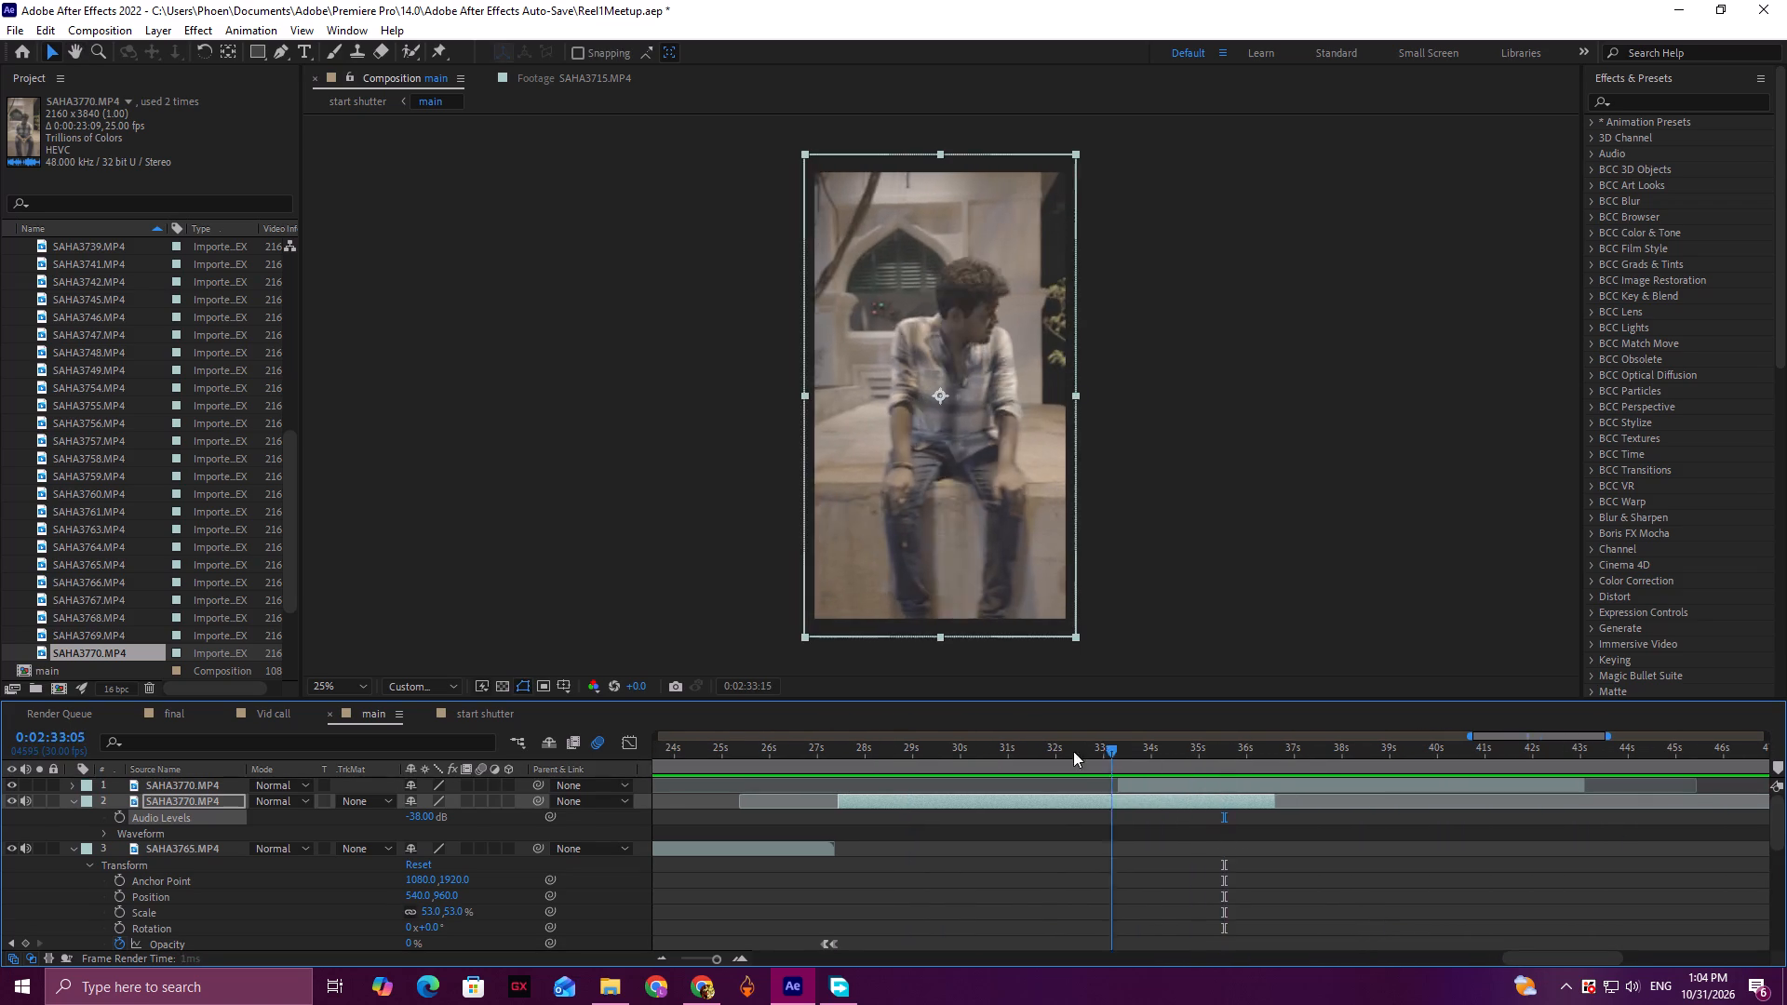
{"action": "left_click_drag", "start_coordinate": [1073, 751], "coordinate": [1057, 753]}
{"action": "key", "text": "space"}
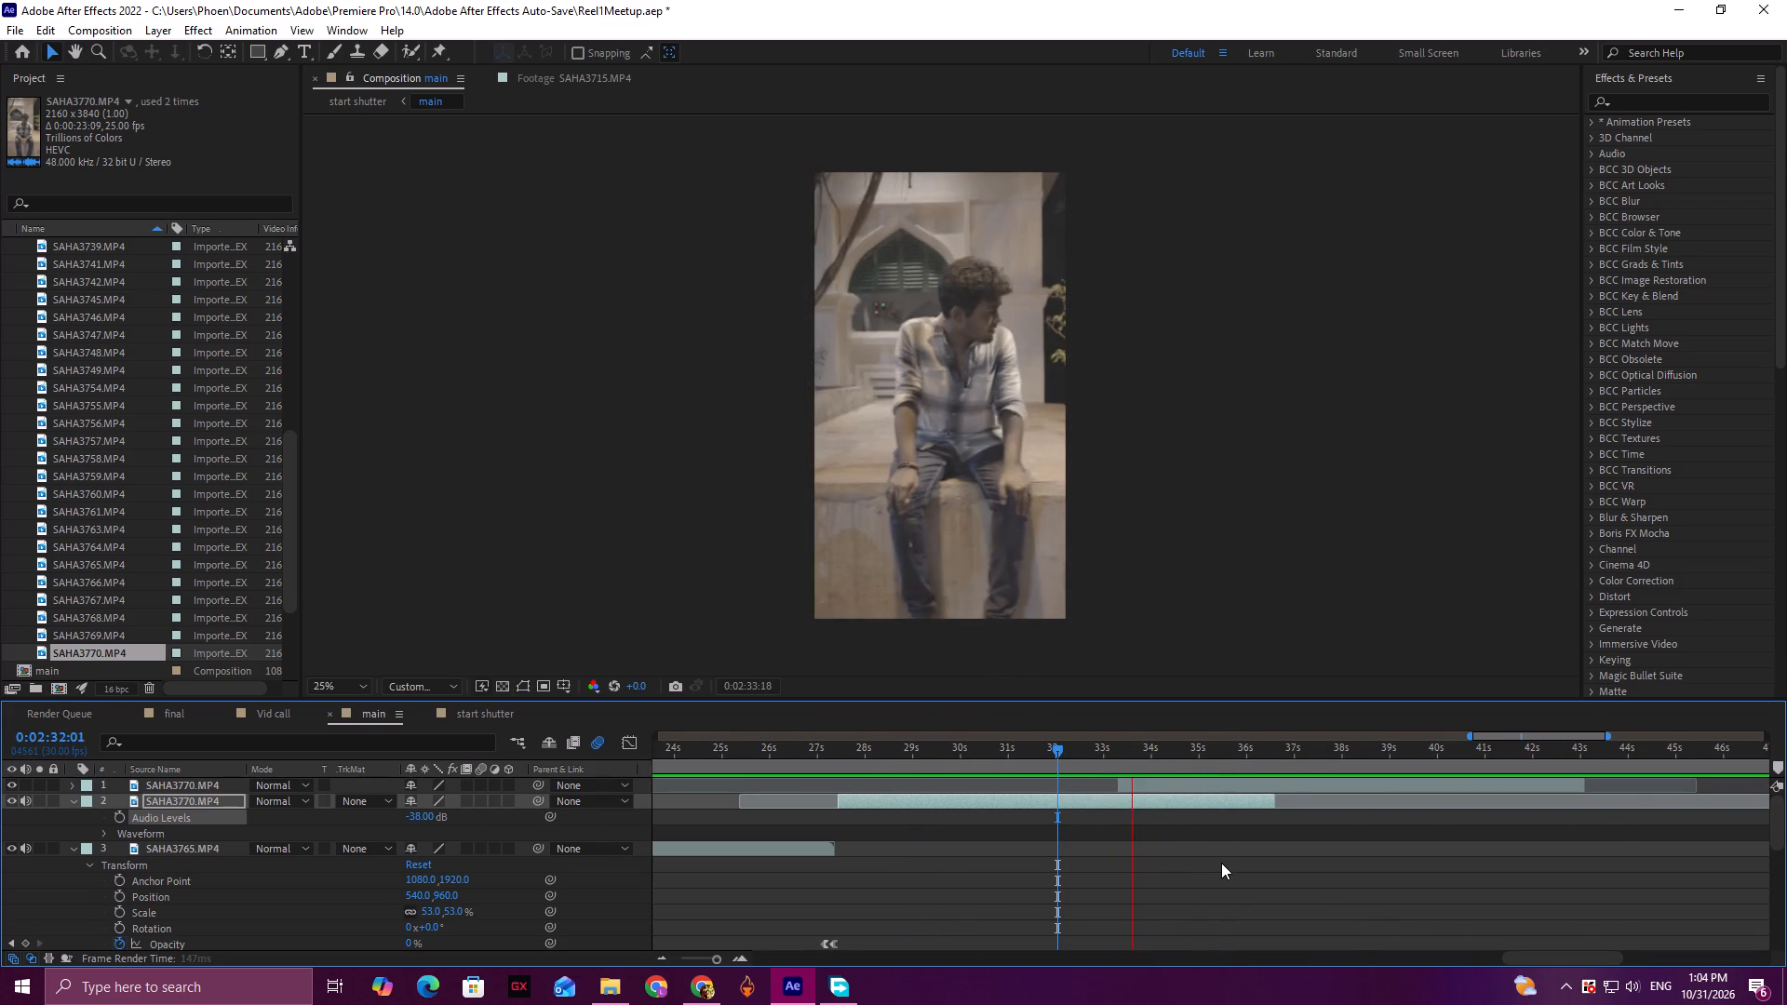
{"action": "key", "text": "space"}
{"action": "left_click_drag", "start_coordinate": [1208, 785], "coordinate": [1712, 798]}
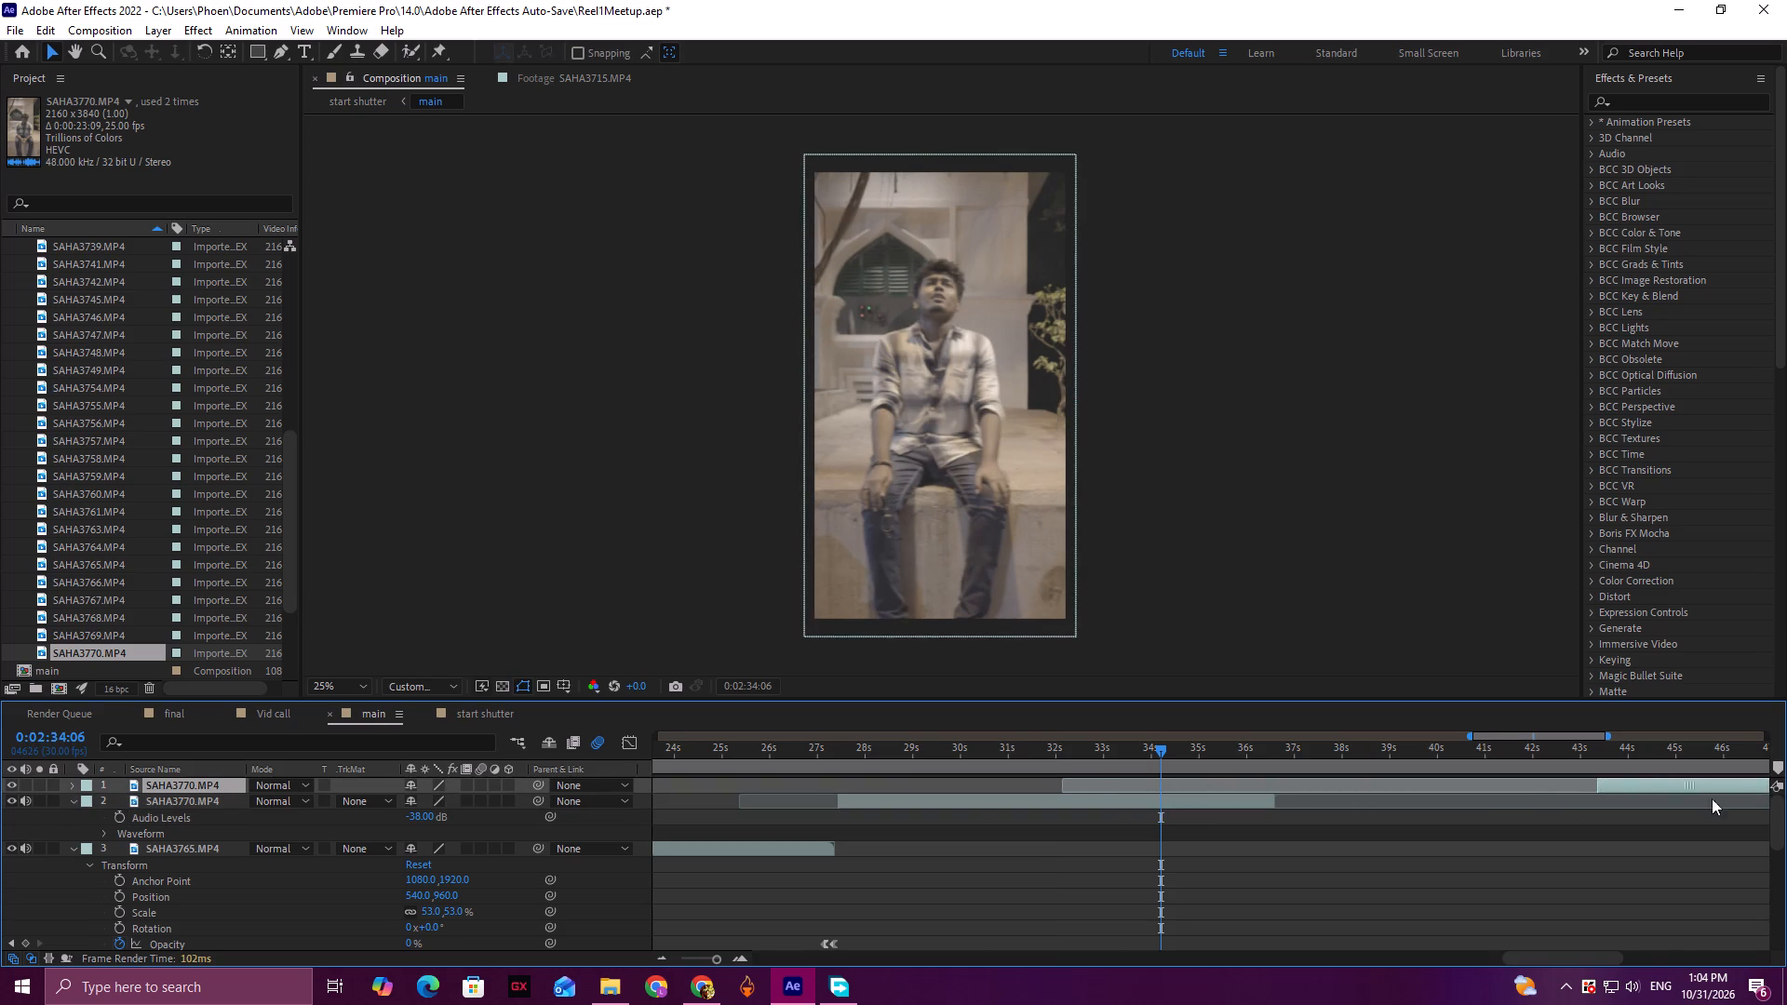
{"action": "left_click_drag", "start_coordinate": [1712, 798], "coordinate": [1786, 797]}
{"action": "left_click_drag", "start_coordinate": [1593, 954], "coordinate": [1498, 952]}
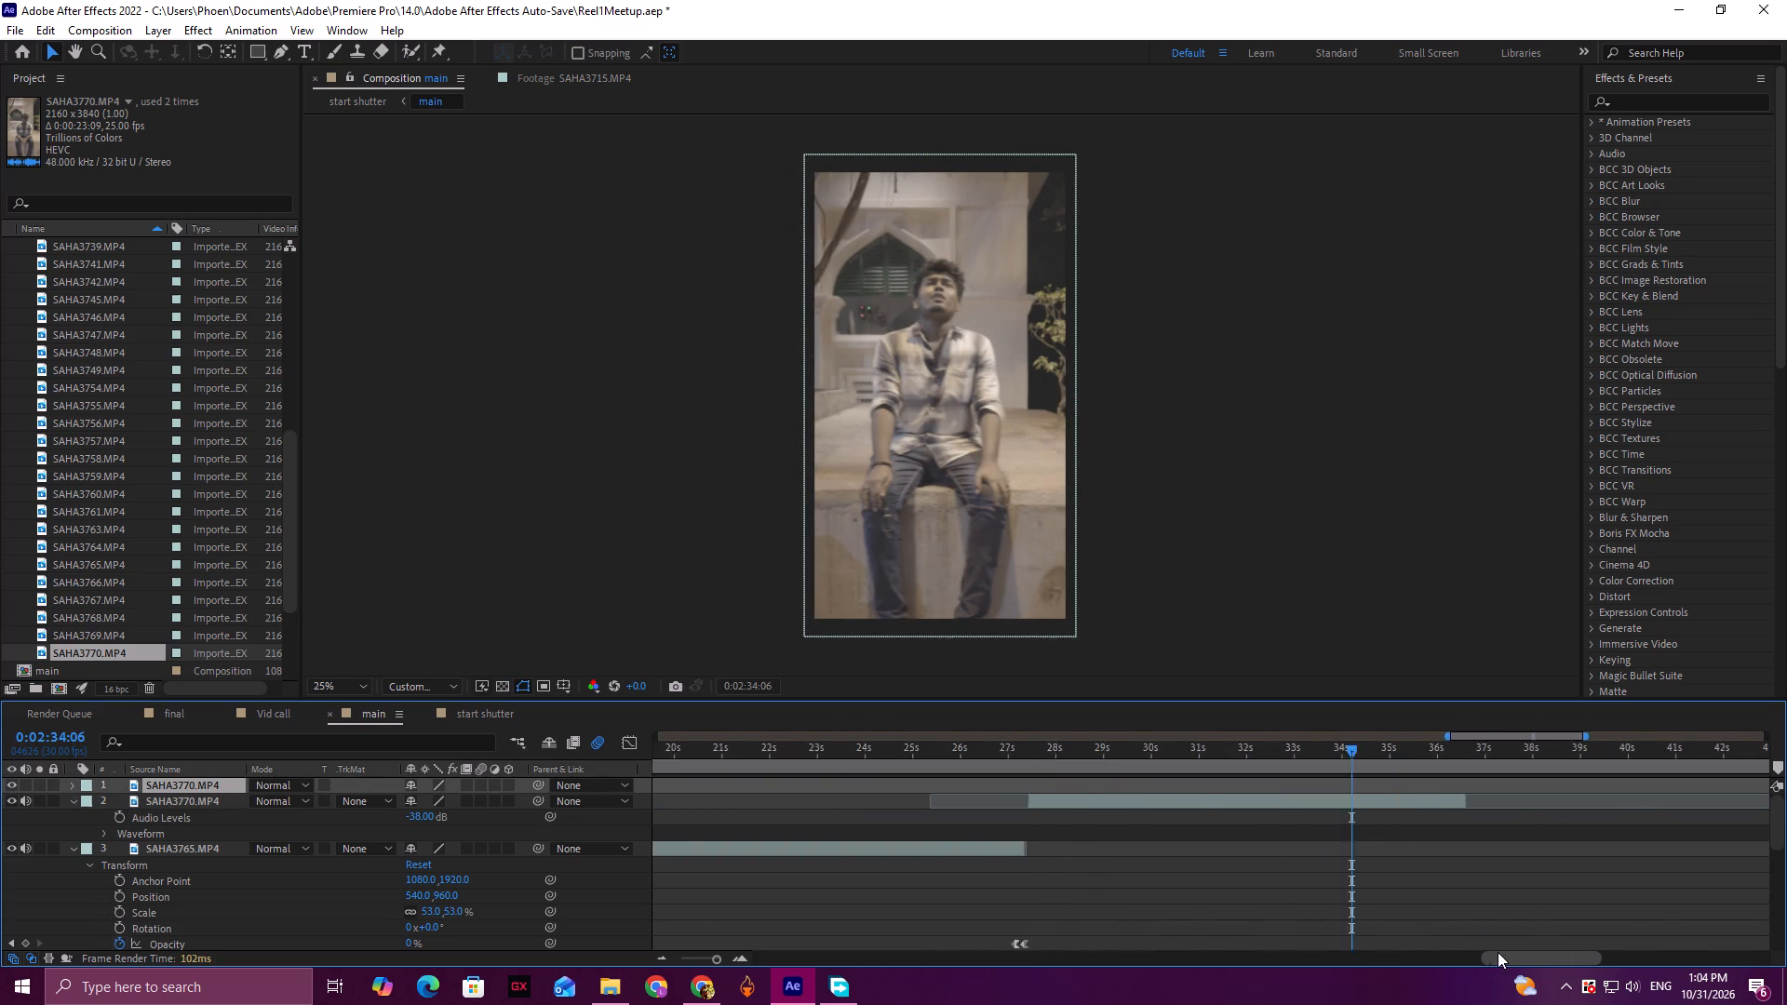
{"action": "left_click_drag", "start_coordinate": [1498, 952], "coordinate": [1480, 952]}
{"action": "left_click_drag", "start_coordinate": [1464, 760], "coordinate": [1203, 764]}
{"action": "key", "text": "space"}
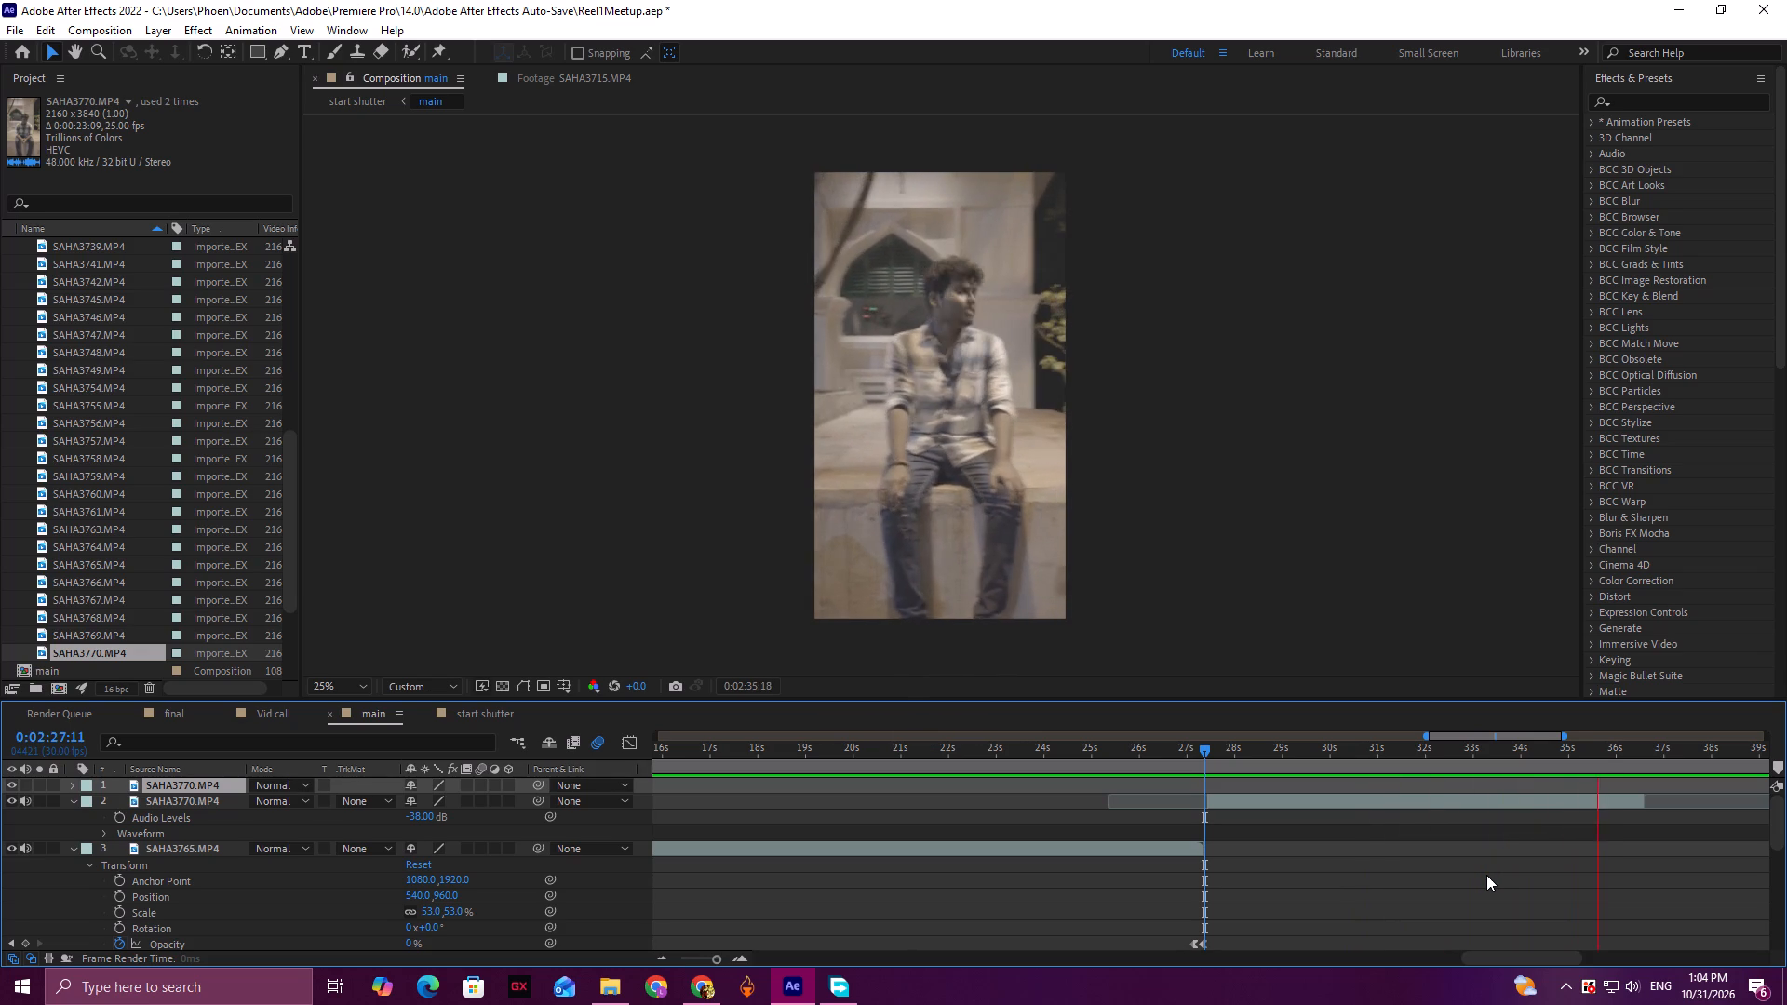
{"action": "key", "text": "space"}
Place SAHA3766.MP4 from the project footage above the earlier SAHA3770.MP4 segment, starting at about 2:33:12, and play the cut.
{"action": "scroll", "coordinate": [1485, 876], "scroll_direction": "up", "scroll_amount": 1}
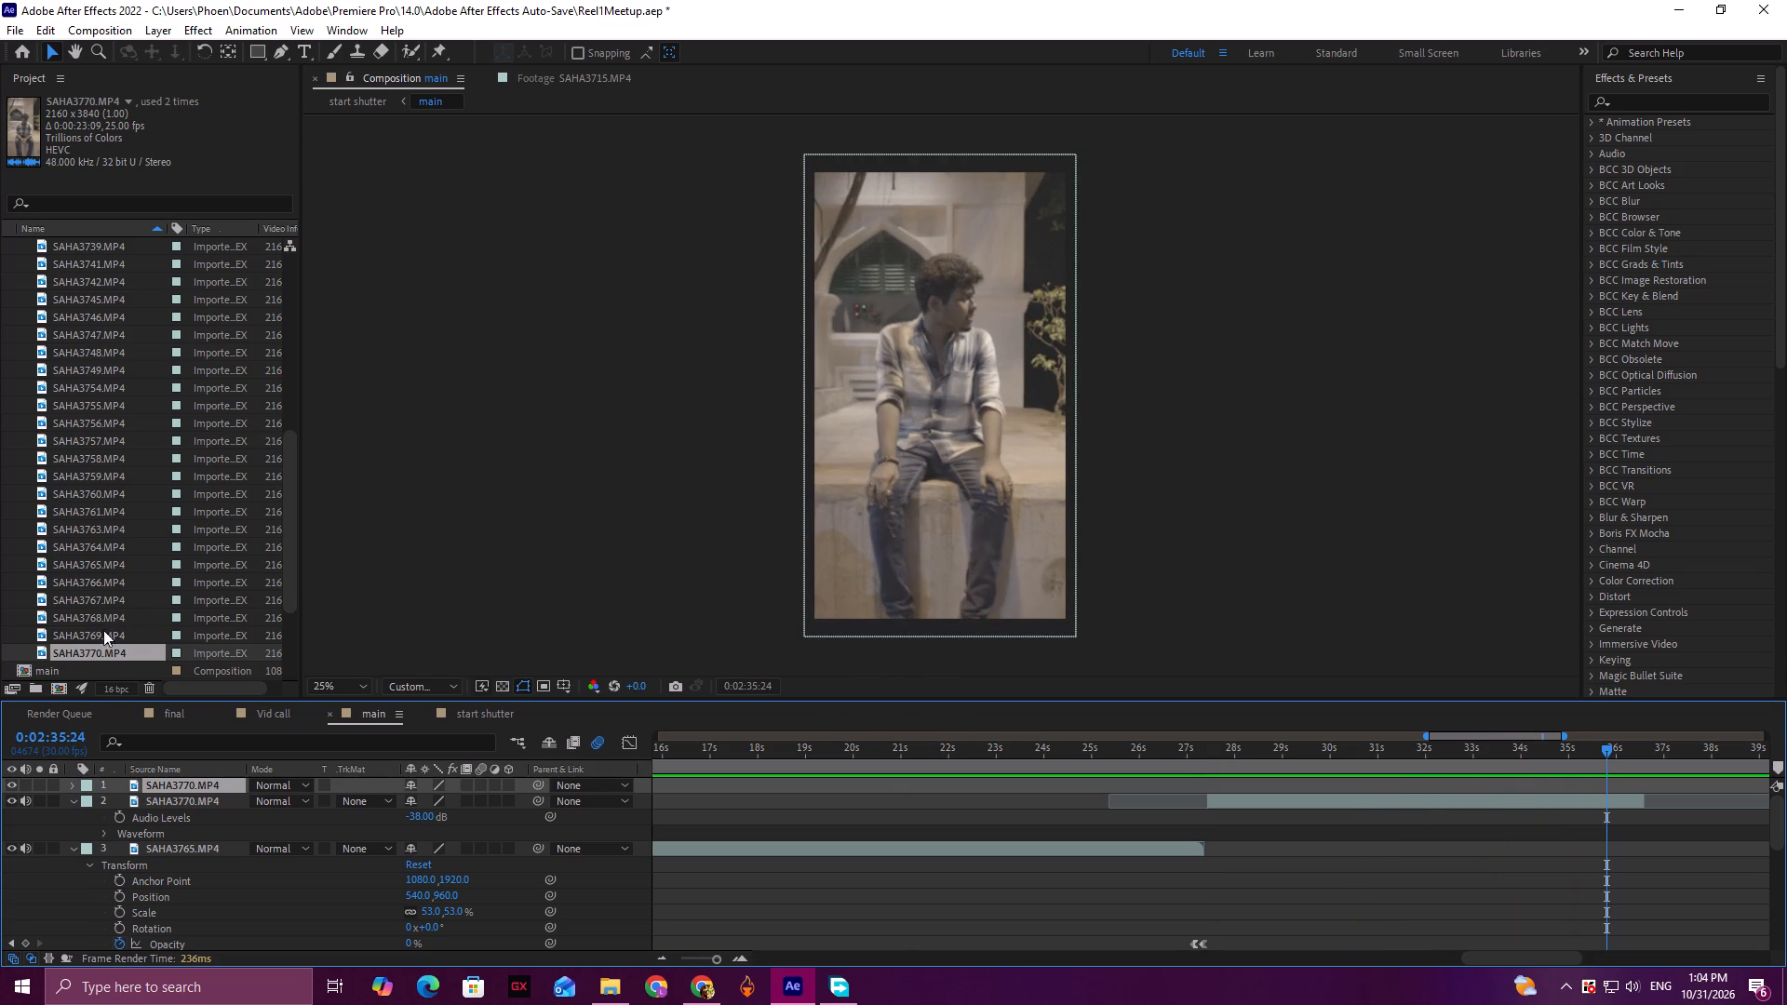
{"action": "left_click", "coordinate": [93, 638]}
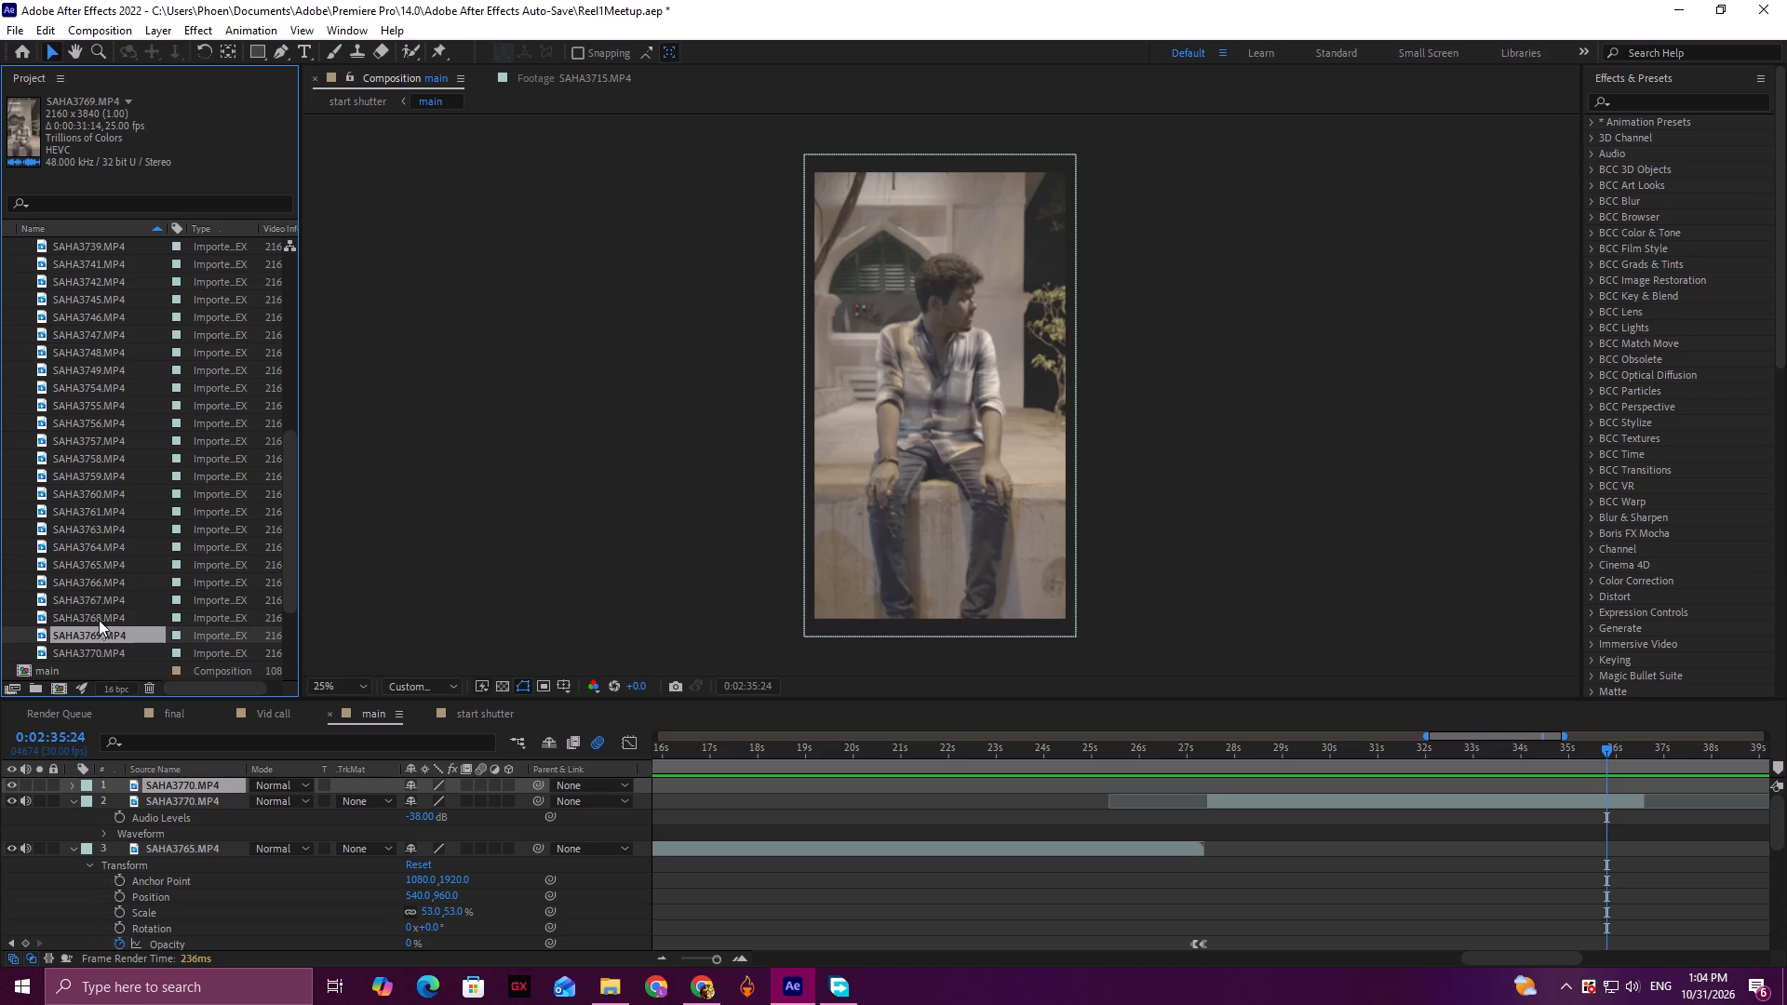
{"action": "left_click", "coordinate": [99, 619]}
{"action": "left_click", "coordinate": [126, 583]}
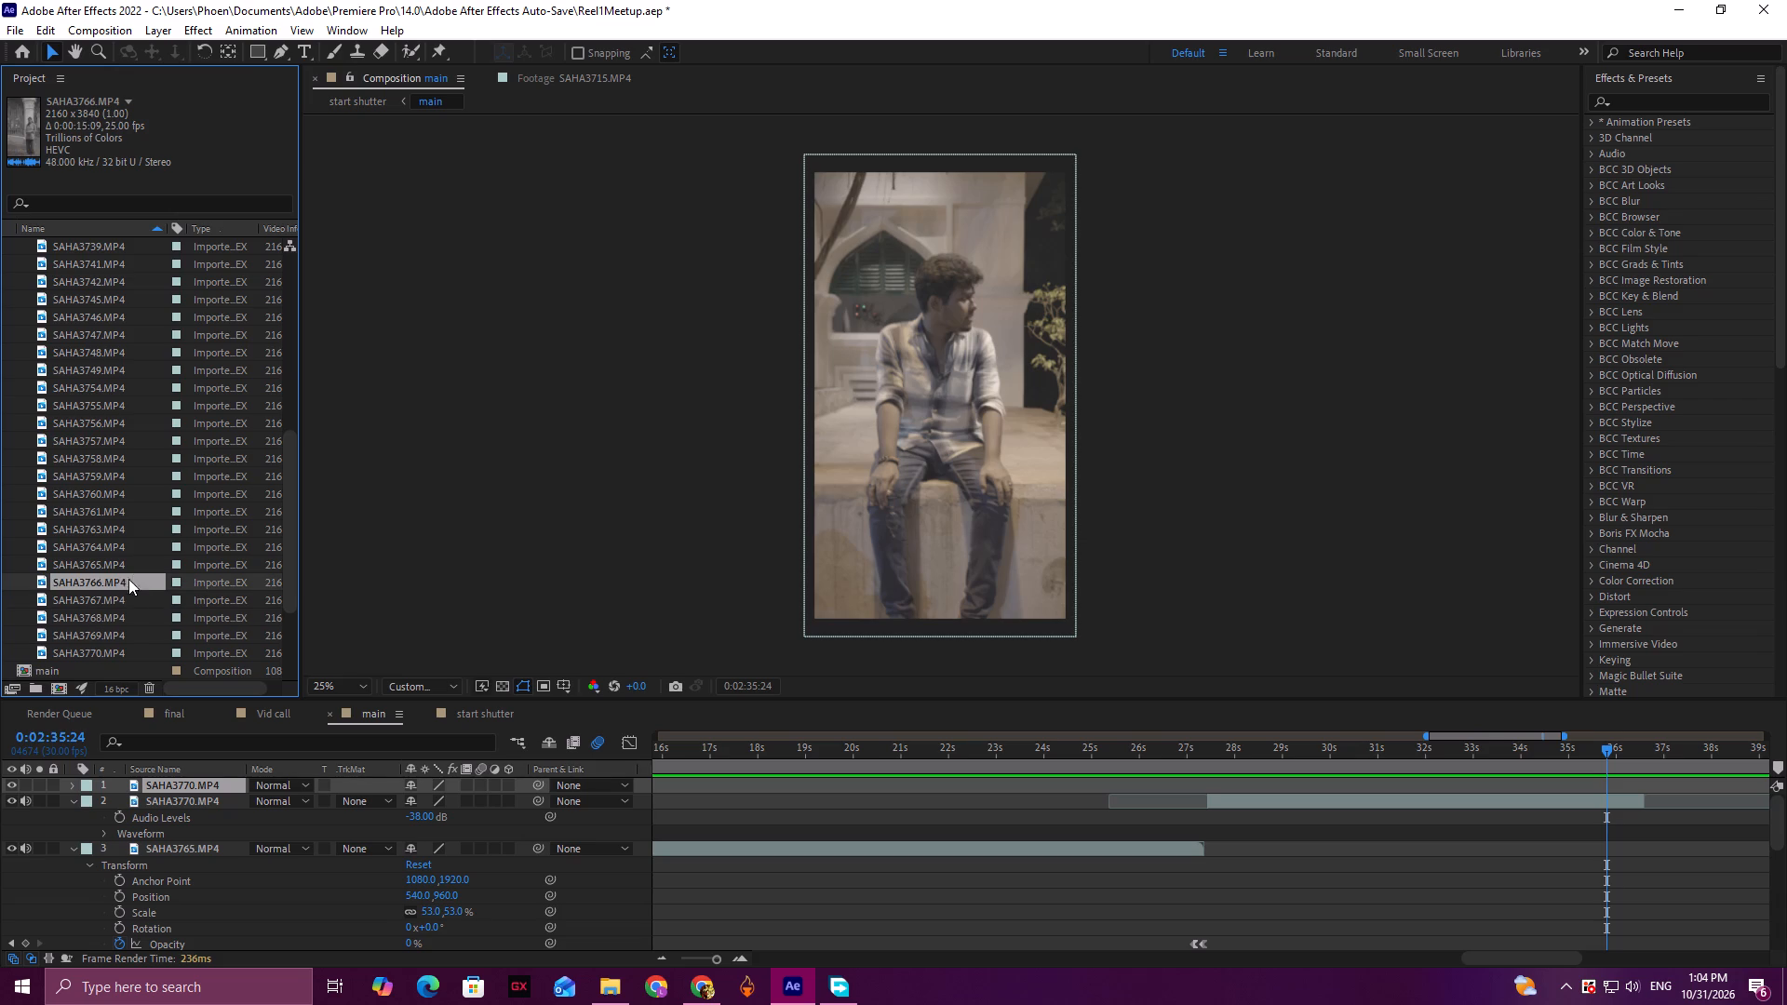
{"action": "left_click", "coordinate": [132, 569]}
{"action": "left_click", "coordinate": [128, 582]}
{"action": "left_click_drag", "start_coordinate": [104, 581], "coordinate": [1492, 785]}
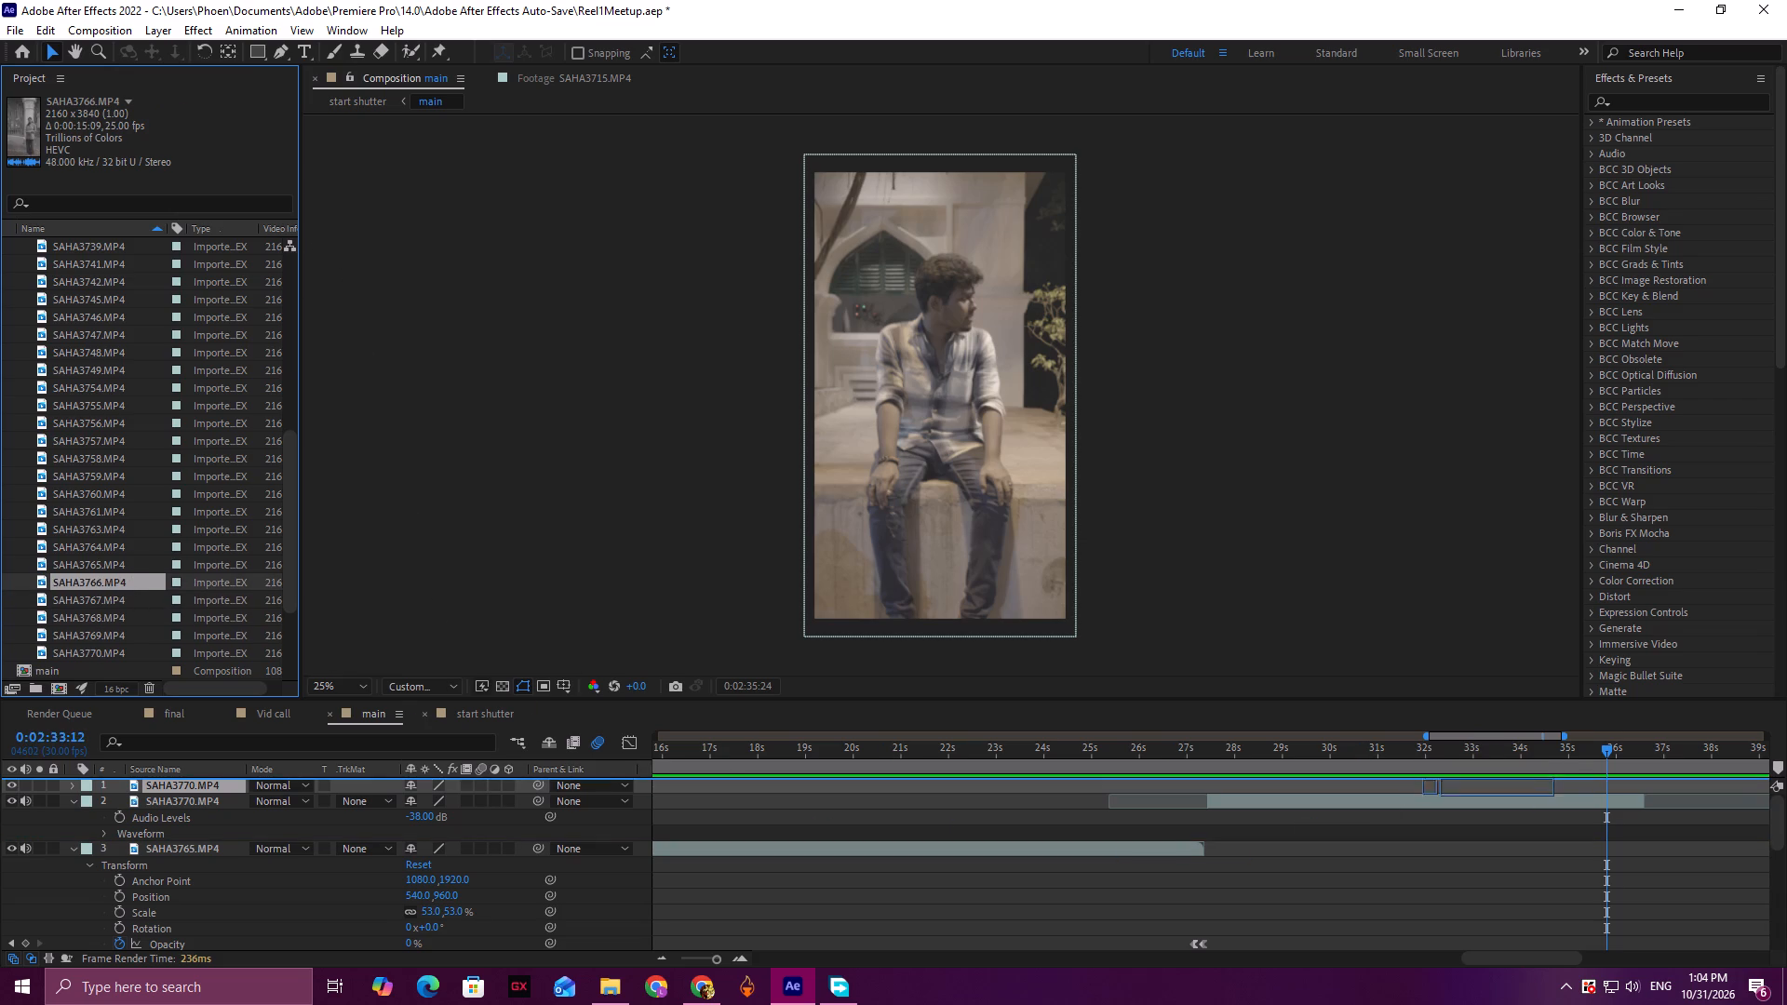
{"action": "left_click_drag", "start_coordinate": [1492, 785], "coordinate": [1489, 792]}
{"action": "left_click_drag", "start_coordinate": [1552, 750], "coordinate": [1478, 750]}
{"action": "key", "text": "space"}
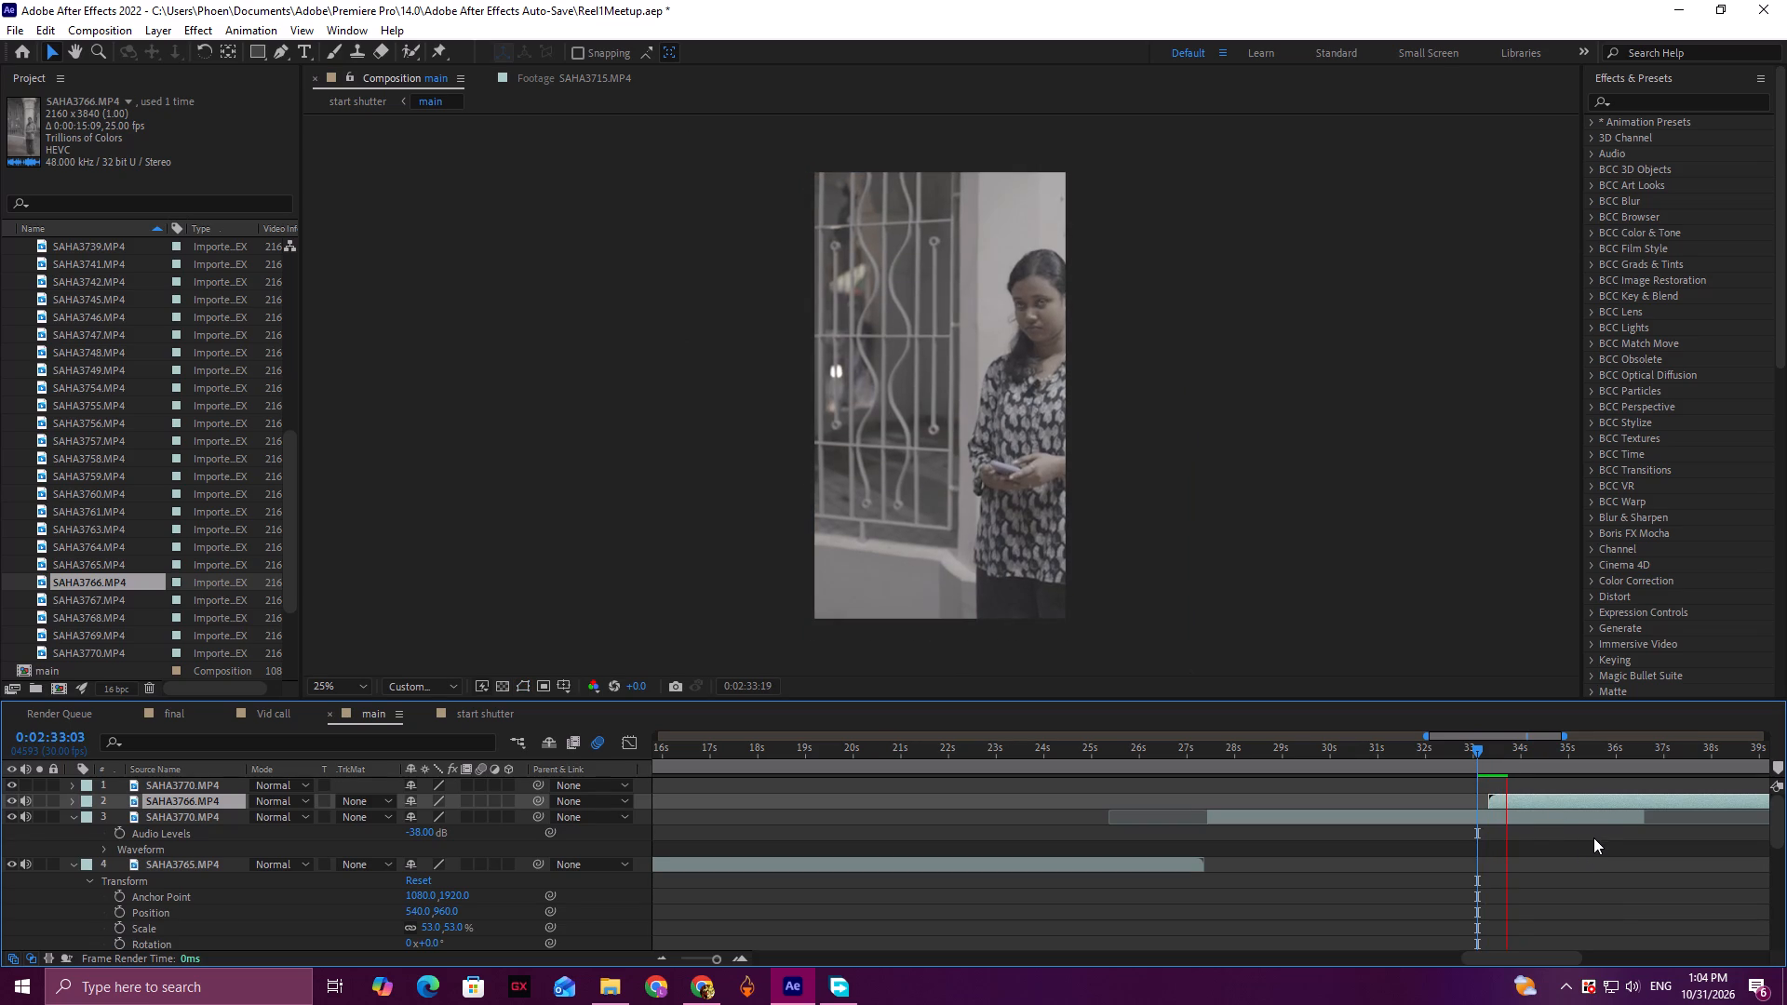
{"action": "key", "text": "space"}
Set the scale of SAHA3766.MP4 to 54% and play the cut from 2:32:17.
{"action": "left_click", "coordinate": [1538, 805]}
{"action": "key", "text": "s"}
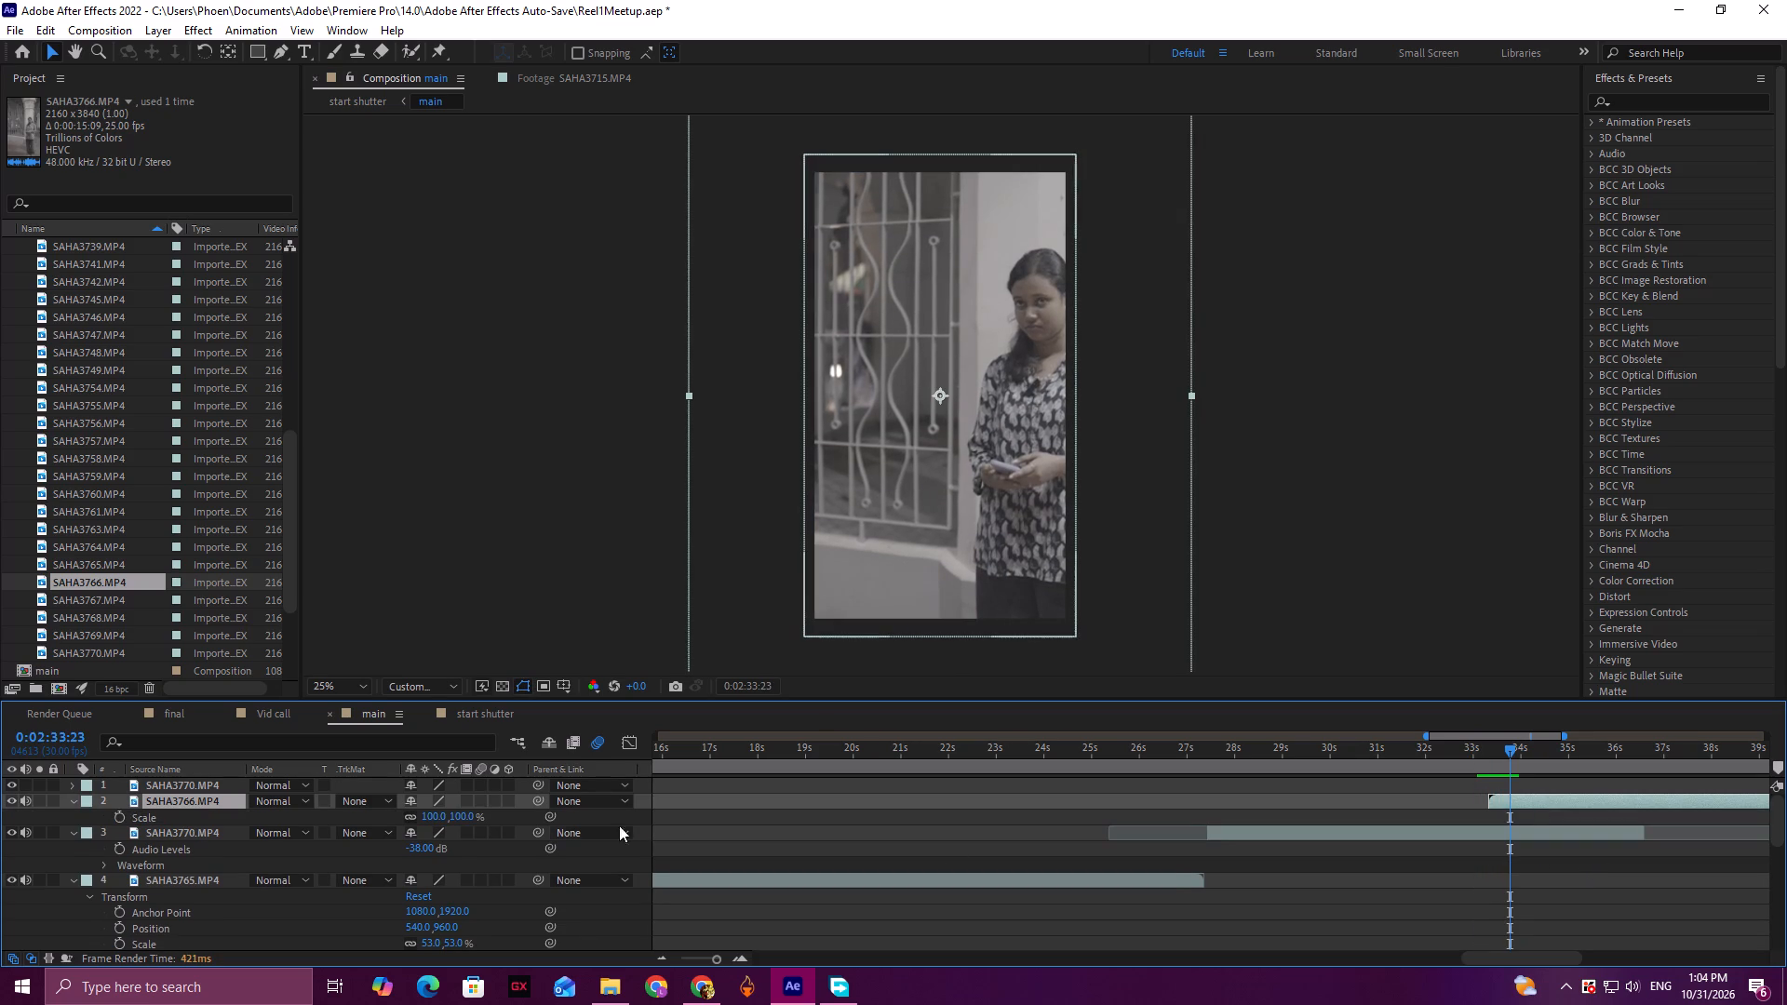
{"action": "left_click_drag", "start_coordinate": [438, 822], "coordinate": [396, 823]}
{"action": "left_click_drag", "start_coordinate": [1477, 957], "coordinate": [1533, 959]}
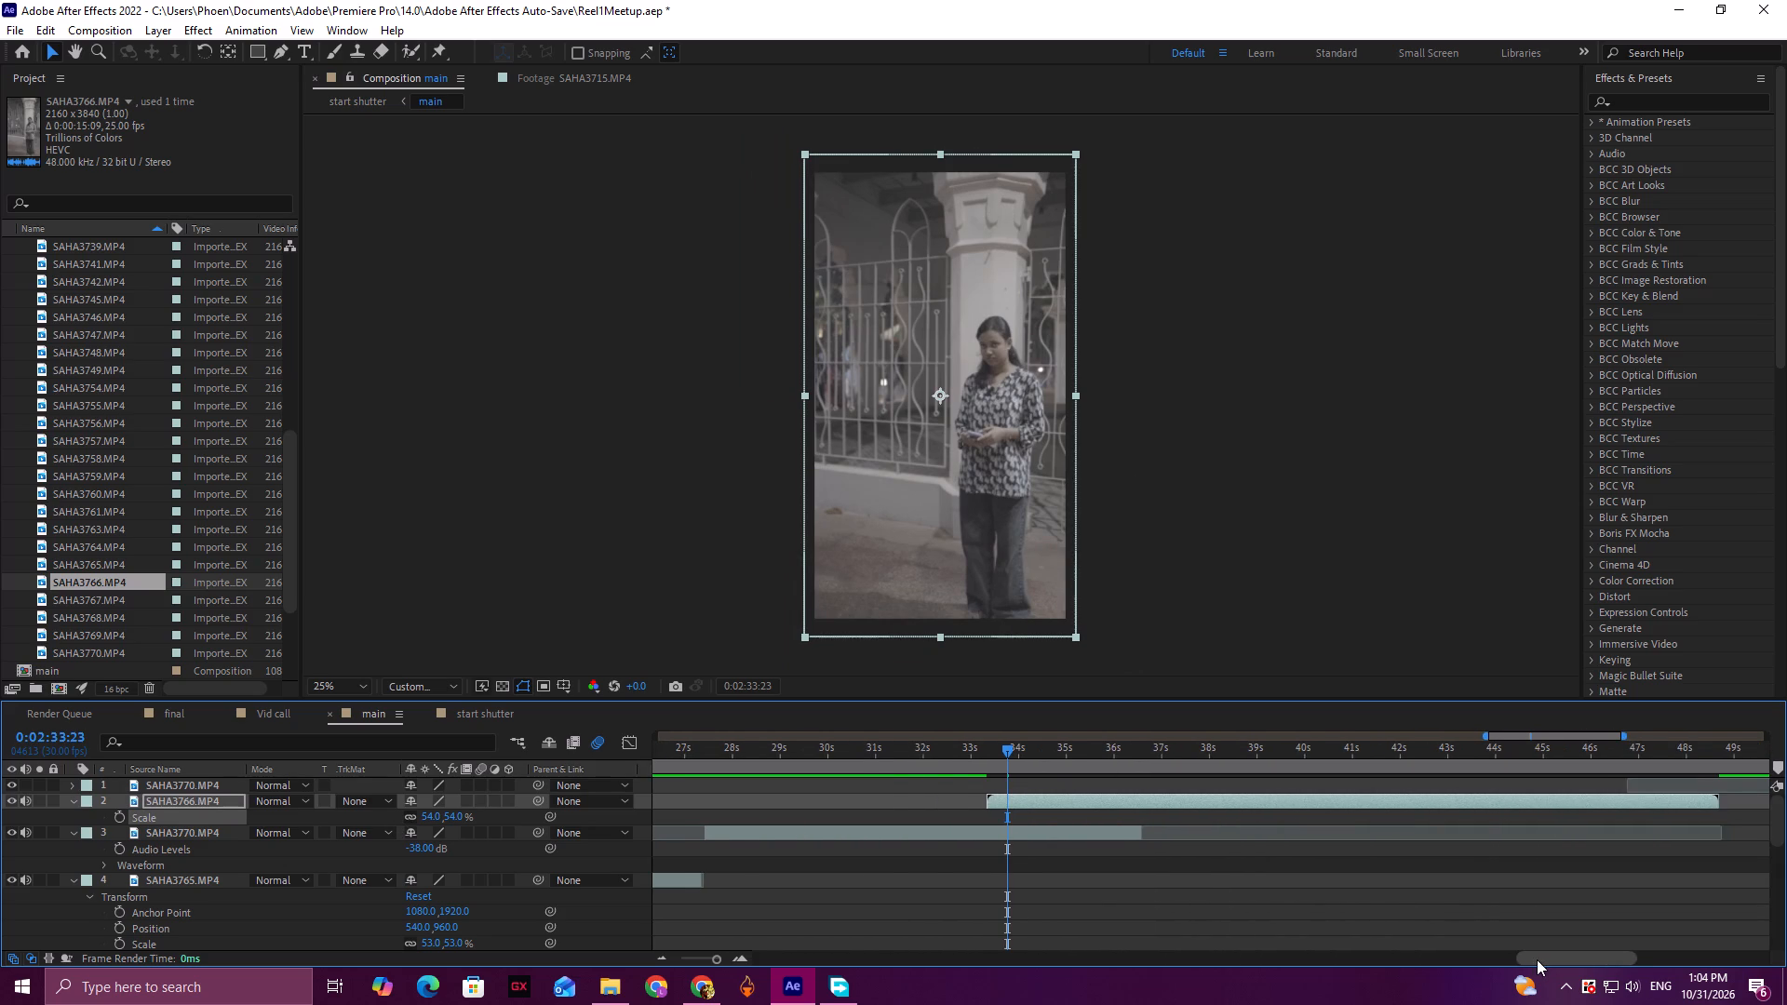
{"action": "left_click_drag", "start_coordinate": [991, 752], "coordinate": [941, 747]}
{"action": "key", "text": "space"}
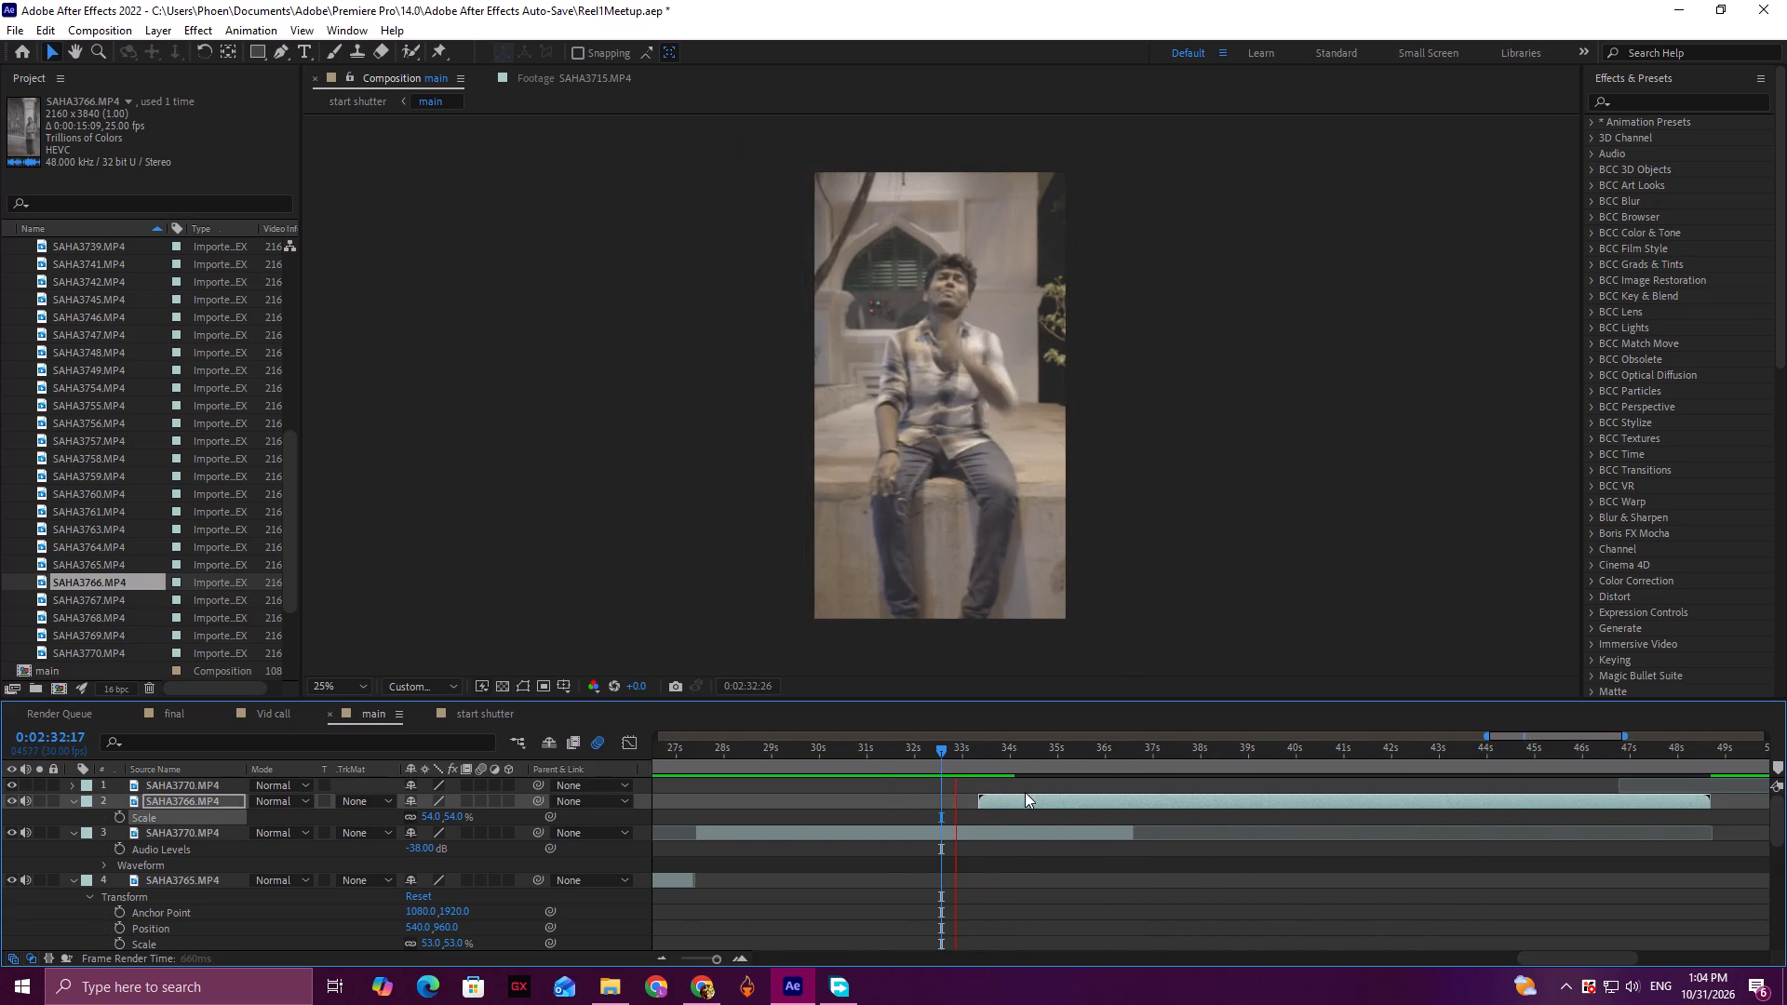
{"action": "key", "text": "space"}
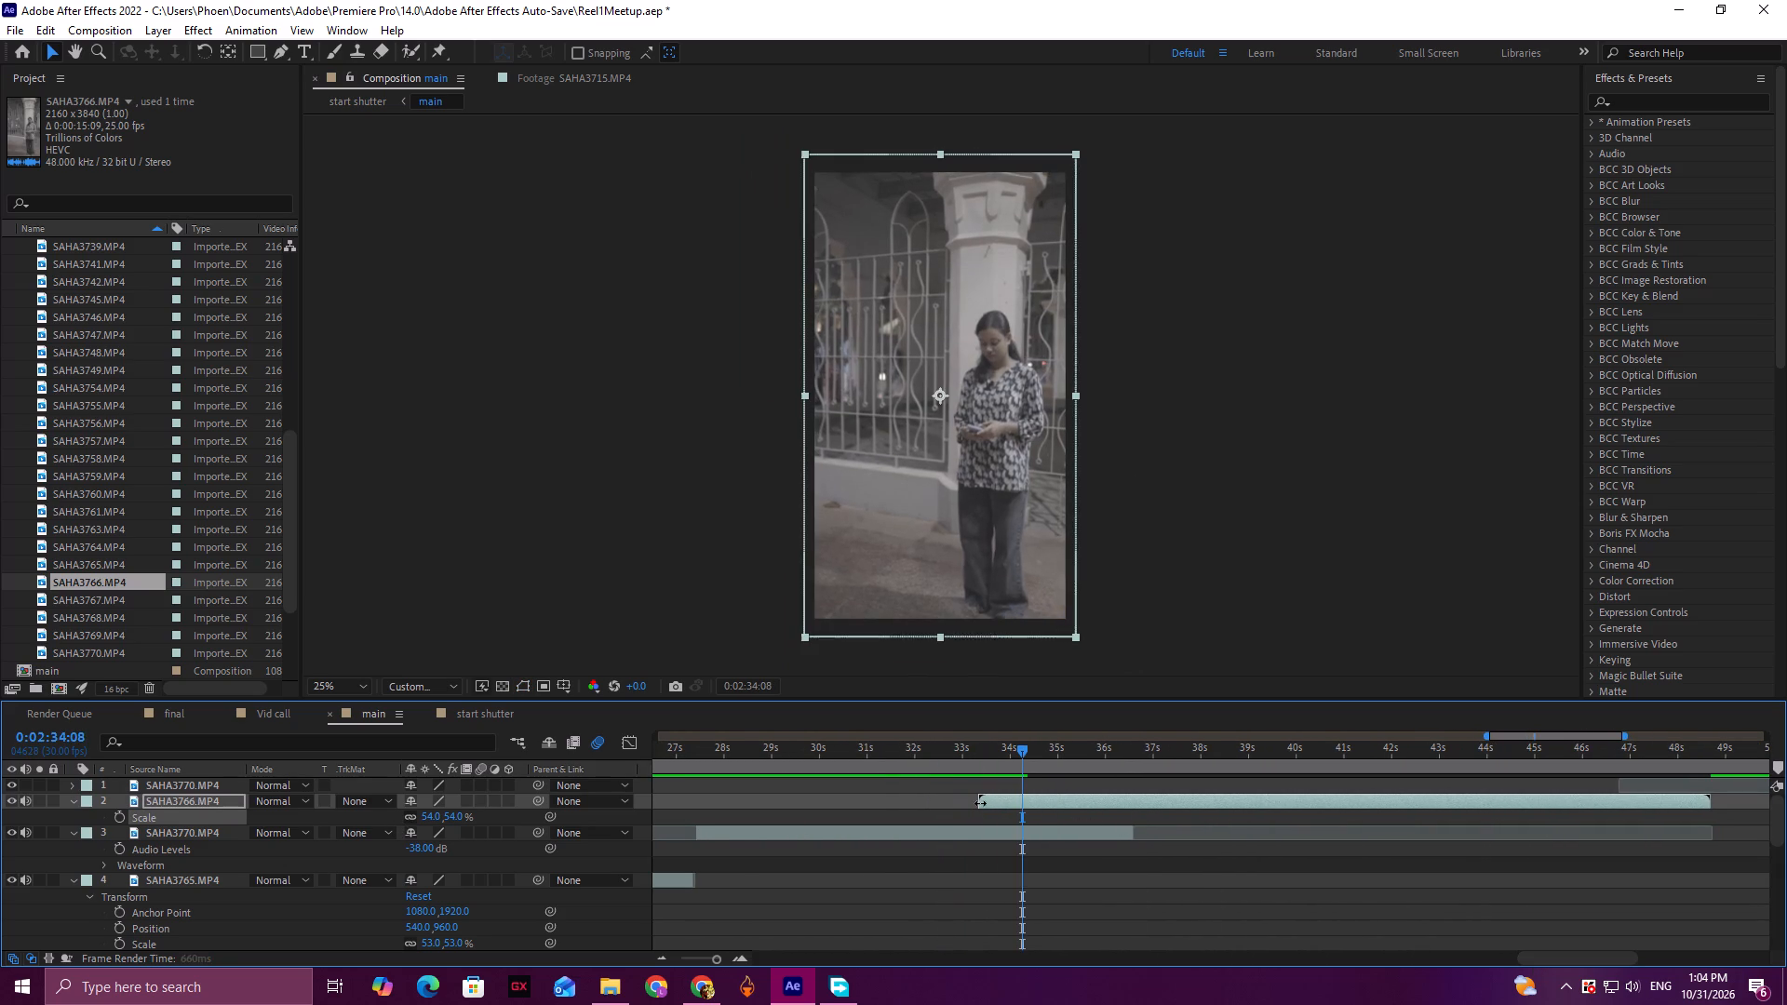
Trim about one second off the start of SAHA3766.MP4, slide it to begin at about 2:35, and play the cut from 2:32:13.
{"action": "left_click_drag", "start_coordinate": [978, 805], "coordinate": [1020, 810]}
{"action": "left_click_drag", "start_coordinate": [1051, 804], "coordinate": [1091, 805]}
{"action": "left_click_drag", "start_coordinate": [1028, 756], "coordinate": [939, 749]}
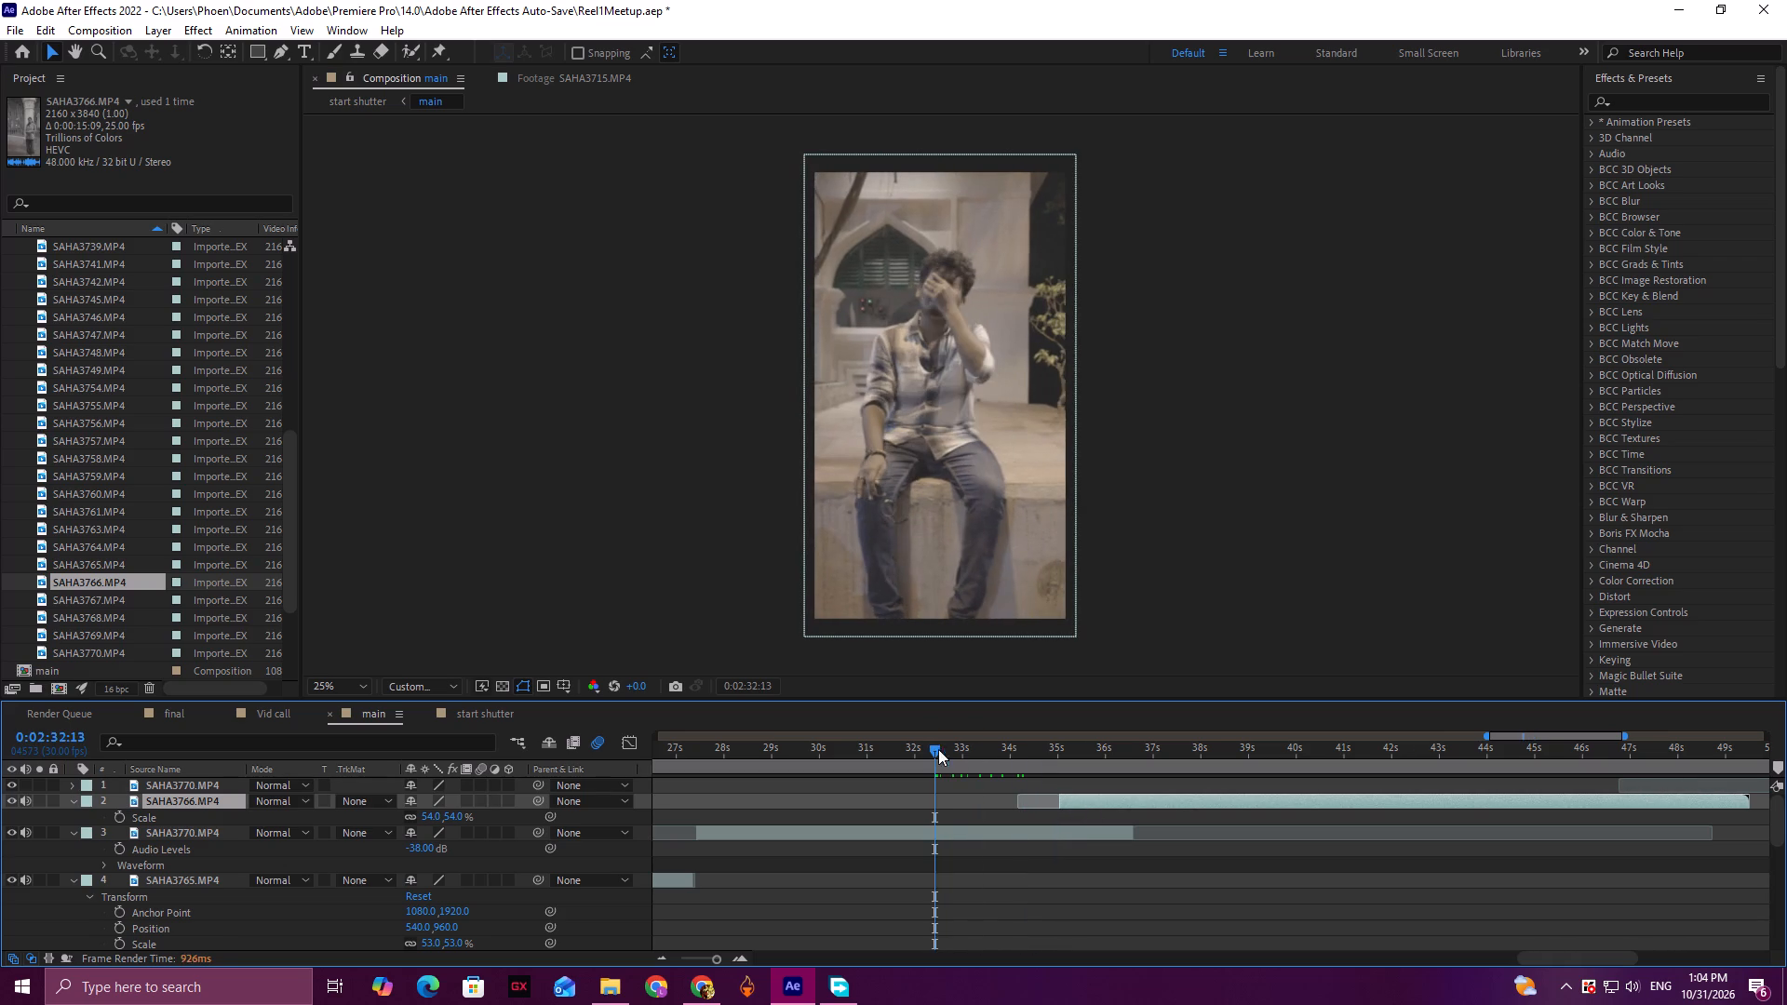
{"action": "key", "text": "space"}
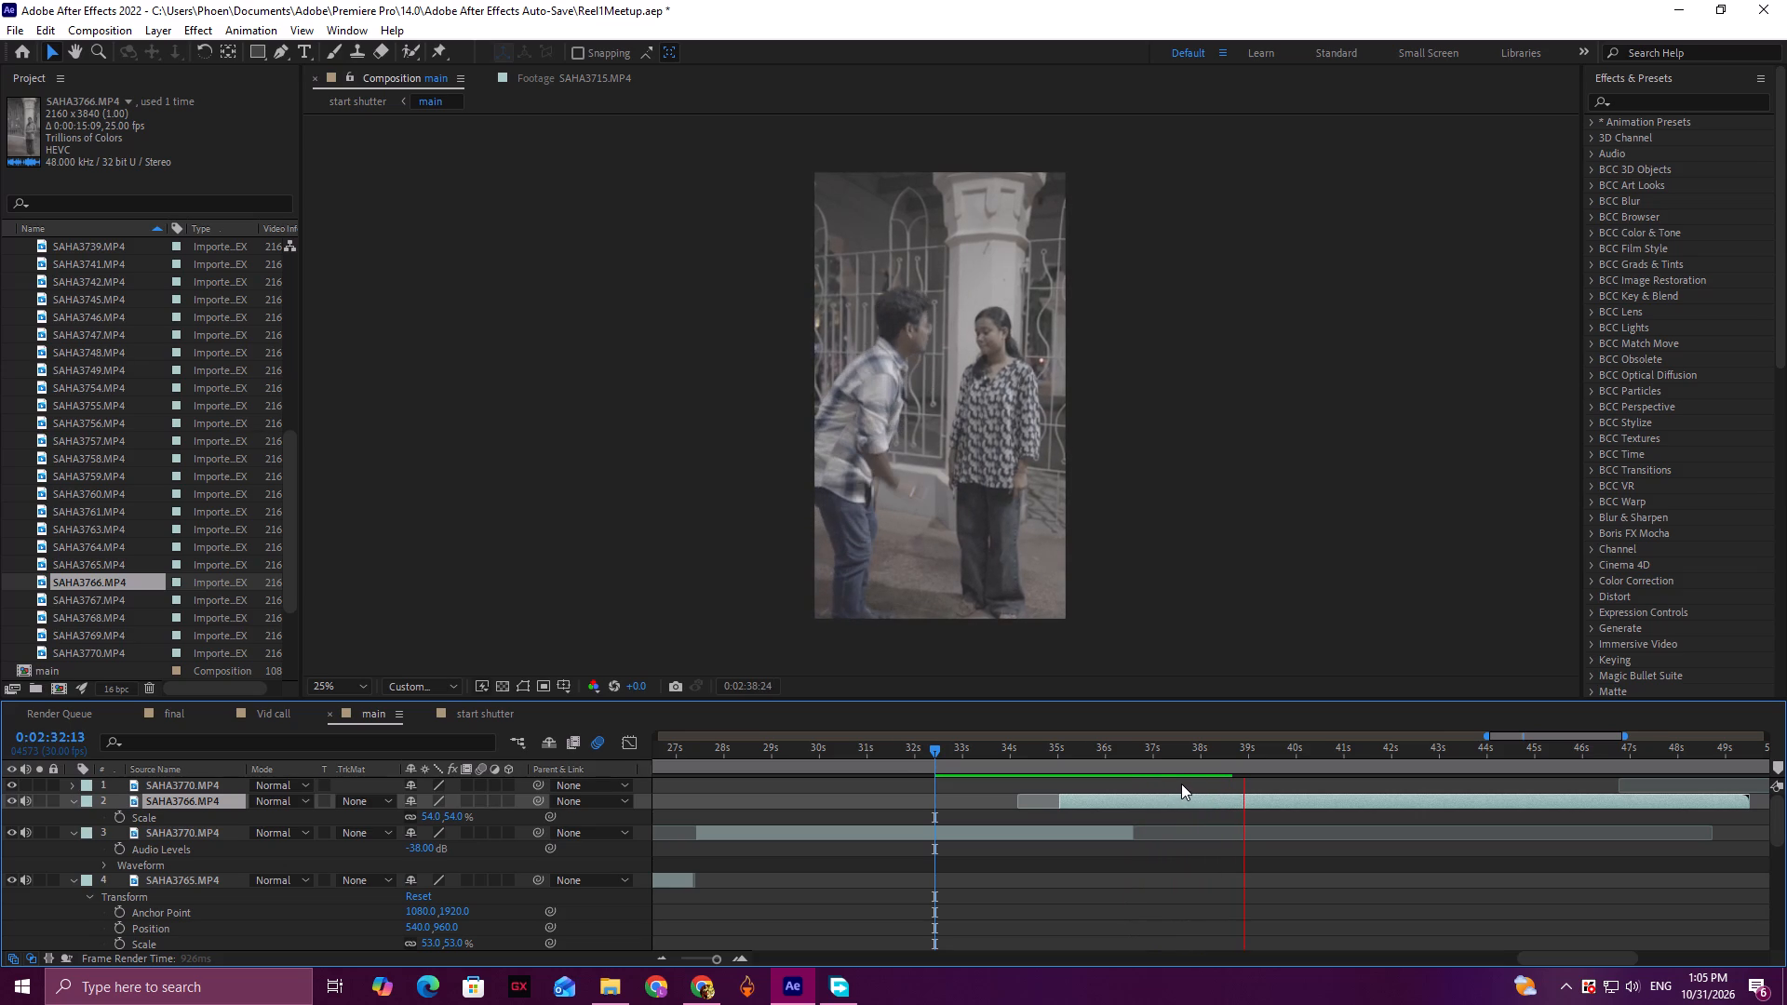
{"action": "key", "text": "space"}
Play and scrub through SAHA3766.MP4 from its start to near its end to review the conversation and find a cut point.
{"action": "left_click_drag", "start_coordinate": [1218, 768], "coordinate": [1037, 763]}
{"action": "key", "text": "space"}
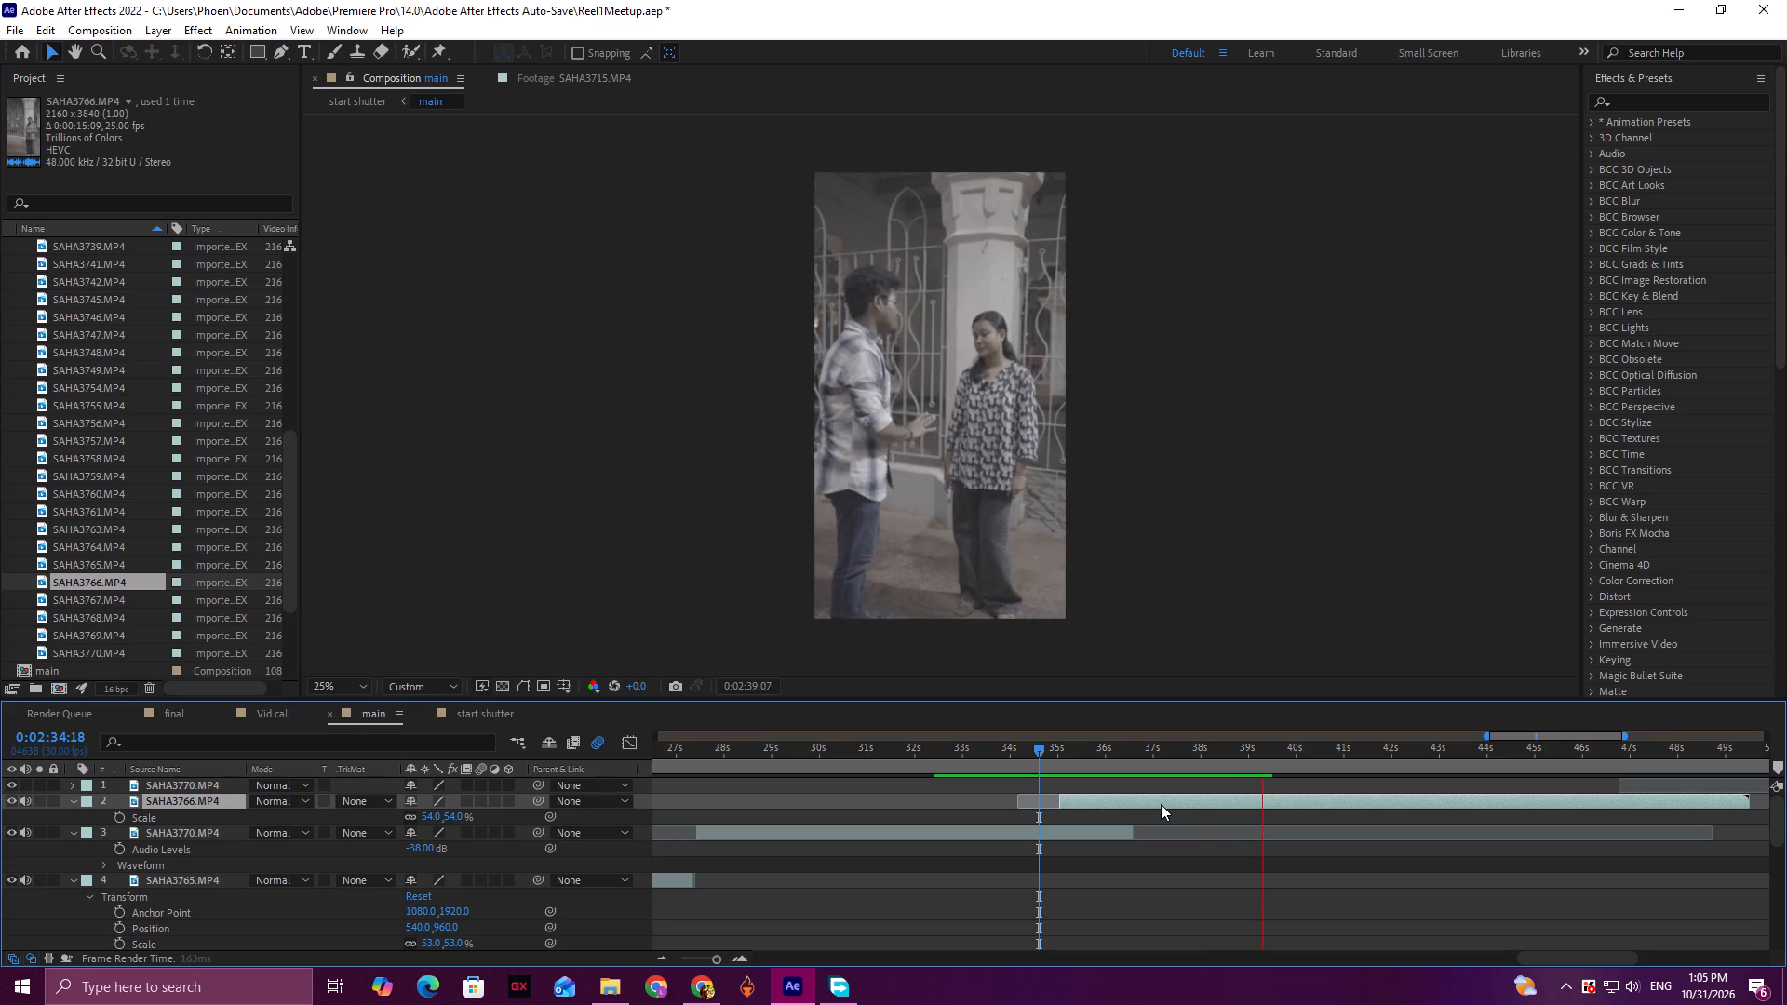
{"action": "key", "text": "space"}
{"action": "left_click_drag", "start_coordinate": [1237, 760], "coordinate": [1088, 769]}
{"action": "key", "text": "space"}
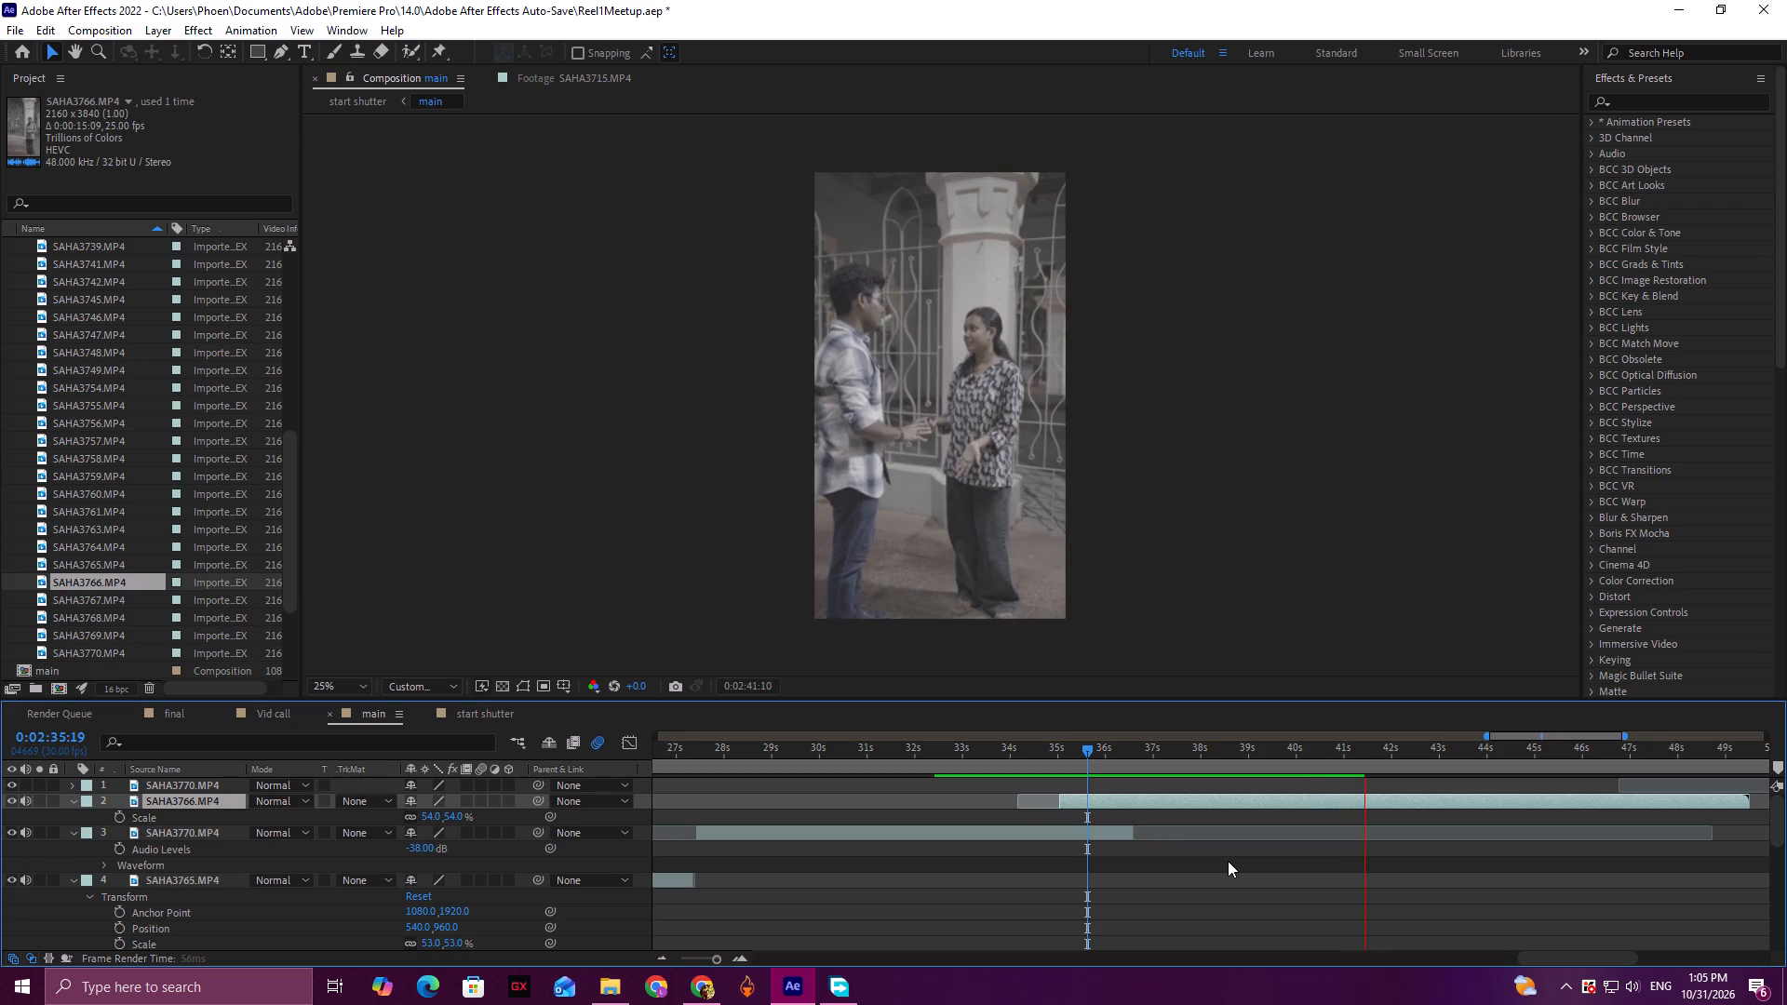
{"action": "key", "text": "space"}
{"action": "left_click_drag", "start_coordinate": [1549, 955], "coordinate": [1568, 957]}
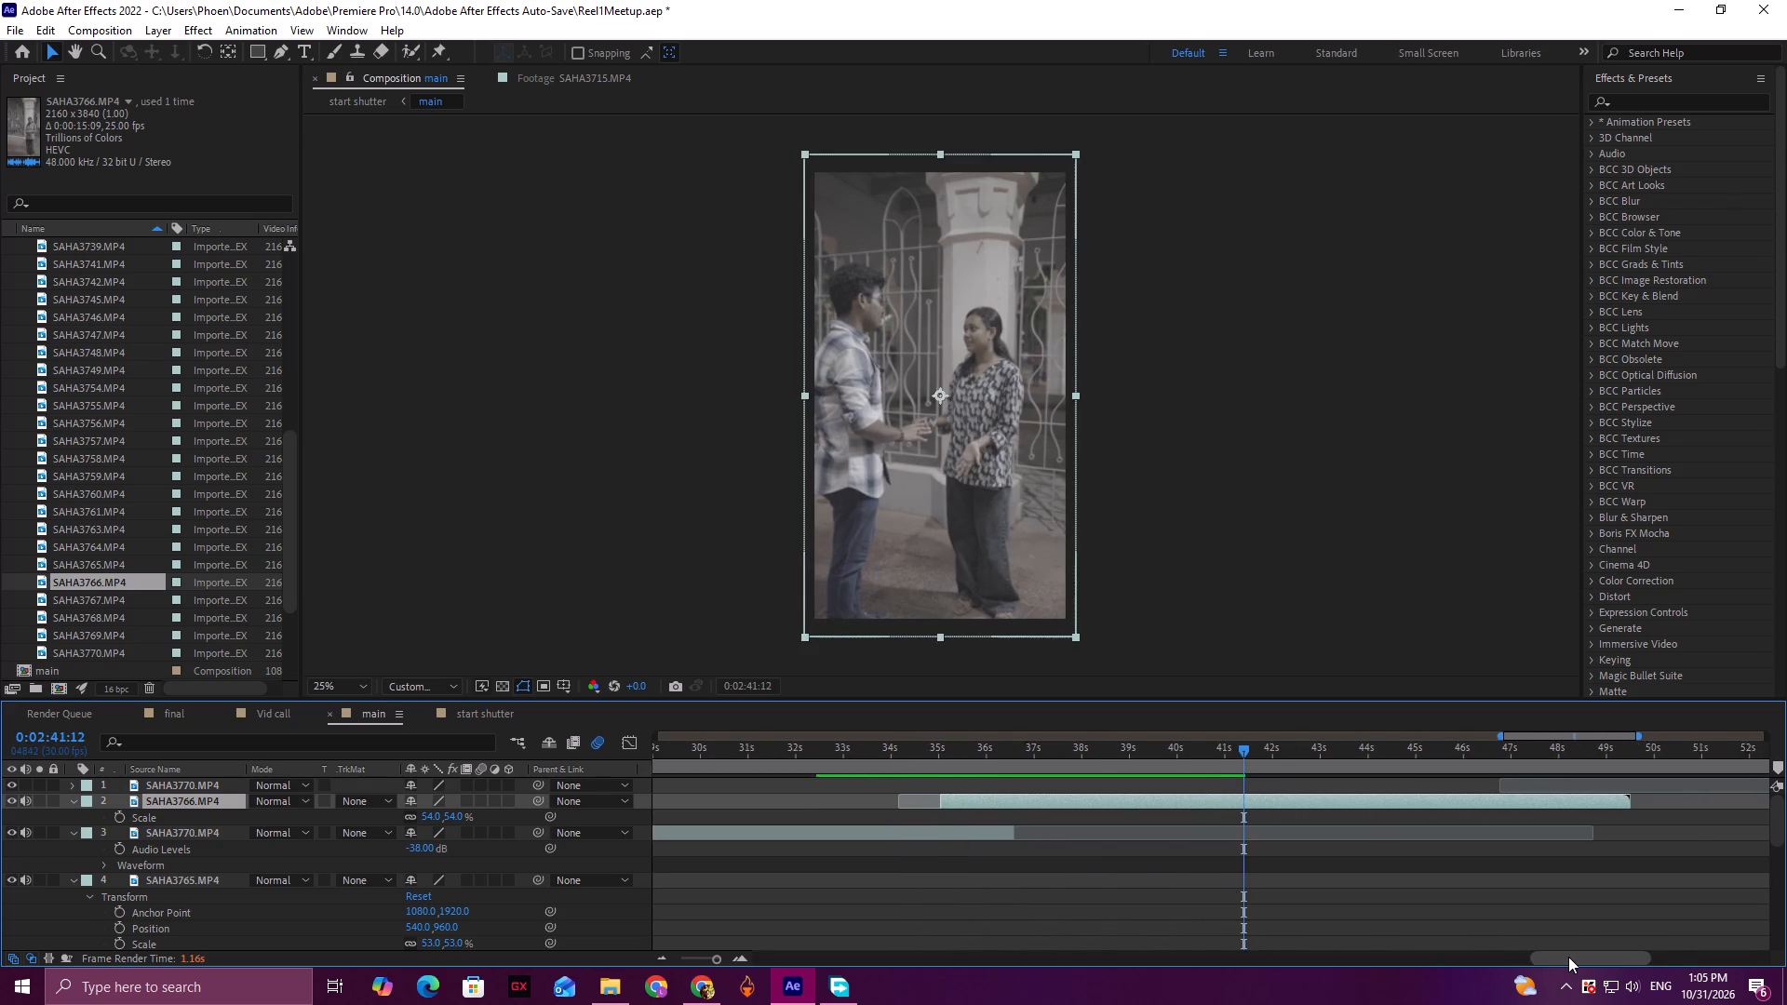
{"action": "left_click_drag", "start_coordinate": [1568, 957], "coordinate": [1581, 958]}
{"action": "left_click_drag", "start_coordinate": [1067, 758], "coordinate": [1253, 760]}
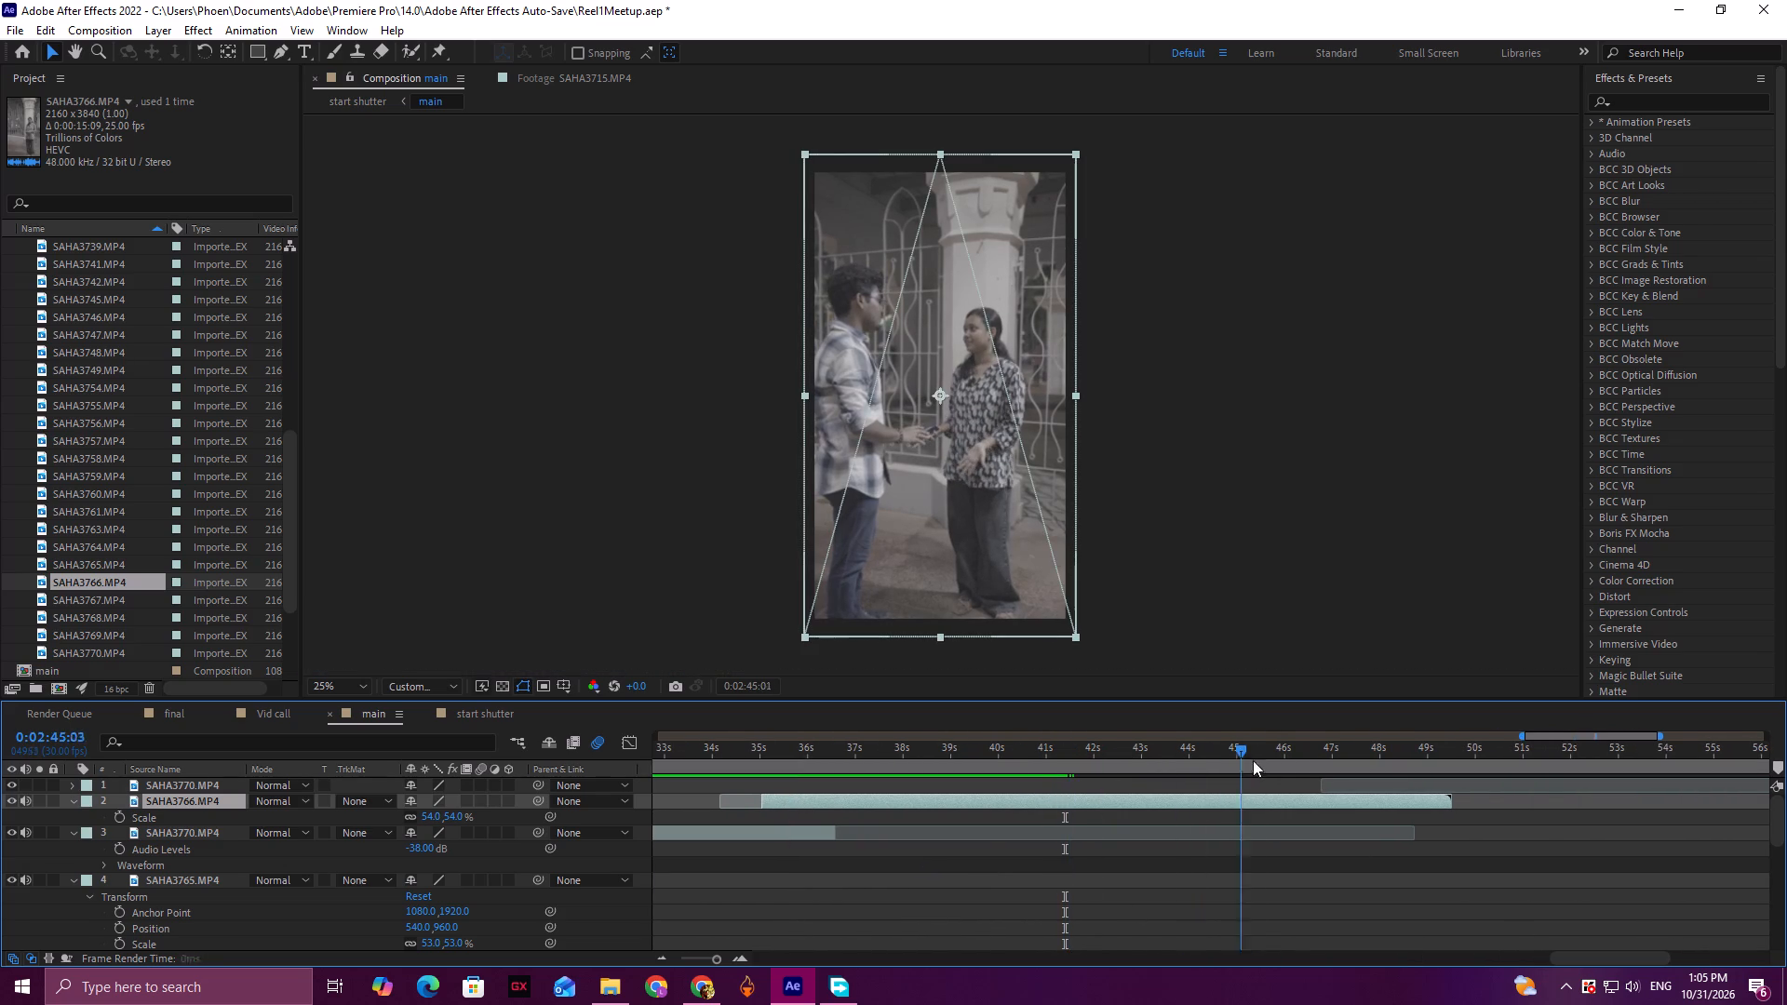
{"action": "left_click_drag", "start_coordinate": [1253, 760], "coordinate": [1404, 769]}
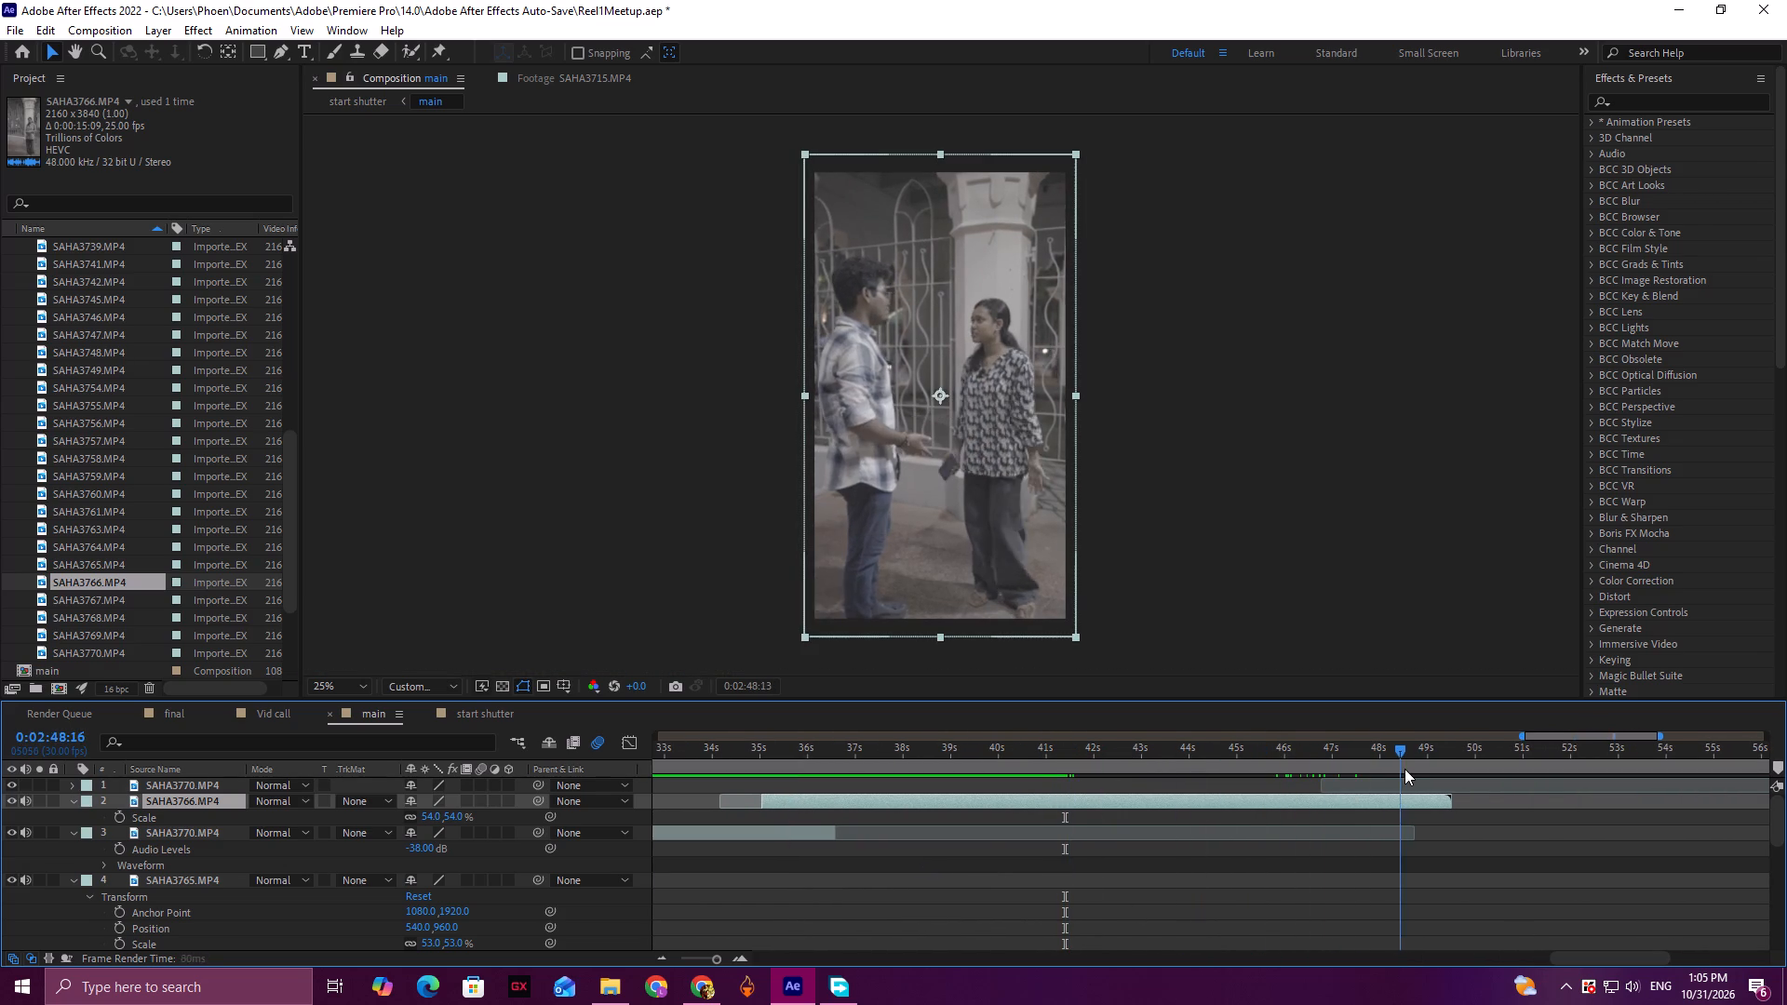
{"action": "left_click_drag", "start_coordinate": [1404, 769], "coordinate": [988, 761]}
{"action": "key", "text": "space"}
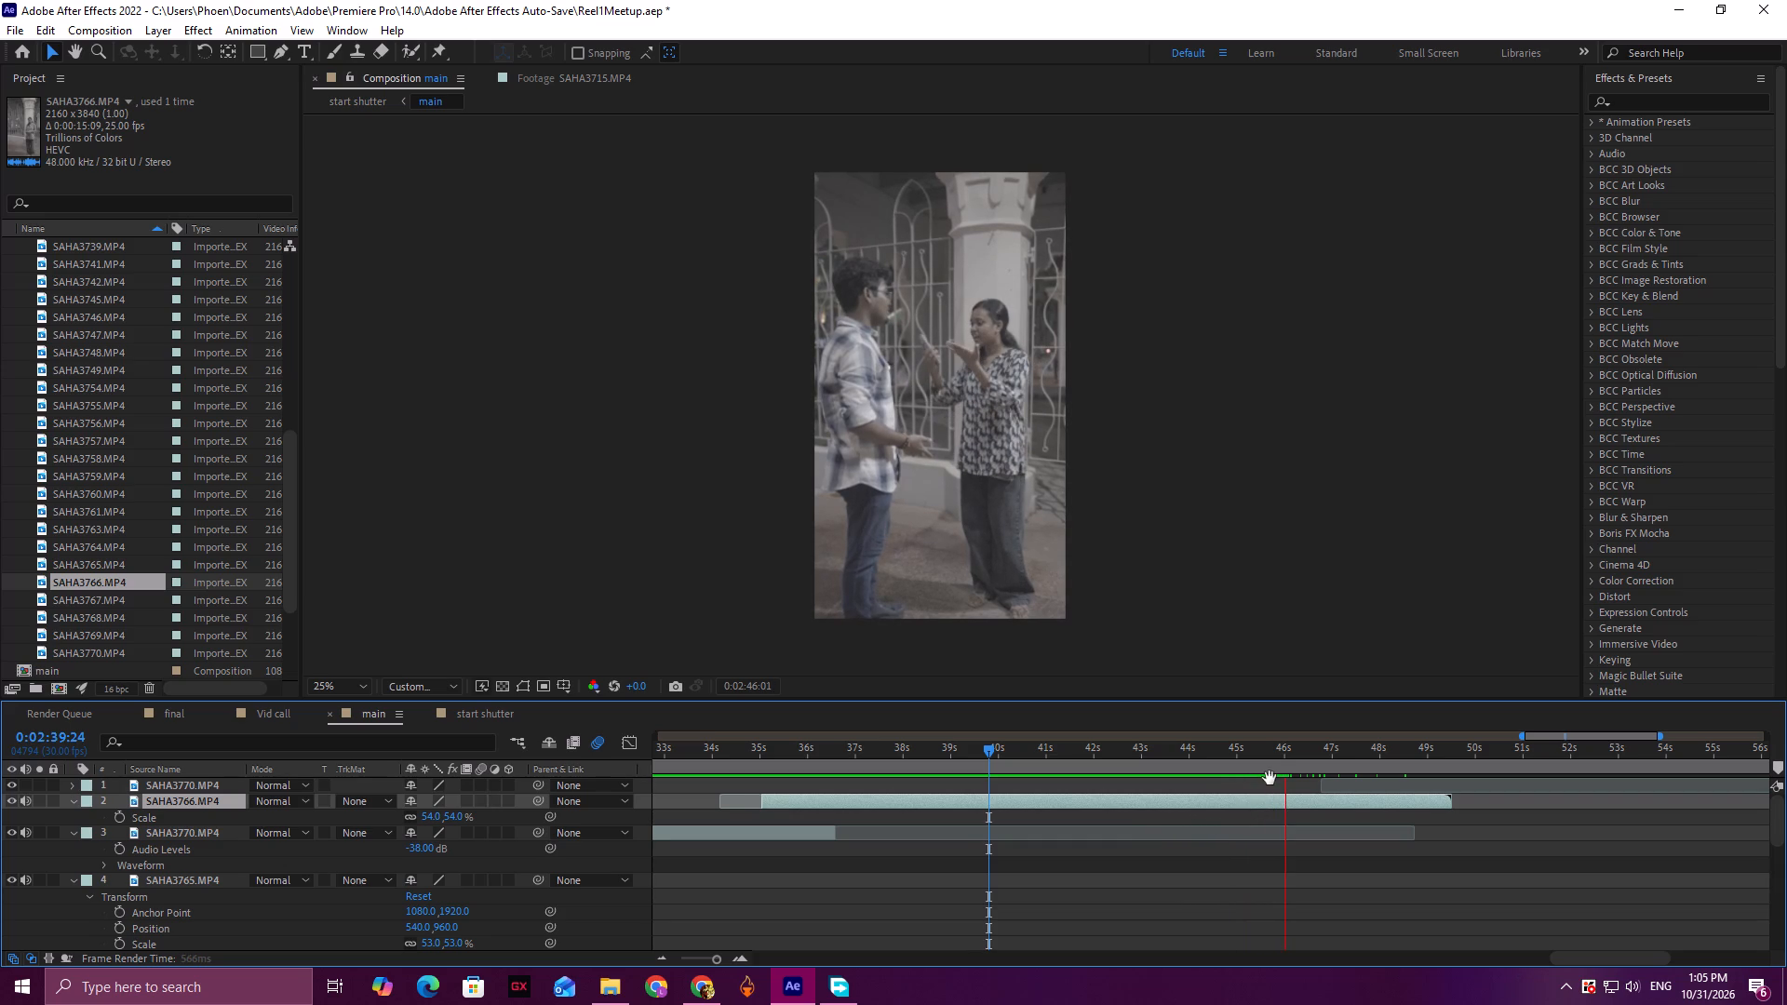
{"action": "key", "text": "space"}
{"action": "left_click_drag", "start_coordinate": [1276, 762], "coordinate": [1215, 758]}
Place SAHA3768.MP4 from the project footage above SAHA3766.MP4, starting at about 2:47:19, and play the lead-in from 2:42:10.
{"action": "left_click", "coordinate": [99, 596]}
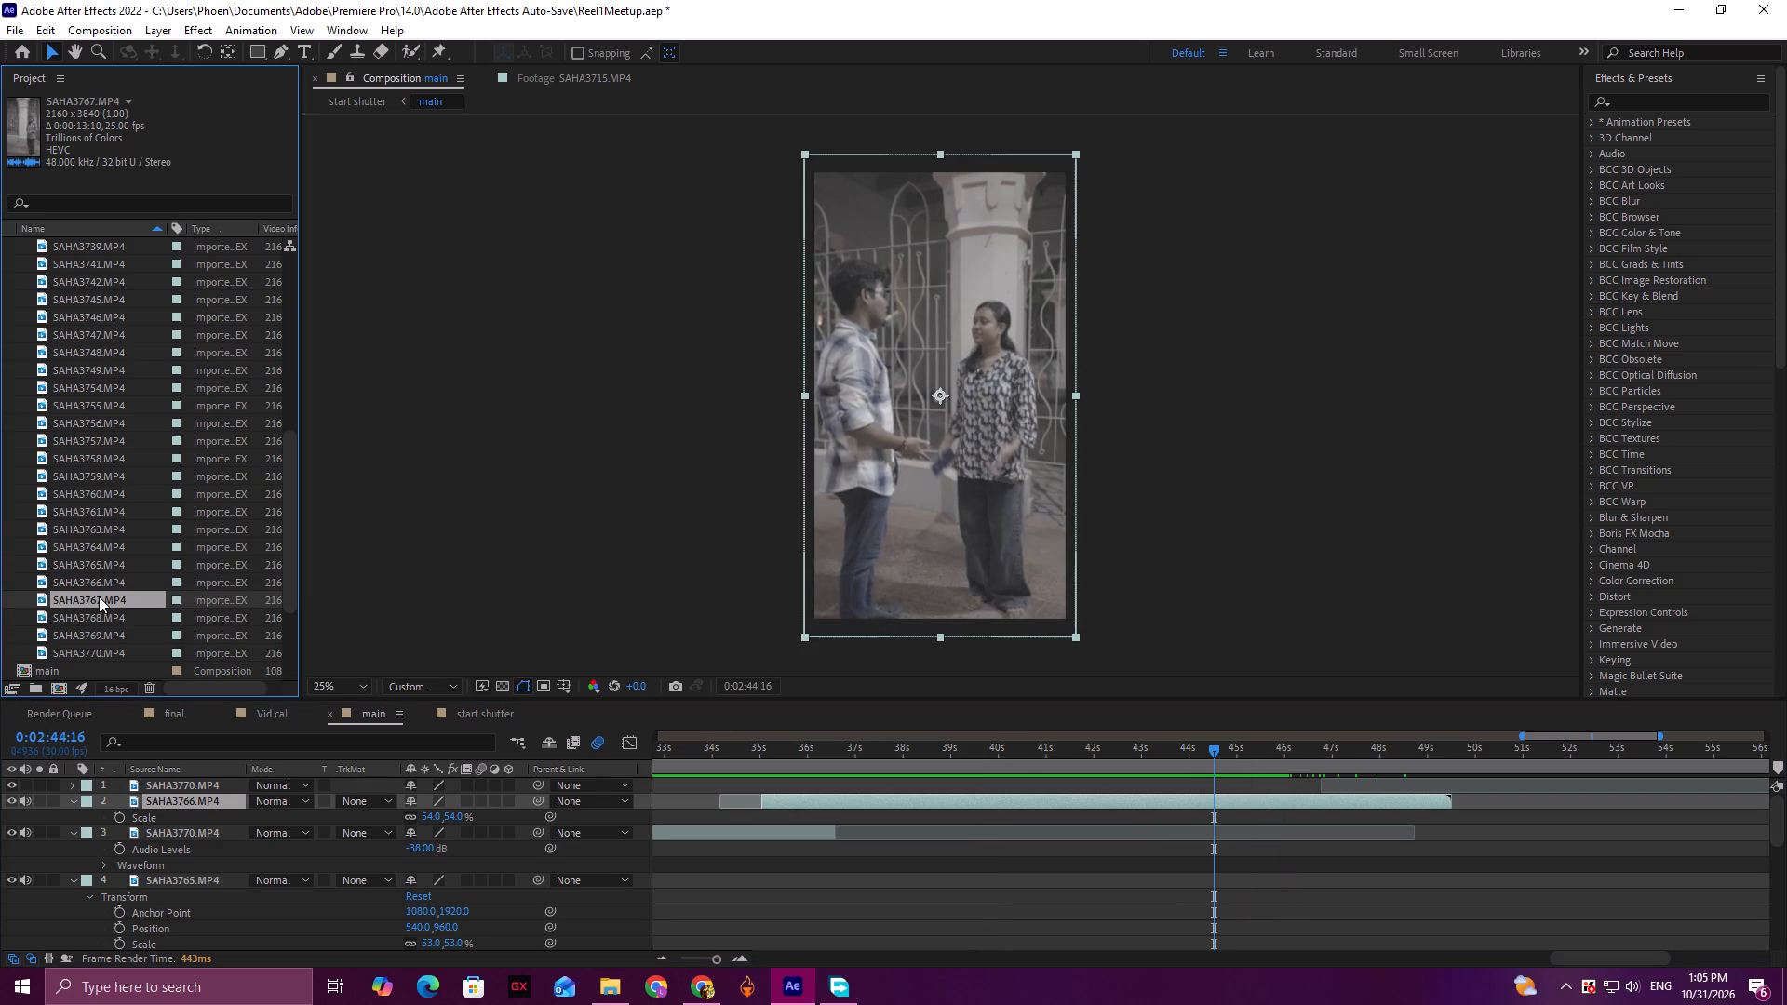
{"action": "left_click", "coordinate": [99, 616]}
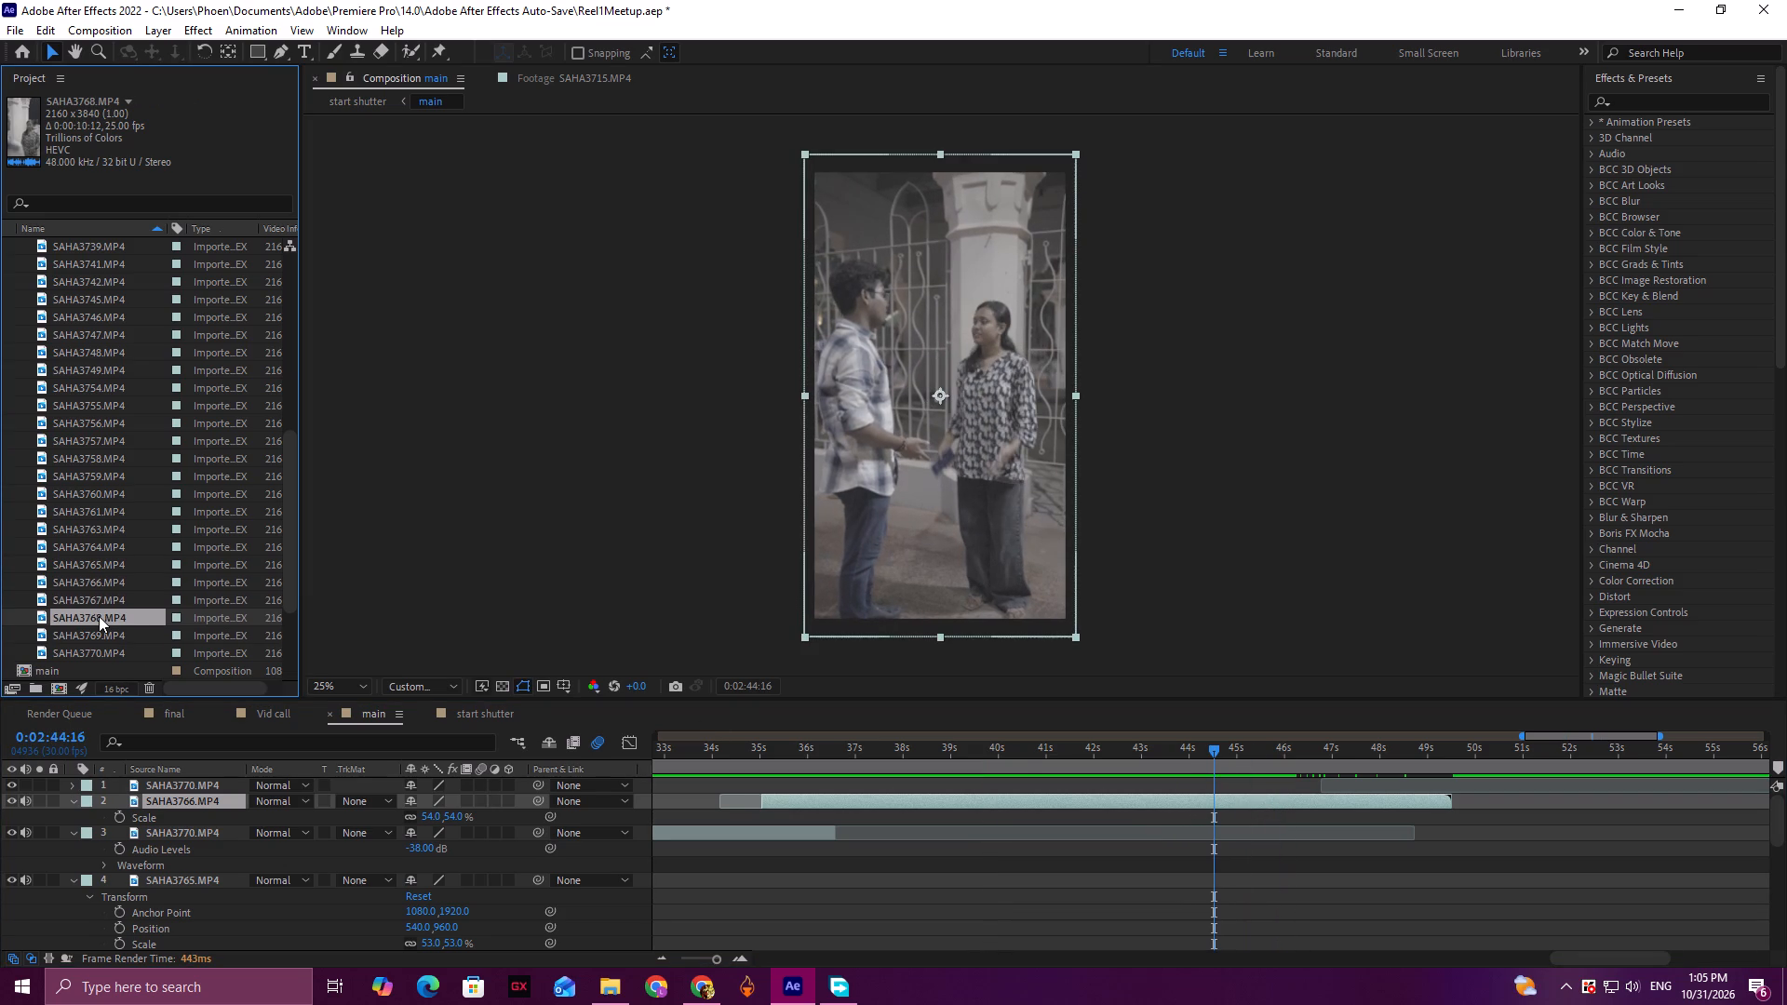
{"action": "left_click", "coordinate": [97, 636]}
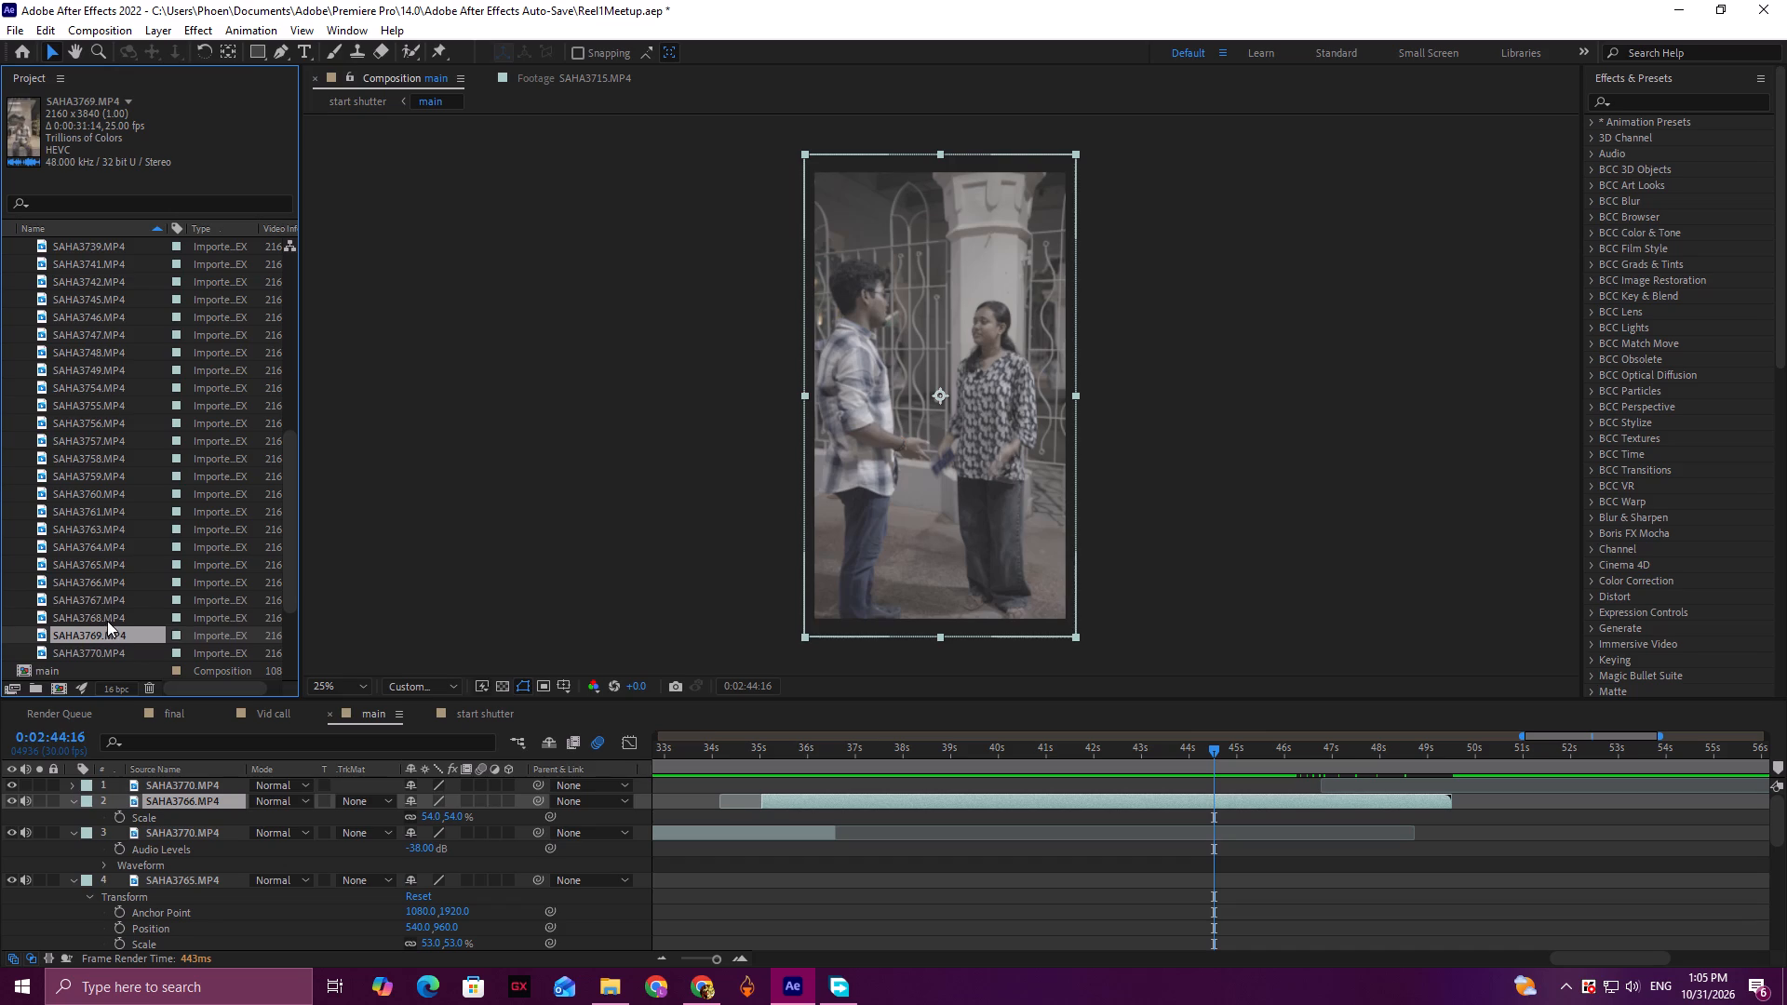
{"action": "left_click", "coordinate": [108, 620]}
{"action": "left_click", "coordinate": [114, 602]}
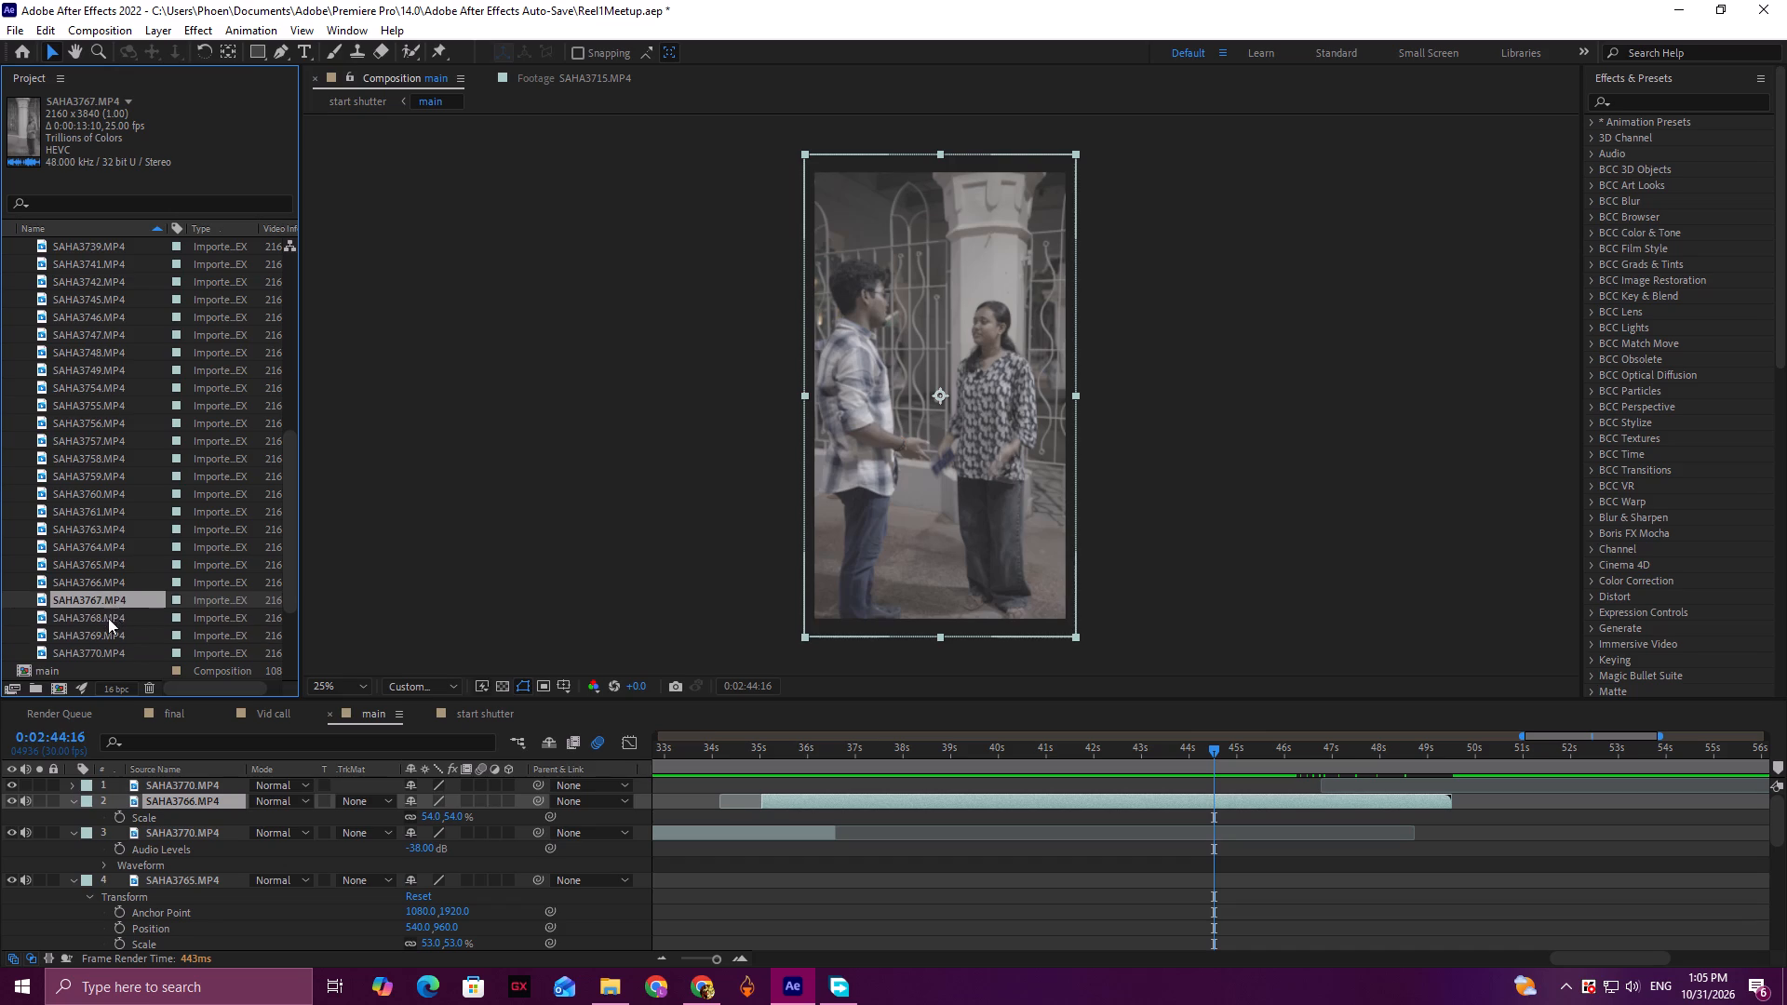
{"action": "left_click", "coordinate": [108, 618]}
{"action": "left_click_drag", "start_coordinate": [93, 616], "coordinate": [1440, 786]}
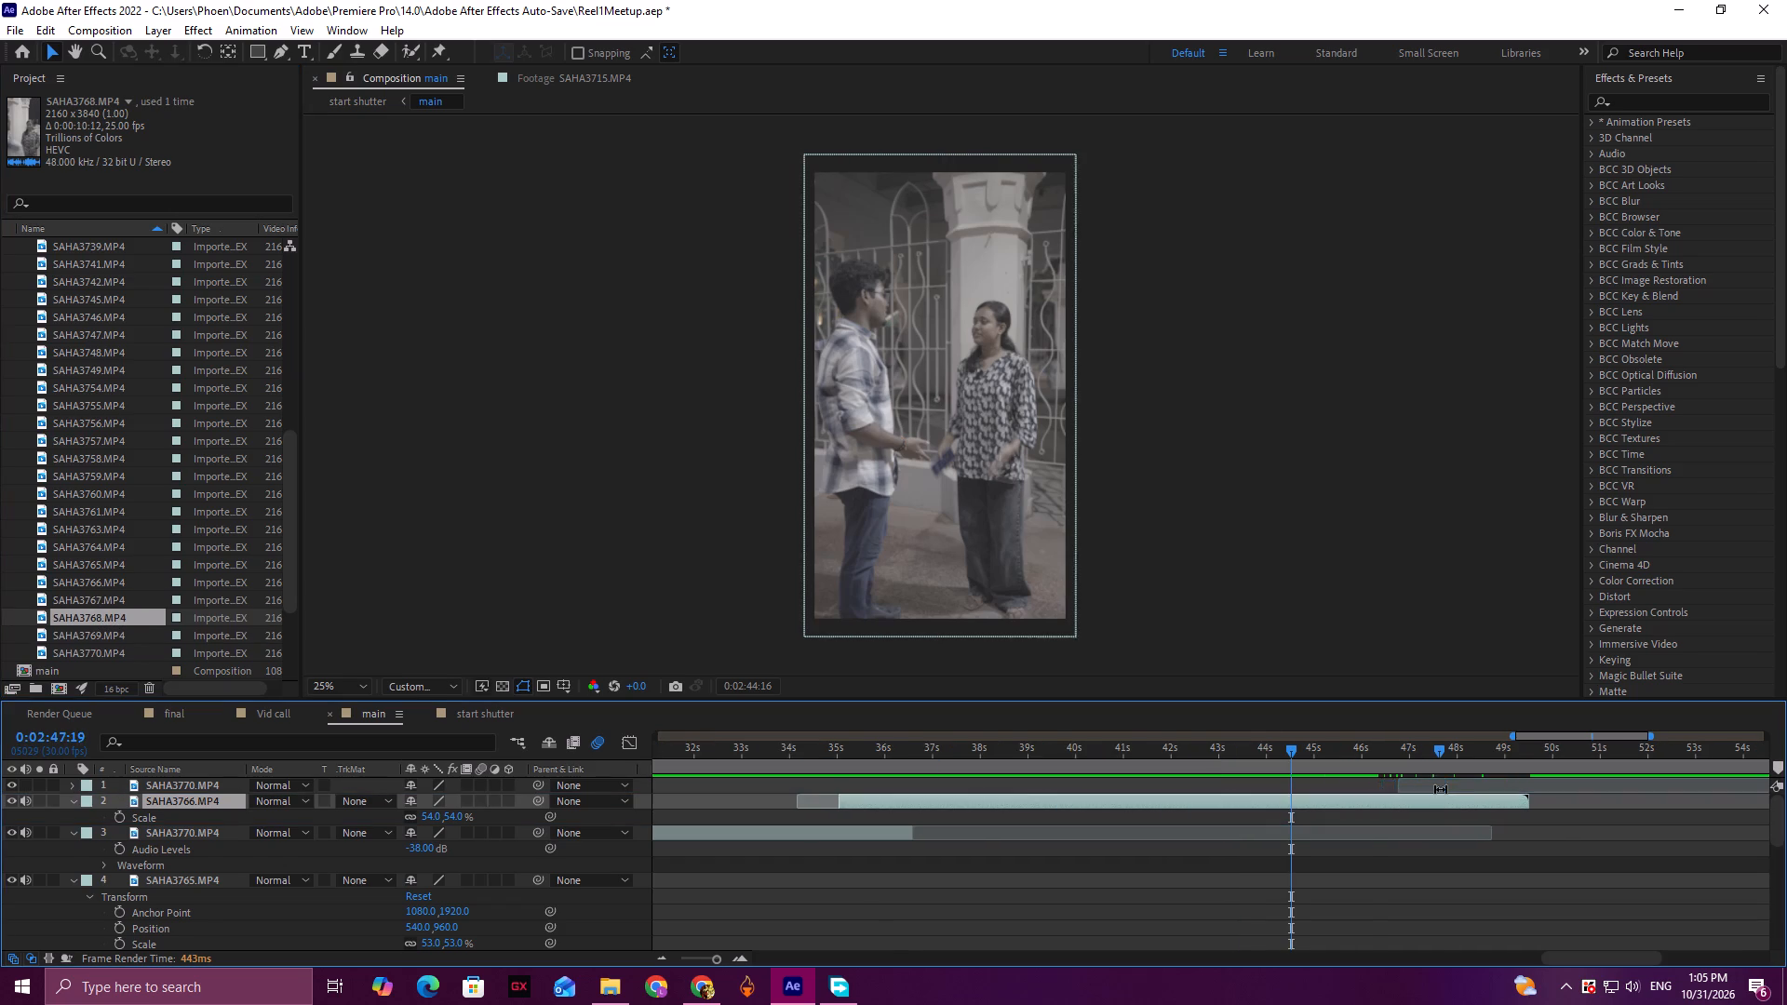
{"action": "left_click_drag", "start_coordinate": [1291, 749], "coordinate": [1433, 758]}
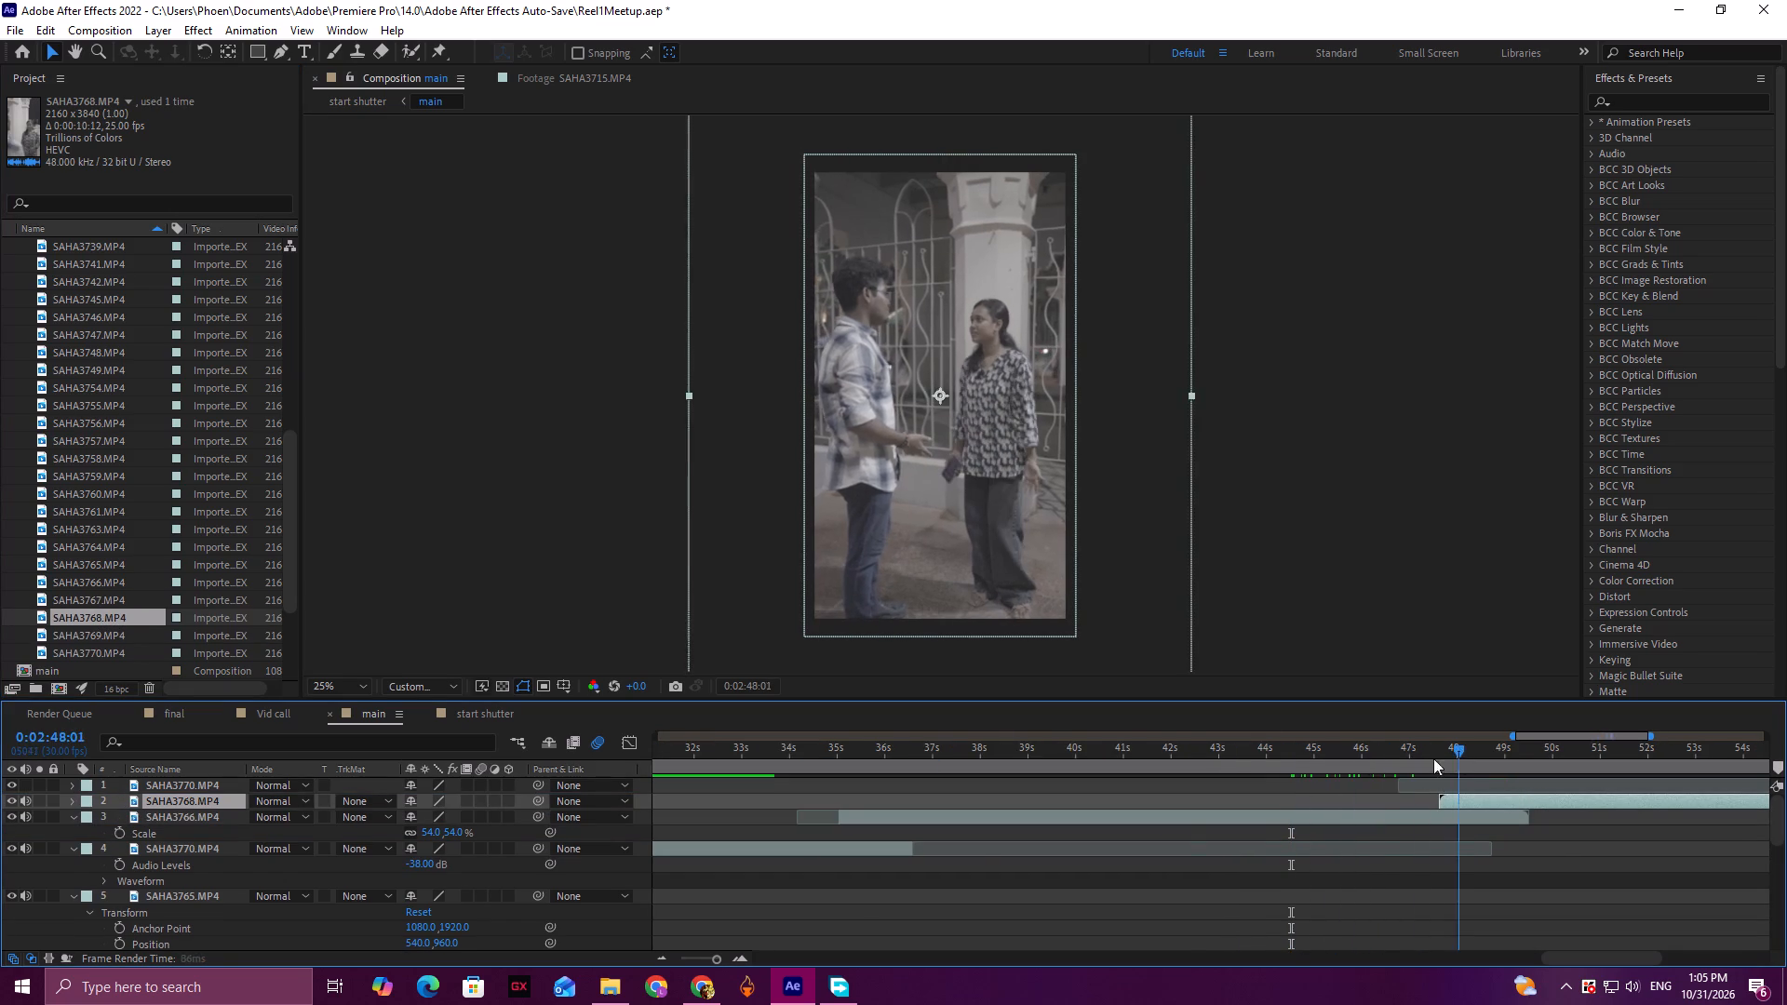
{"action": "left_click_drag", "start_coordinate": [1433, 758], "coordinate": [1186, 756]}
{"action": "key", "text": "space"}
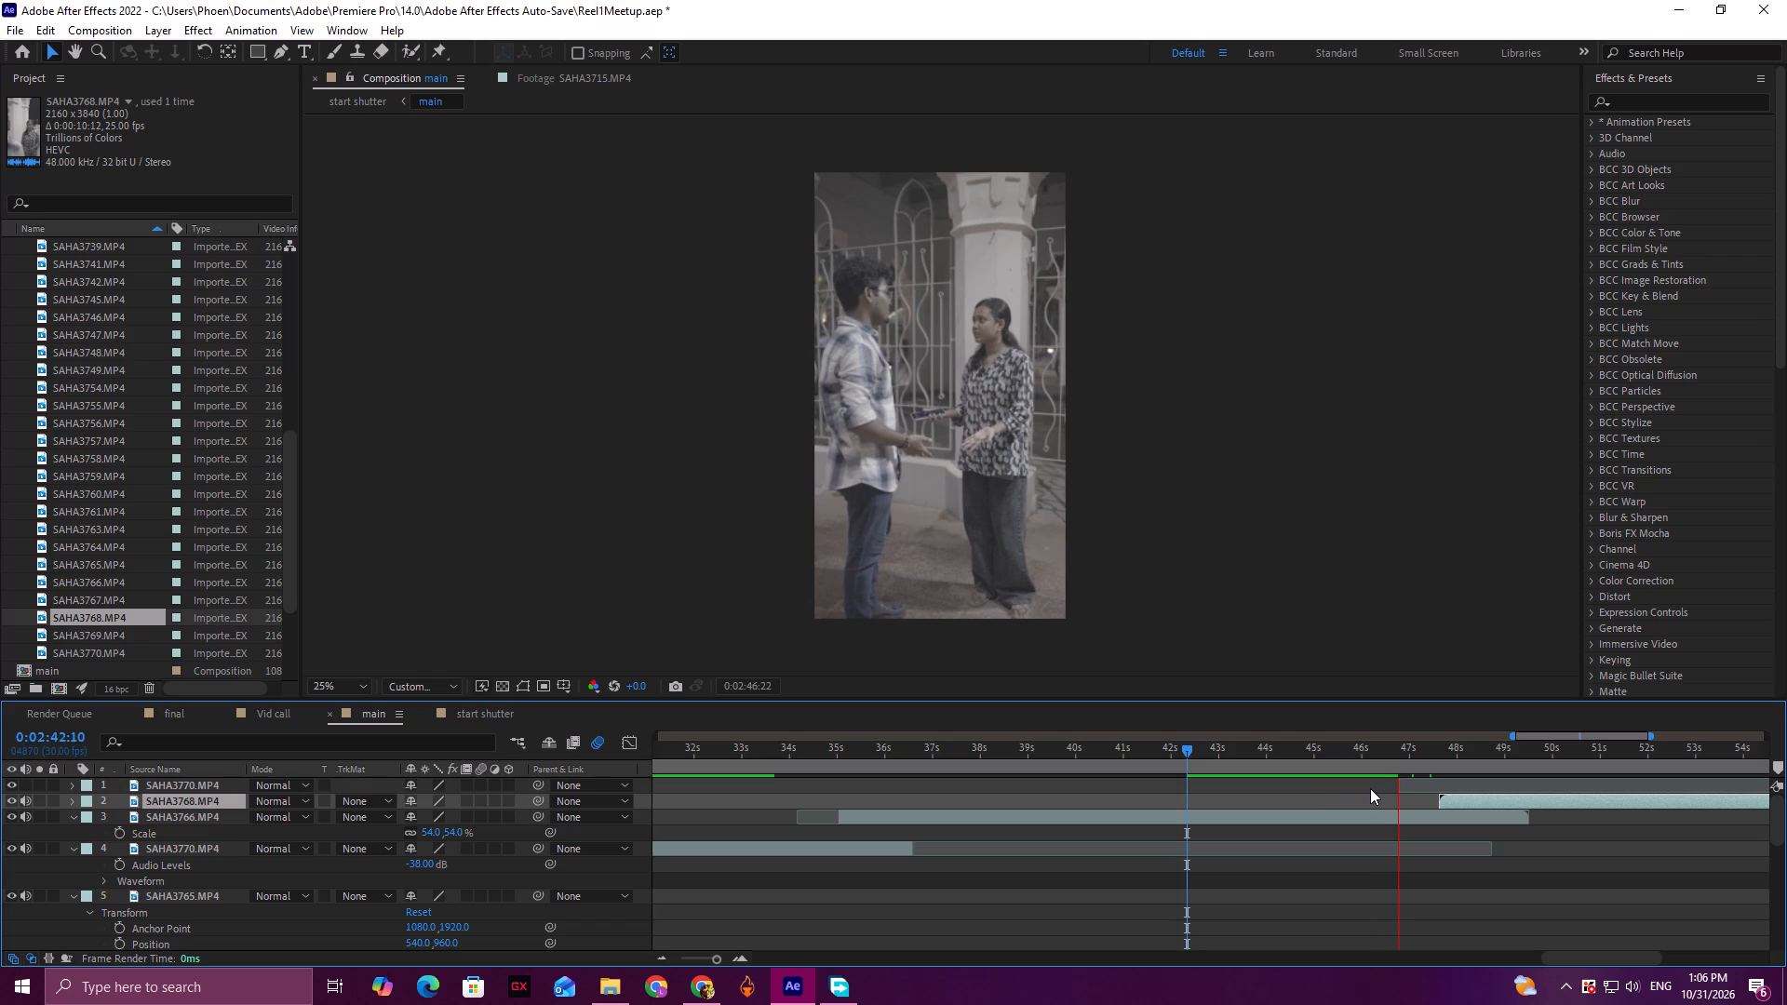
{"action": "key", "text": "space"}
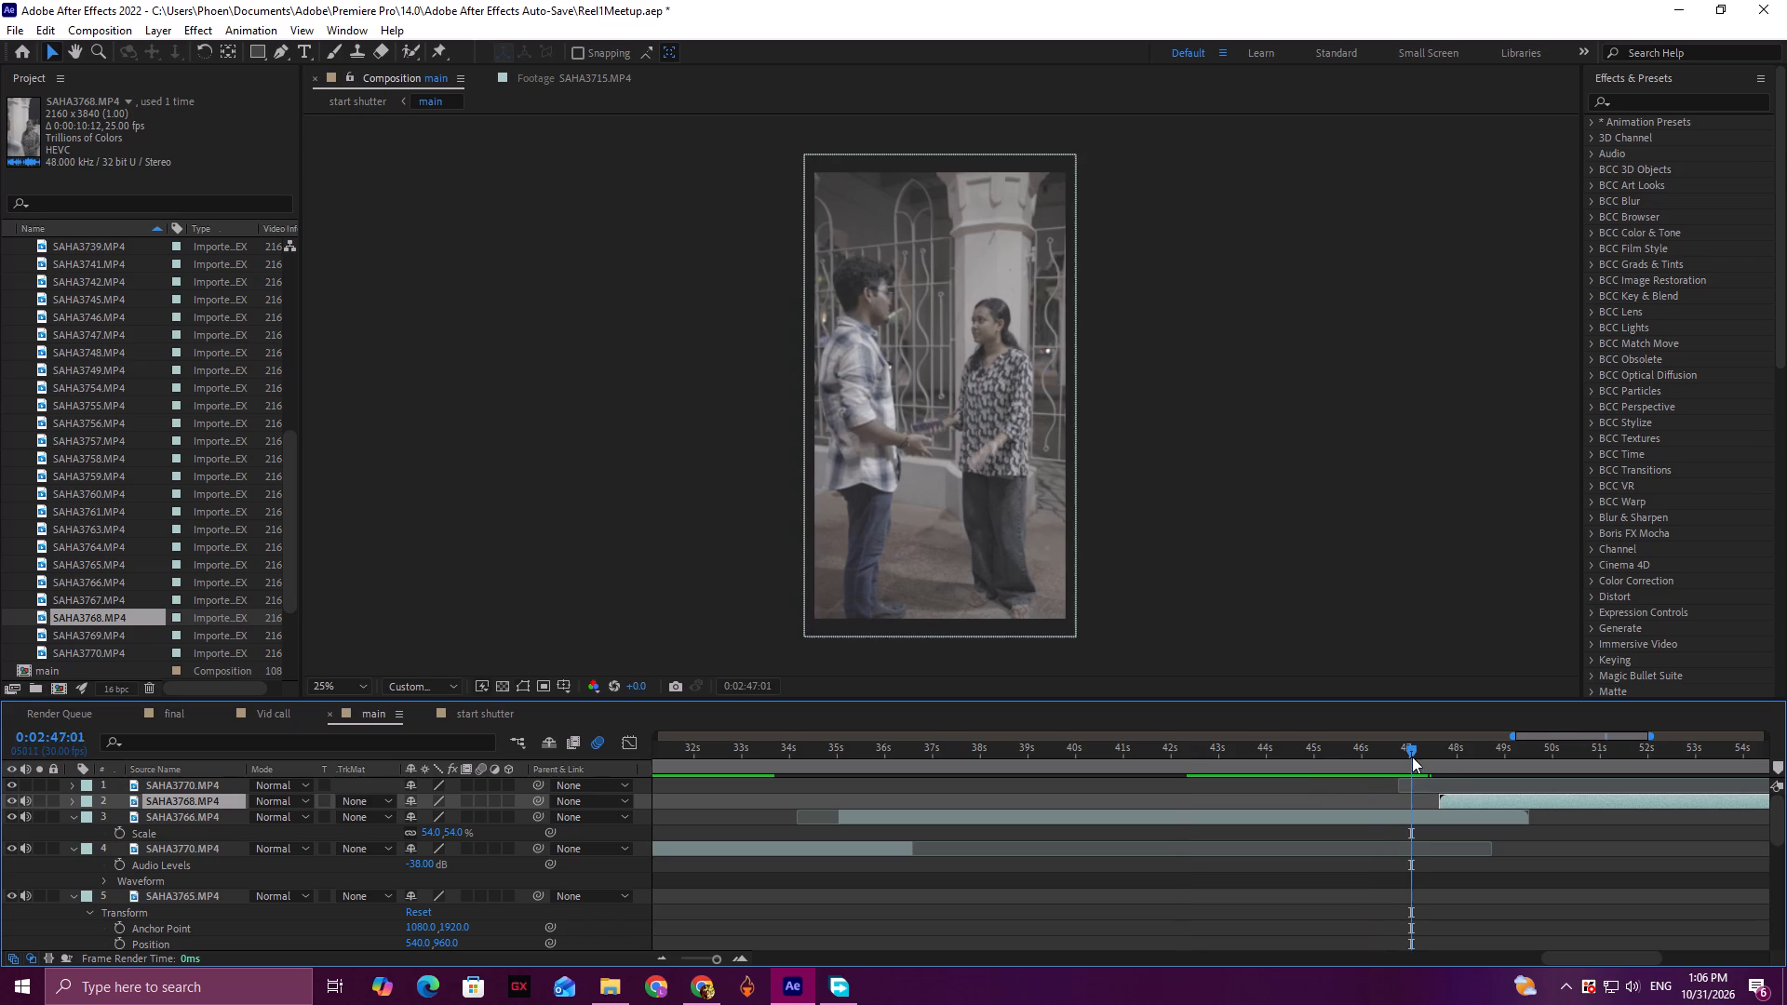
Slide SAHA3768.MP4 to begin at about 2:48:15 and play the cut from 2:46:03.
{"action": "left_click_drag", "start_coordinate": [1411, 757], "coordinate": [1365, 755]}
{"action": "left_click_drag", "start_coordinate": [1471, 800], "coordinate": [1511, 801]}
{"action": "key", "text": "space"}
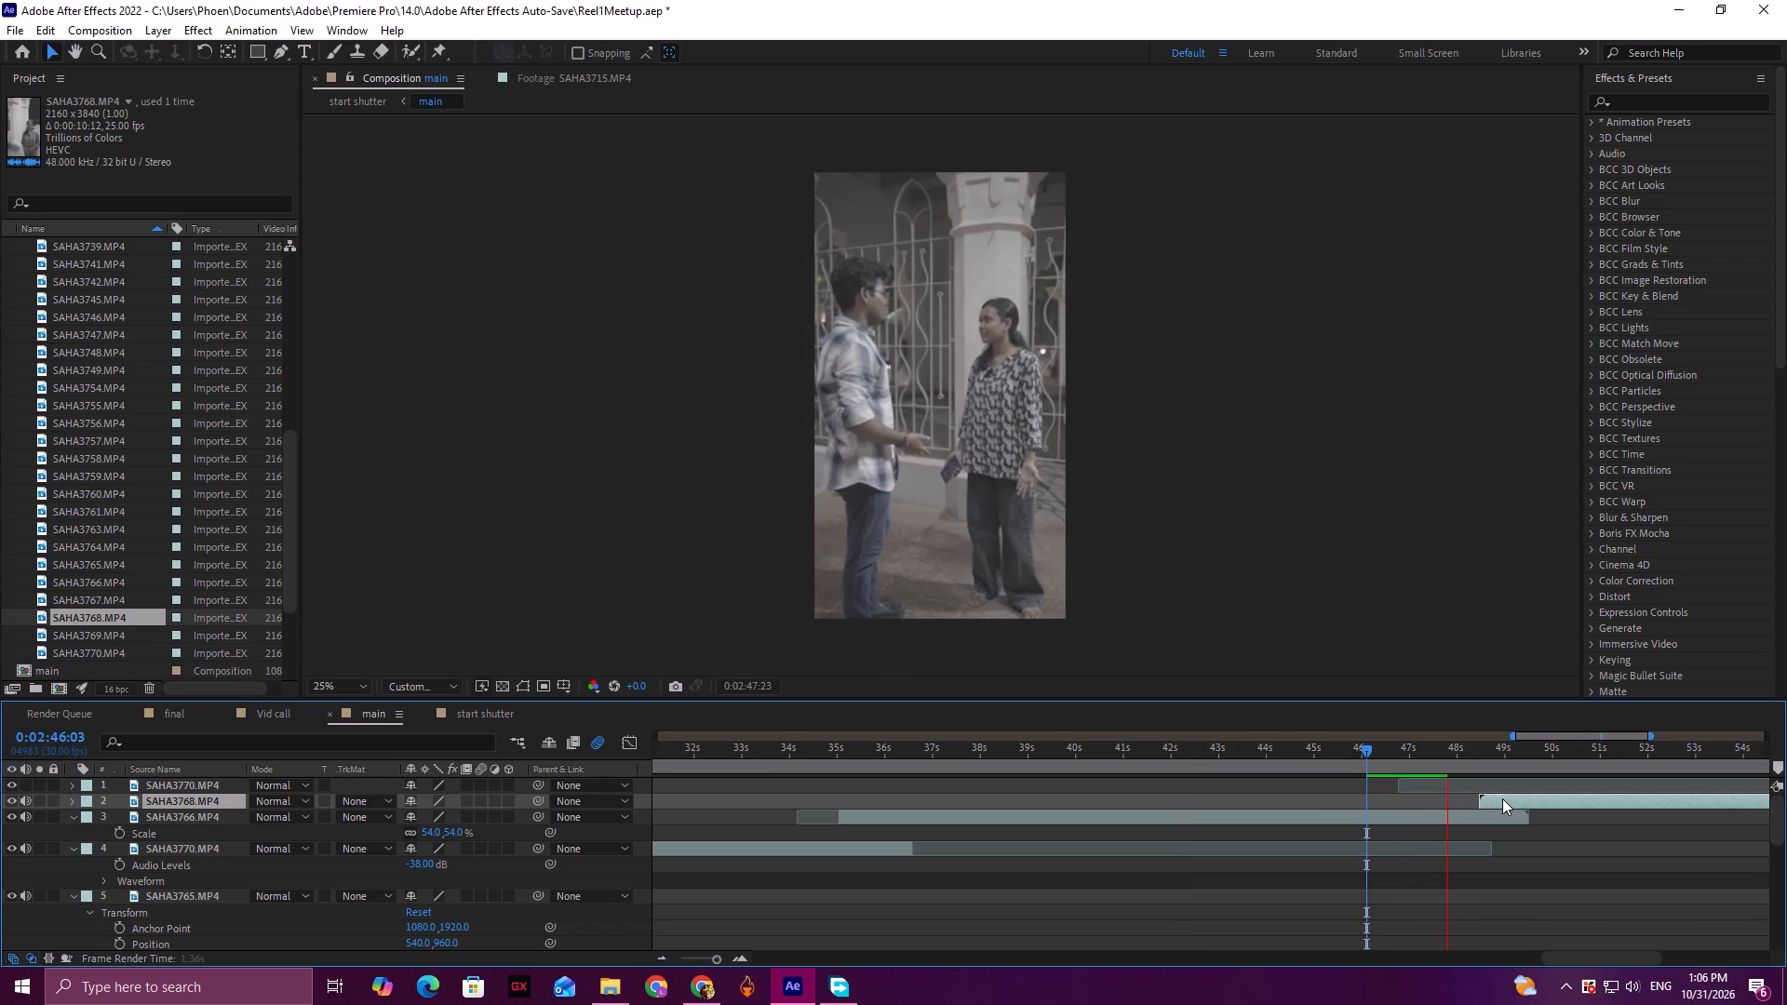
{"action": "key", "text": "space"}
{"action": "key", "text": "space"}
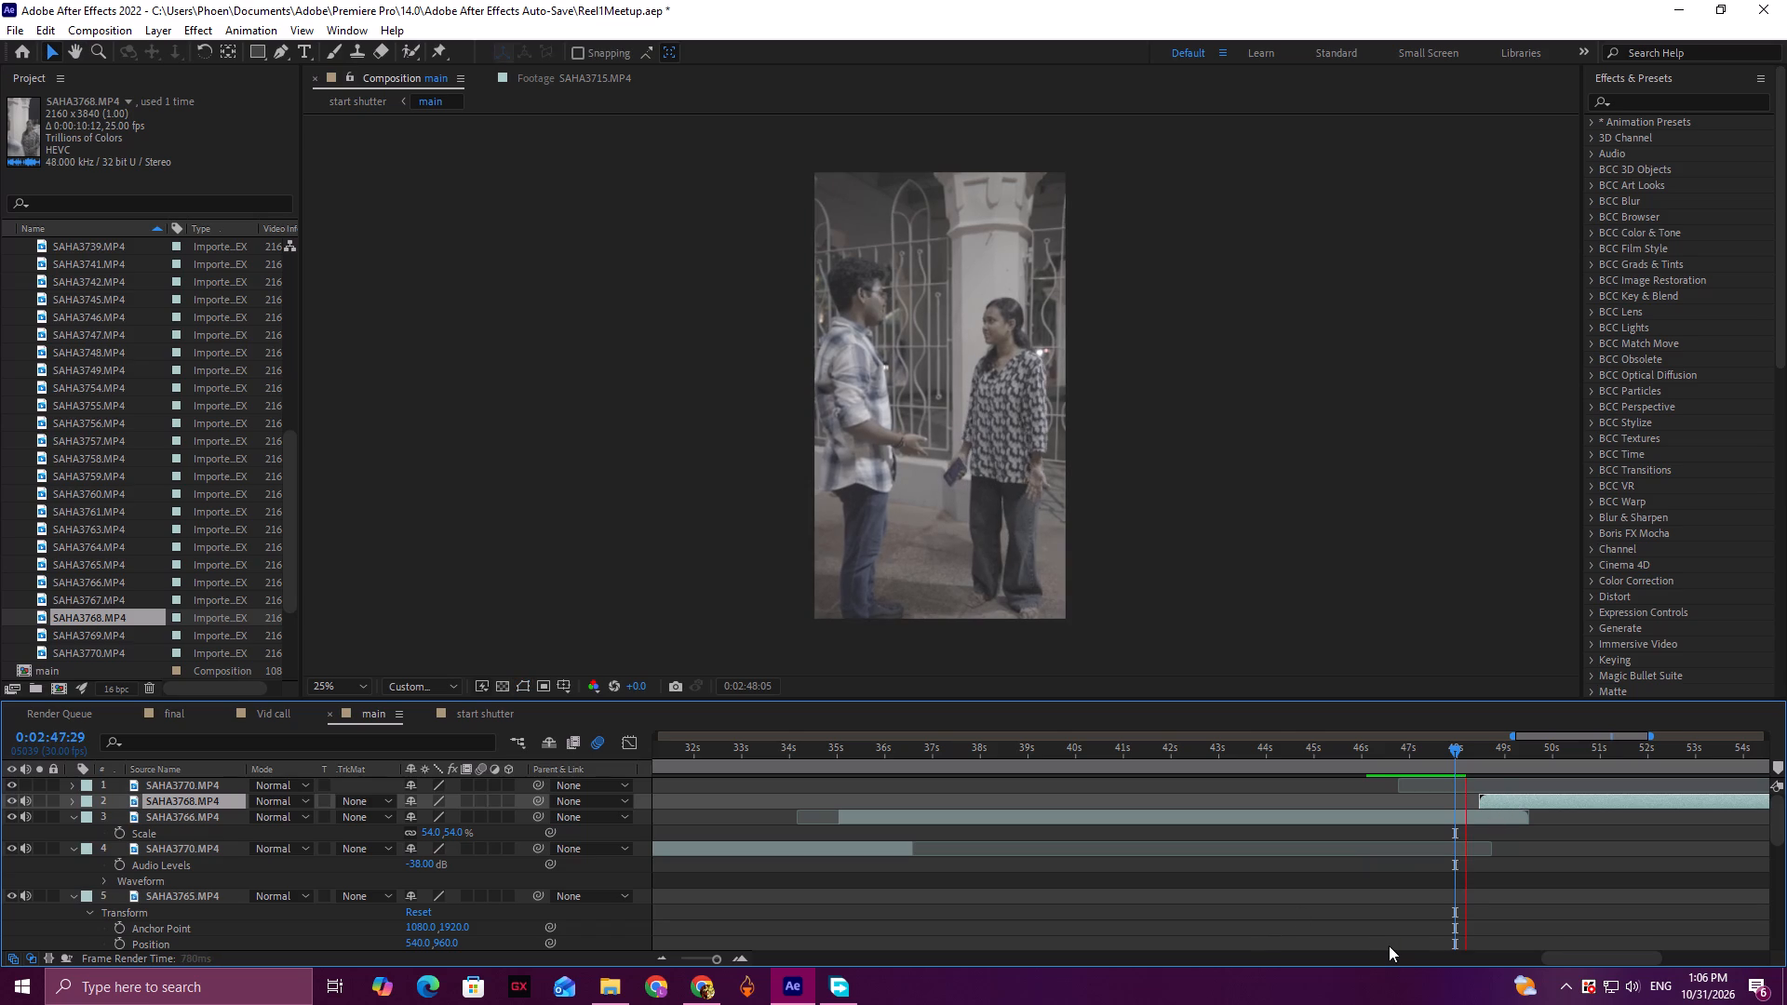
{"action": "key", "text": "space"}
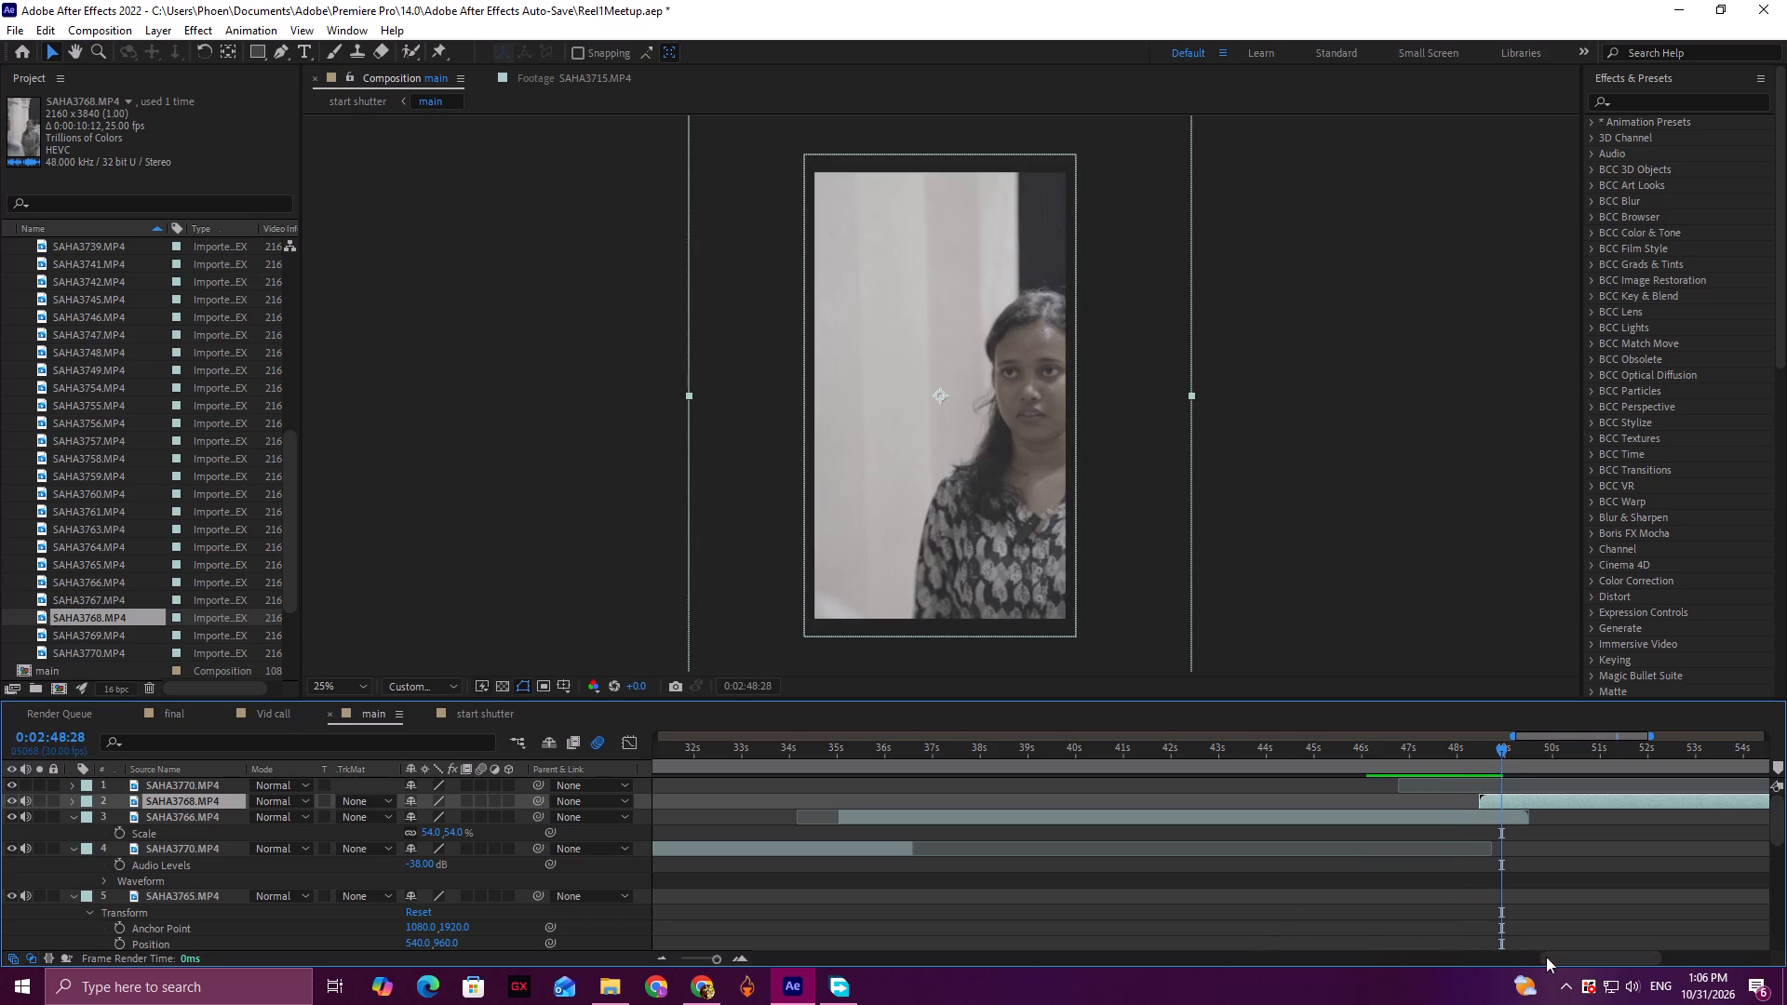
Nudge SAHA3768.MP4 to begin at about 2:48:18, scale it to 54%, and play the cut from 2:45:04.
{"action": "left_click_drag", "start_coordinate": [1552, 958], "coordinate": [1568, 958]}
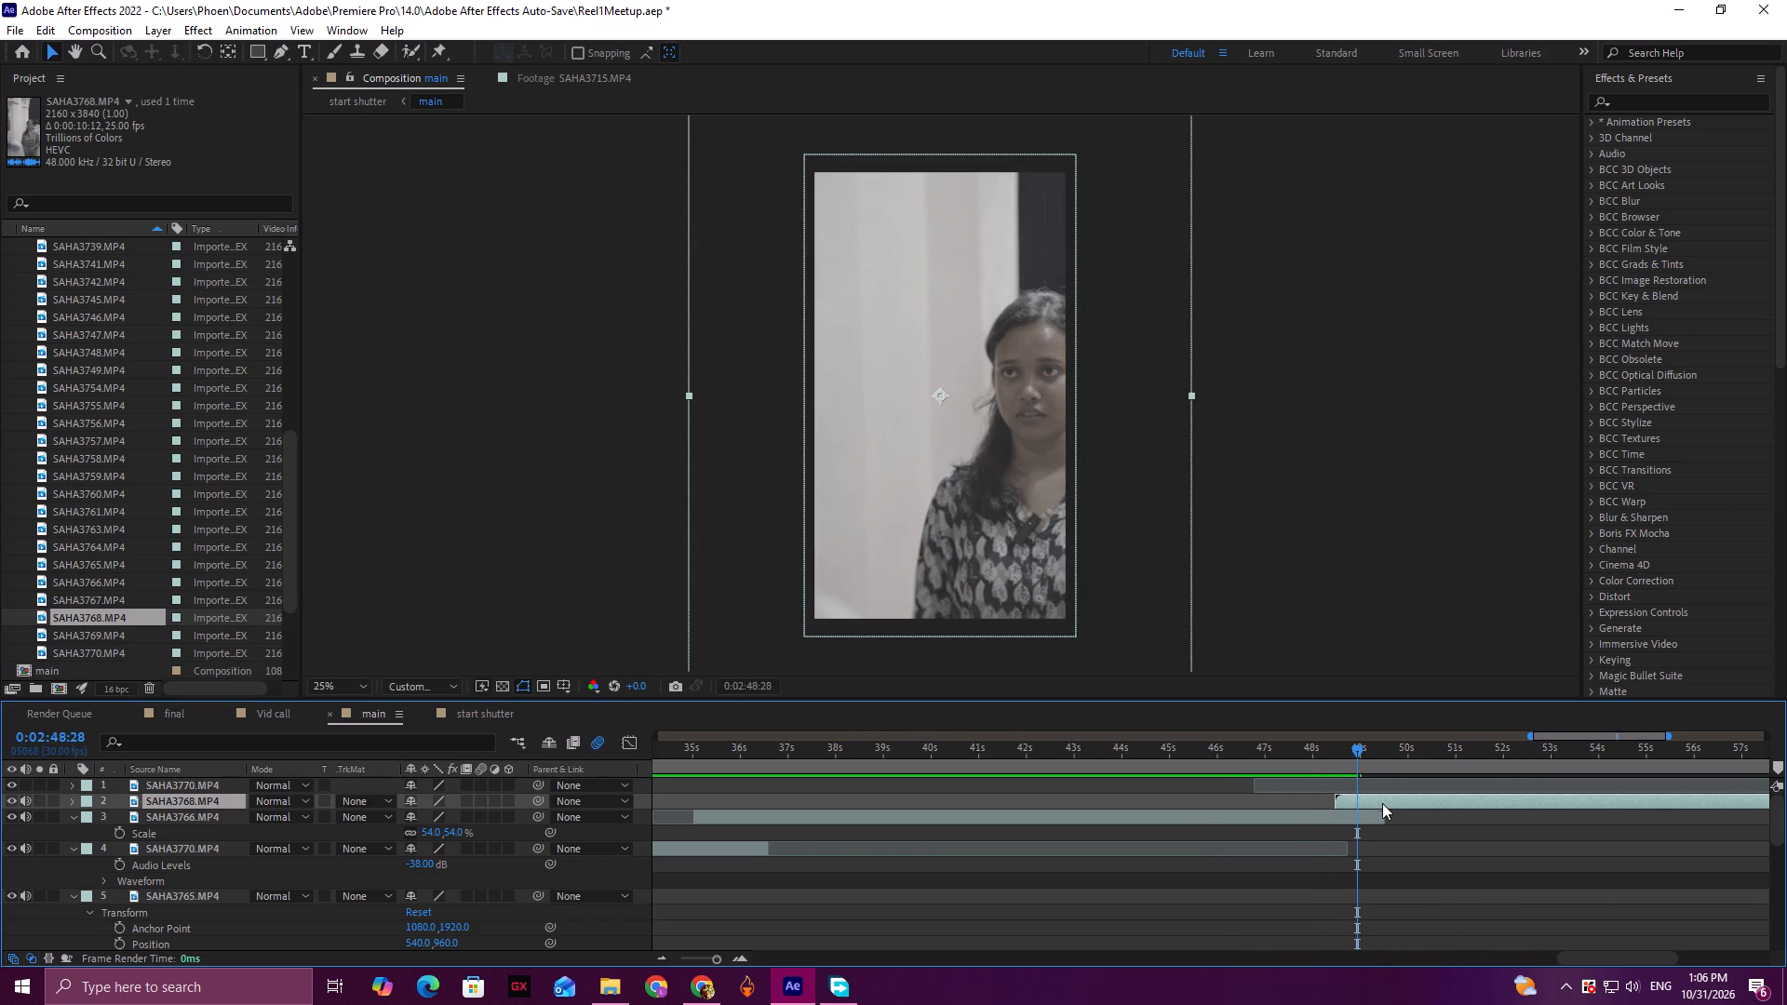
{"action": "left_click", "coordinate": [1382, 803]}
{"action": "key", "text": "s"}
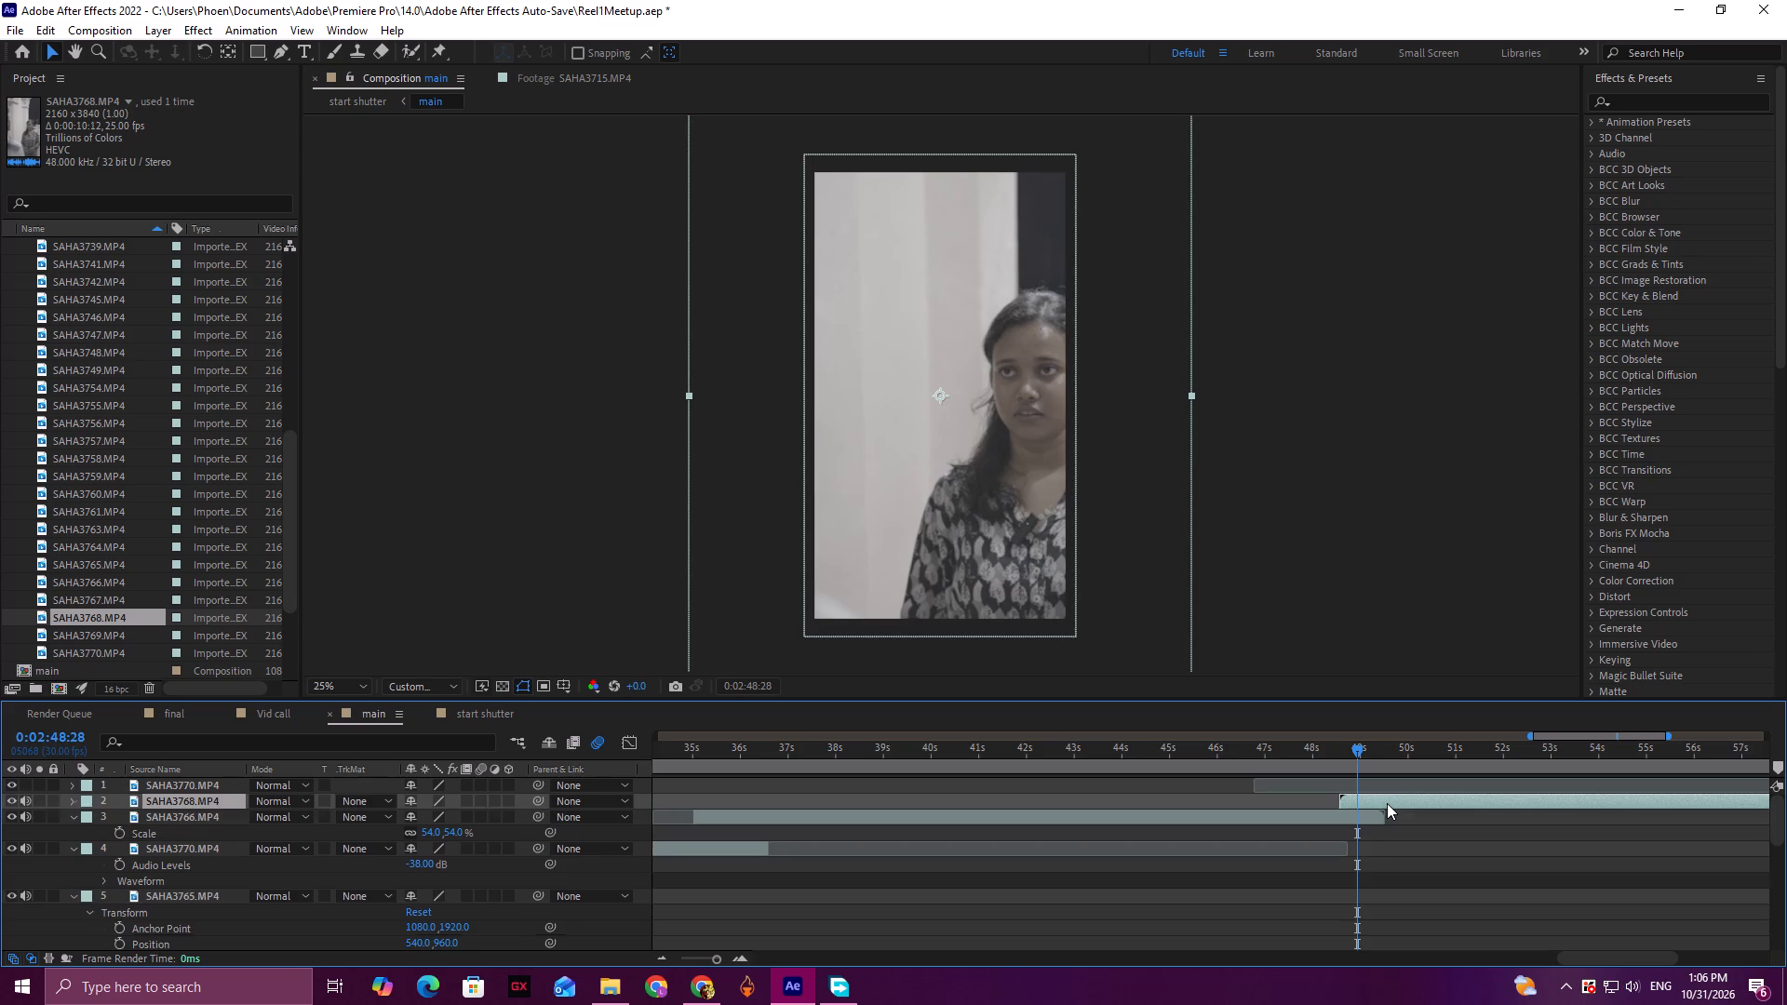
{"action": "left_click_drag", "start_coordinate": [434, 817], "coordinate": [392, 819]}
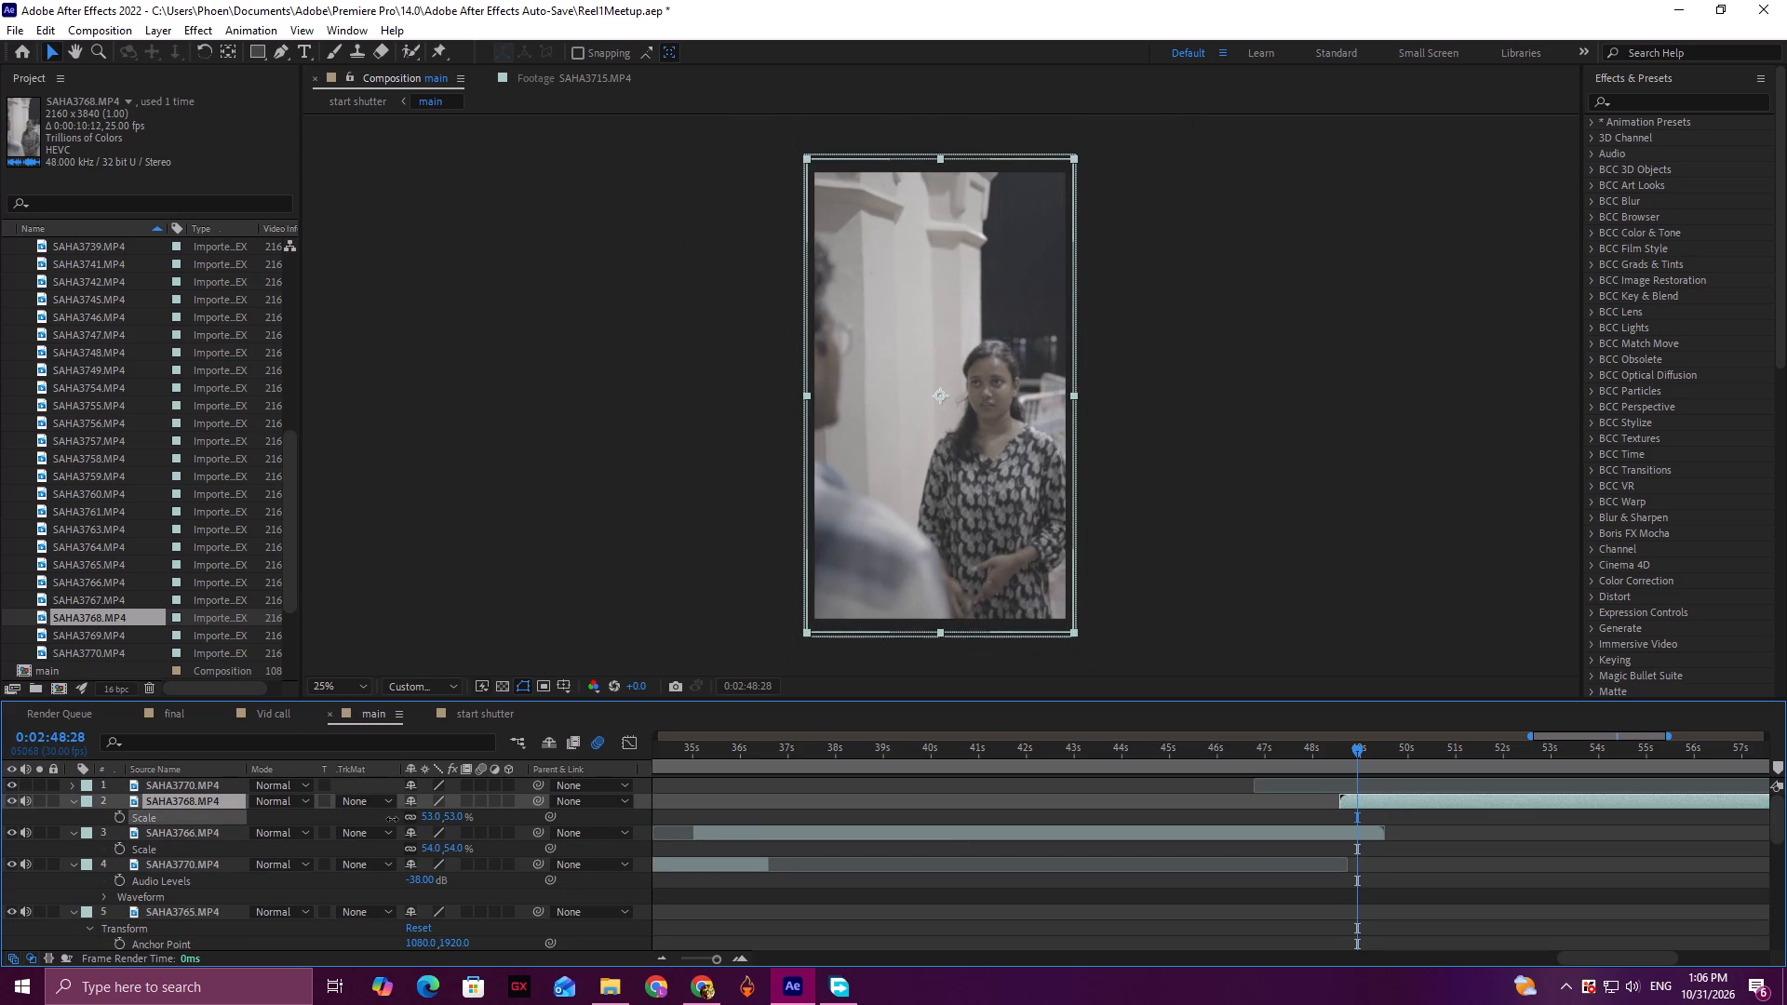
{"action": "left_click_drag", "start_coordinate": [392, 819], "coordinate": [393, 819]}
{"action": "left_click_drag", "start_coordinate": [1344, 756], "coordinate": [1330, 754]}
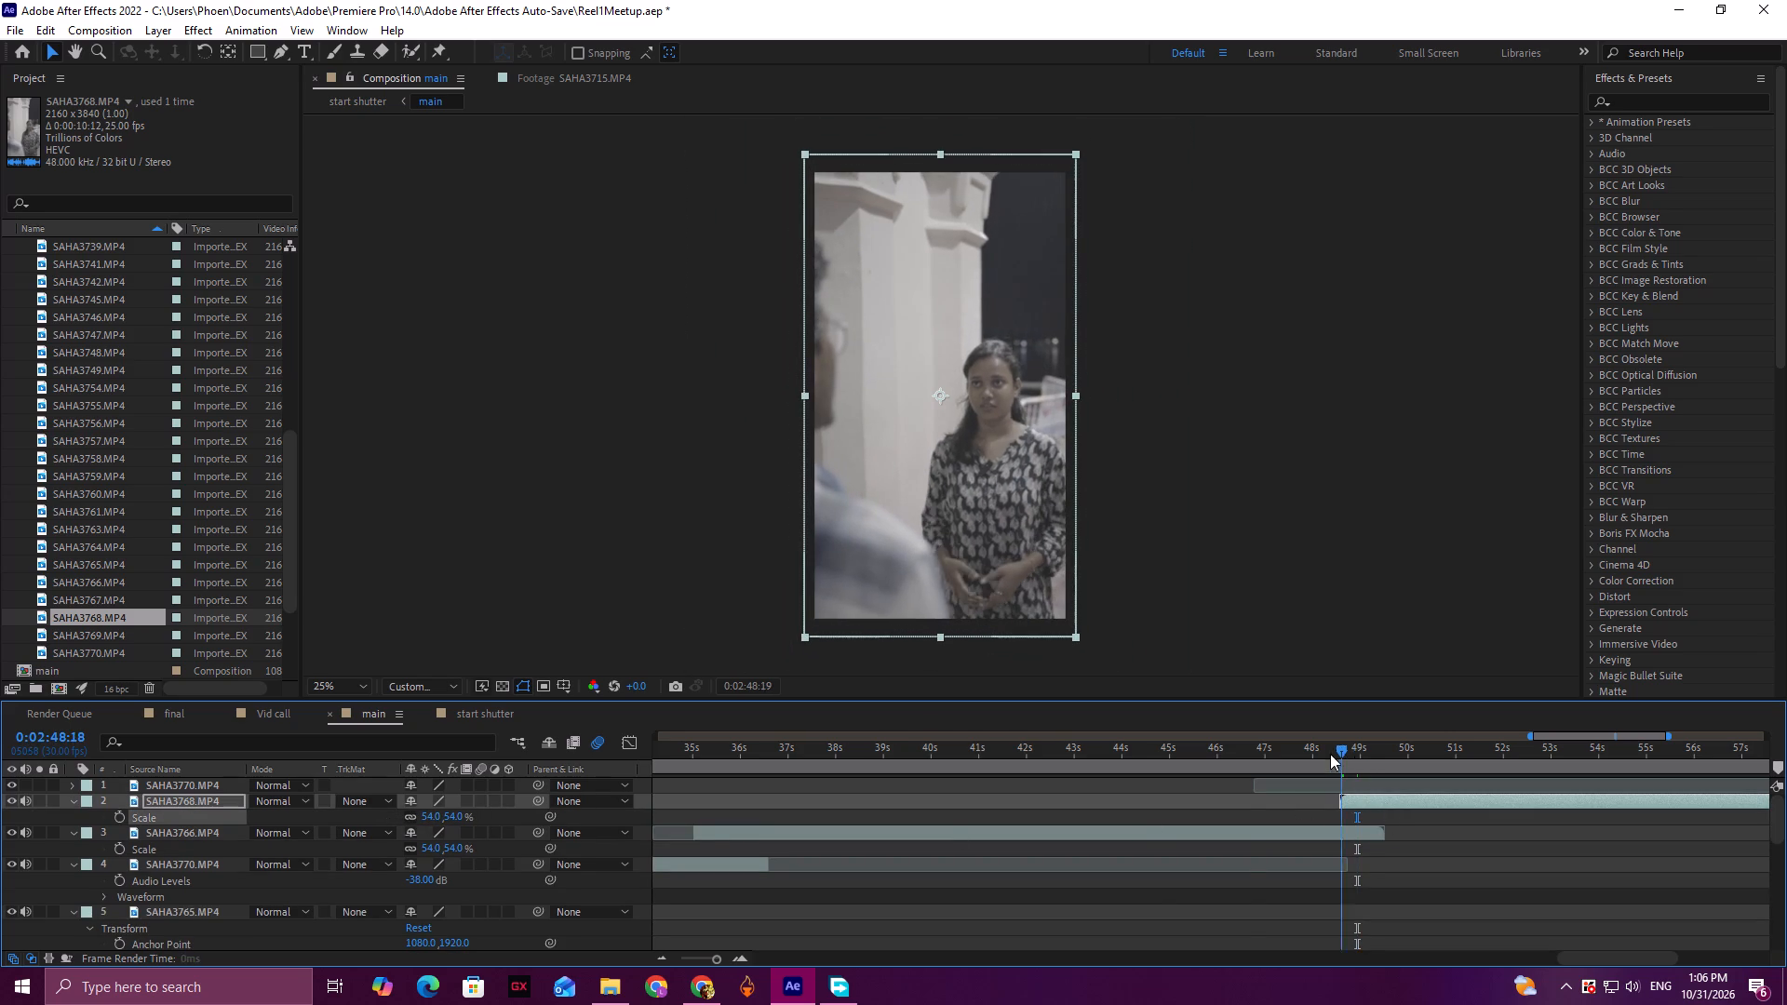
{"action": "left_click_drag", "start_coordinate": [1330, 754], "coordinate": [1176, 754]}
{"action": "key", "text": "space"}
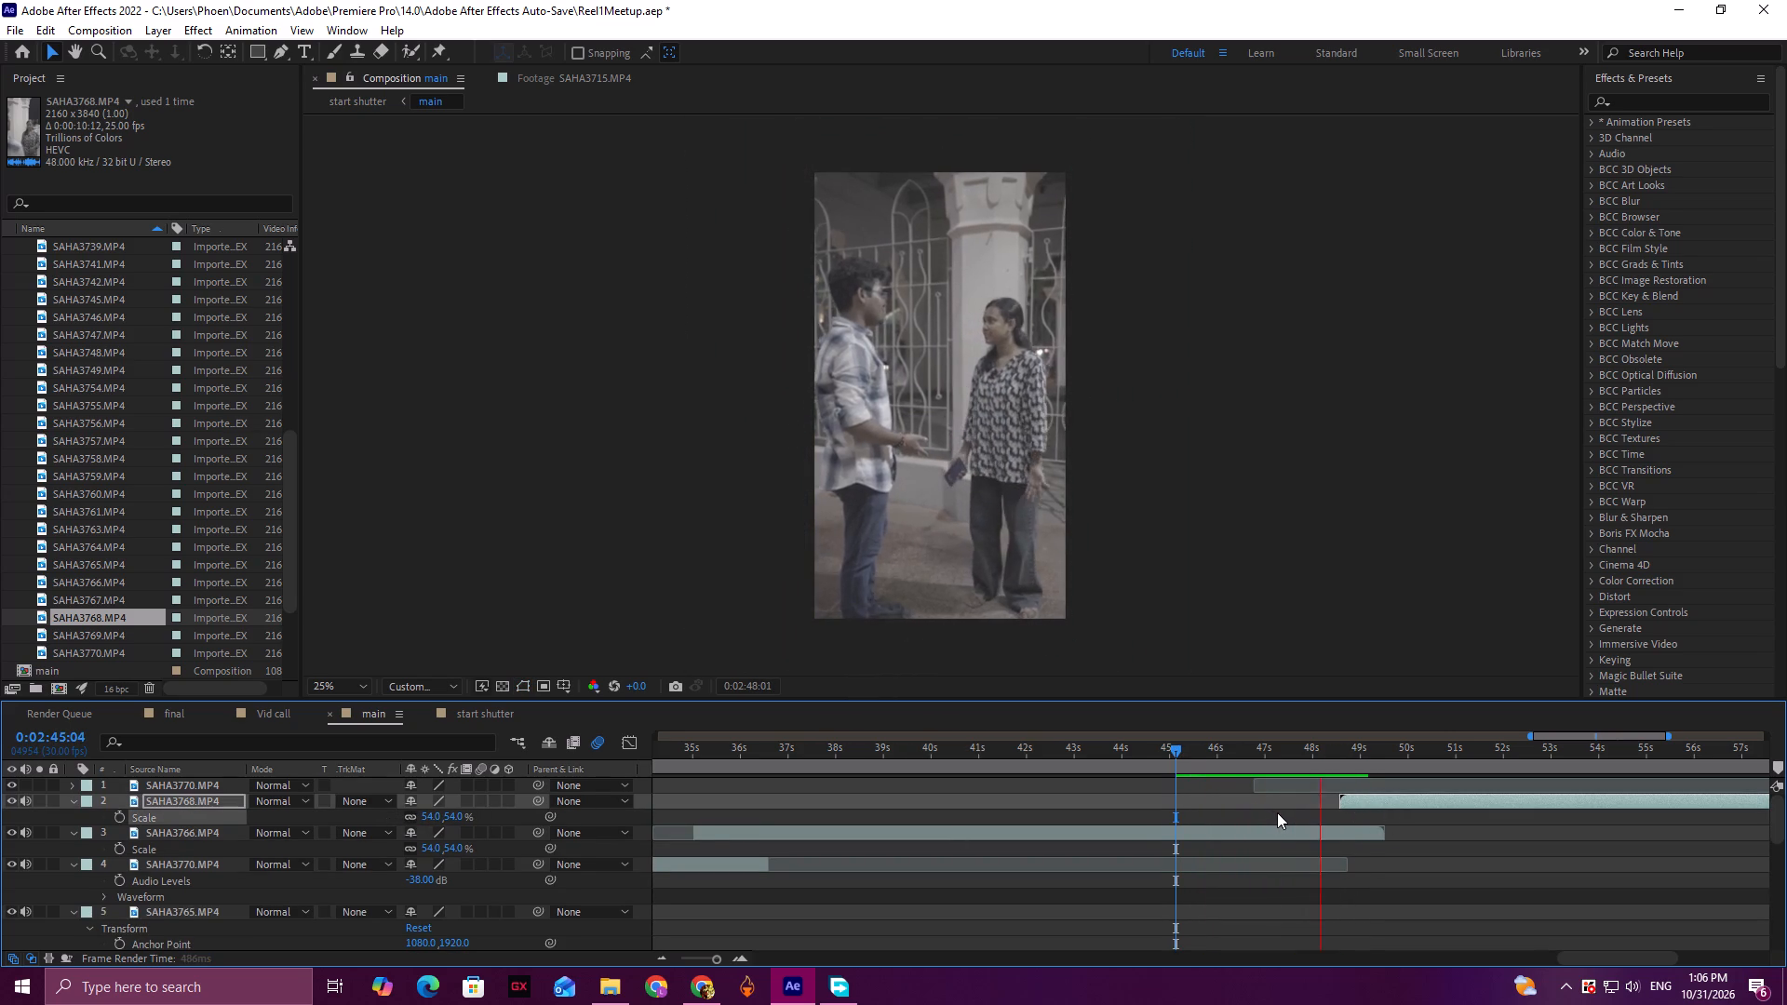
{"action": "key", "text": "space"}
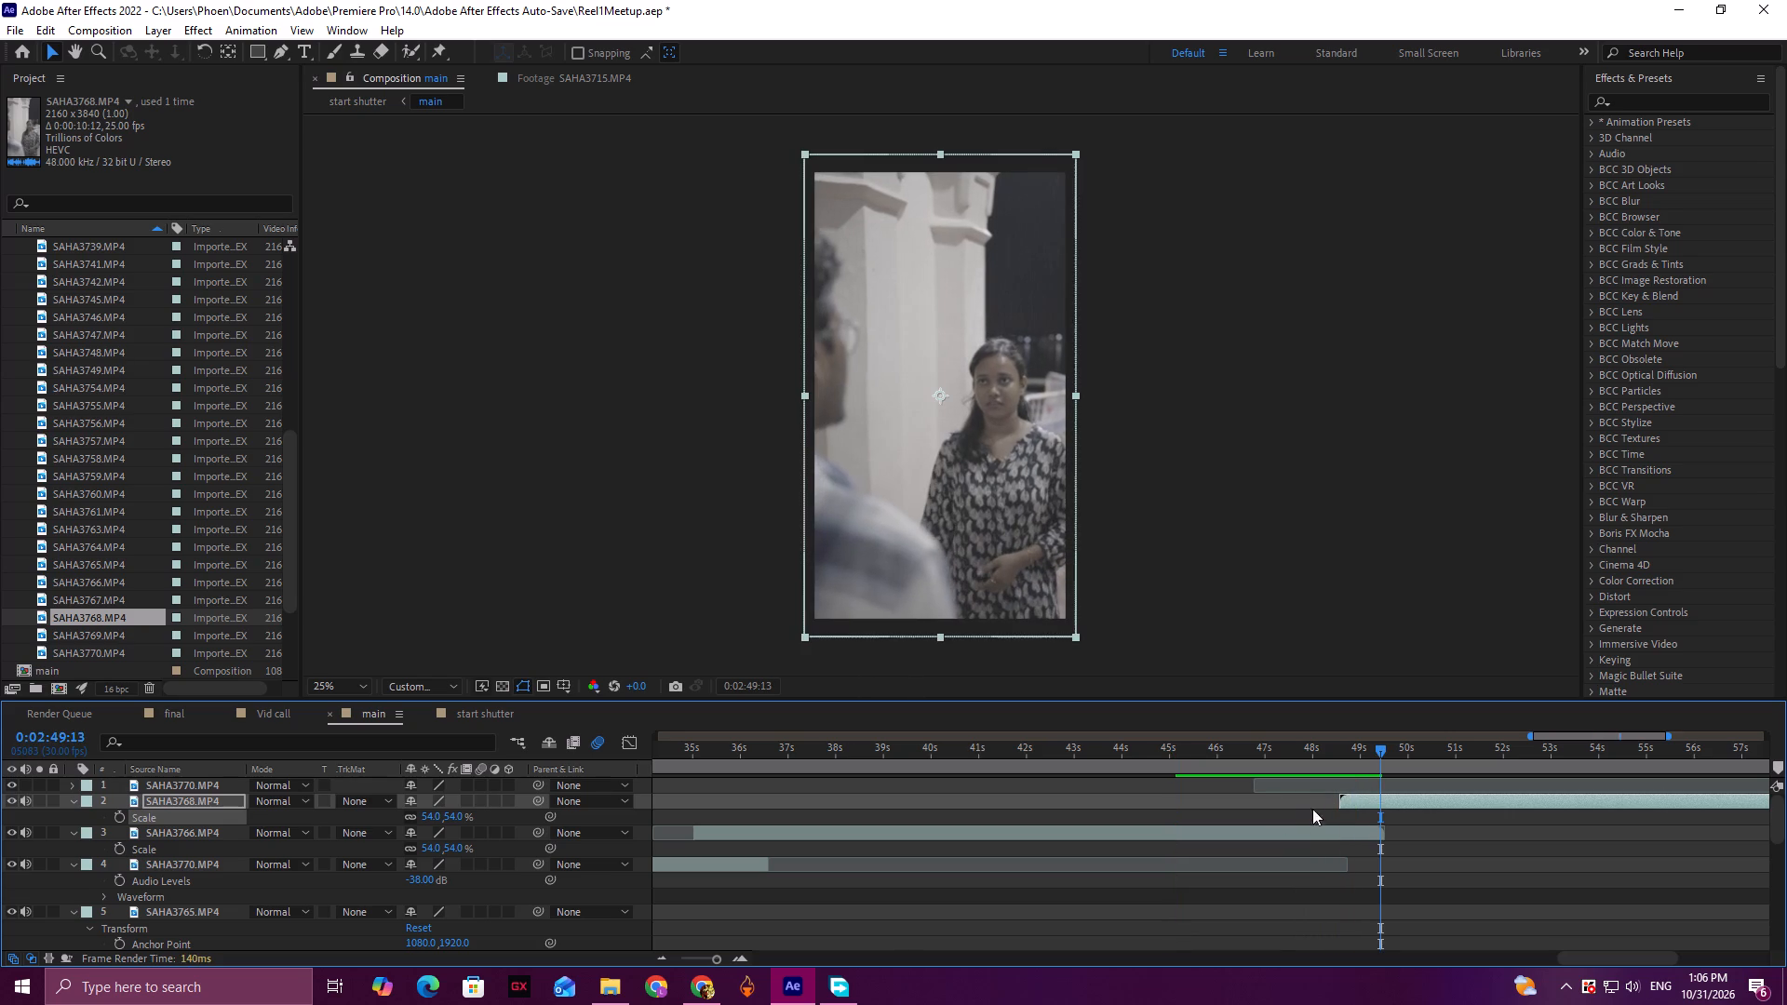
Trim about 0.8 seconds off the start of SAHA3768.MP4, slide it to begin at about 2:48:26, and play the cut from 2:45:06.
{"action": "left_click_drag", "start_coordinate": [1342, 802], "coordinate": [1376, 806]}
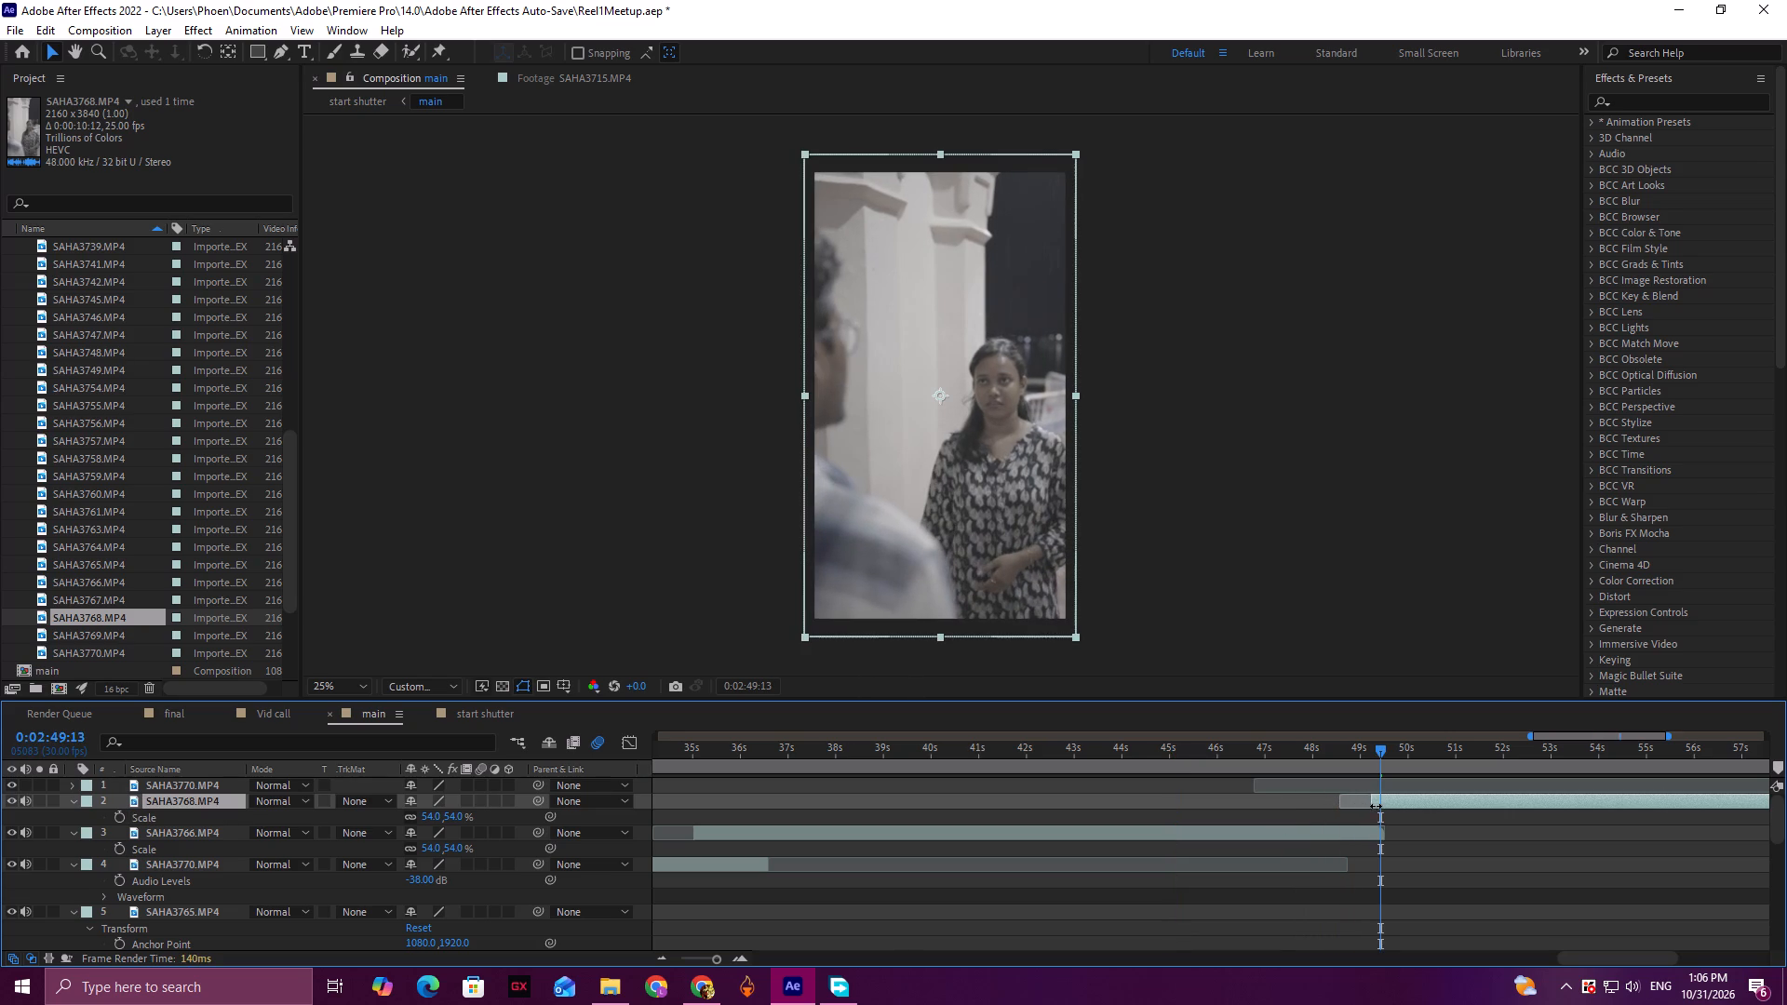
{"action": "left_click_drag", "start_coordinate": [1376, 806], "coordinate": [1381, 807]}
{"action": "left_click_drag", "start_coordinate": [1403, 803], "coordinate": [1377, 806]}
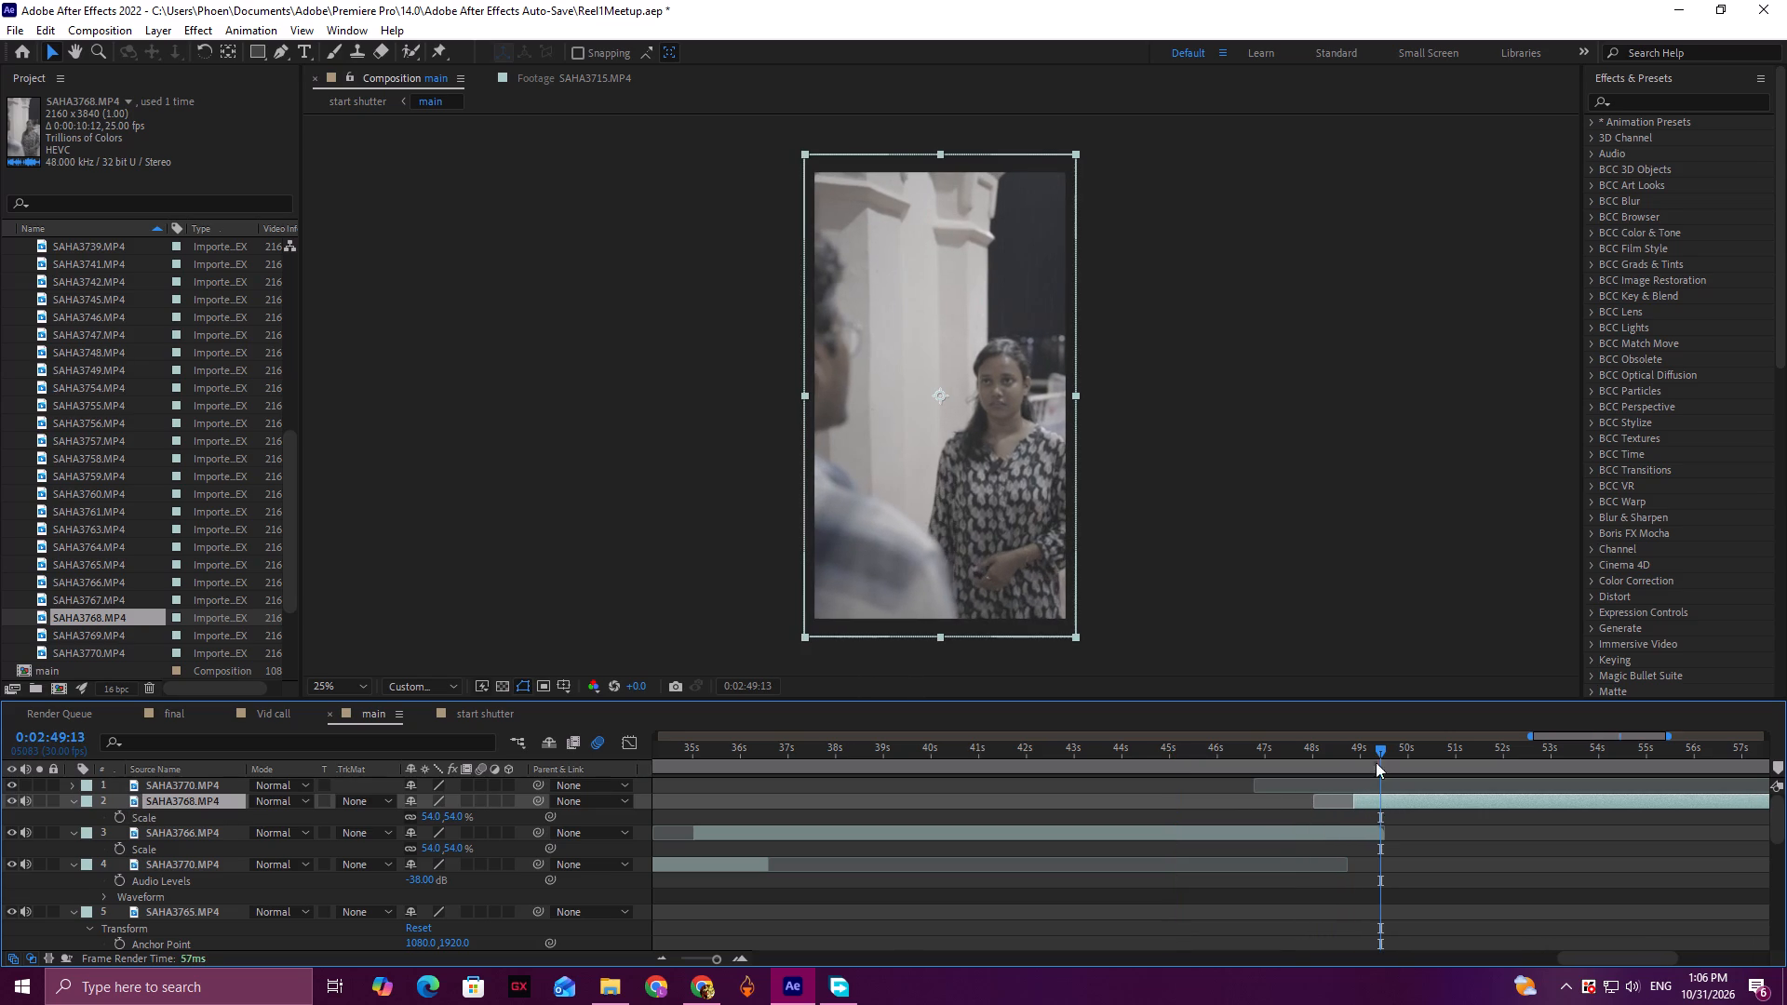
{"action": "left_click_drag", "start_coordinate": [1375, 757], "coordinate": [1336, 757]}
{"action": "key", "text": "space"}
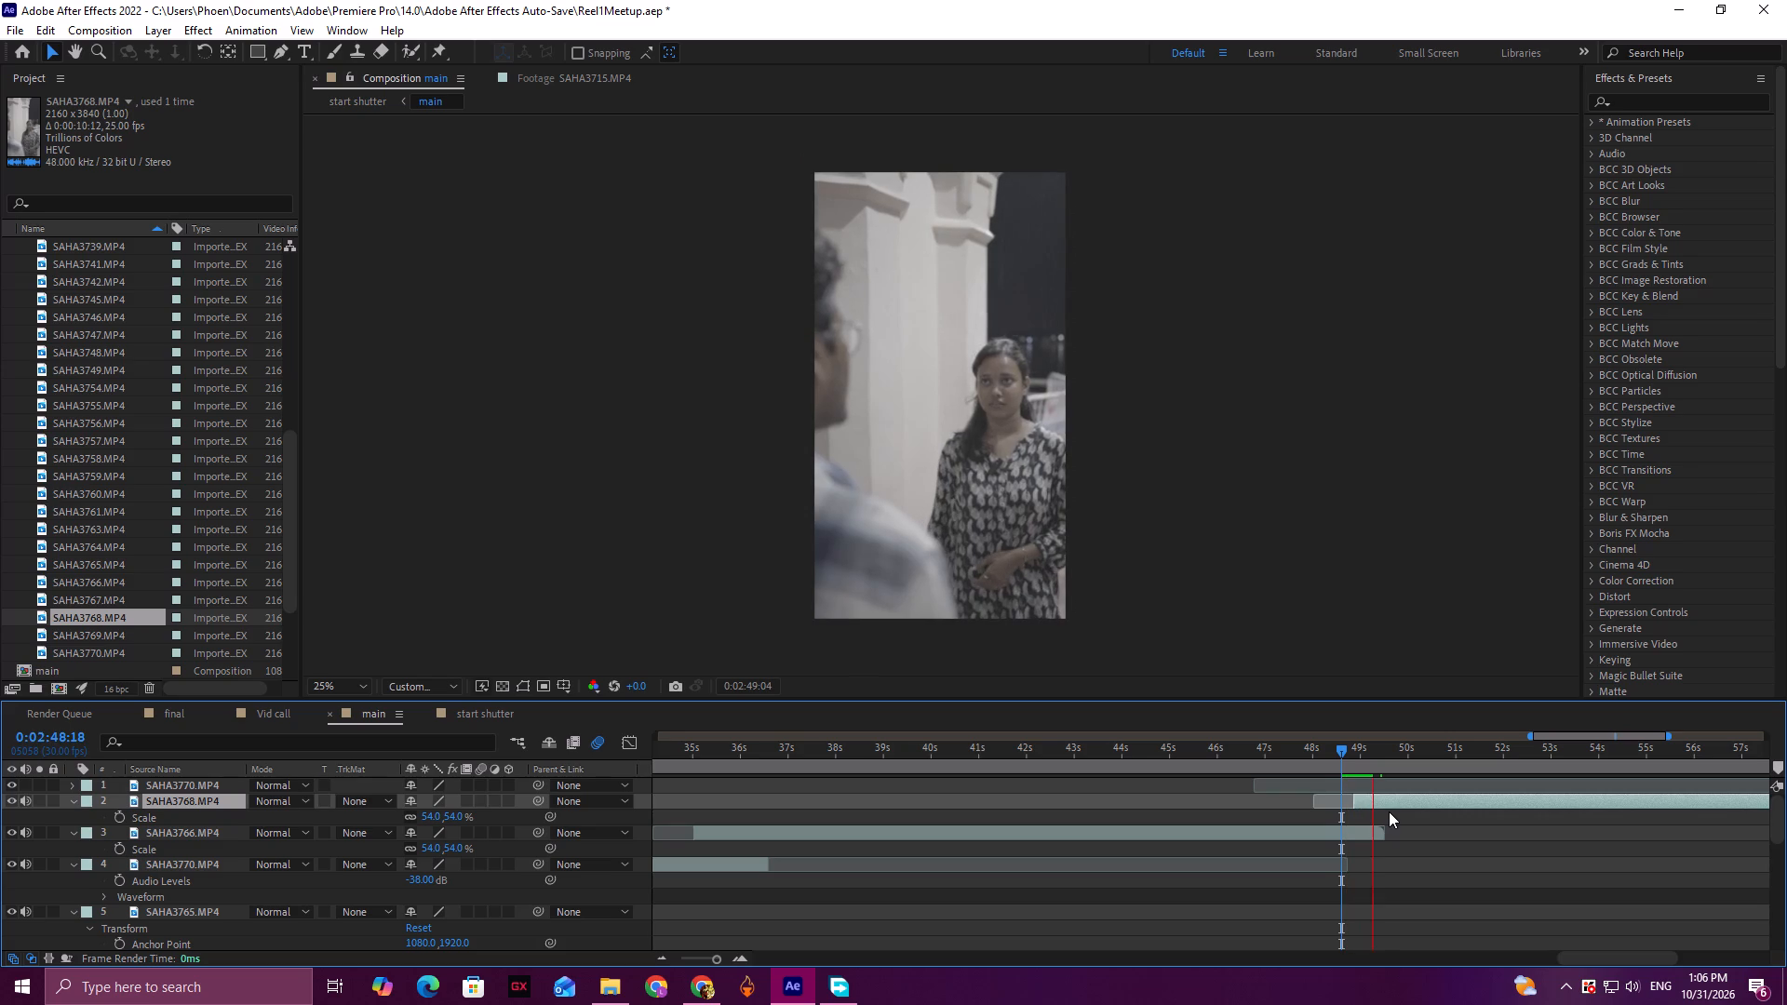
{"action": "key", "text": "space"}
{"action": "left_click_drag", "start_coordinate": [1358, 754], "coordinate": [1179, 756]}
{"action": "key", "text": "space"}
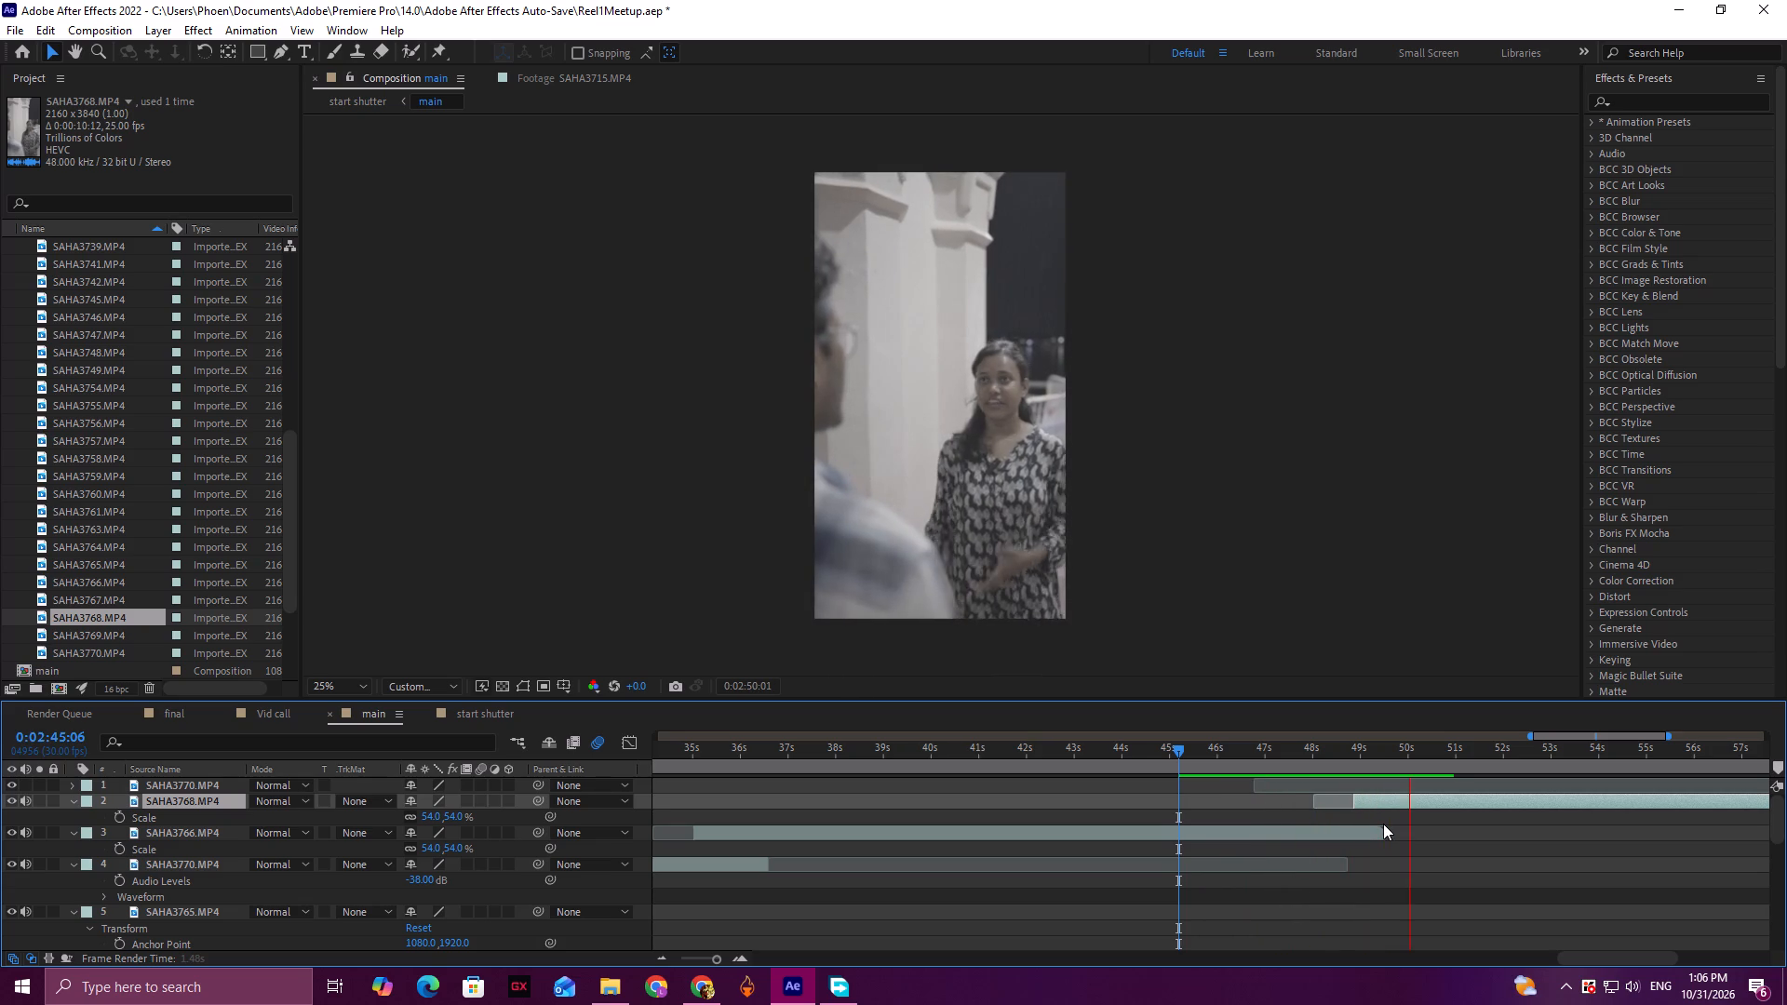
{"action": "key", "text": "space"}
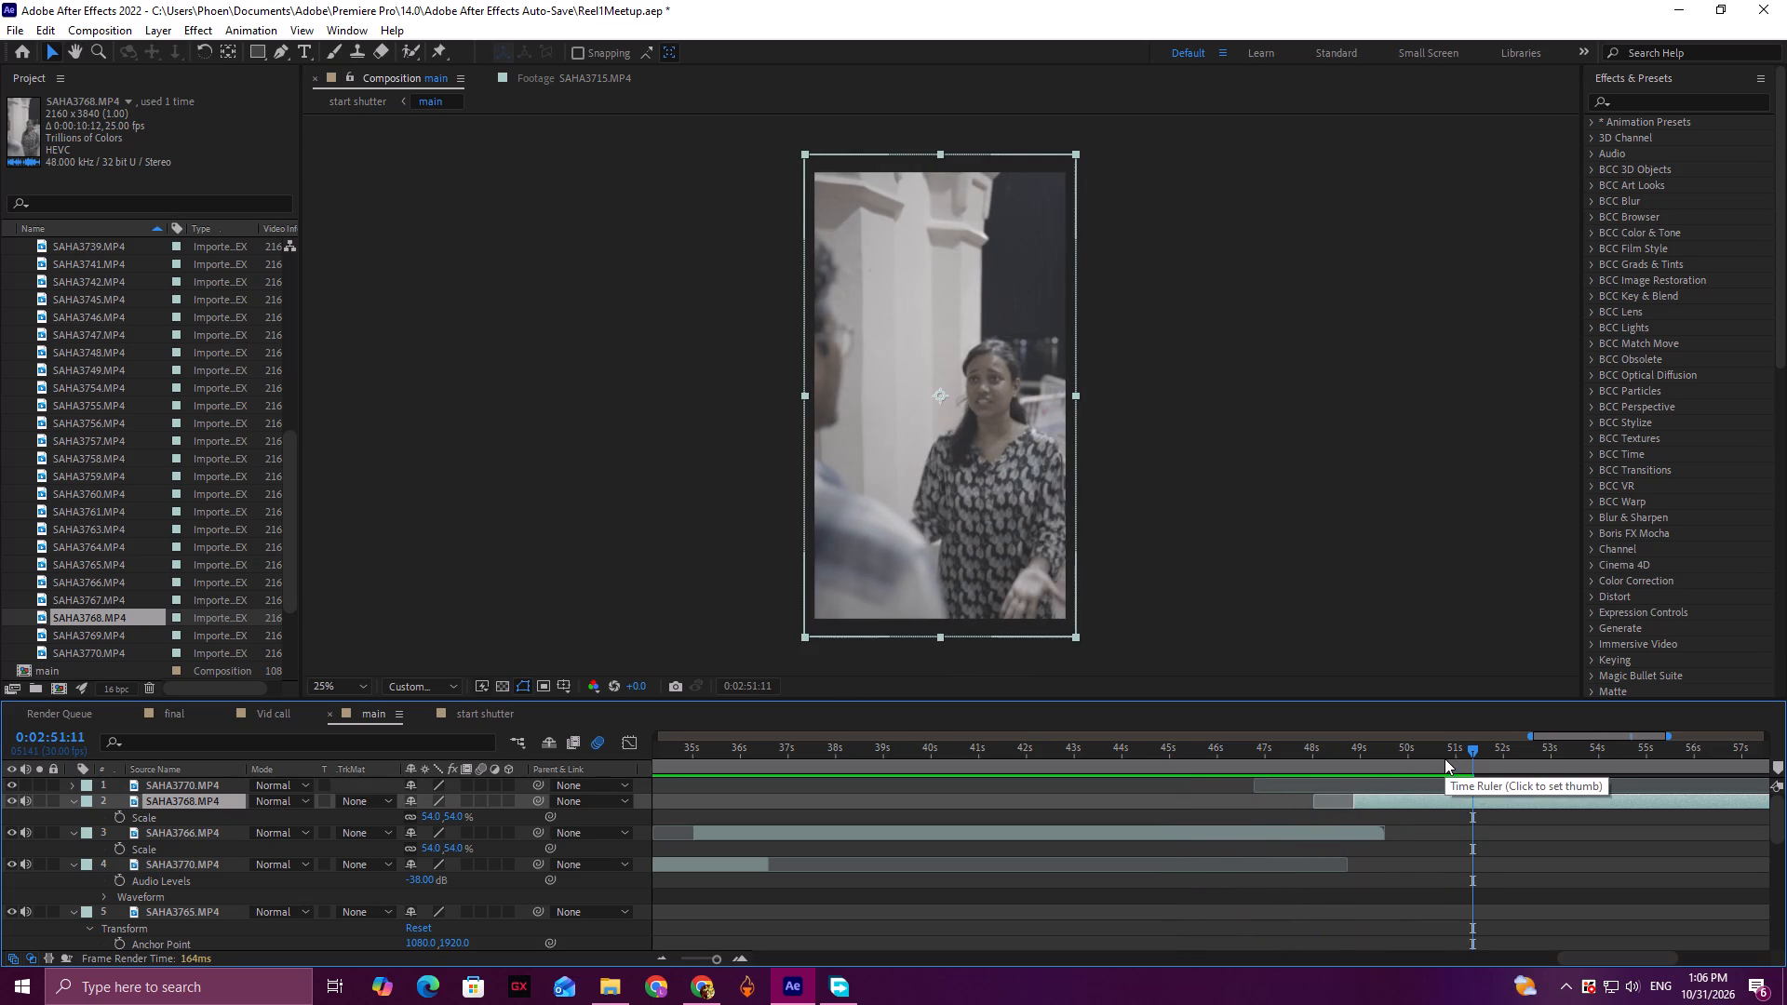
Shorten SAHA3766.MP4 to end at about 2:44:18, slide SAHA3768.MP4 to begin at about 2:44:14, and play the cut from 2:41:26.
{"action": "left_click_drag", "start_coordinate": [1443, 757], "coordinate": [1077, 771]}
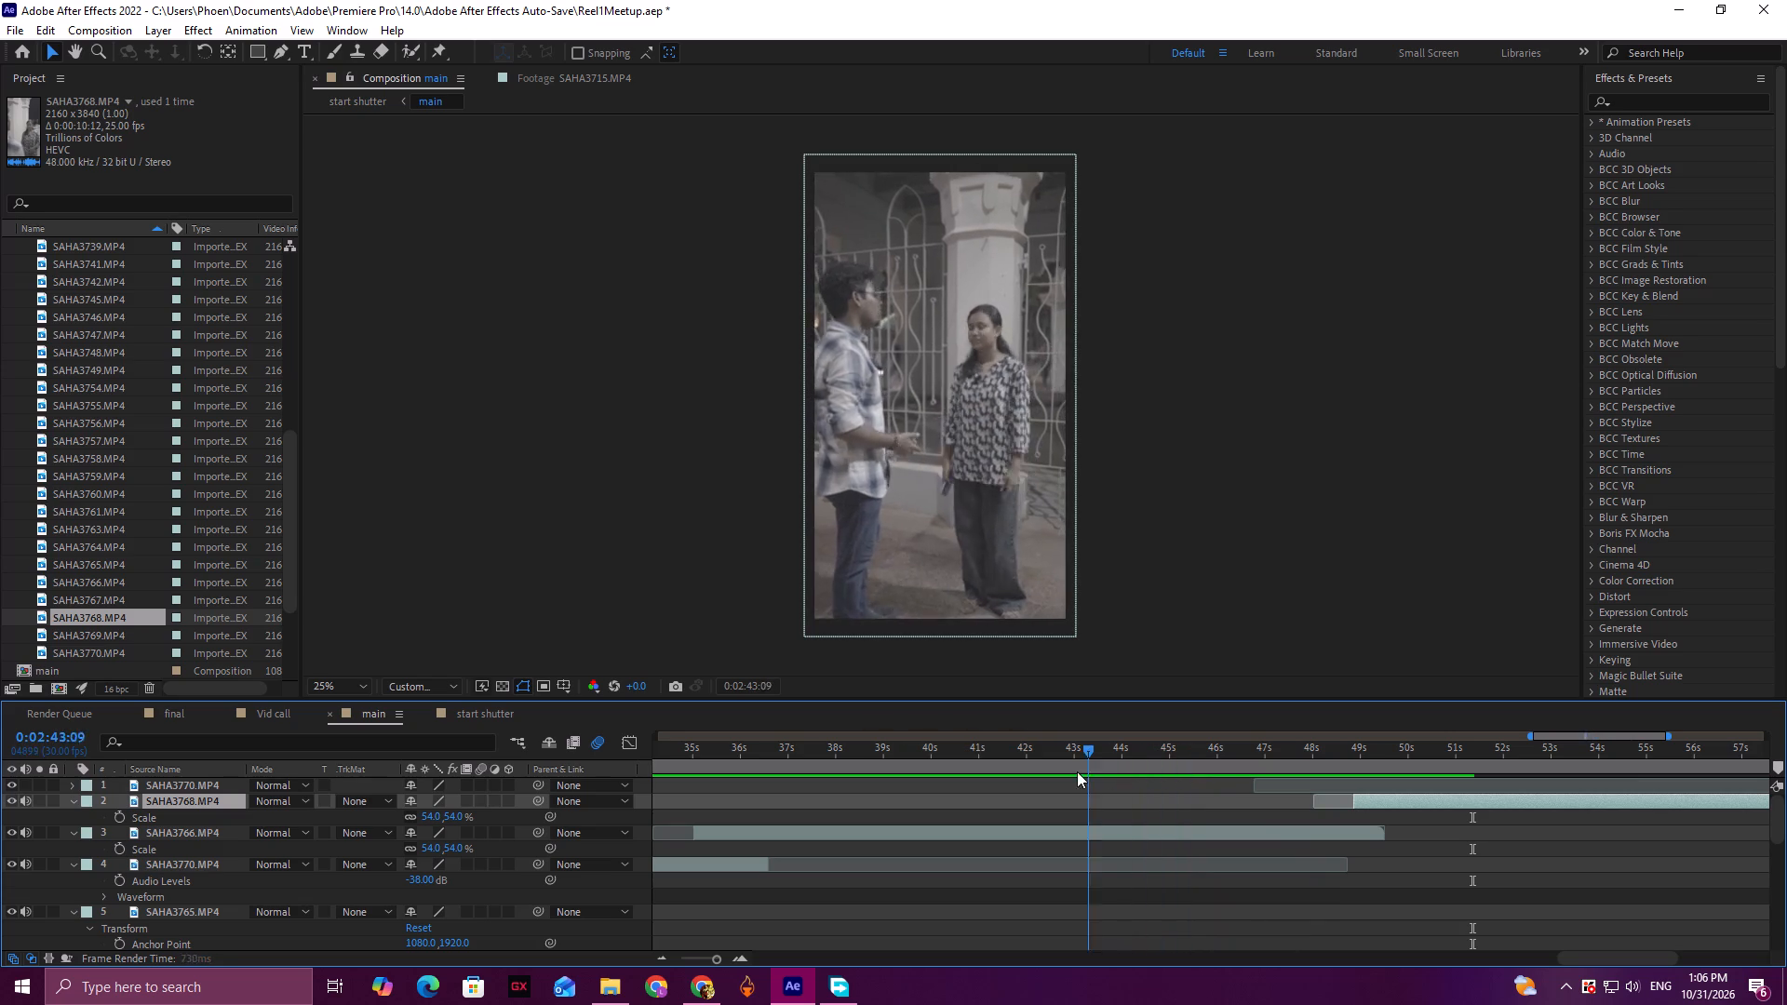
{"action": "left_click_drag", "start_coordinate": [1077, 771], "coordinate": [1090, 779]}
{"action": "left_click_drag", "start_coordinate": [1388, 837], "coordinate": [1230, 835]}
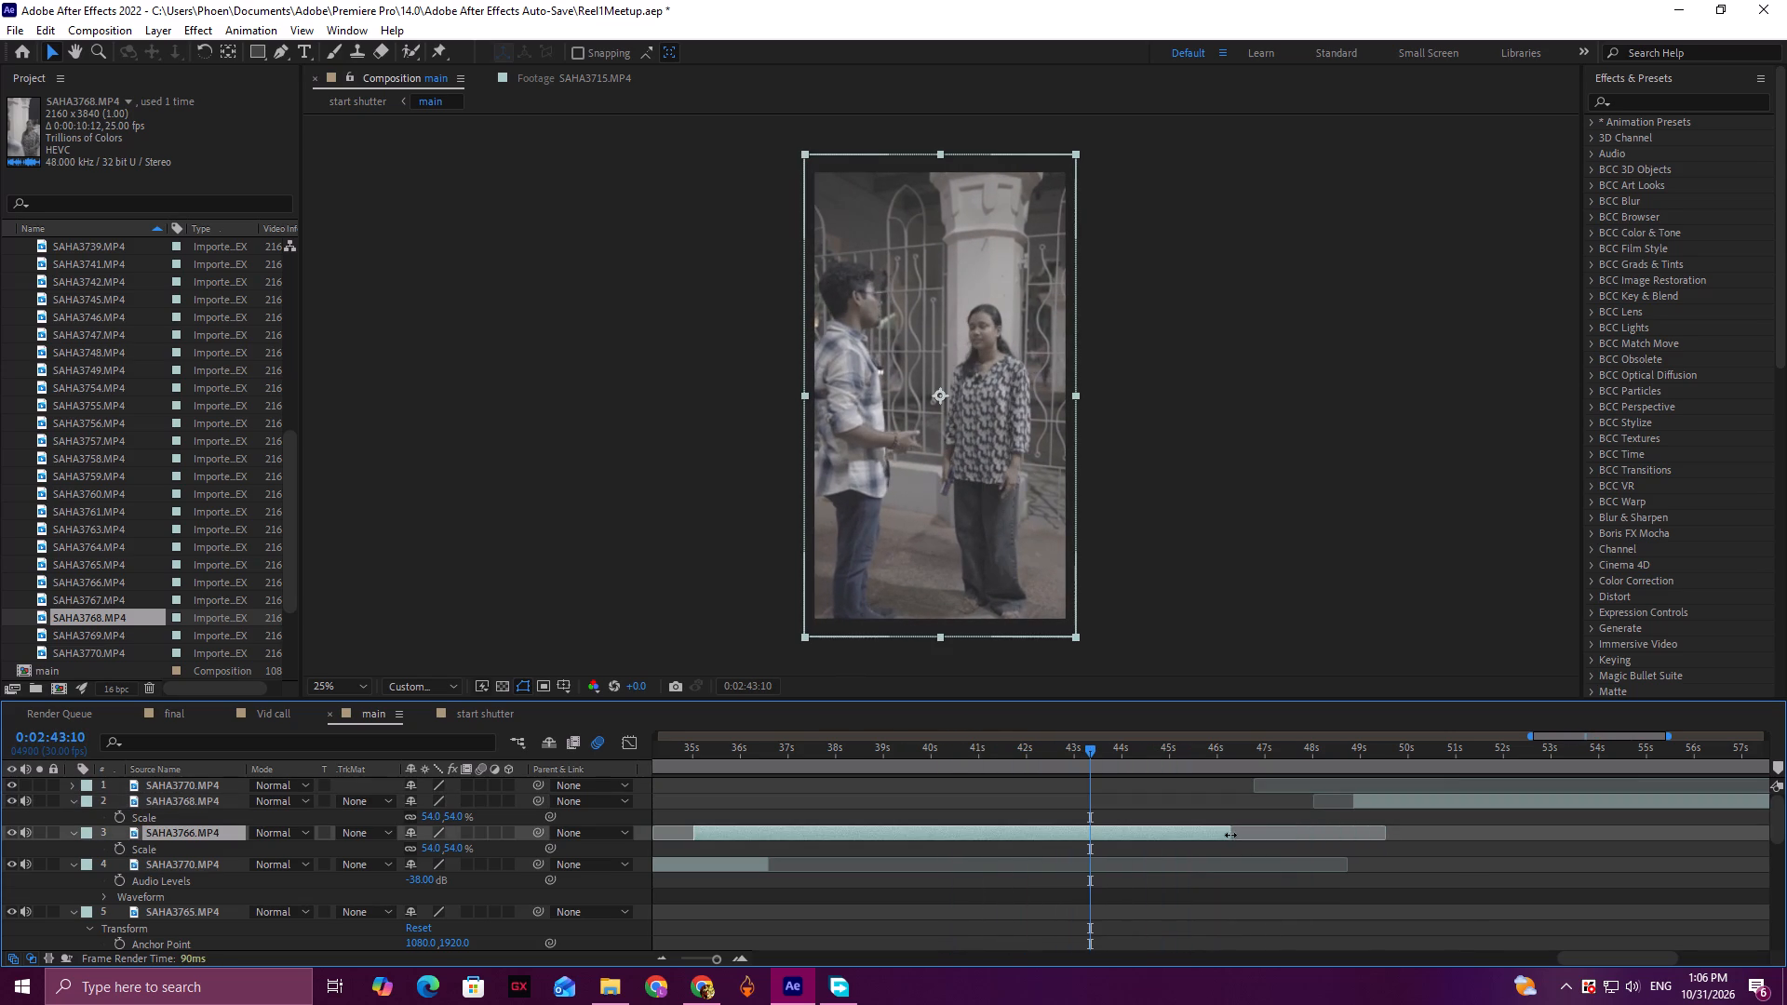
{"action": "left_click_drag", "start_coordinate": [1230, 835], "coordinate": [1210, 835]}
{"action": "left_click_drag", "start_coordinate": [1082, 761], "coordinate": [982, 758]}
{"action": "key", "text": "space"}
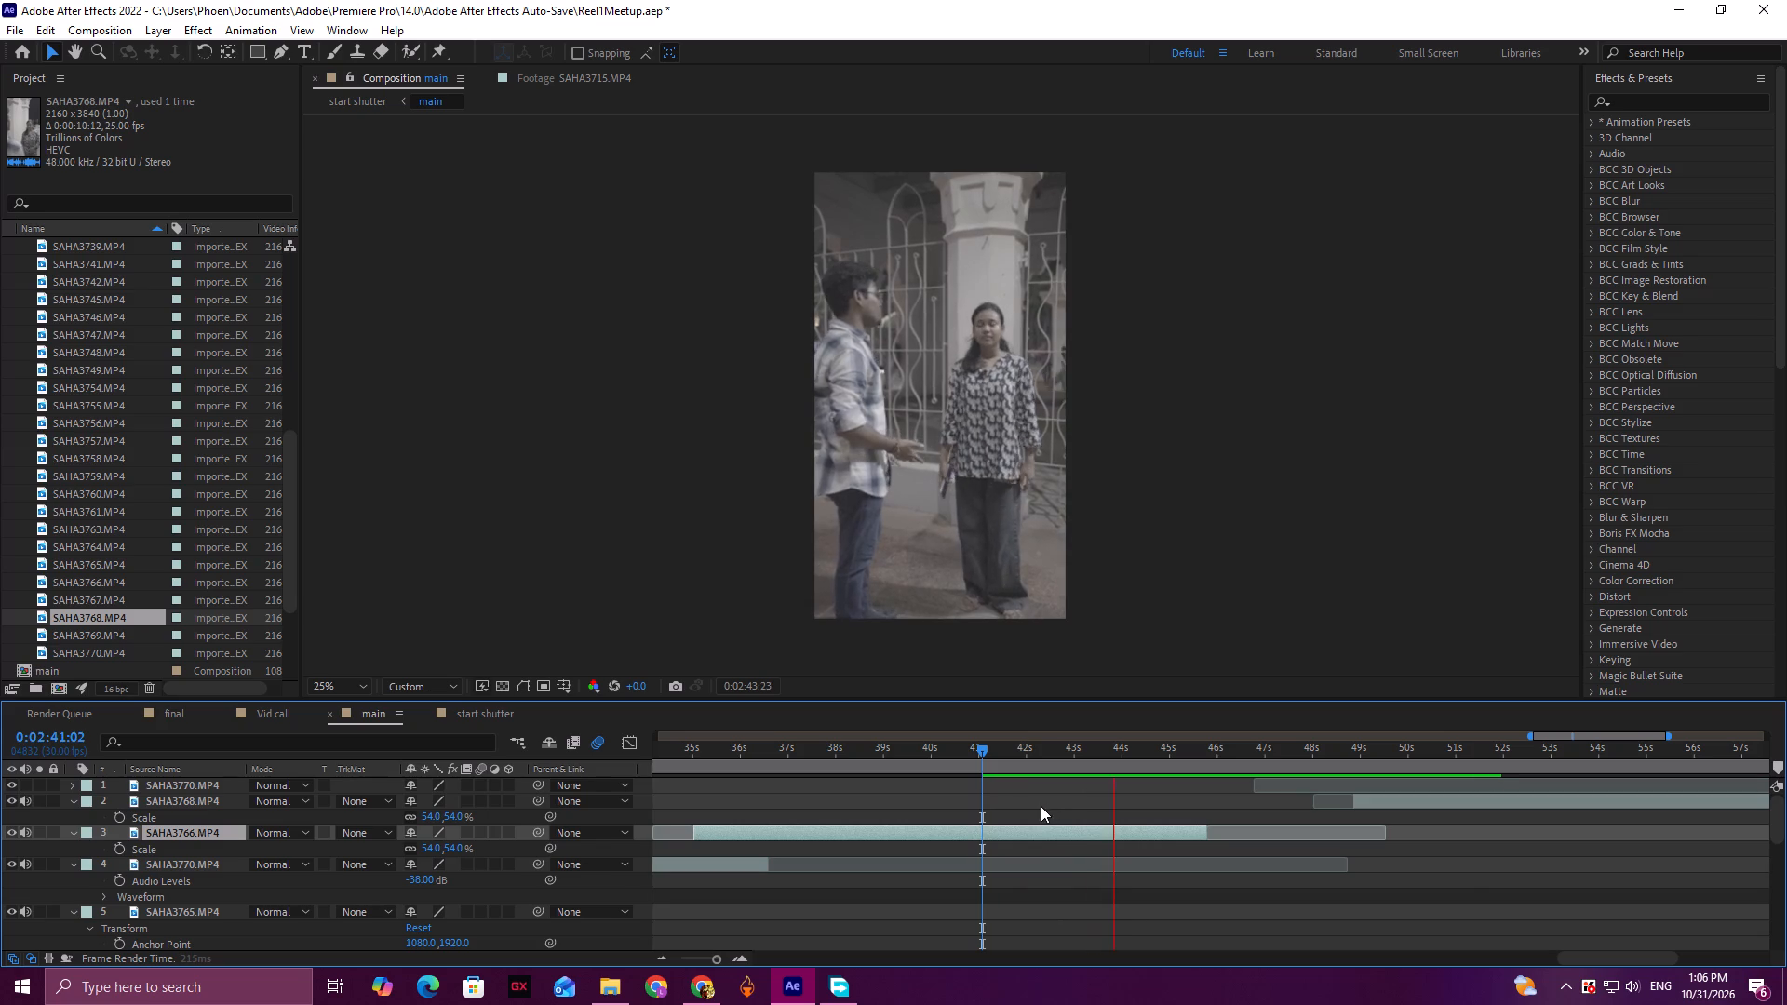
{"action": "key", "text": "space"}
{"action": "left_click_drag", "start_coordinate": [1203, 833], "coordinate": [1146, 834]}
{"action": "left_click_drag", "start_coordinate": [1379, 800], "coordinate": [1170, 802]}
{"action": "left_click_drag", "start_coordinate": [1139, 747], "coordinate": [1019, 756]}
{"action": "key", "text": "space"}
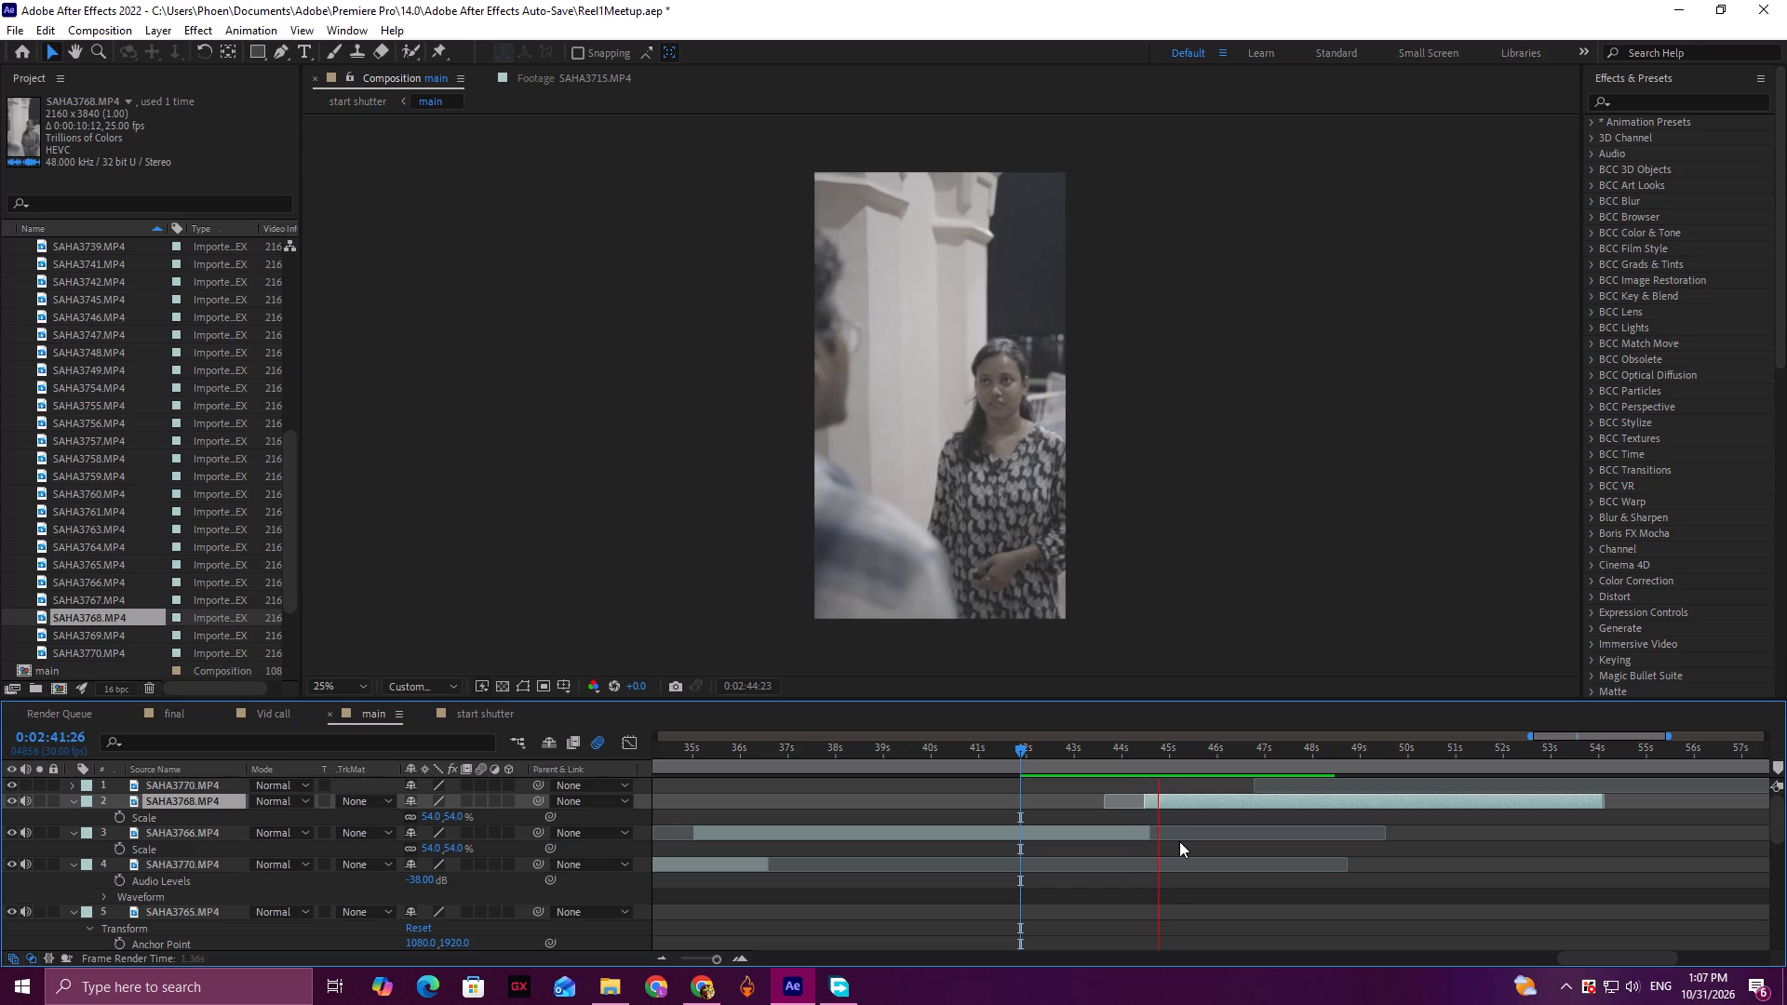
{"action": "key", "text": "space"}
Trim SAHA3766.MP4's end to about 2:44:09 and 0.4 seconds off SAHA3768.MP4's start, begin it at 2:44:00, and play from 2:42:01.
{"action": "left_click_drag", "start_coordinate": [1146, 836], "coordinate": [1132, 838]}
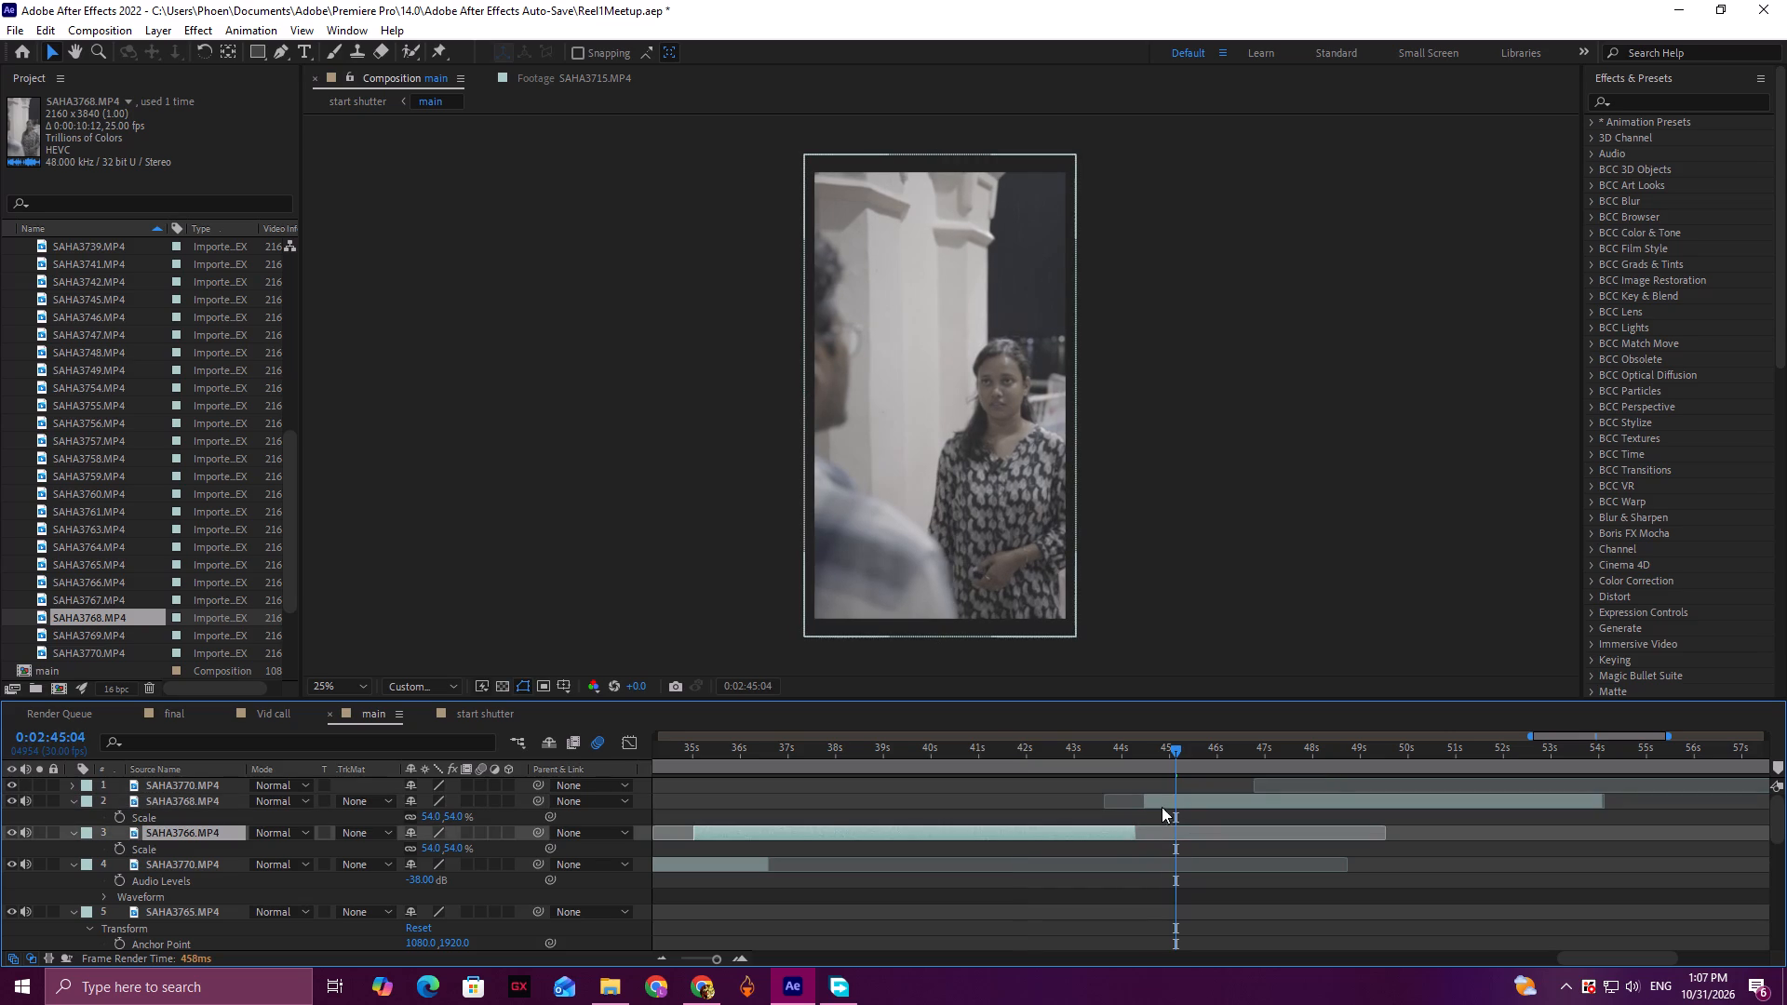
{"action": "left_click_drag", "start_coordinate": [1146, 801], "coordinate": [1165, 805]}
{"action": "left_click_drag", "start_coordinate": [1180, 802], "coordinate": [1139, 805]}
{"action": "left_click_drag", "start_coordinate": [1139, 757], "coordinate": [1028, 760]}
{"action": "key", "text": "space"}
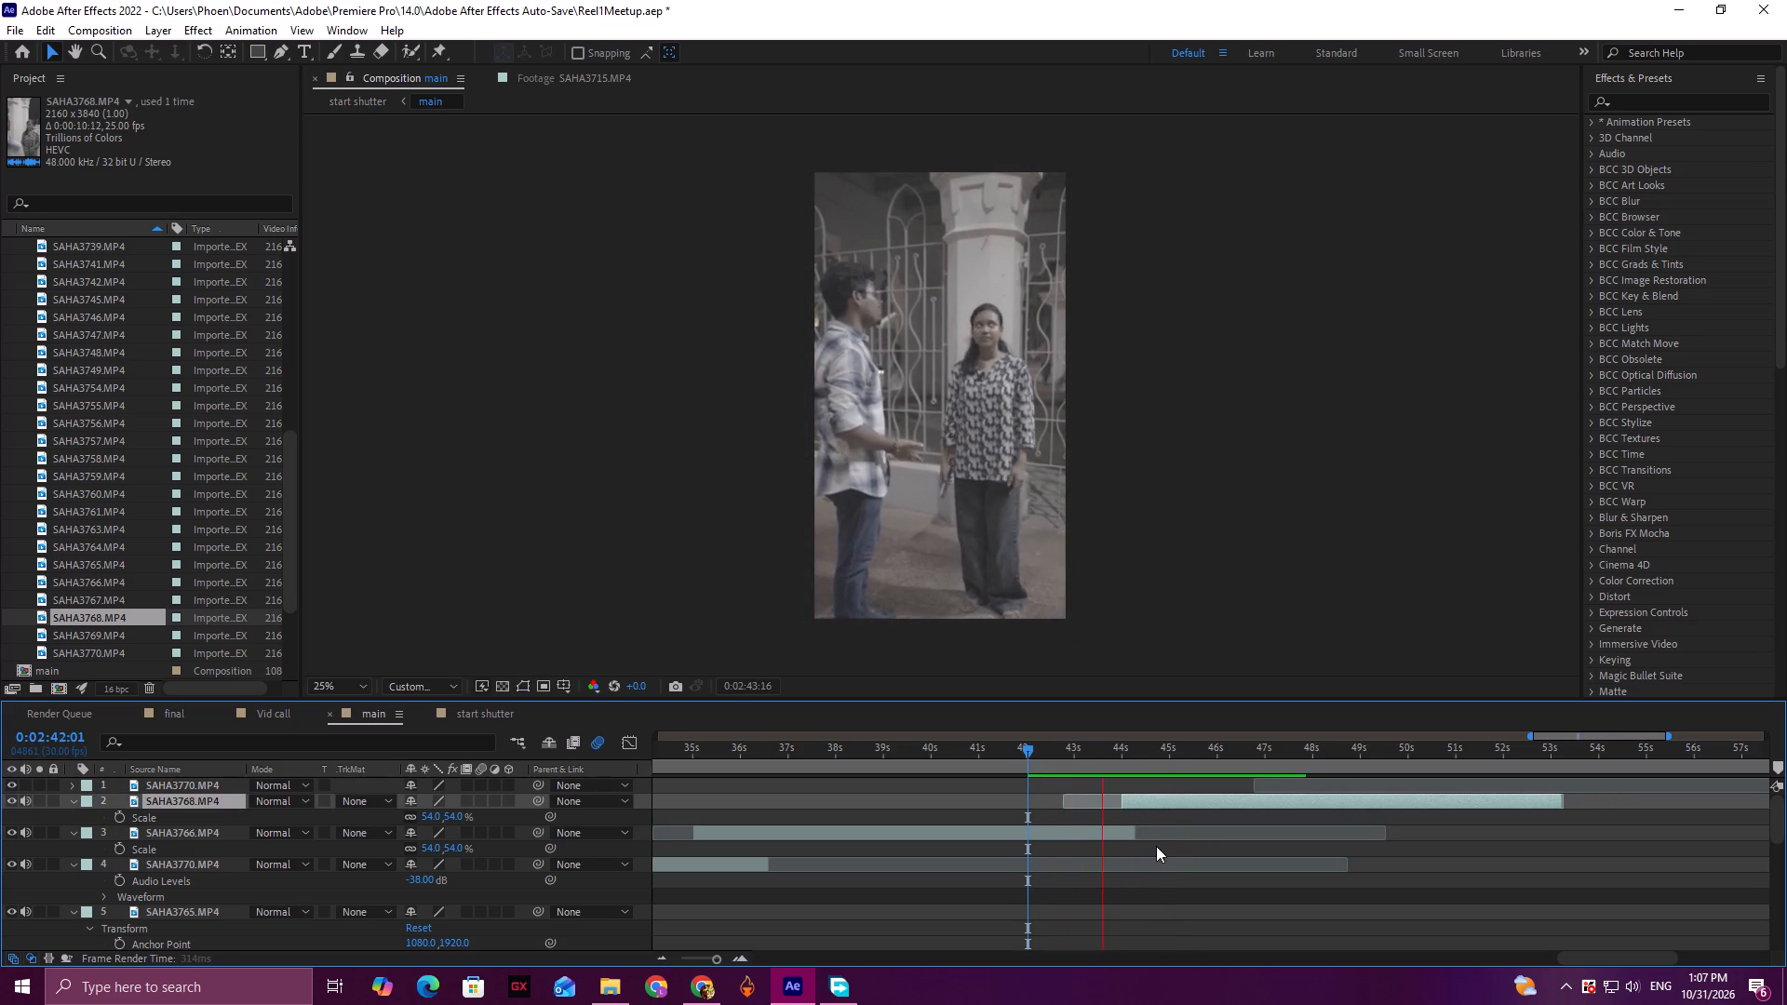
{"action": "key", "text": "space"}
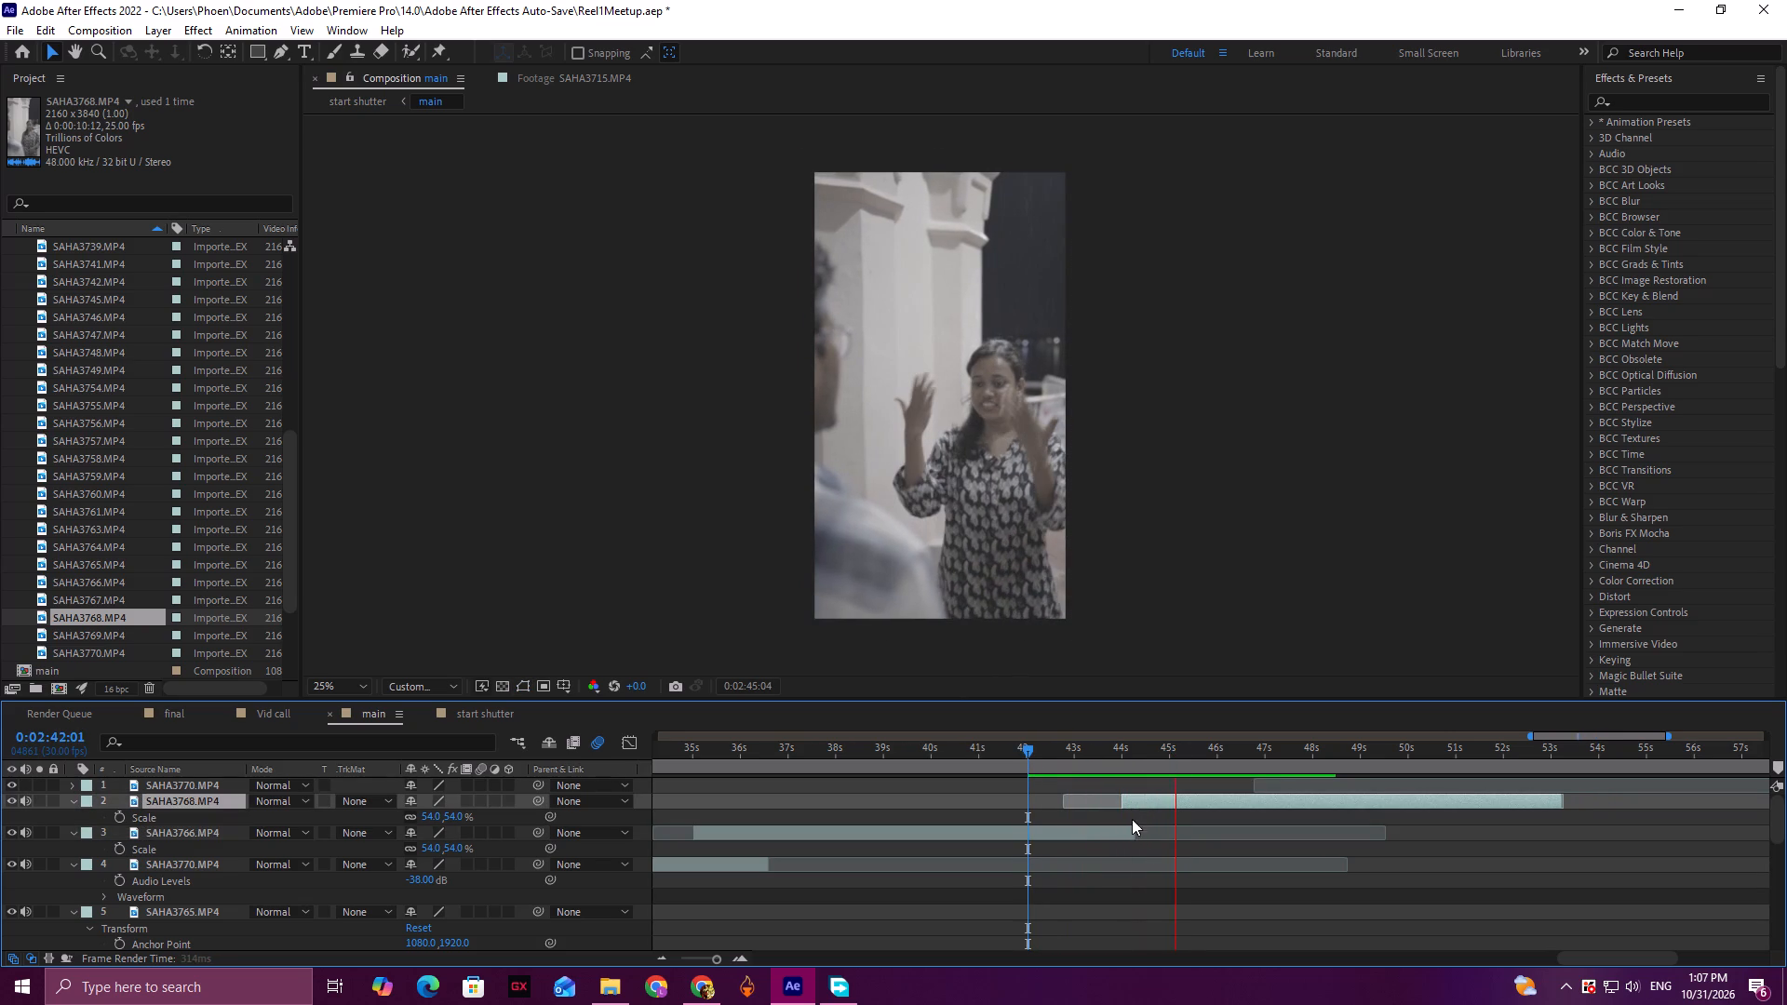
Tighten the cut by ending SAHA3766.MP4 at about 2:44:01 and starting the slightly trimmed SAHA3768.MP4 at about 2:43:25, and play from 2:41:26.
{"action": "left_click", "coordinate": [1134, 831]}
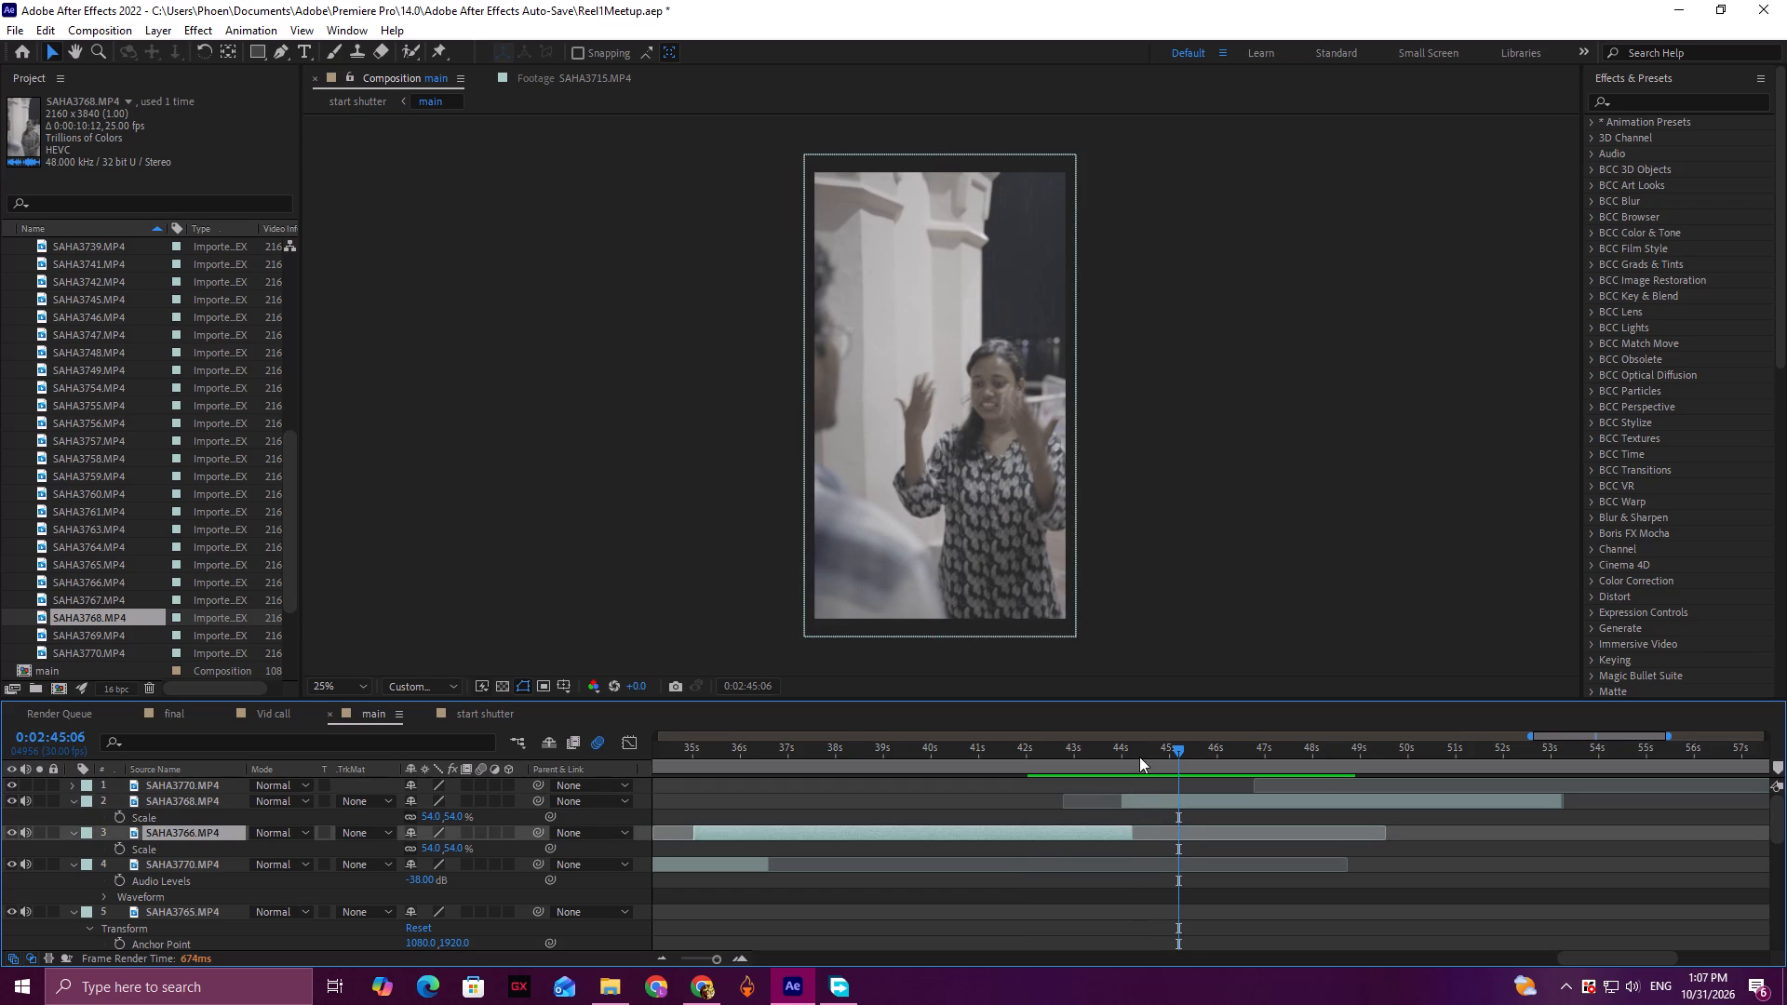
{"action": "left_click_drag", "start_coordinate": [1139, 757], "coordinate": [1091, 761]}
{"action": "key", "text": "space"}
{"action": "key", "text": "space"}
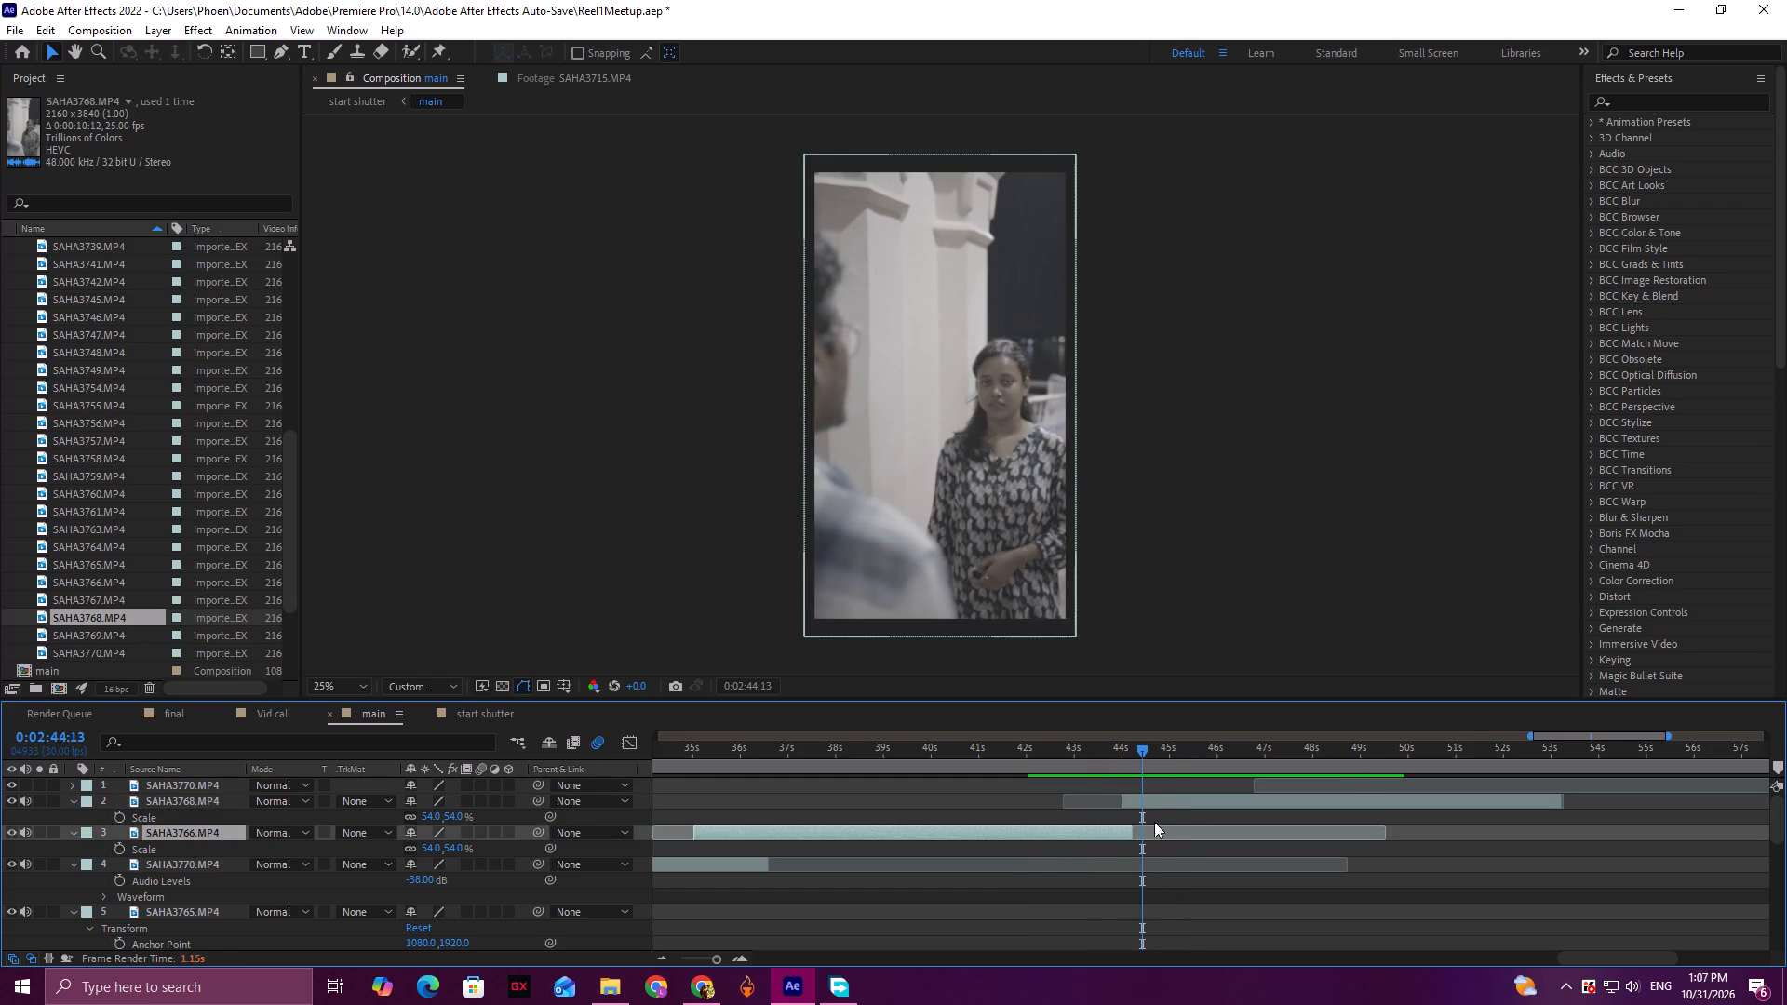
{"action": "left_click", "coordinate": [1124, 800]}
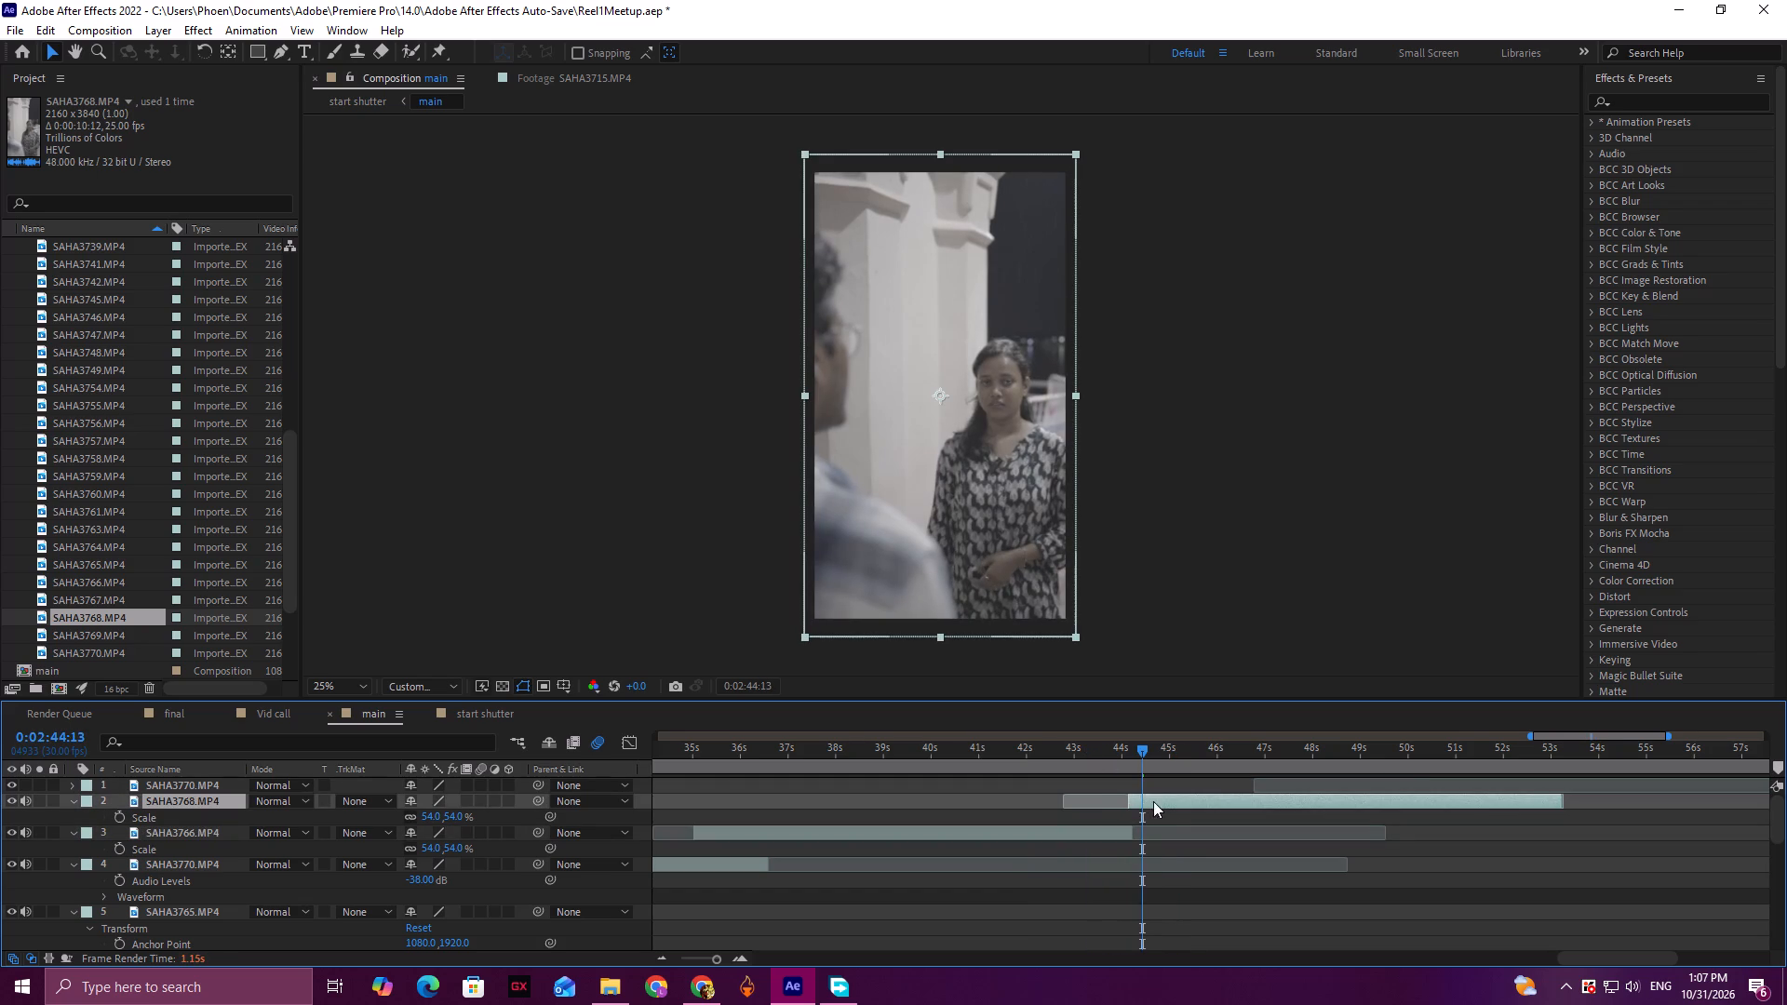
{"action": "left_click_drag", "start_coordinate": [1146, 804], "coordinate": [1130, 804]}
{"action": "left_click_drag", "start_coordinate": [1136, 831], "coordinate": [1128, 832]}
{"action": "left_click_drag", "start_coordinate": [1126, 757], "coordinate": [1013, 762]}
{"action": "key", "text": "space"}
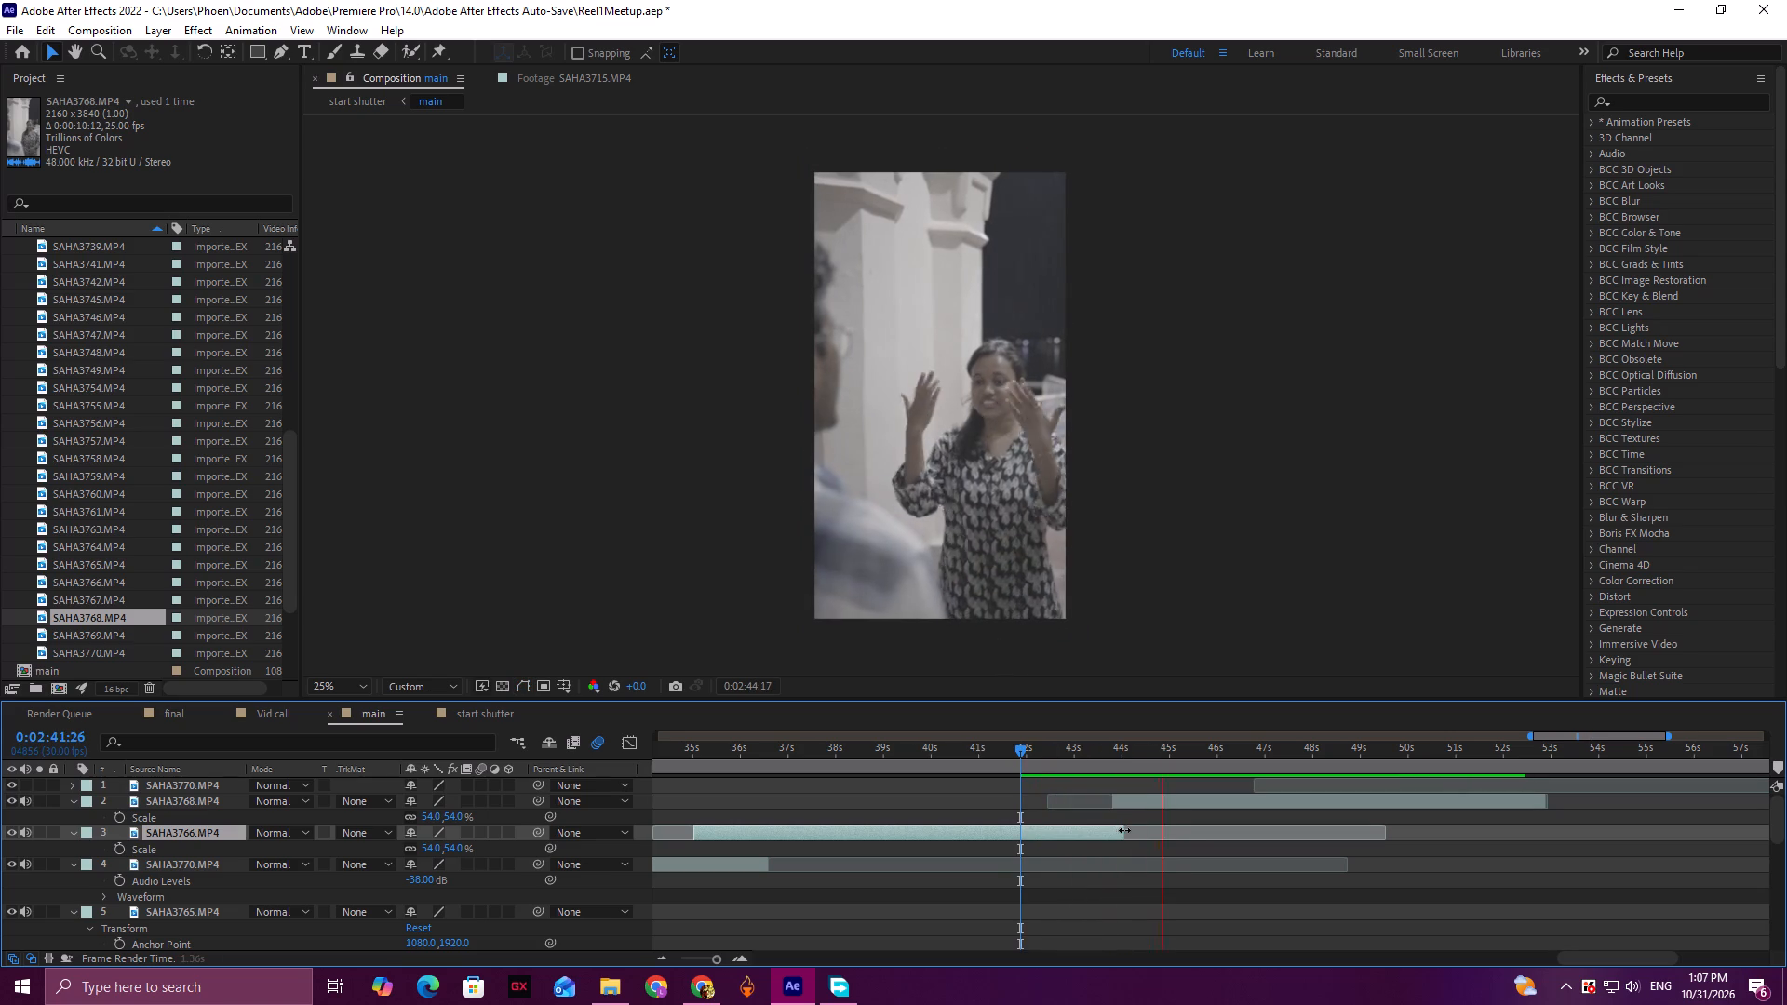
{"action": "key", "text": "space"}
Trim a frame or so off the start of SAHA3768.MP4 and play the cut from 2:41:26.
{"action": "left_click", "coordinate": [1110, 806]}
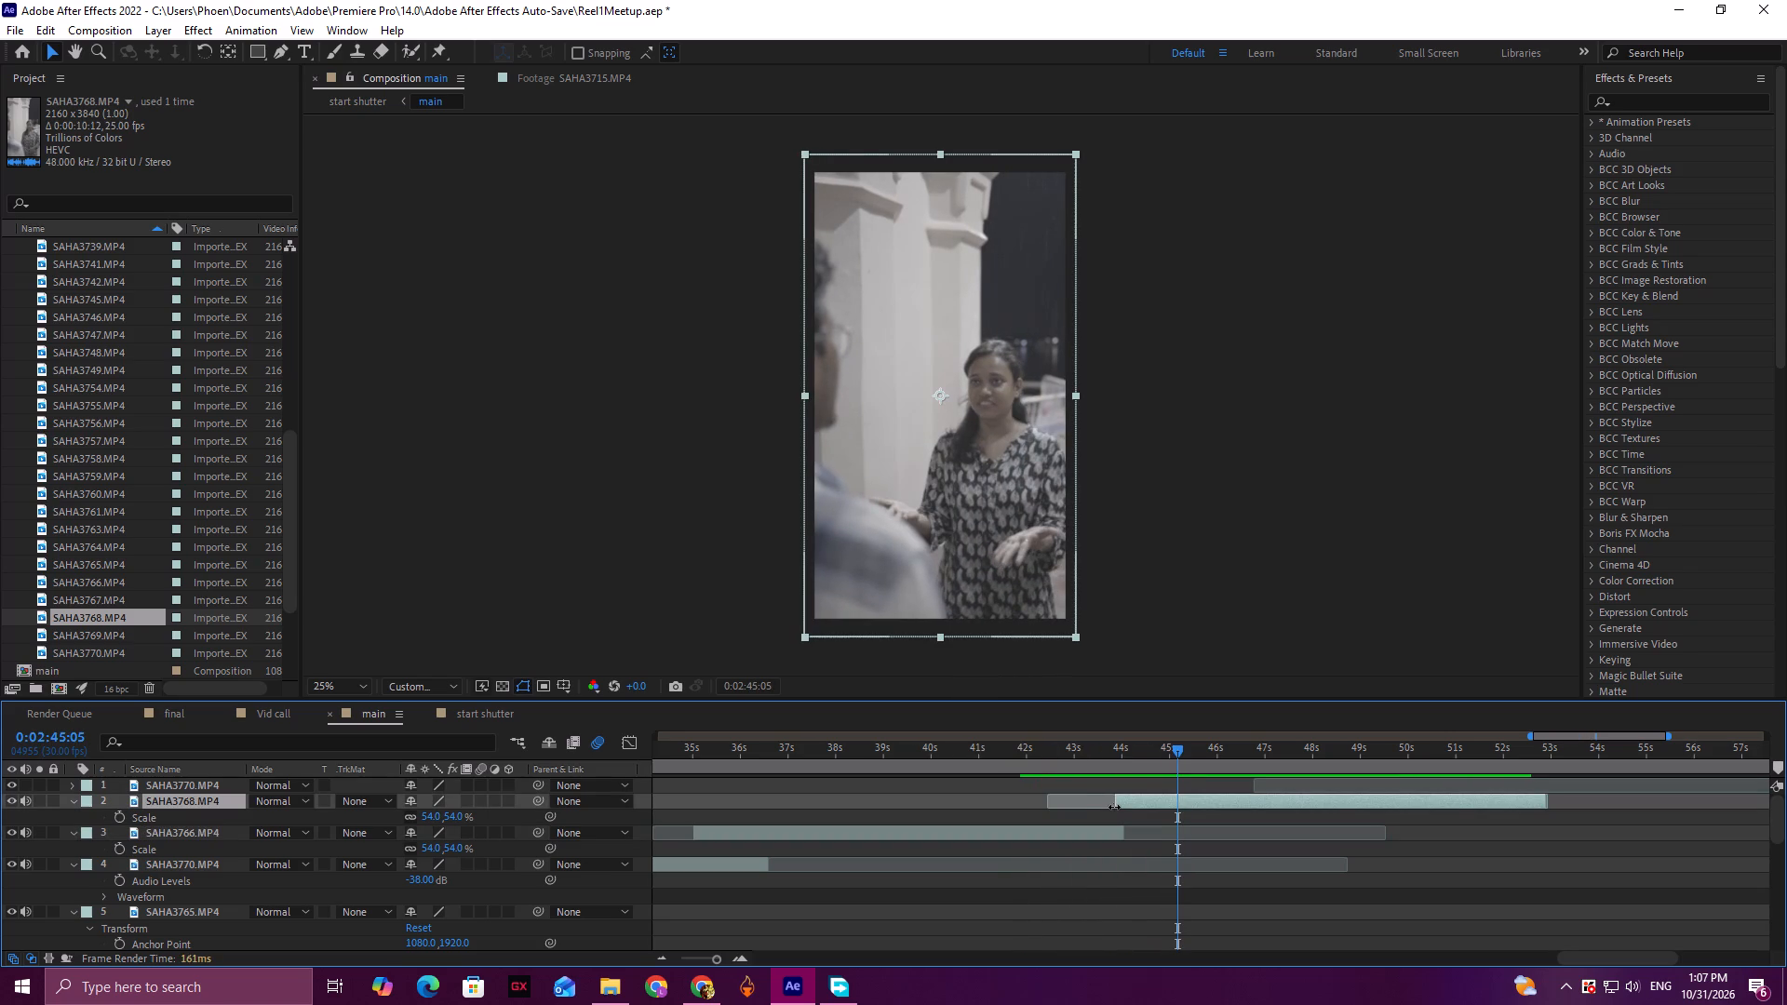
{"action": "left_click_drag", "start_coordinate": [1151, 757], "coordinate": [1019, 766]}
{"action": "key", "text": "space"}
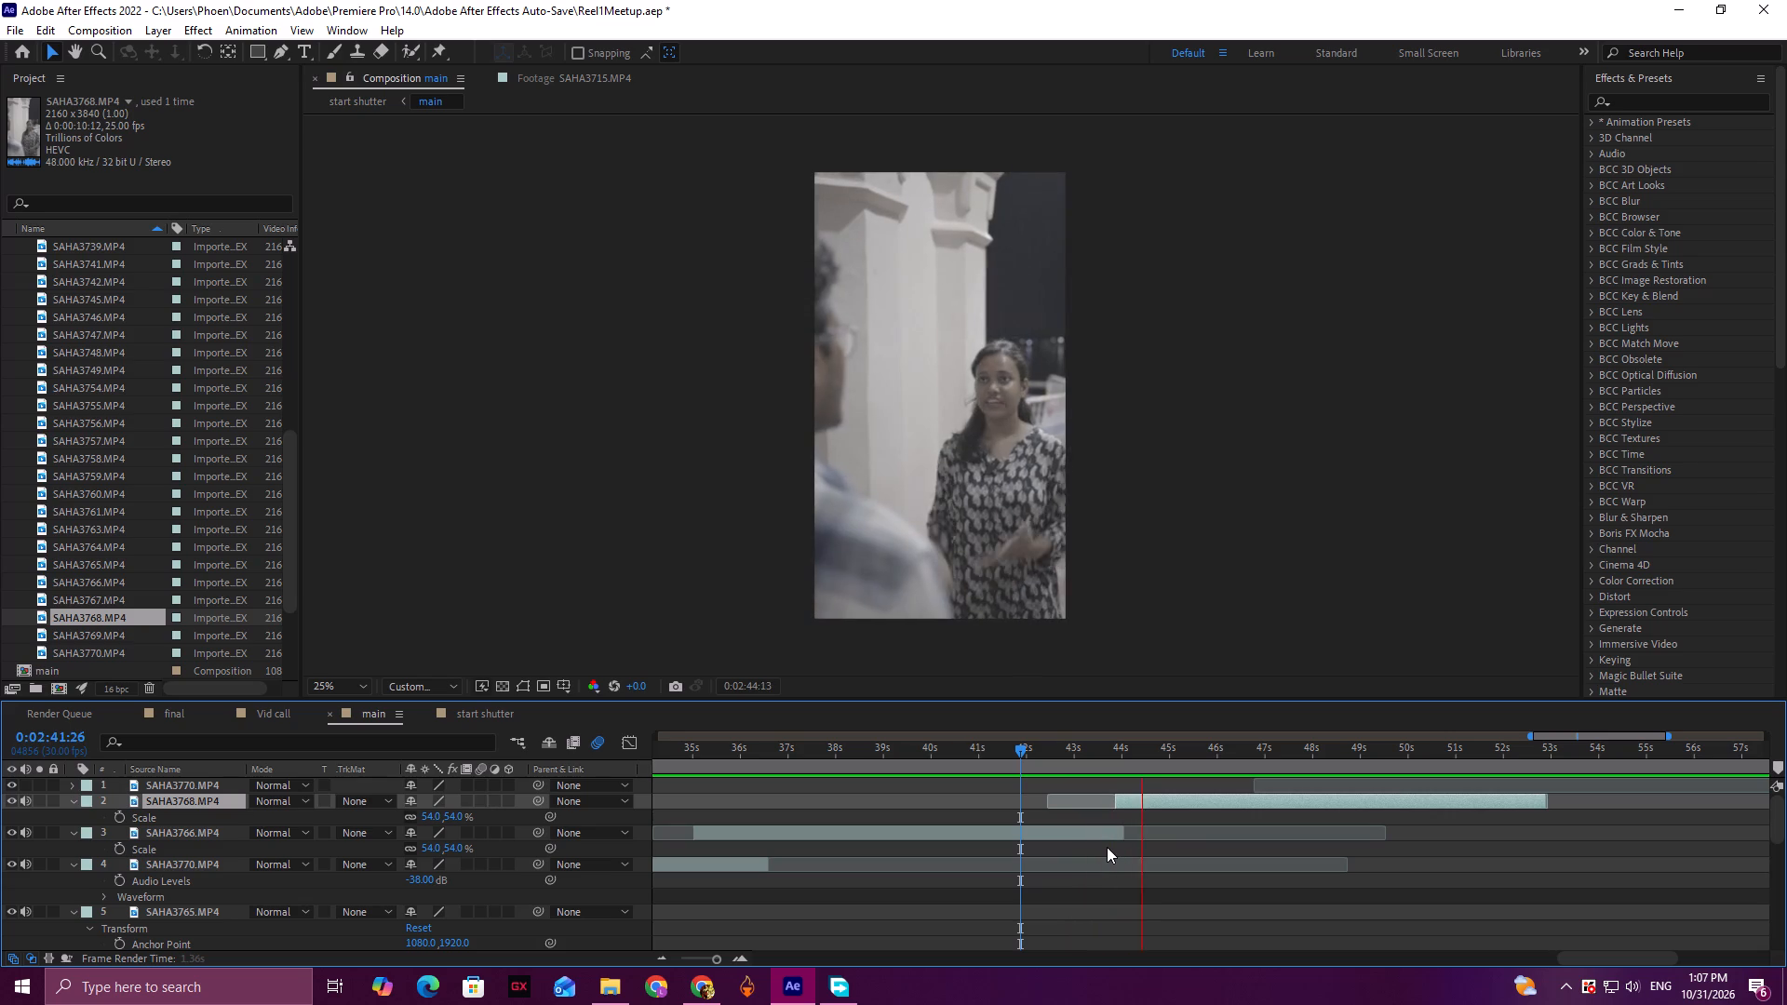
{"action": "key", "text": "space"}
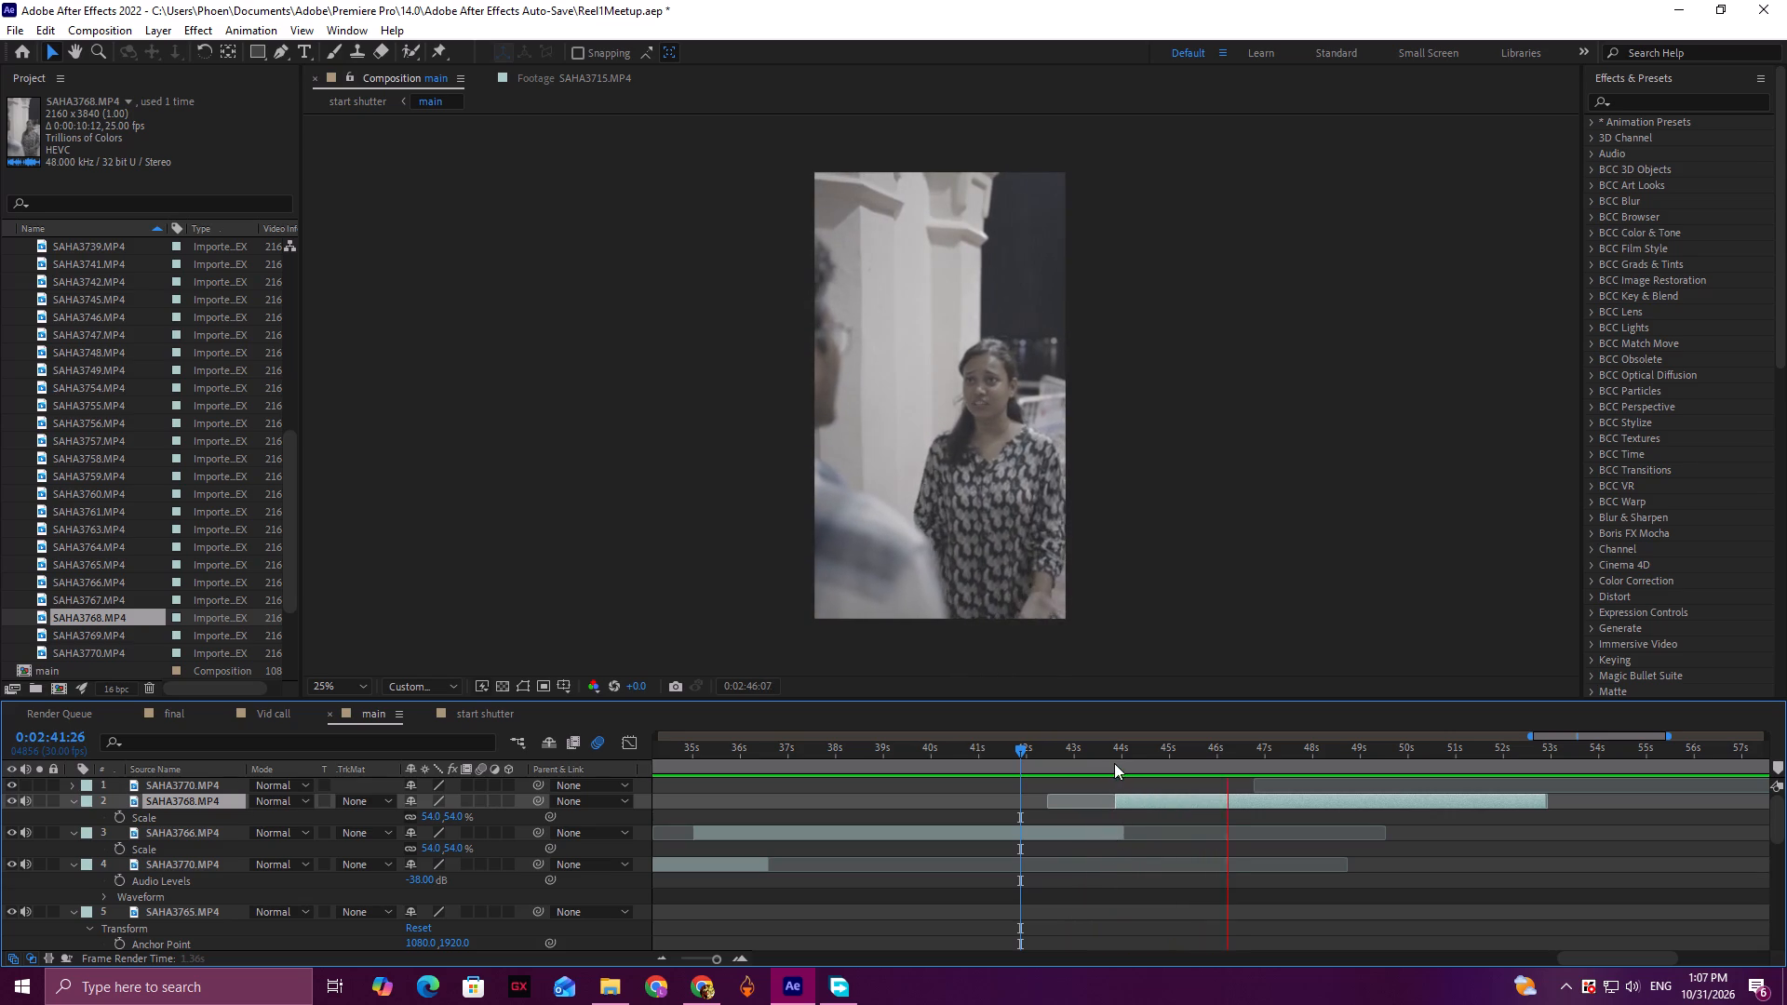
Scrub around the cut, trim about 0.4 seconds off SAHA3768.MP4's start, slide it to begin at about 2:43:27, and play from 2:42:17.
{"action": "left_click_drag", "start_coordinate": [1114, 763], "coordinate": [1130, 767]}
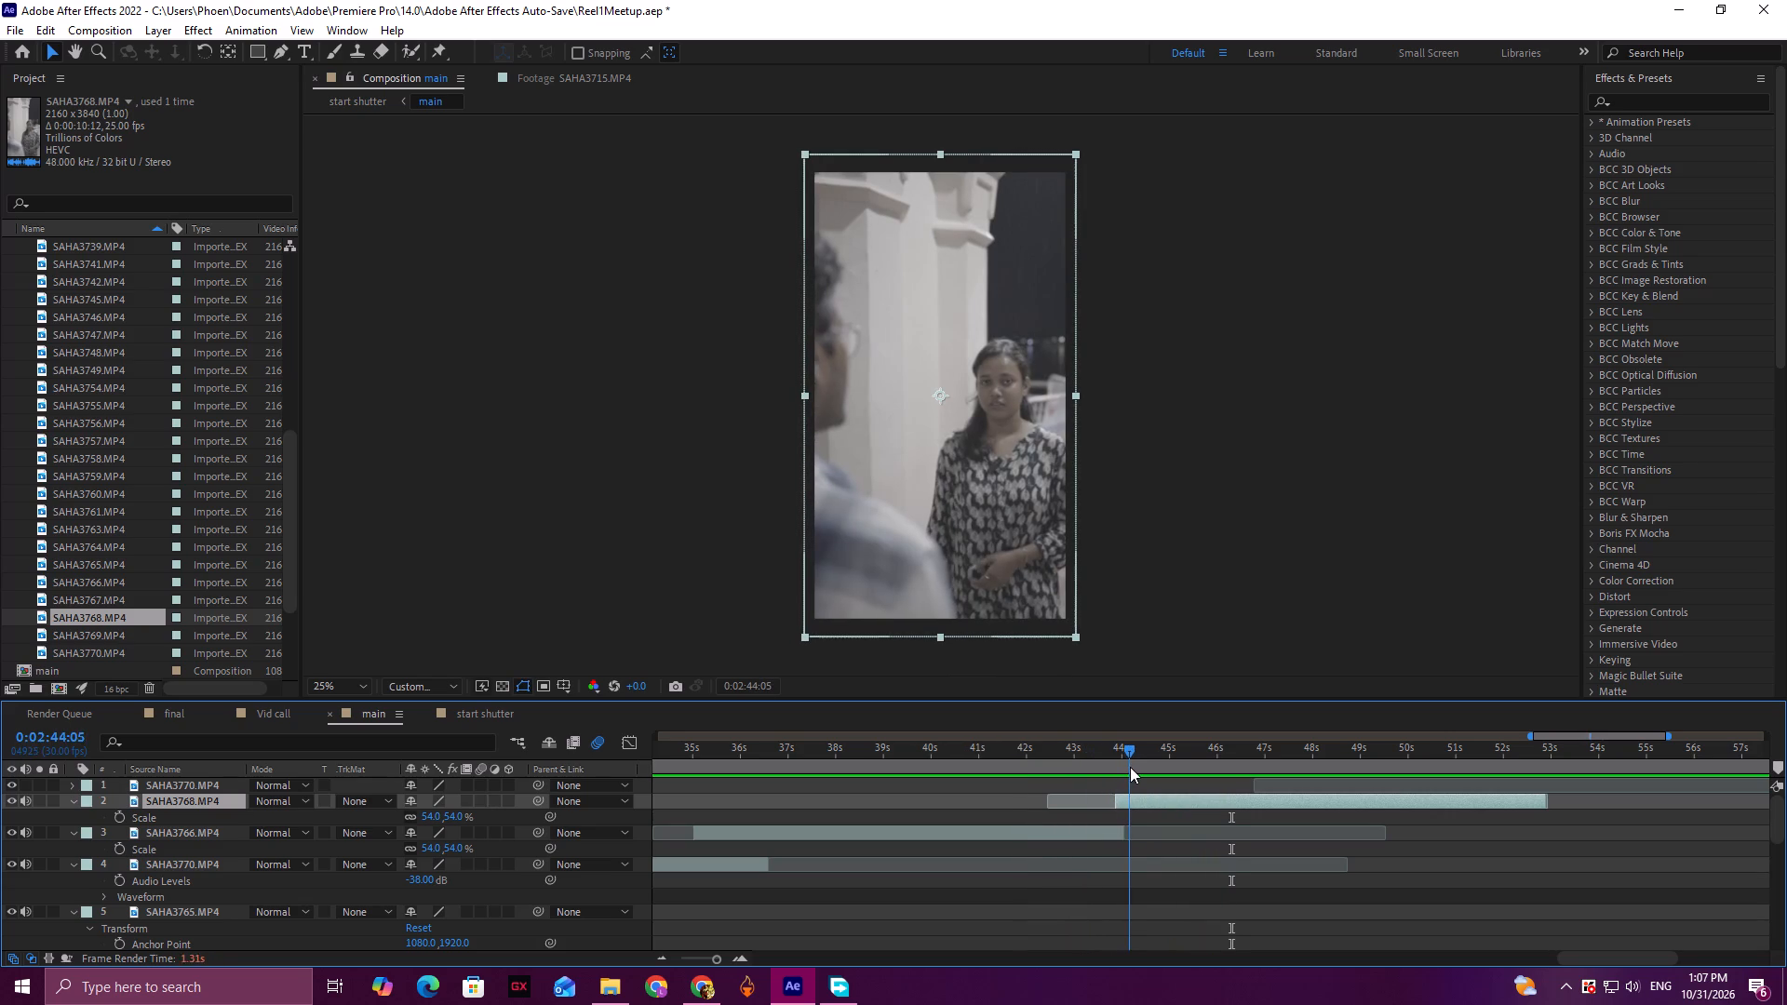
{"action": "left_click_drag", "start_coordinate": [1130, 767], "coordinate": [1166, 773]}
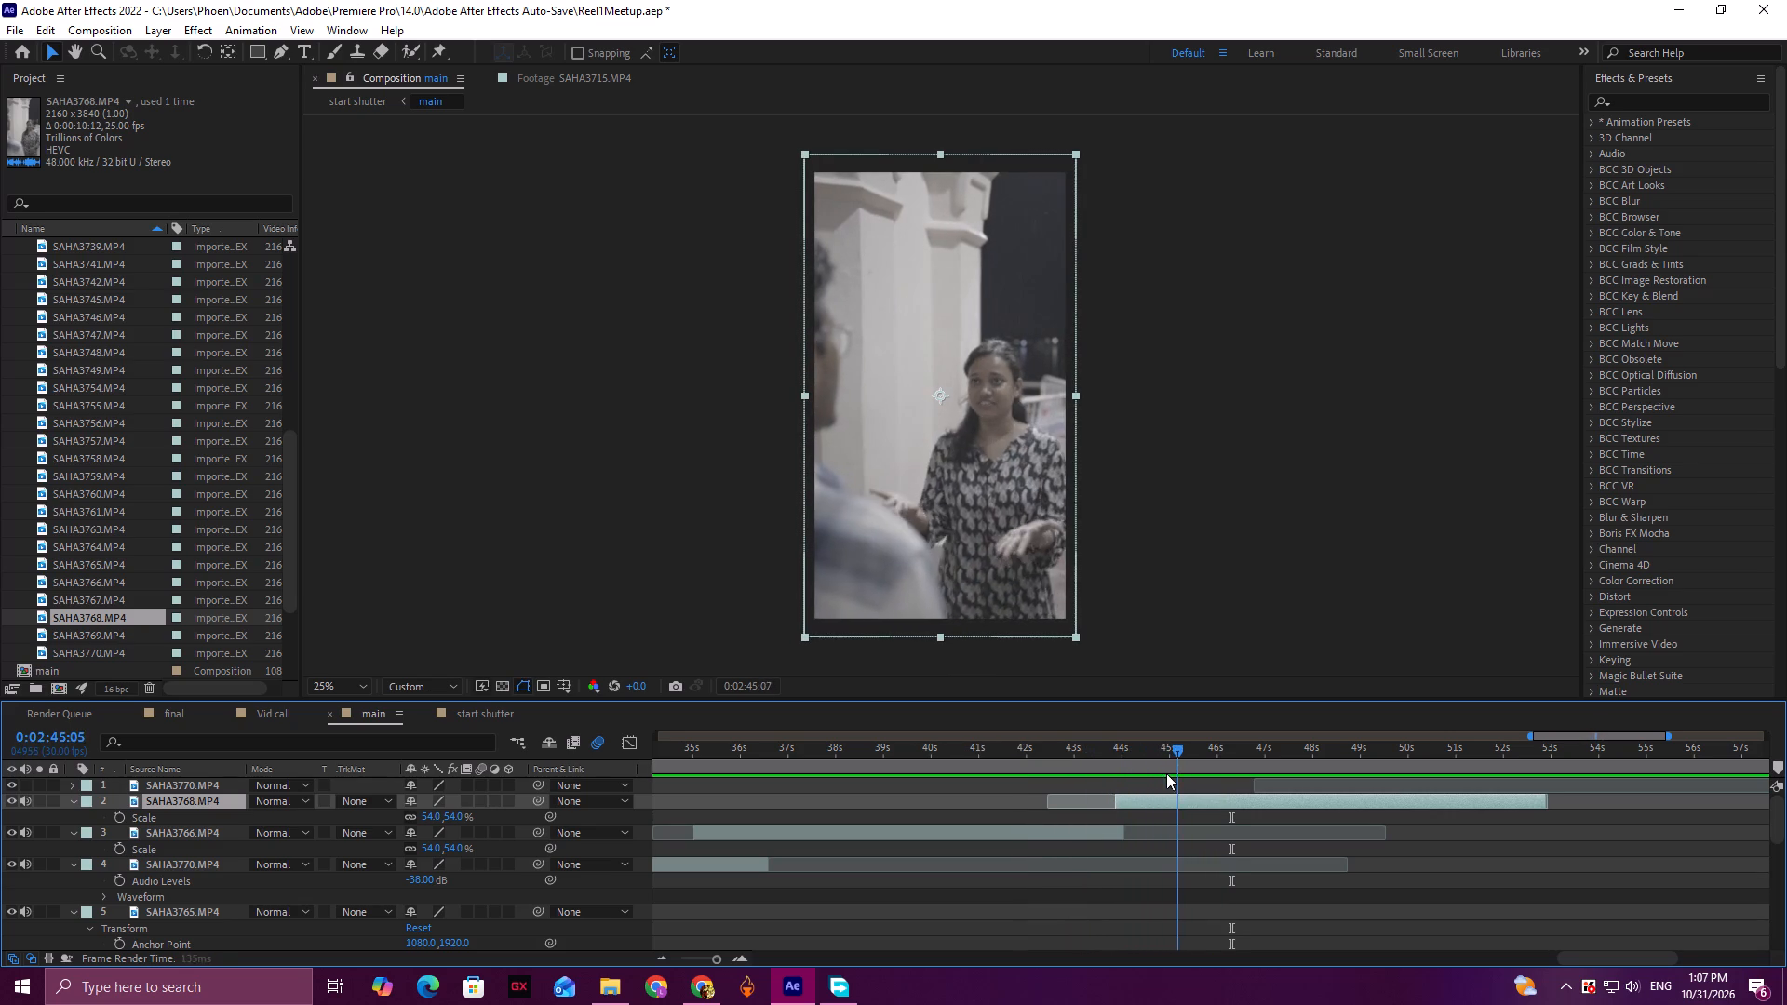
{"action": "left_click_drag", "start_coordinate": [1166, 773], "coordinate": [1111, 775]}
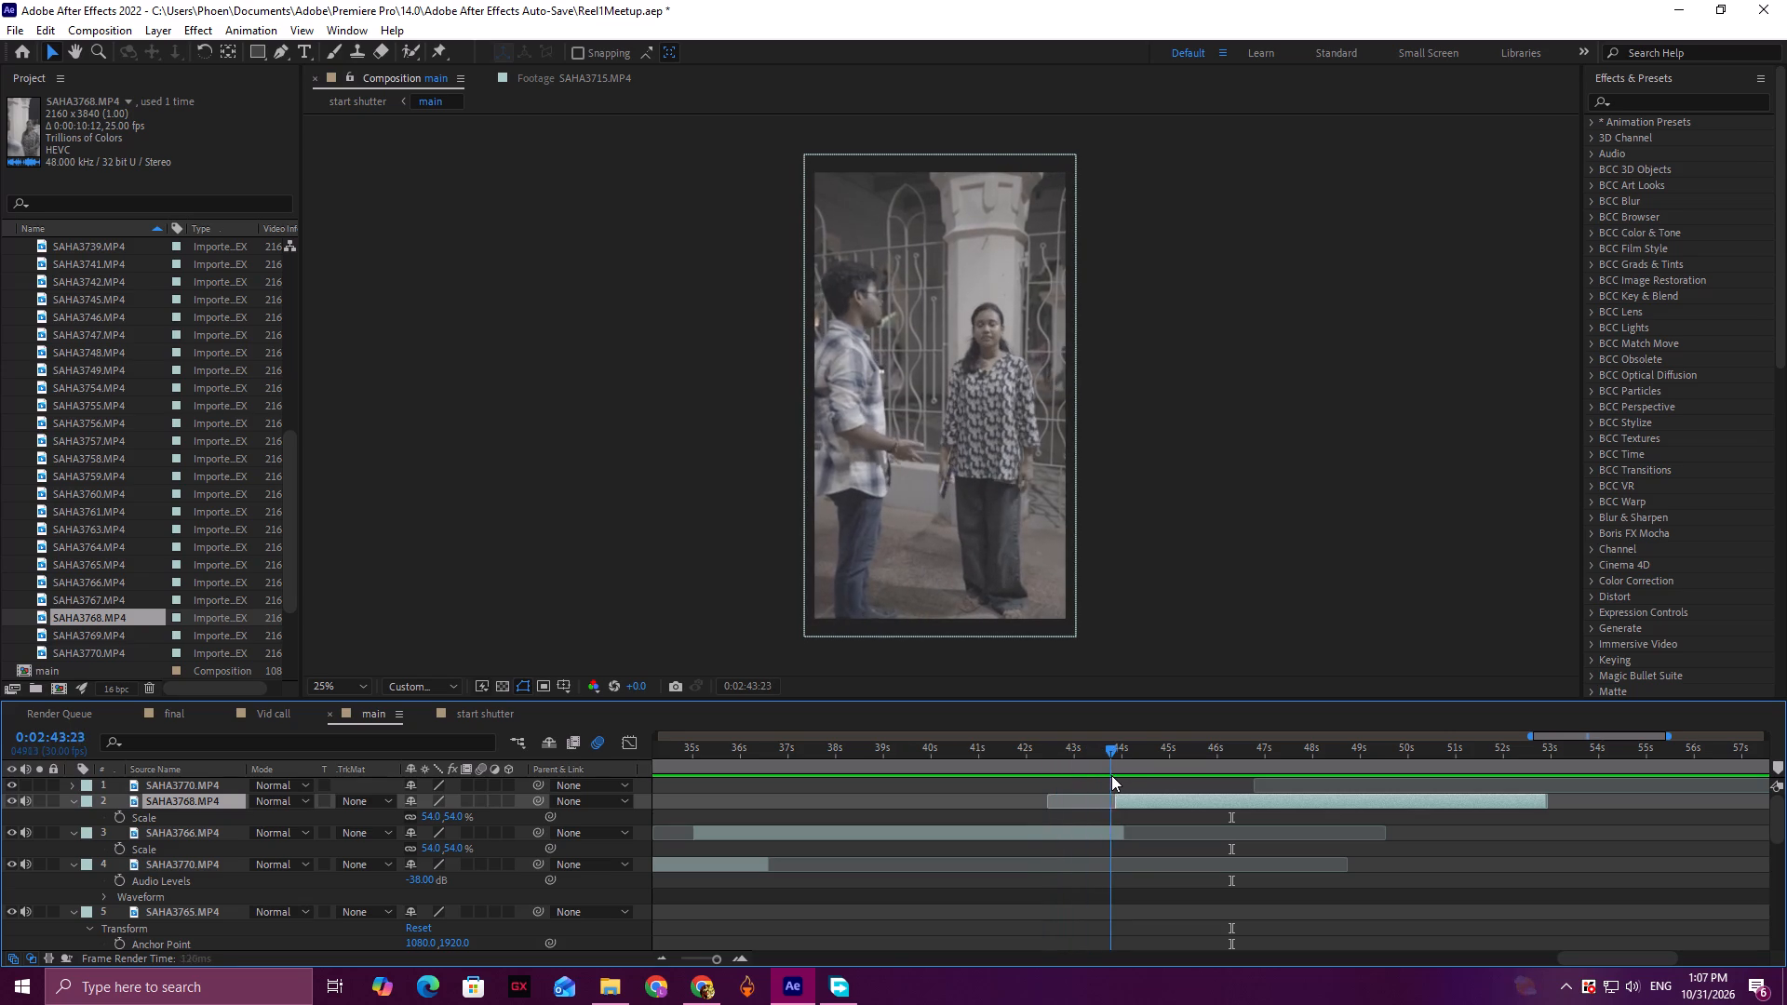
{"action": "left_click_drag", "start_coordinate": [1111, 775], "coordinate": [1117, 775]}
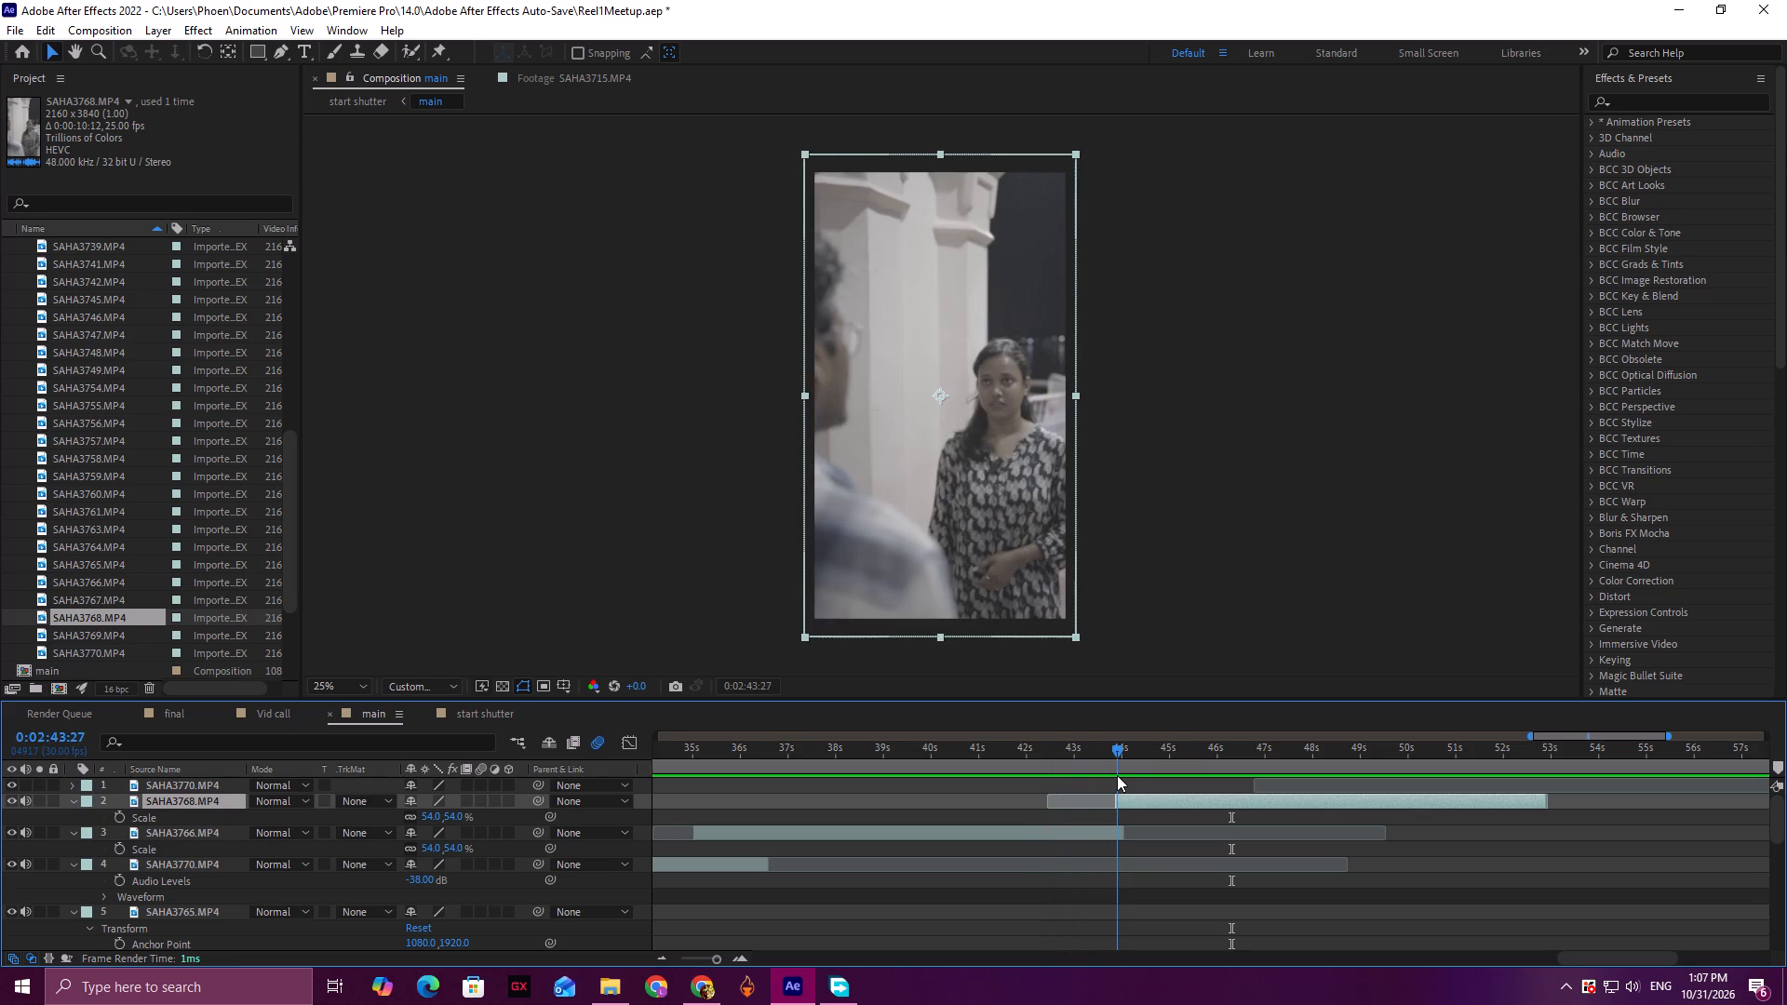
{"action": "left_click_drag", "start_coordinate": [1117, 775], "coordinate": [1136, 774]}
{"action": "left_click_drag", "start_coordinate": [1118, 799], "coordinate": [1138, 803]}
{"action": "left_click_drag", "start_coordinate": [1151, 804], "coordinate": [1132, 804]}
{"action": "left_click_drag", "start_coordinate": [1131, 756], "coordinate": [1099, 757]}
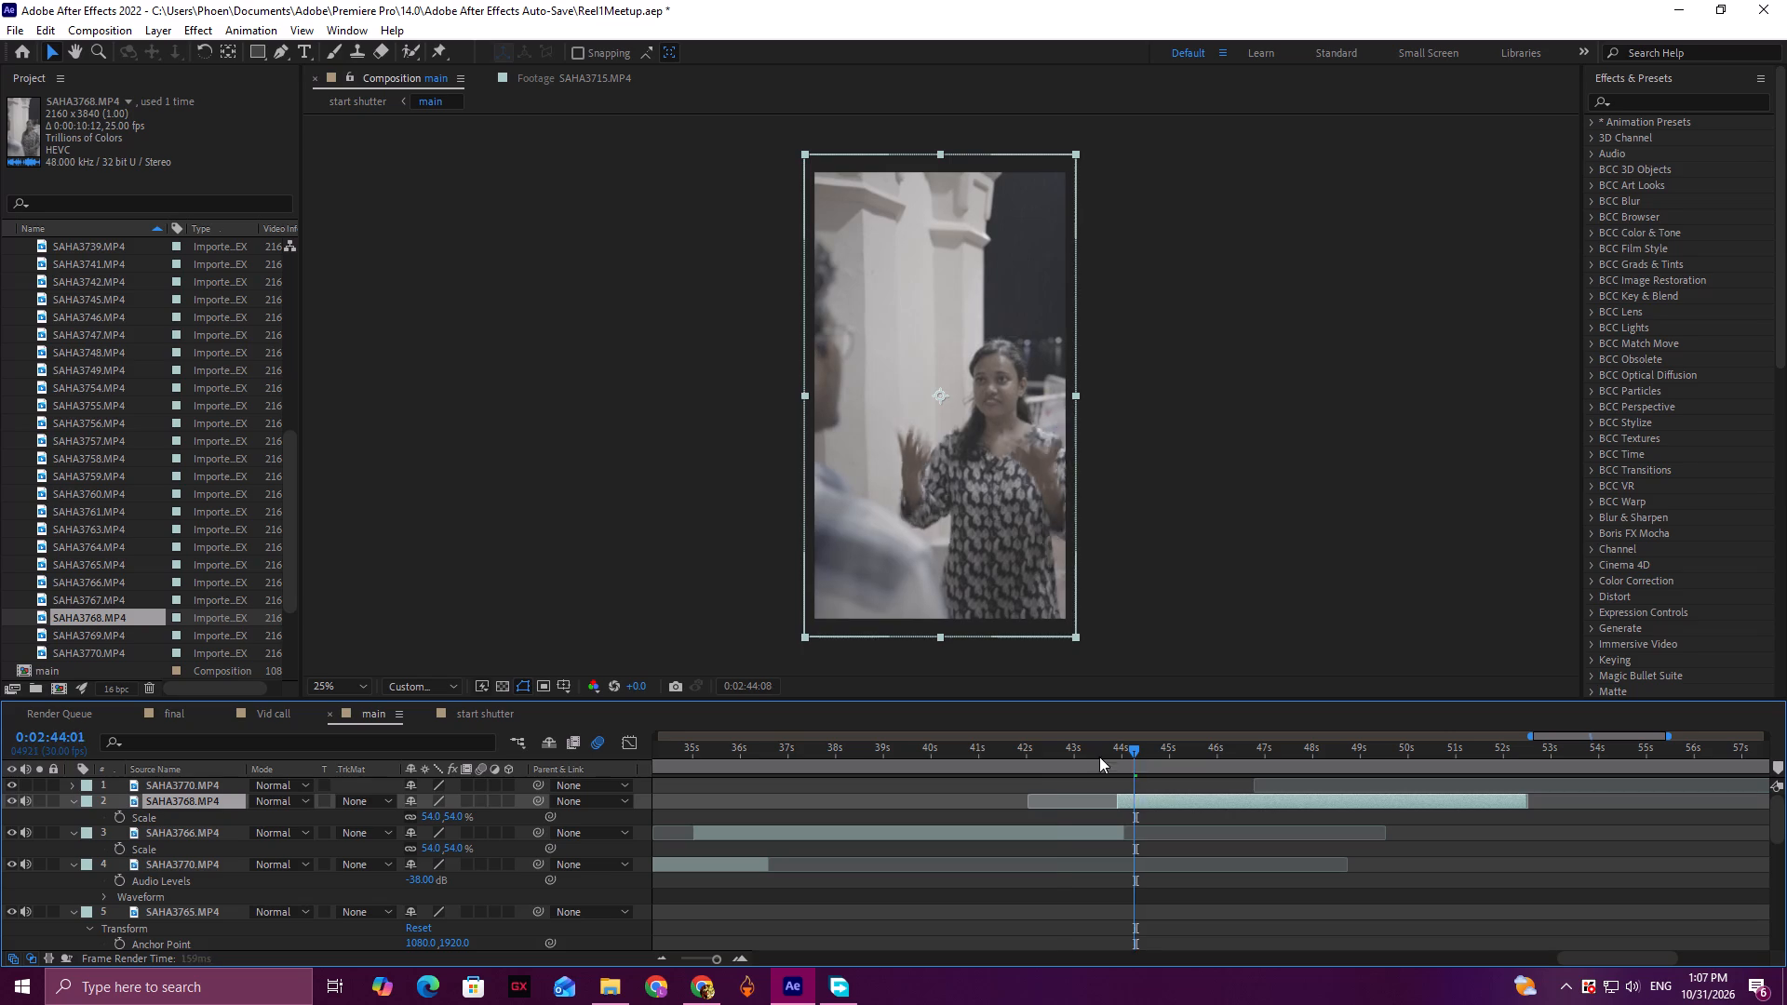
{"action": "left_click_drag", "start_coordinate": [1099, 757], "coordinate": [1045, 760]}
{"action": "key", "text": "space"}
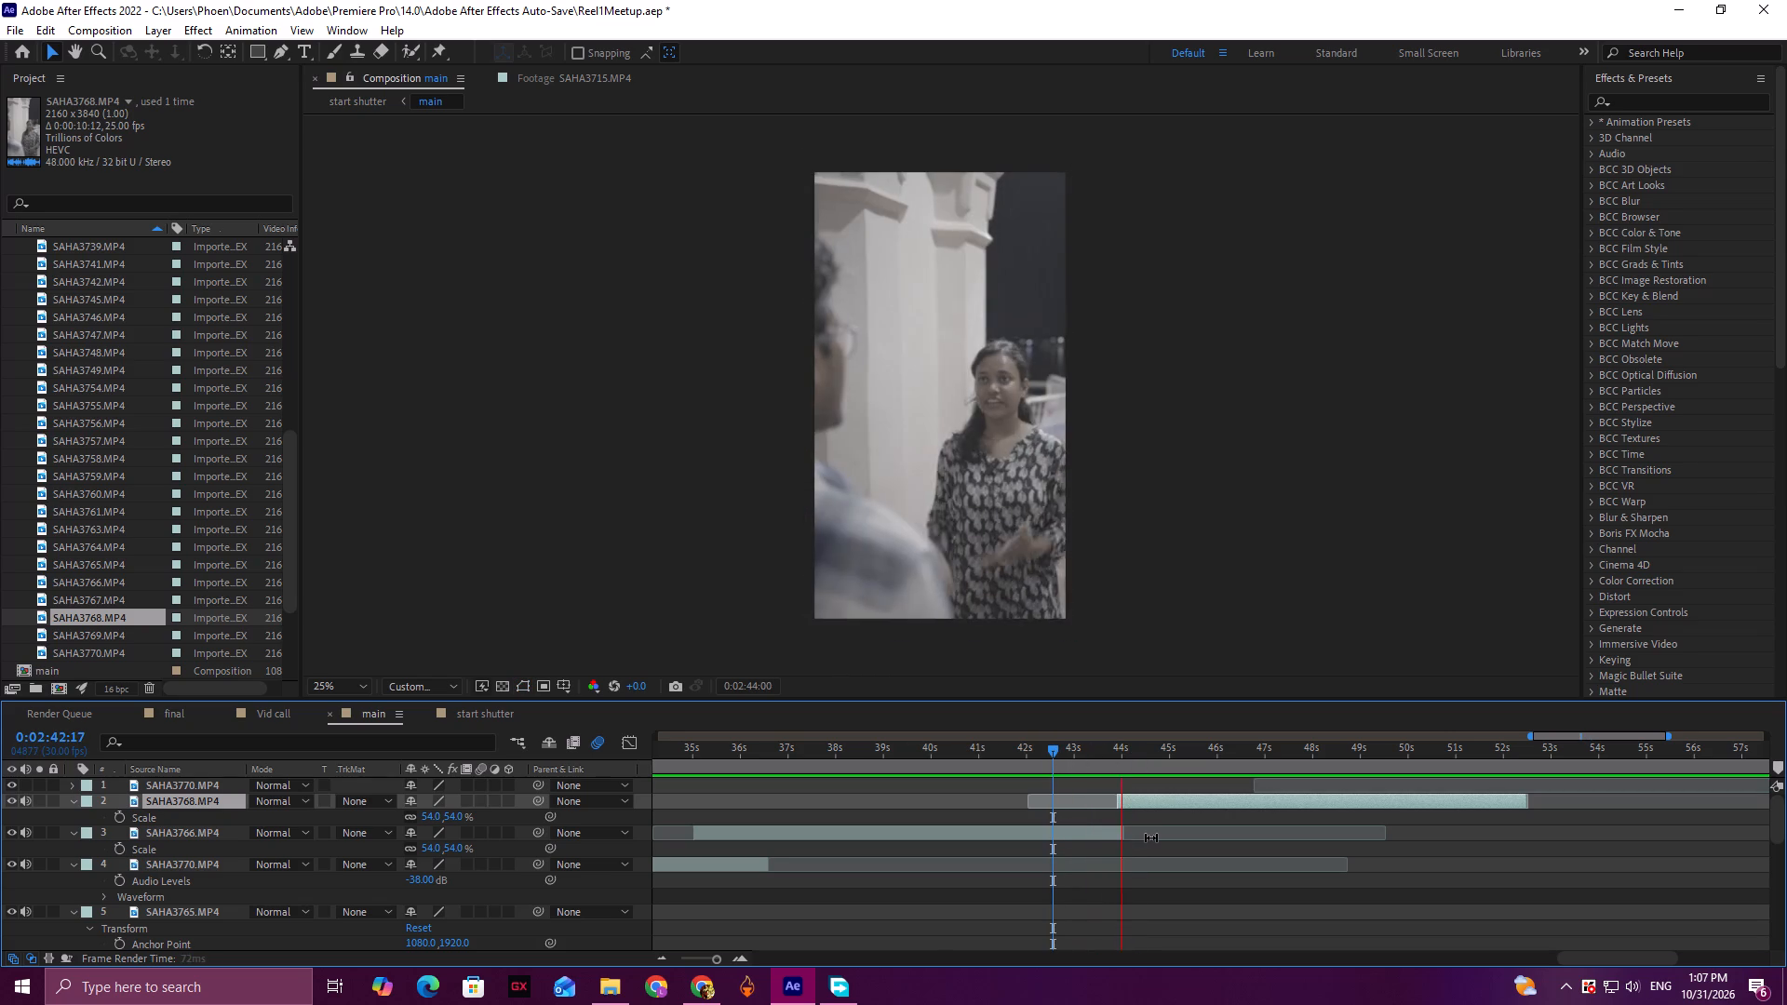
{"action": "key", "text": "space"}
Extend SAHA3766.MP4 to end at about 2:44:07, slide SAHA3768.MP4 to begin at about 2:44:05, and play the cut from 2:43:11 and 2:42:29.
{"action": "left_click", "coordinate": [1146, 806]}
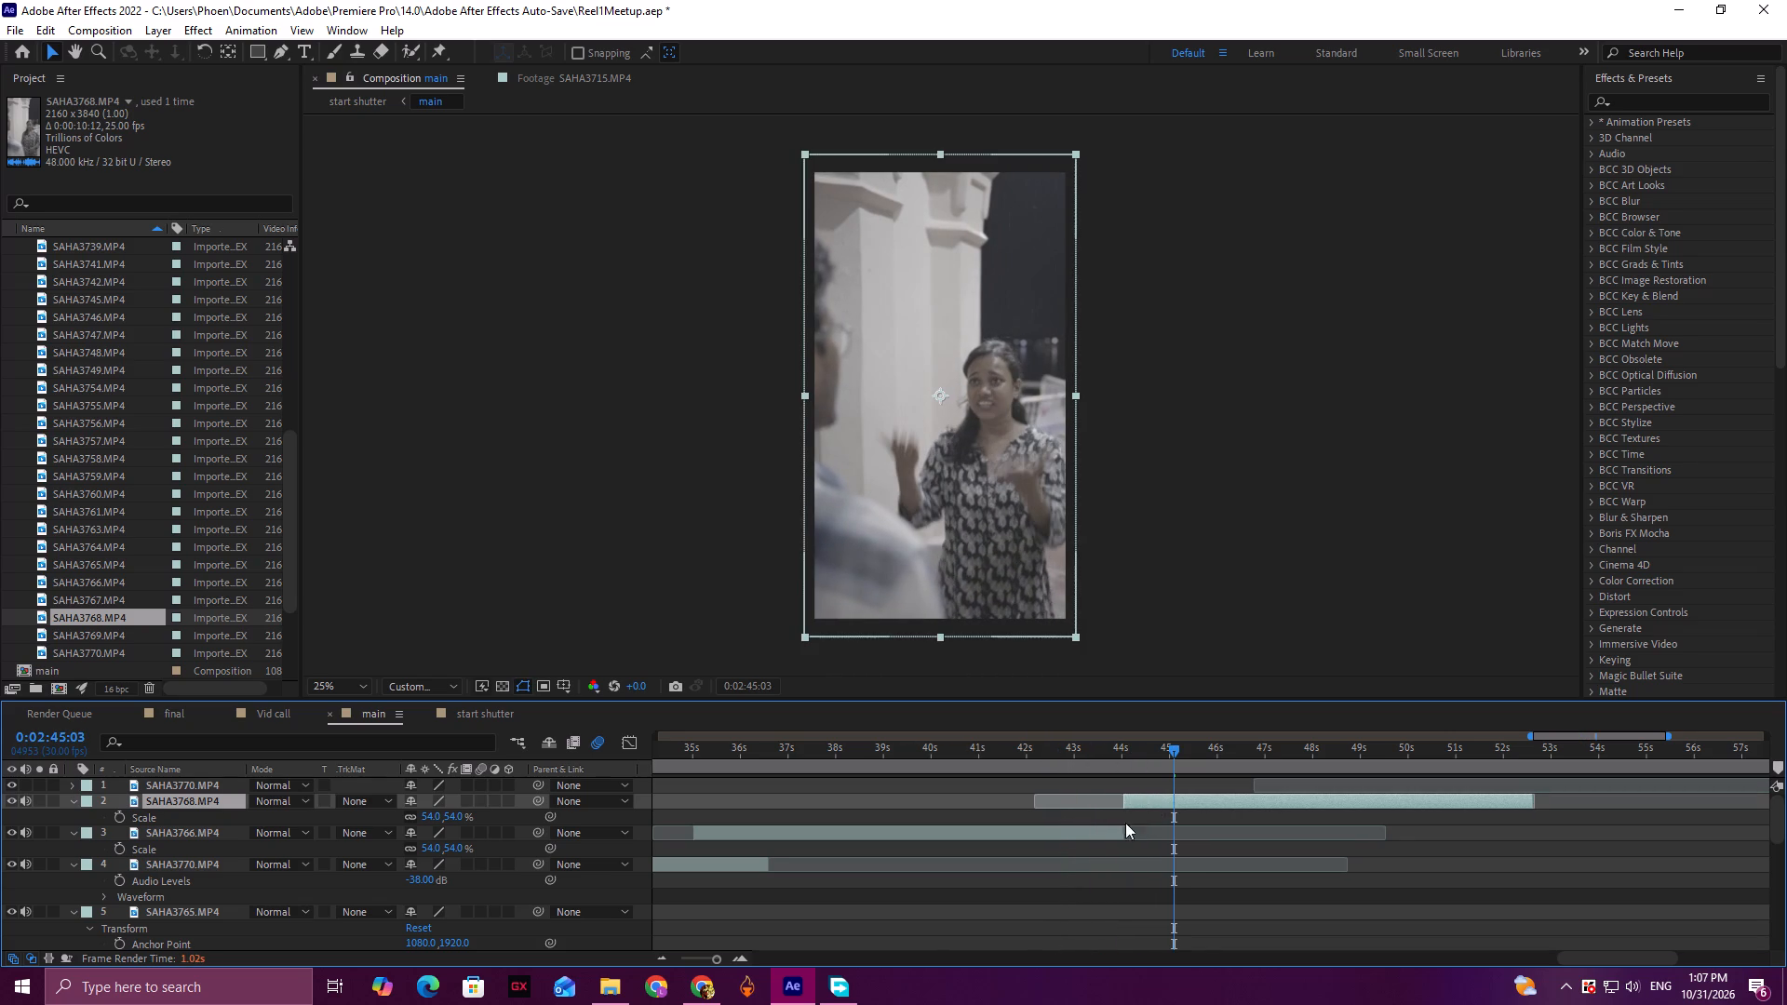
{"action": "left_click", "coordinate": [1122, 830]}
{"action": "left_click", "coordinate": [1136, 808]}
{"action": "left_click_drag", "start_coordinate": [1120, 760], "coordinate": [1095, 758]}
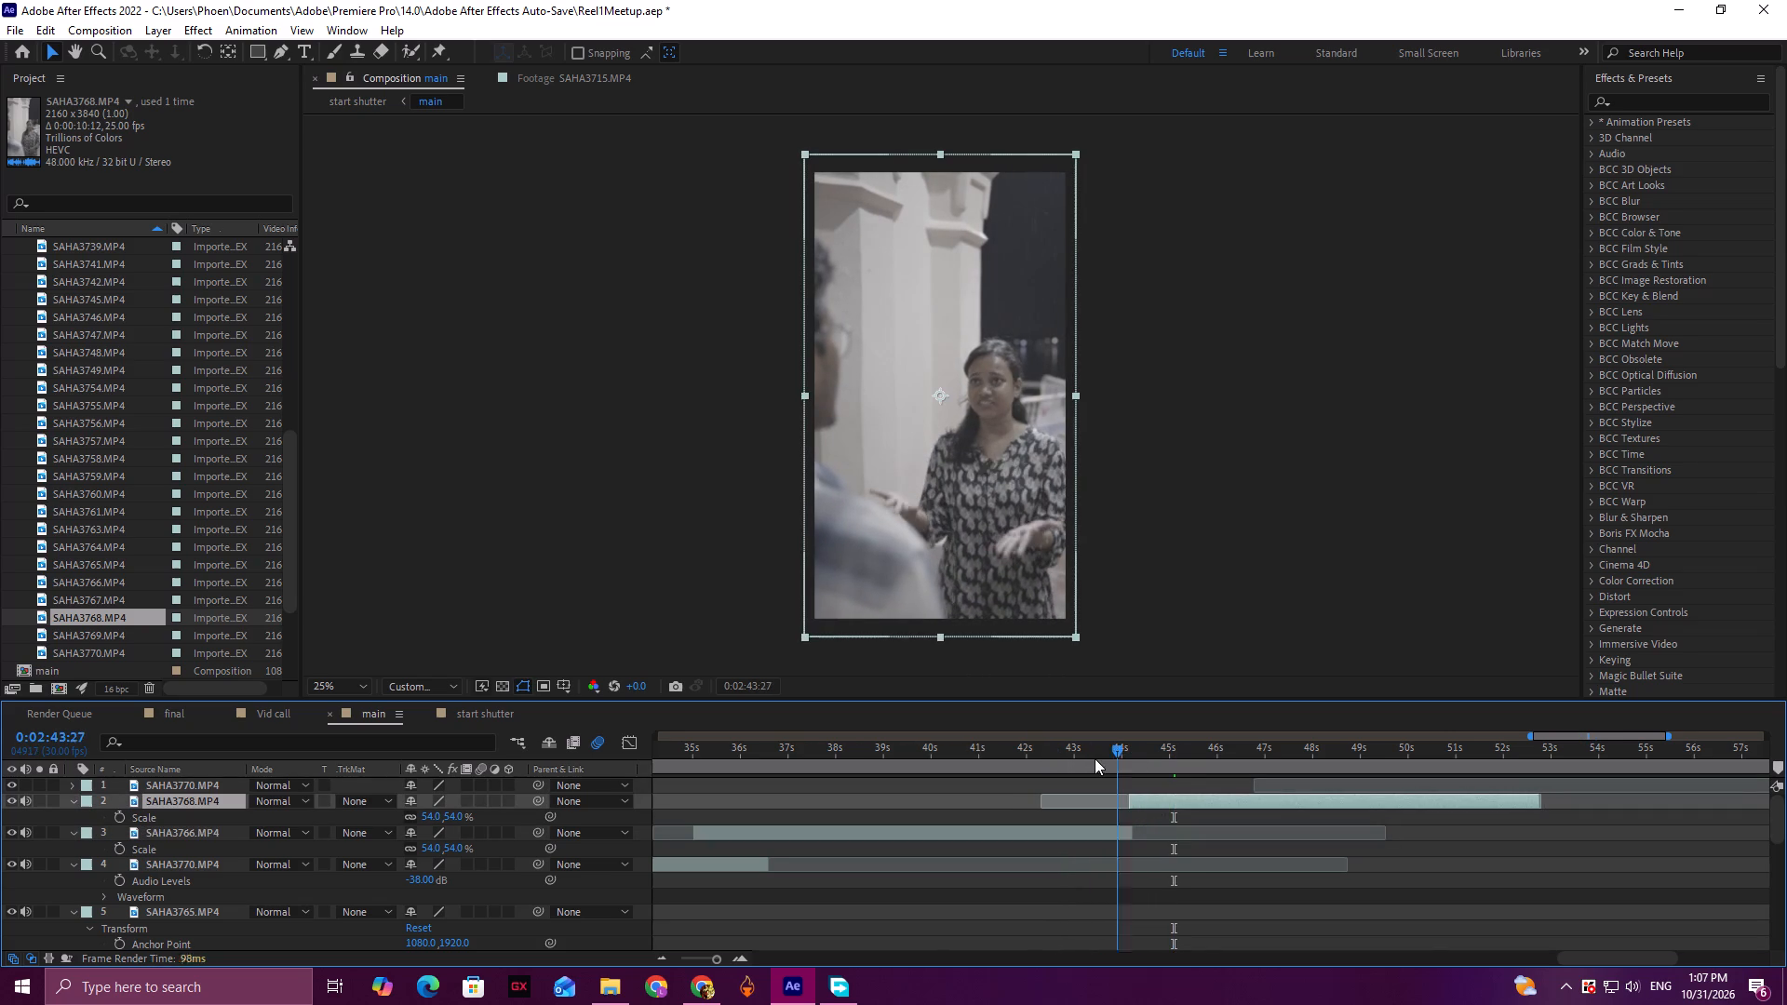
{"action": "left_click_drag", "start_coordinate": [1095, 758], "coordinate": [1091, 758]}
{"action": "key", "text": "space"}
{"action": "key", "text": "space"}
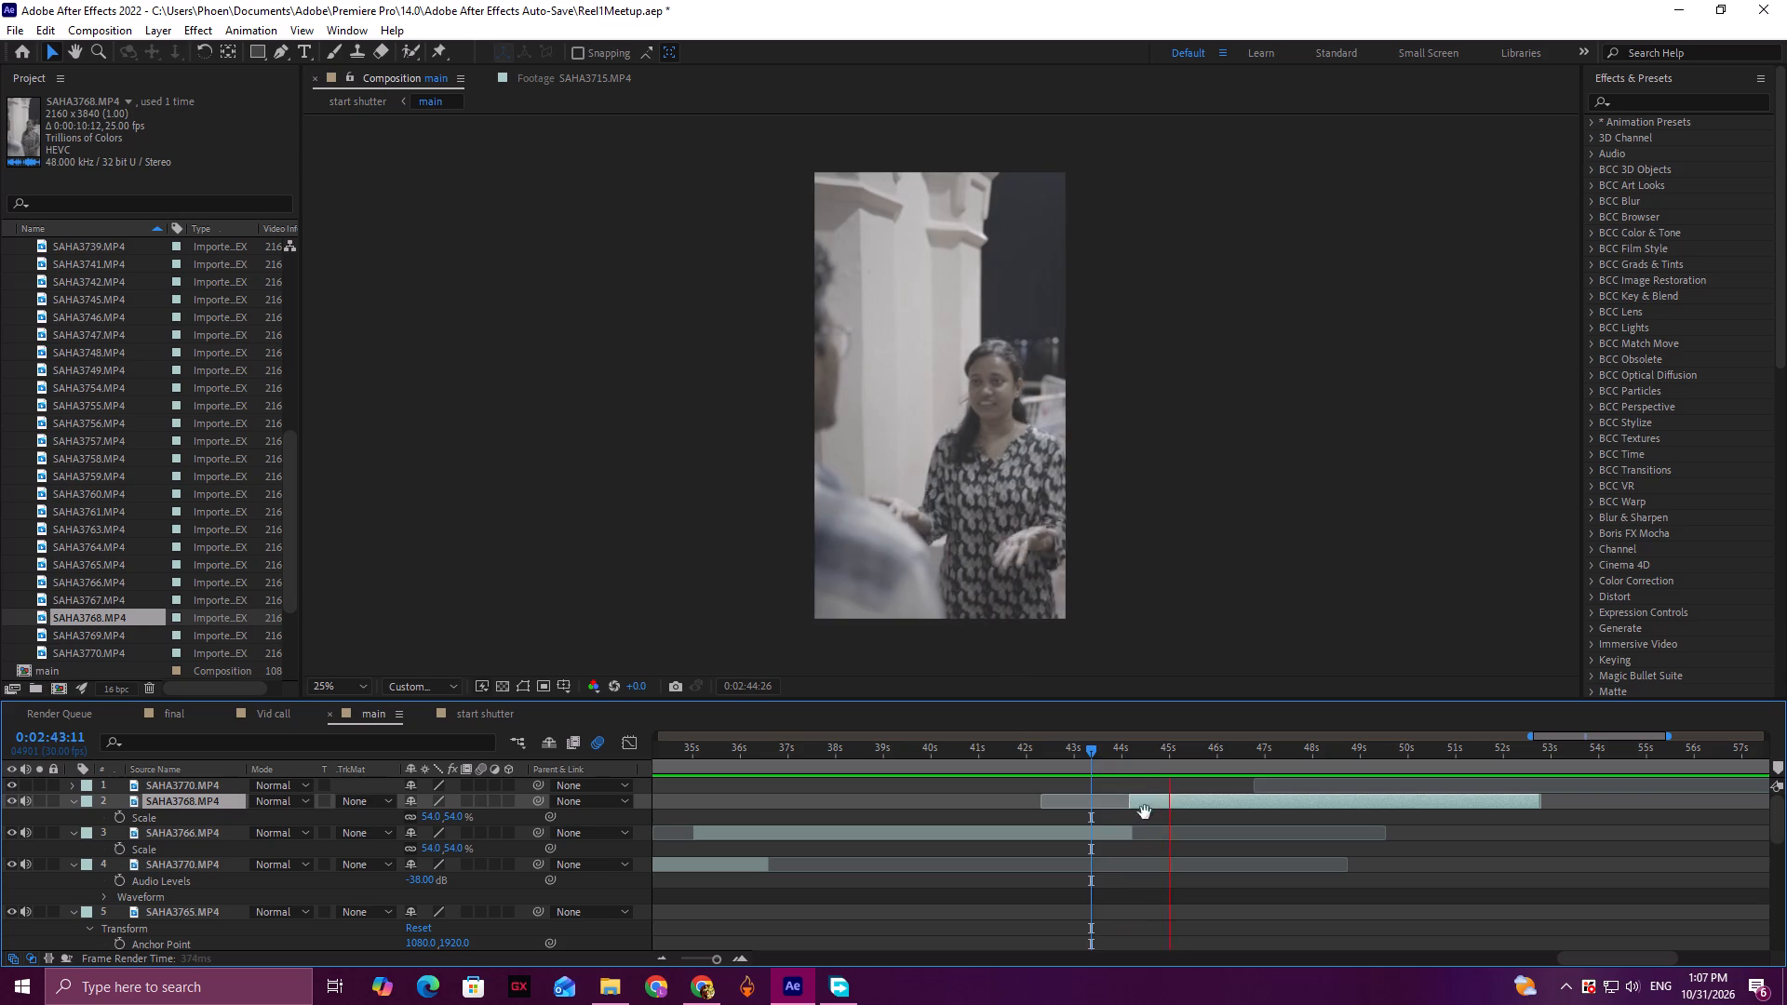
{"action": "left_click_drag", "start_coordinate": [1134, 760], "coordinate": [1072, 765]}
{"action": "key", "text": "space"}
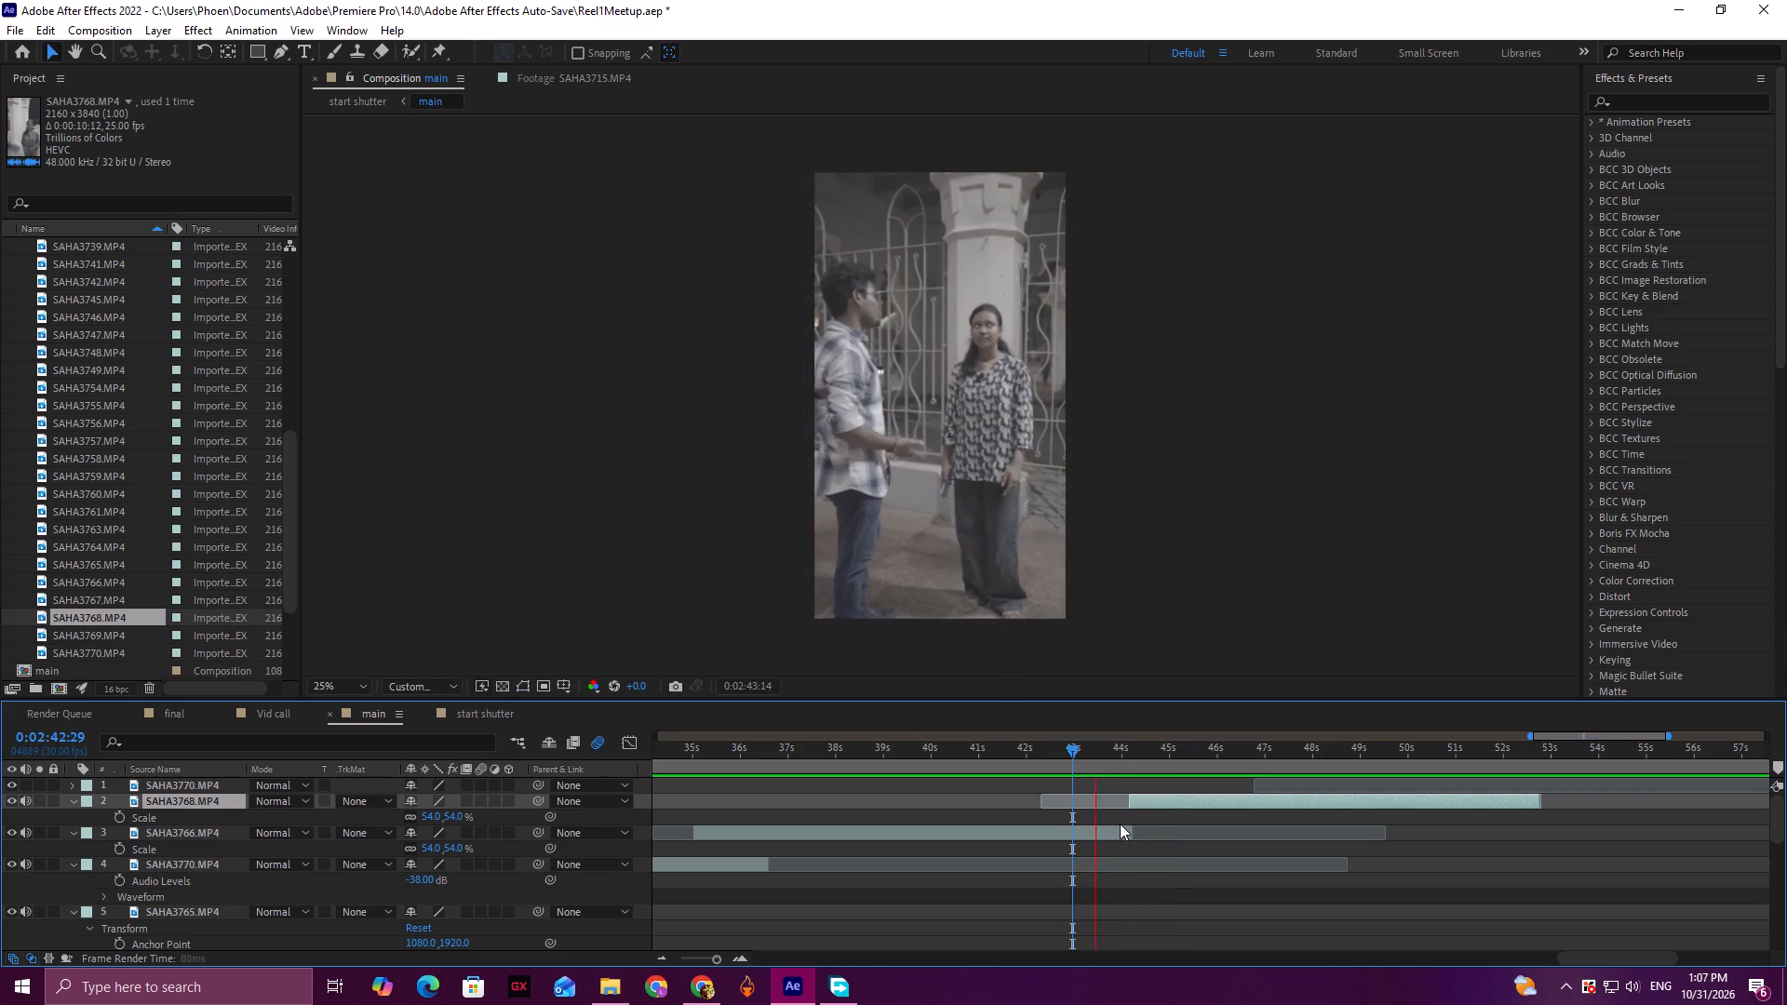
Trim the end of SAHA3766.MP4 to about 2:44:05 at its cut with SAHA3768.MP4, and play from 2:42:10.
{"action": "key", "text": "space"}
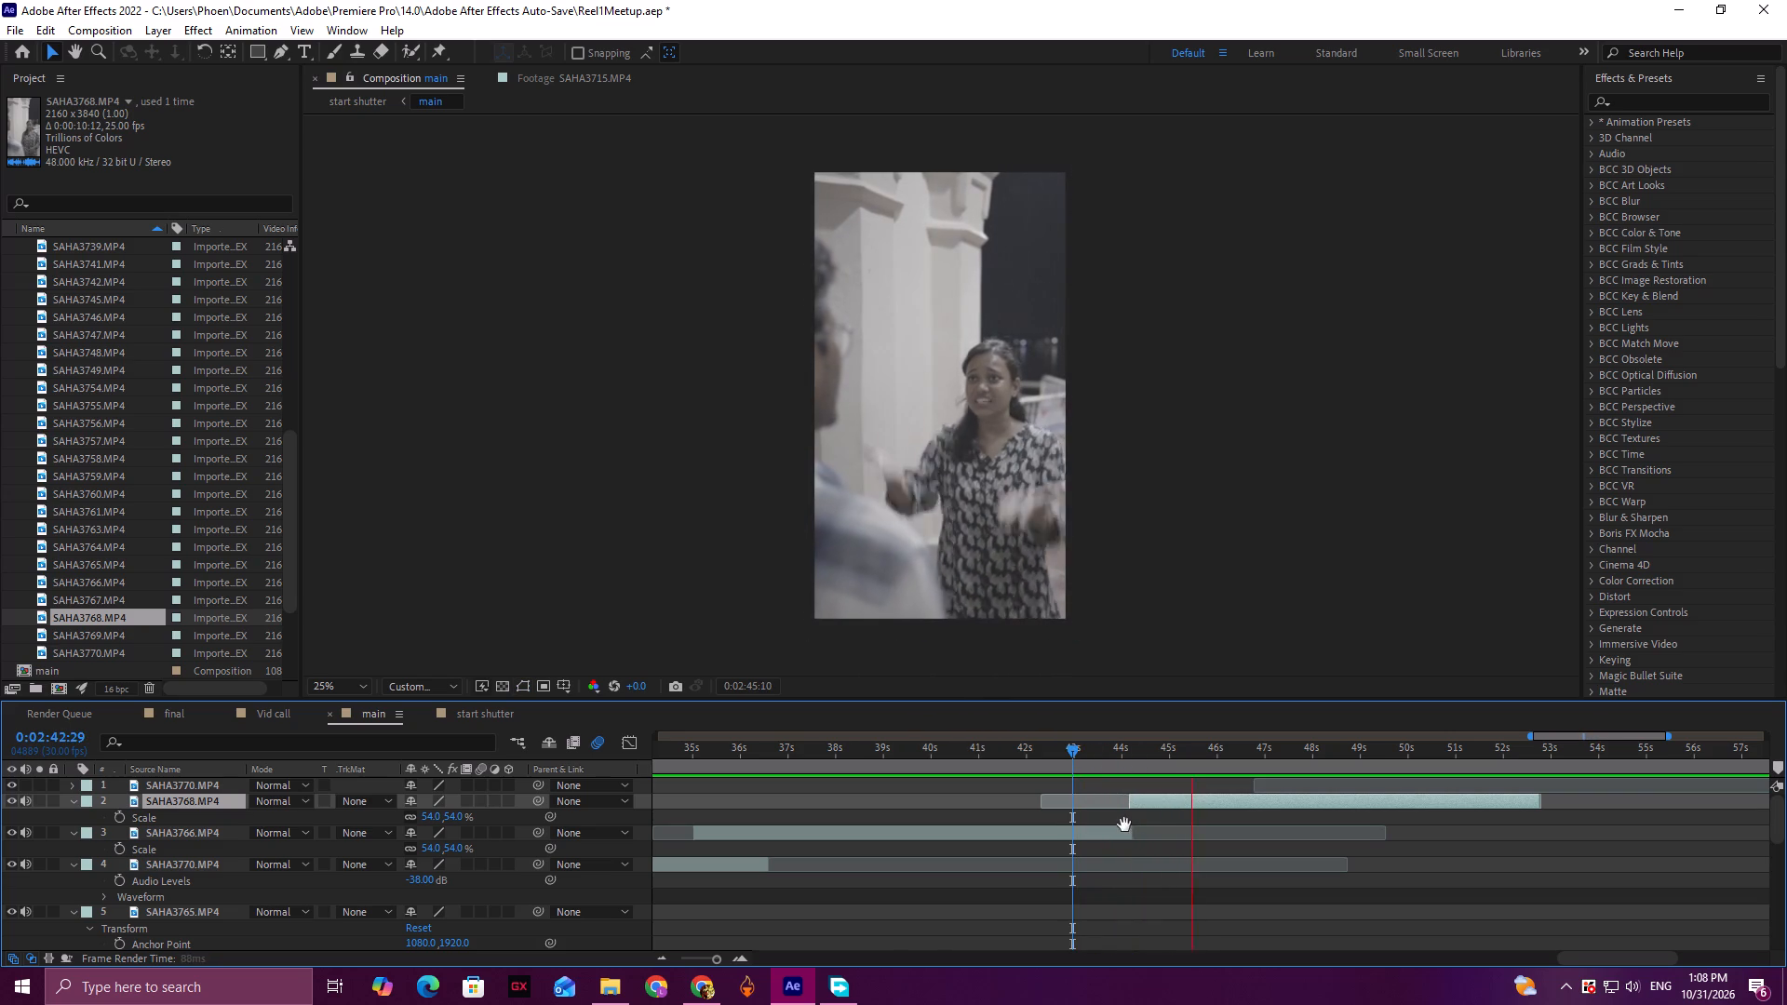
{"action": "left_click", "coordinate": [1134, 834]}
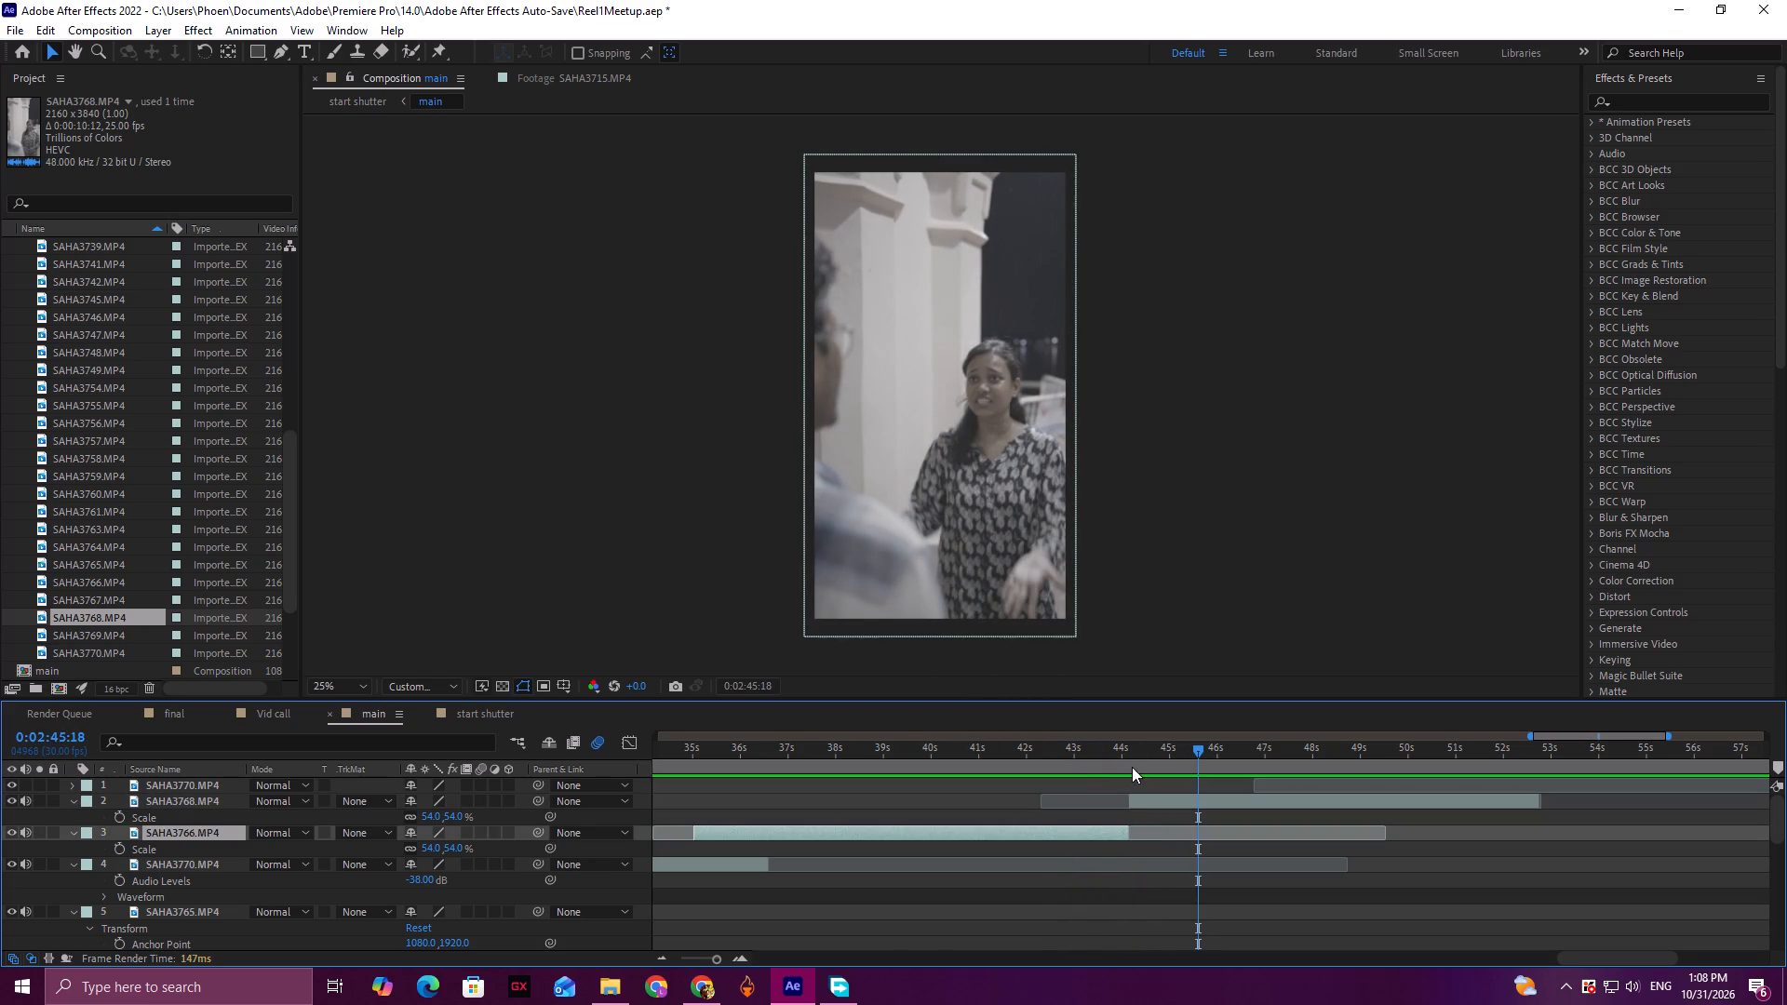
{"action": "left_click_drag", "start_coordinate": [1132, 750], "coordinate": [1042, 758]}
{"action": "key", "text": "space"}
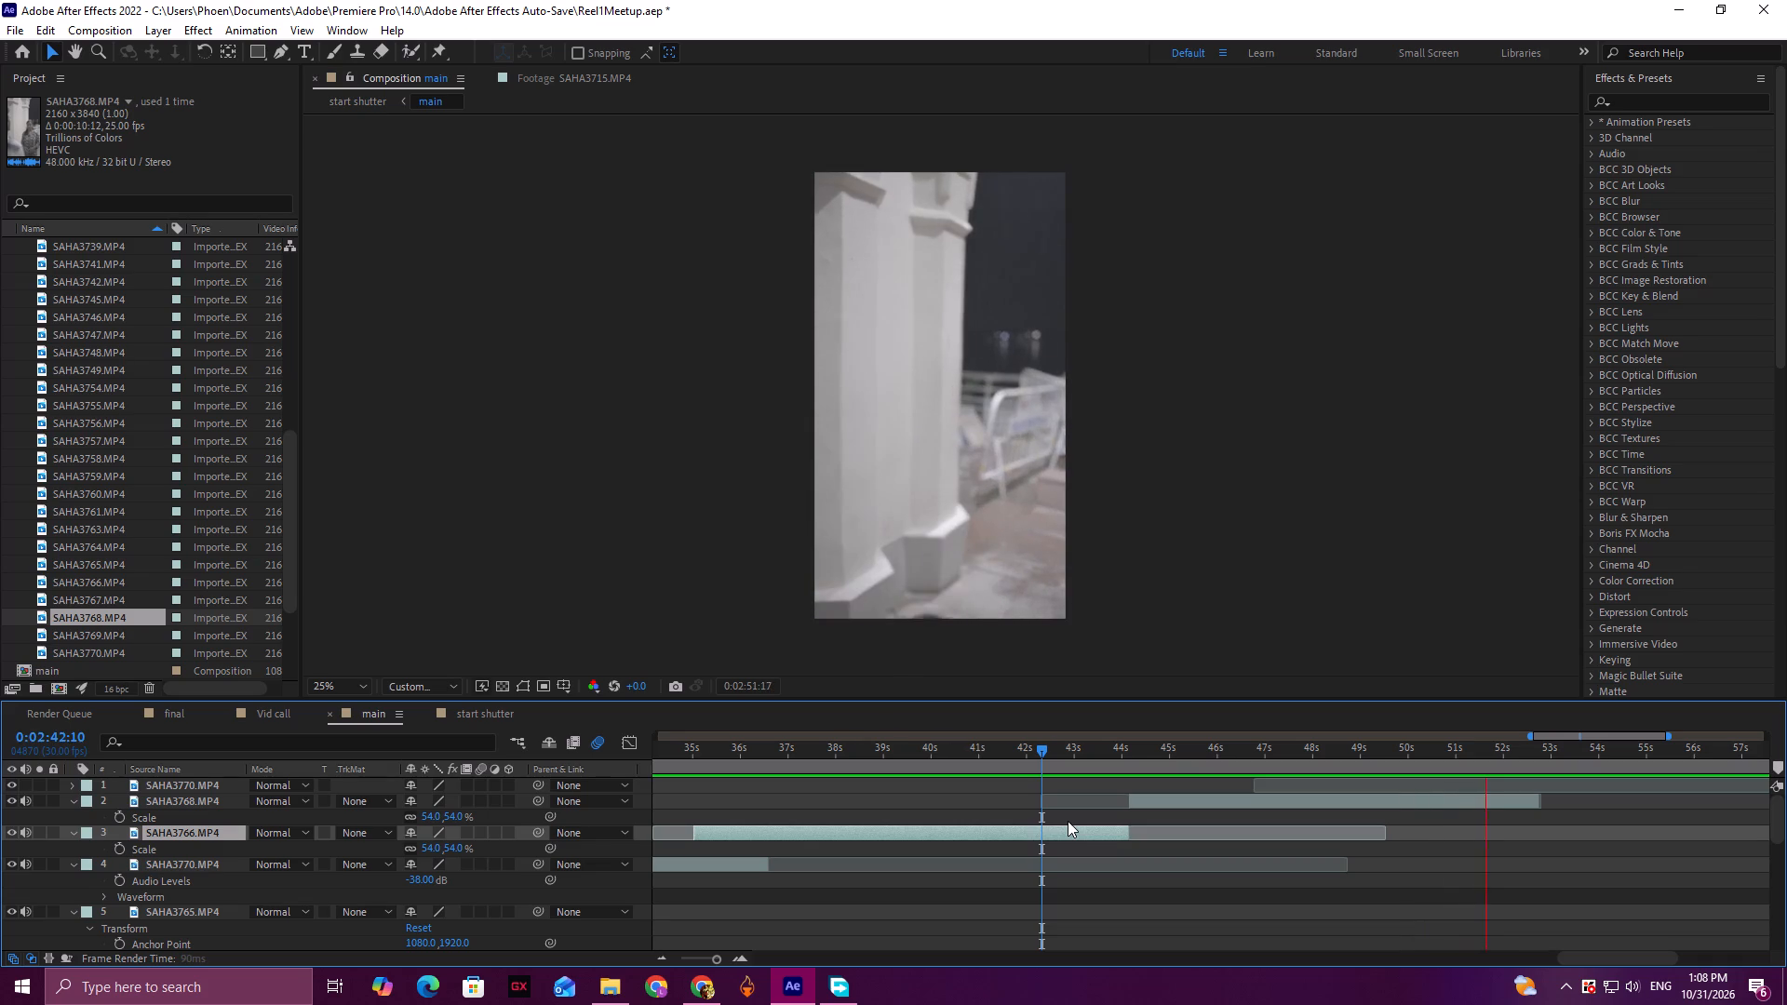
{"action": "key", "text": "space"}
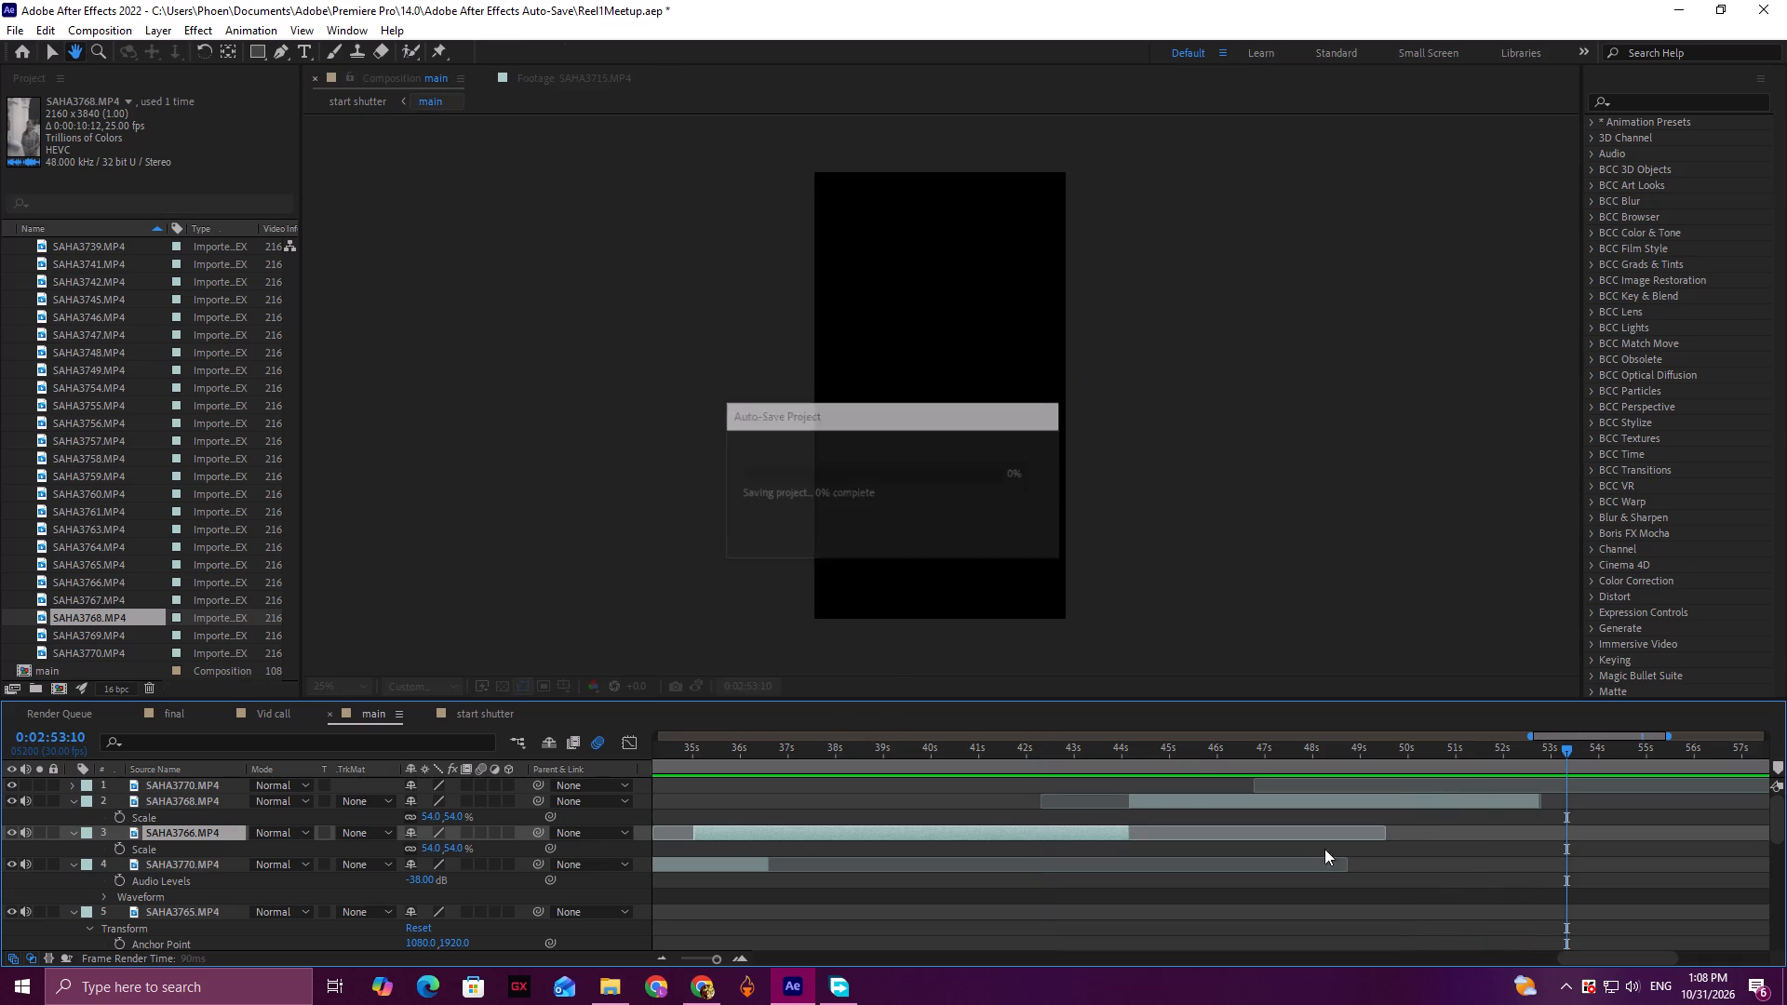
Slide the topmost SAHA3770.MP4 earlier to begin where SAHA3768.MP4 ends, at about 2:52:23, and play from 2:51:16.
{"action": "left_click_drag", "start_coordinate": [1587, 962], "coordinate": [1606, 964]}
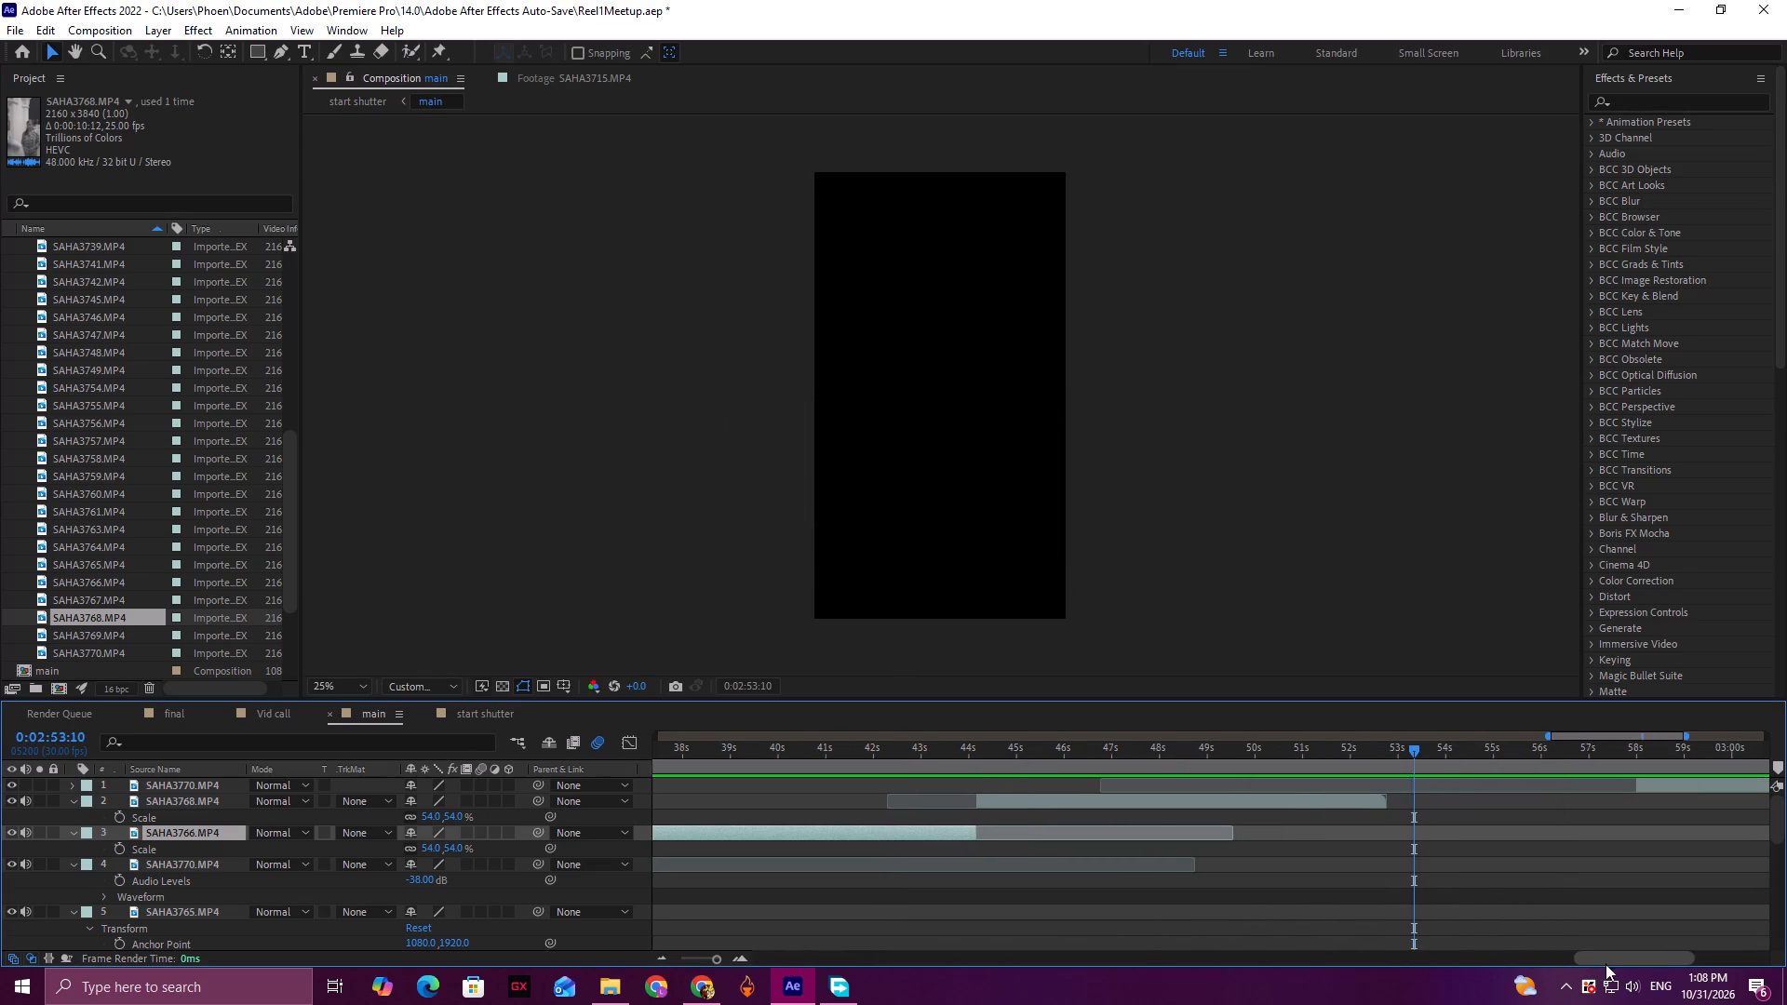
{"action": "left_click_drag", "start_coordinate": [1606, 964], "coordinate": [1605, 964]}
{"action": "scroll", "coordinate": [1565, 905], "scroll_direction": "up", "scroll_amount": 2}
{"action": "left_click_drag", "start_coordinate": [1673, 784], "coordinate": [1421, 785]}
{"action": "left_click_drag", "start_coordinate": [1397, 757], "coordinate": [1318, 758]}
{"action": "key", "text": "space"}
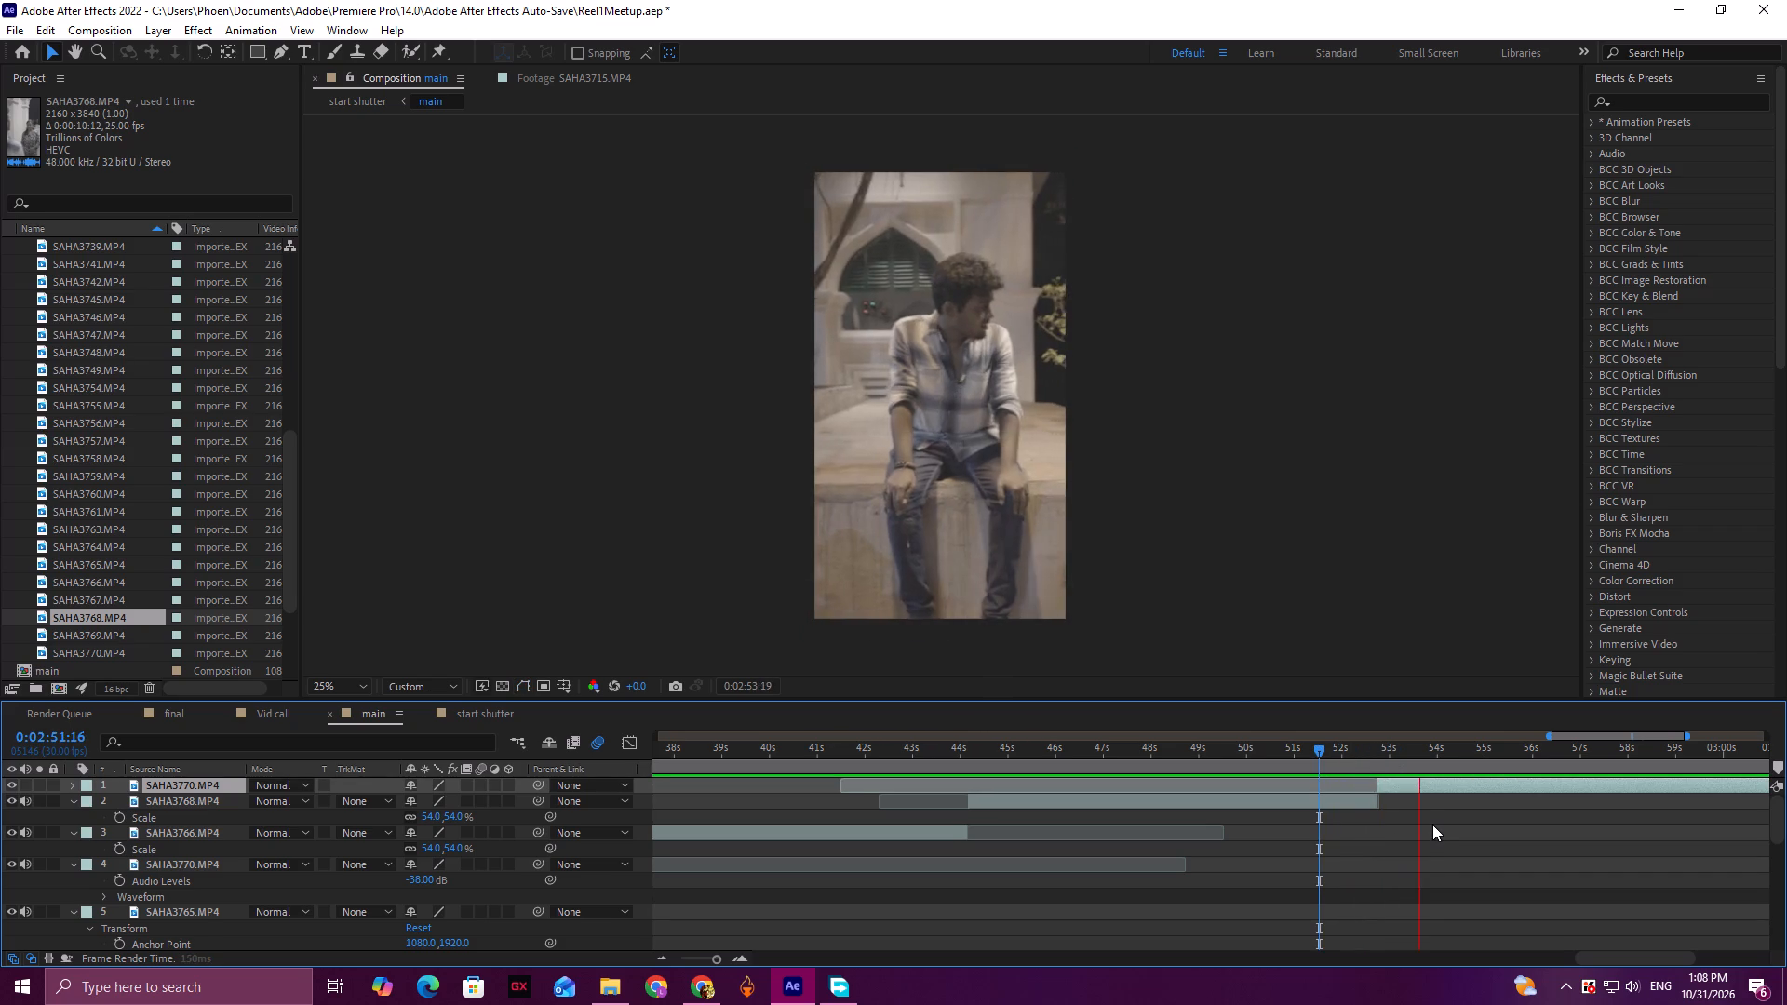
{"action": "key", "text": "space"}
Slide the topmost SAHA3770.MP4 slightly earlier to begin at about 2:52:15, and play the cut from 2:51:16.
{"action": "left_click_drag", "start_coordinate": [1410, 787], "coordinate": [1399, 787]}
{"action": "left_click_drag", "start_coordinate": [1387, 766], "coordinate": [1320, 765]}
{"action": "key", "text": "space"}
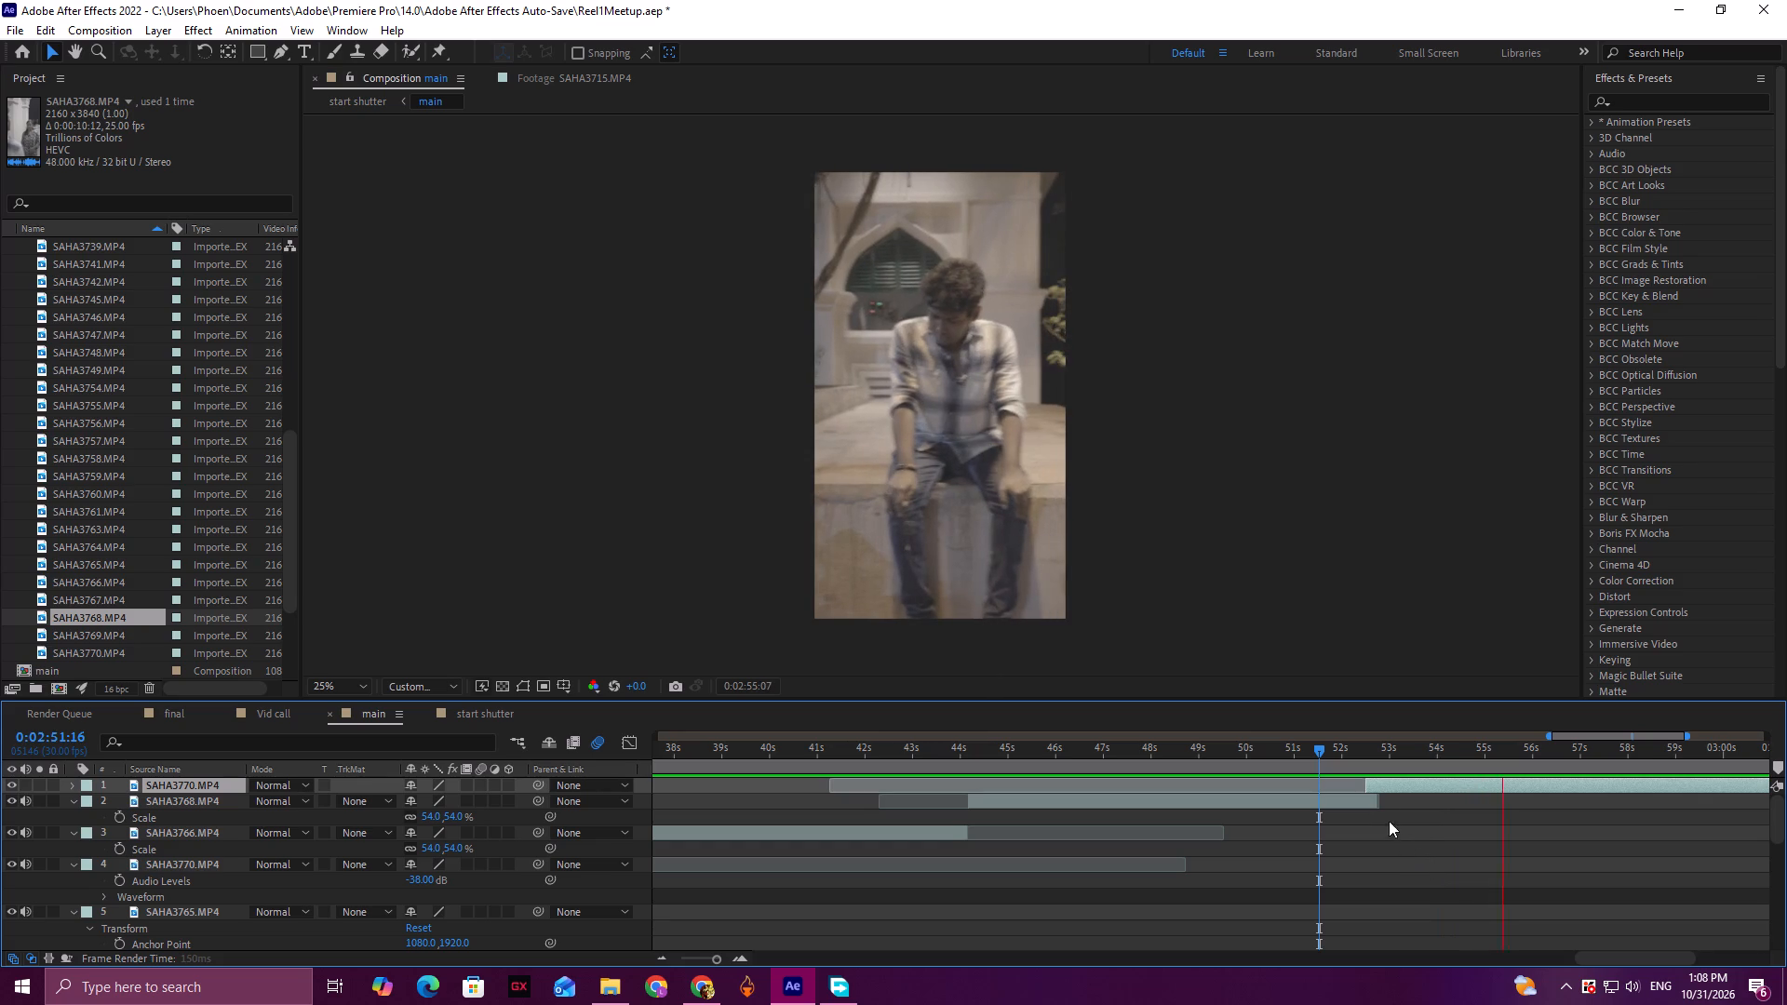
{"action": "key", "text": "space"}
Trim about 2.3 seconds off the topmost SAHA3770.MP4's start, slide it to begin at about 2:52:23, and play from 2:51:16.
{"action": "left_click_drag", "start_coordinate": [1364, 785], "coordinate": [1471, 790]}
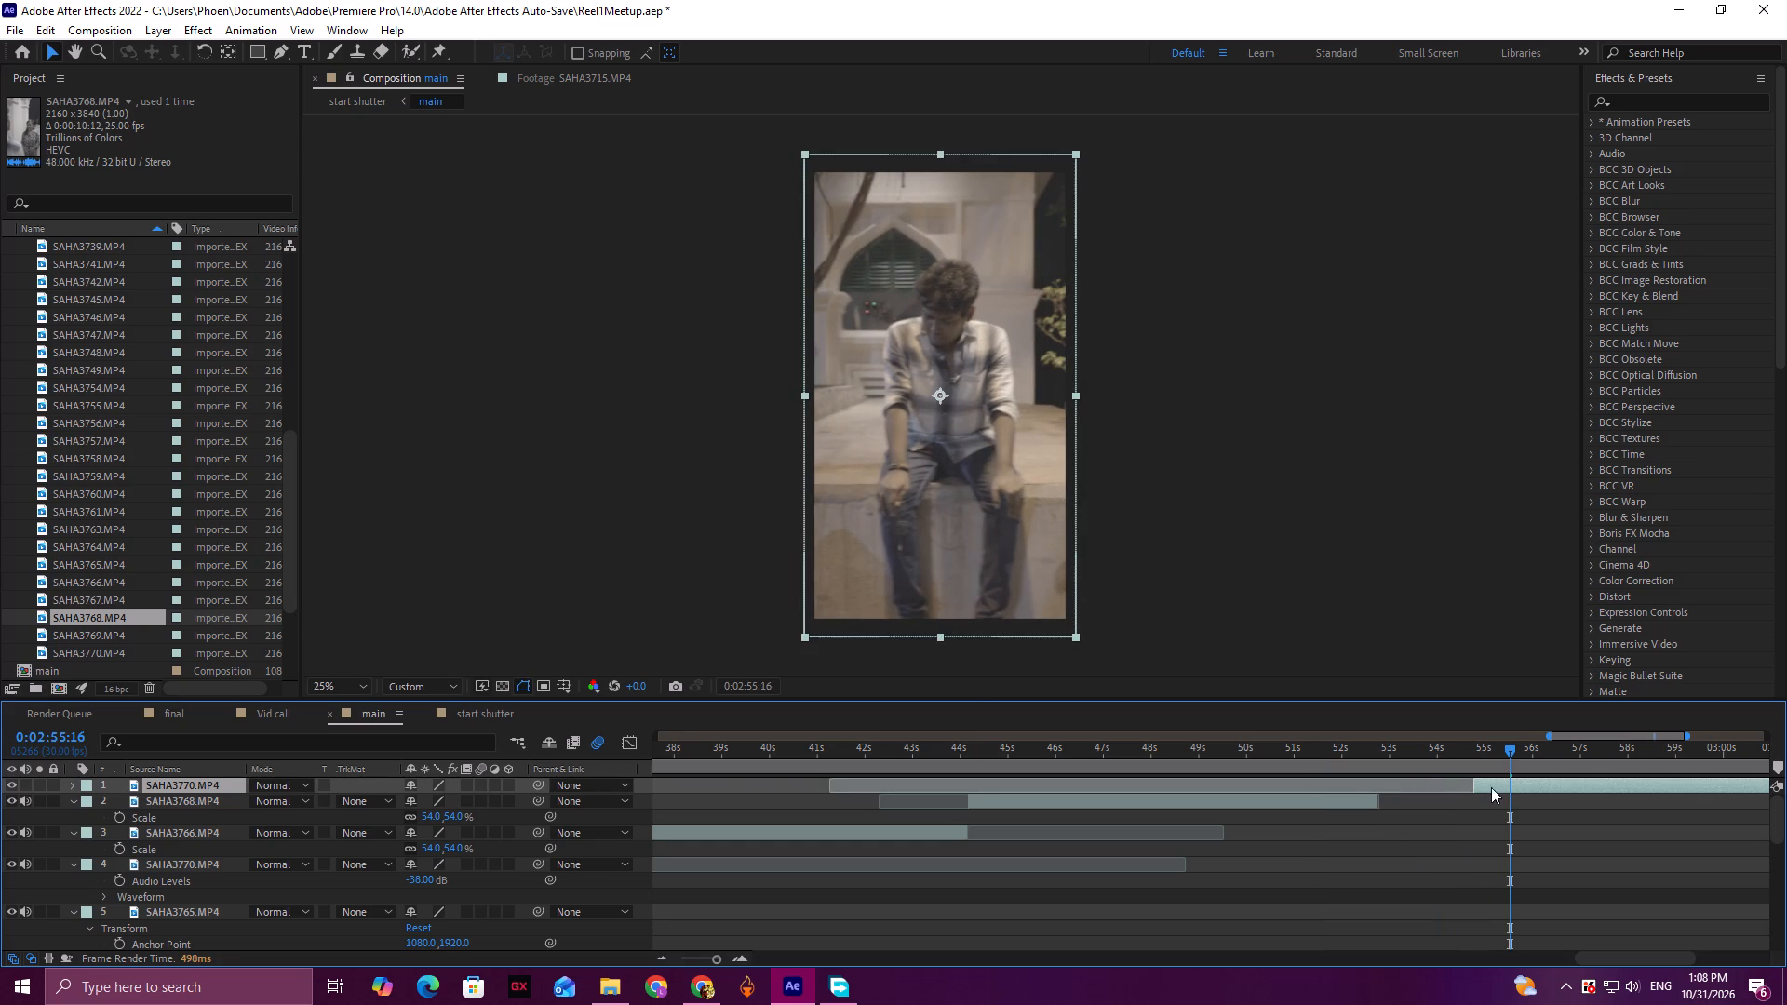
{"action": "left_click_drag", "start_coordinate": [1491, 787], "coordinate": [1395, 788]}
{"action": "left_click_drag", "start_coordinate": [1419, 758], "coordinate": [1322, 763]}
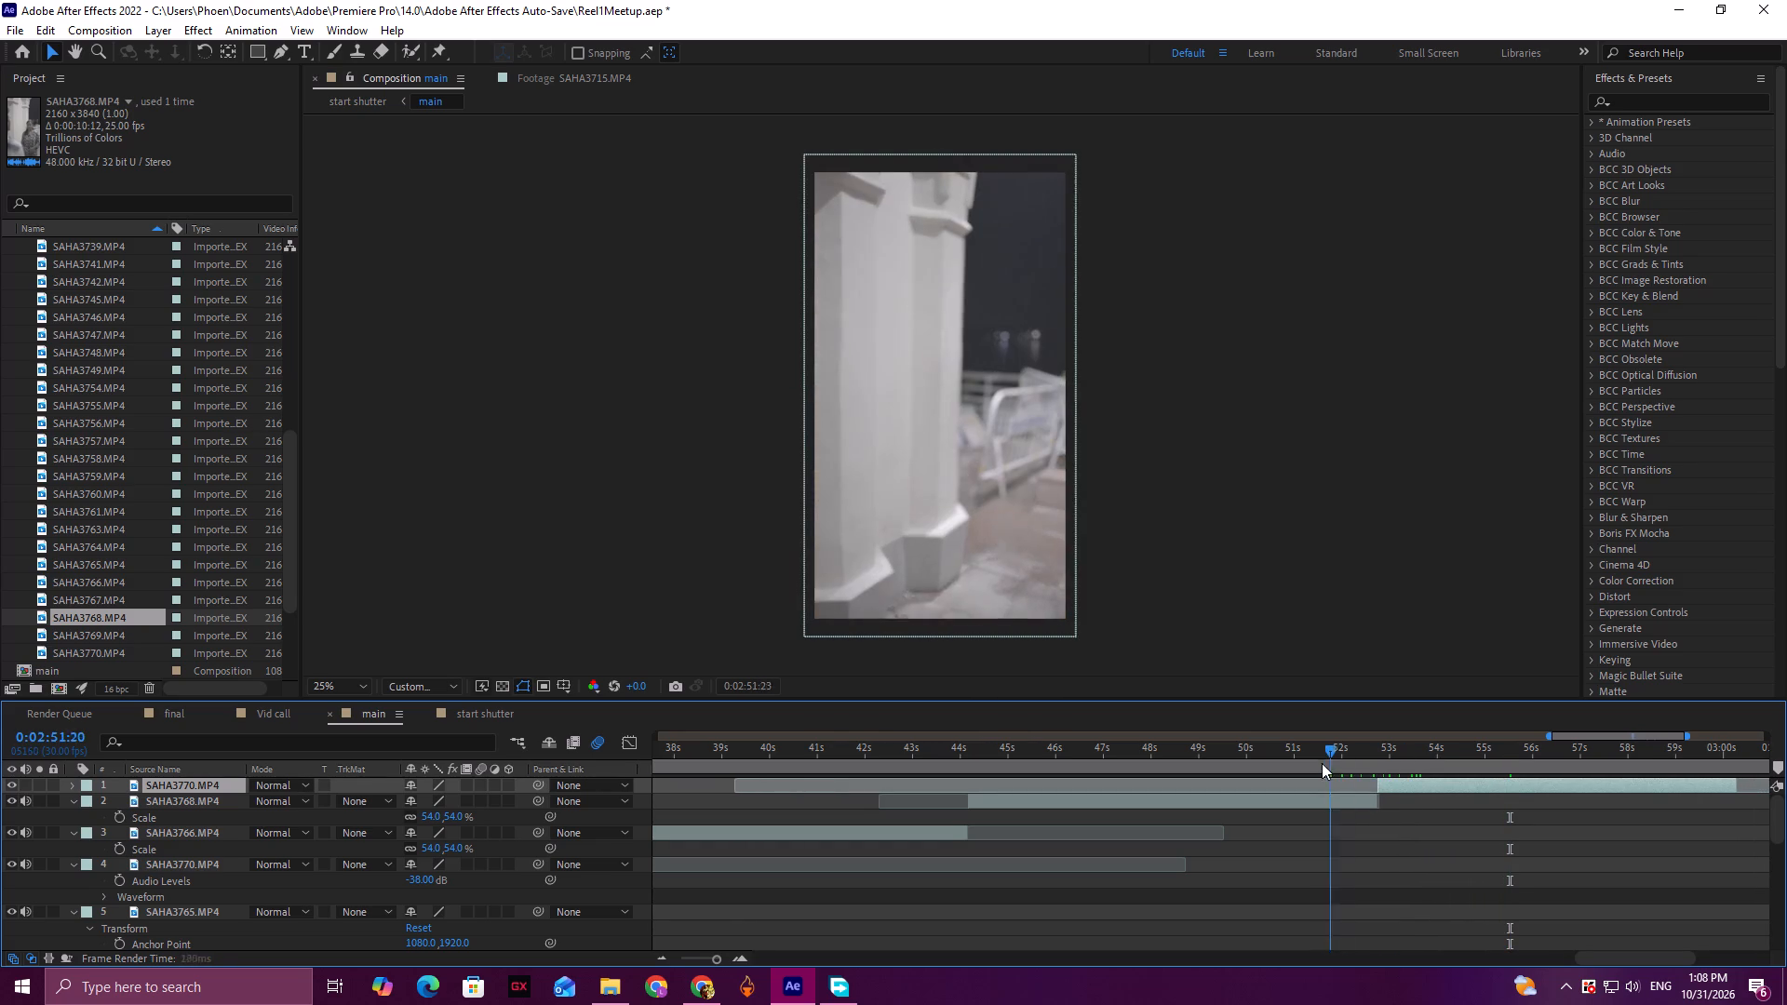
{"action": "left_click_drag", "start_coordinate": [1322, 763], "coordinate": [1320, 764]}
{"action": "key", "text": "space"}
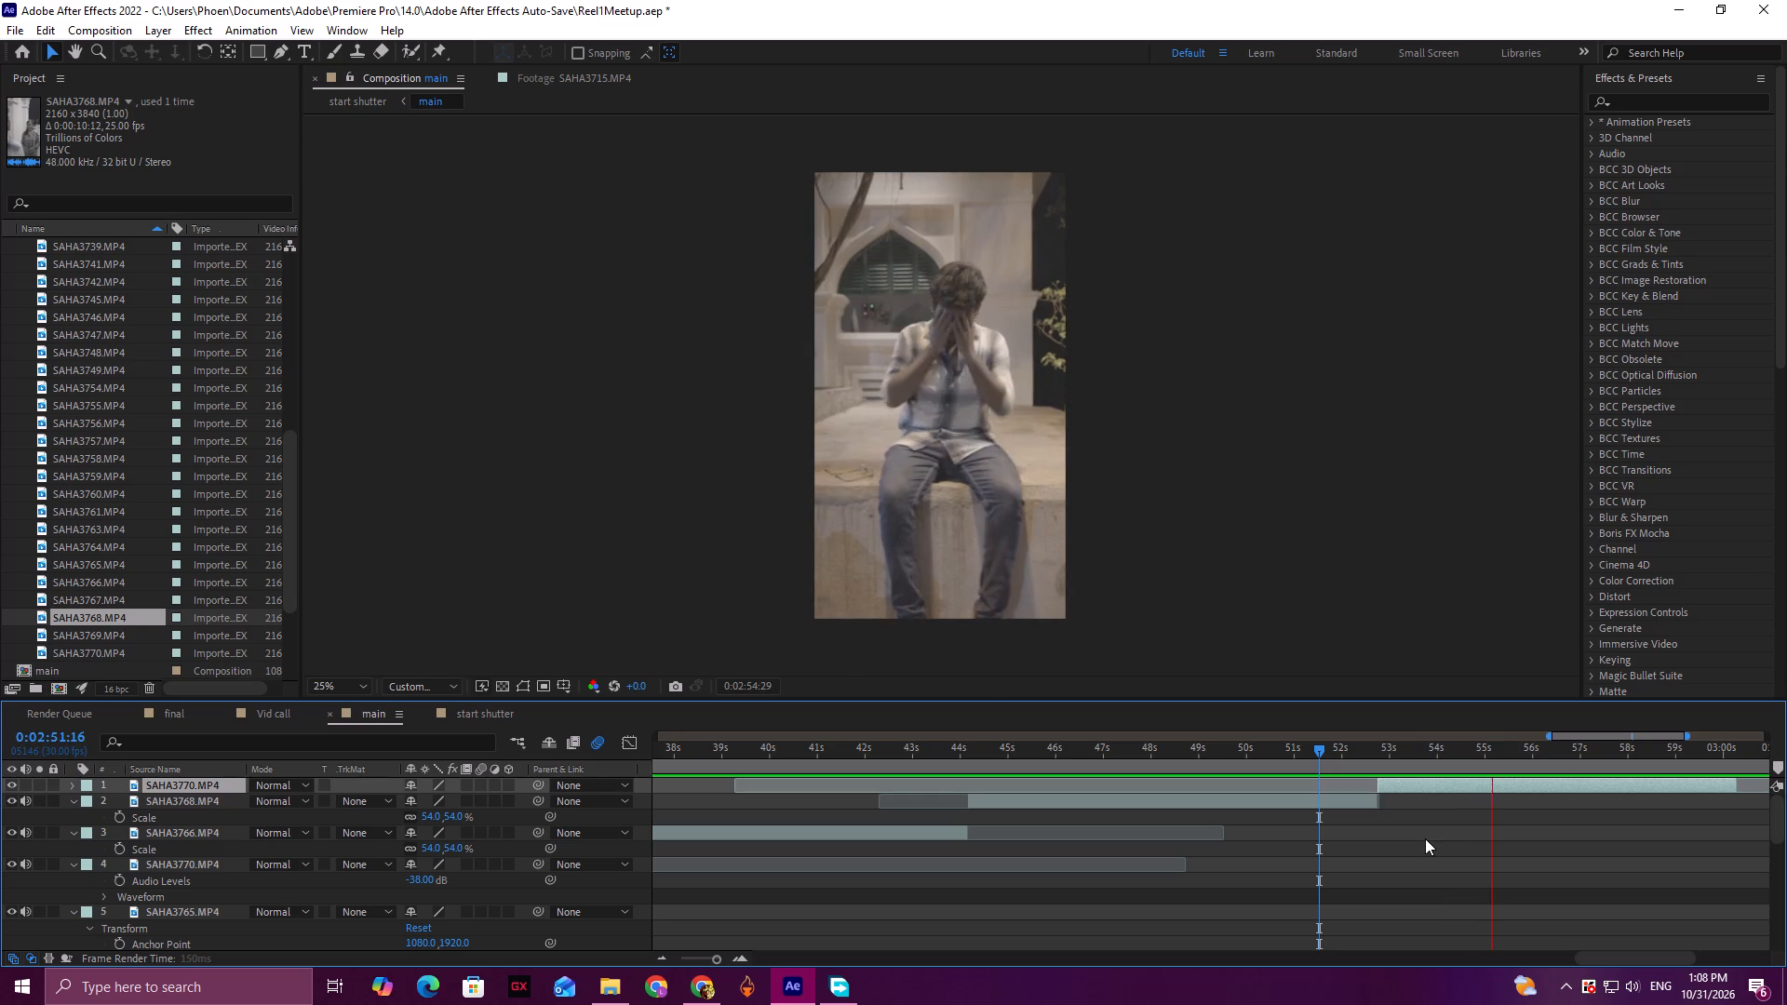
{"action": "key", "text": "space"}
Keyframe a fade-out at the end of SAHA3768.MP4, with Opacity at 100% at 2:52:11 and 0% at 2:52:24.
{"action": "left_click", "coordinate": [1357, 757]}
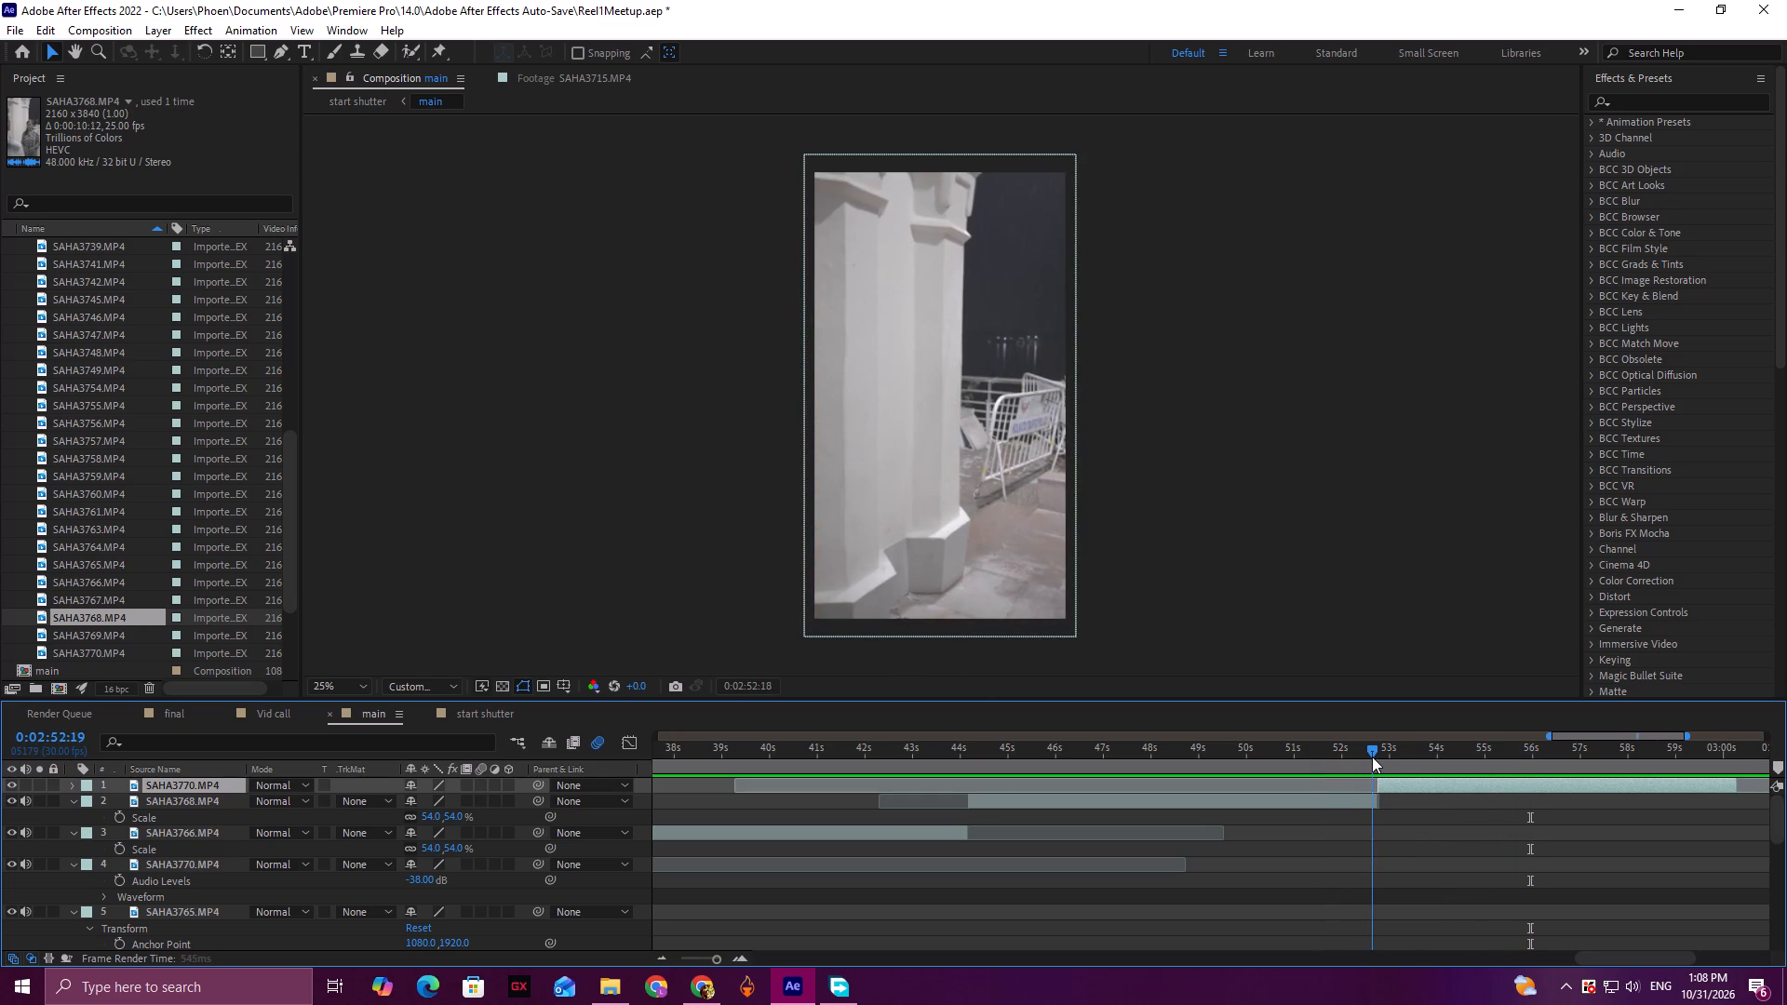
{"action": "left_click", "coordinate": [1370, 801]}
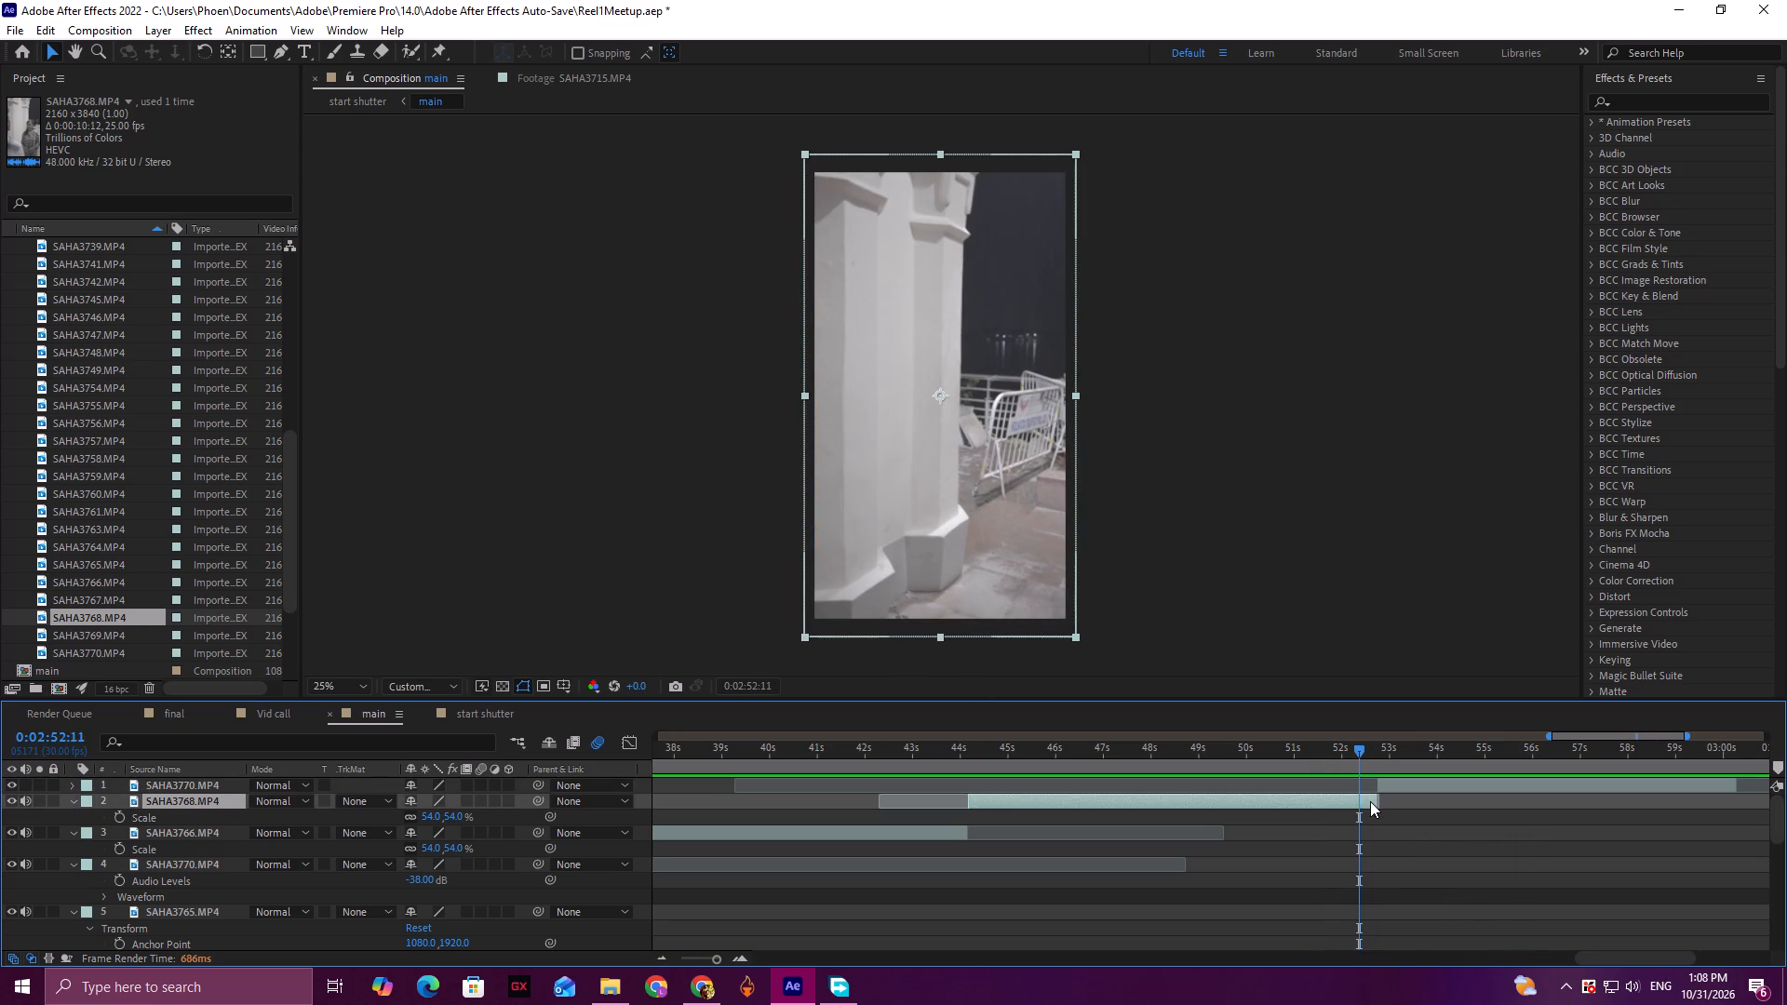
{"action": "left_click", "coordinate": [1338, 891]}
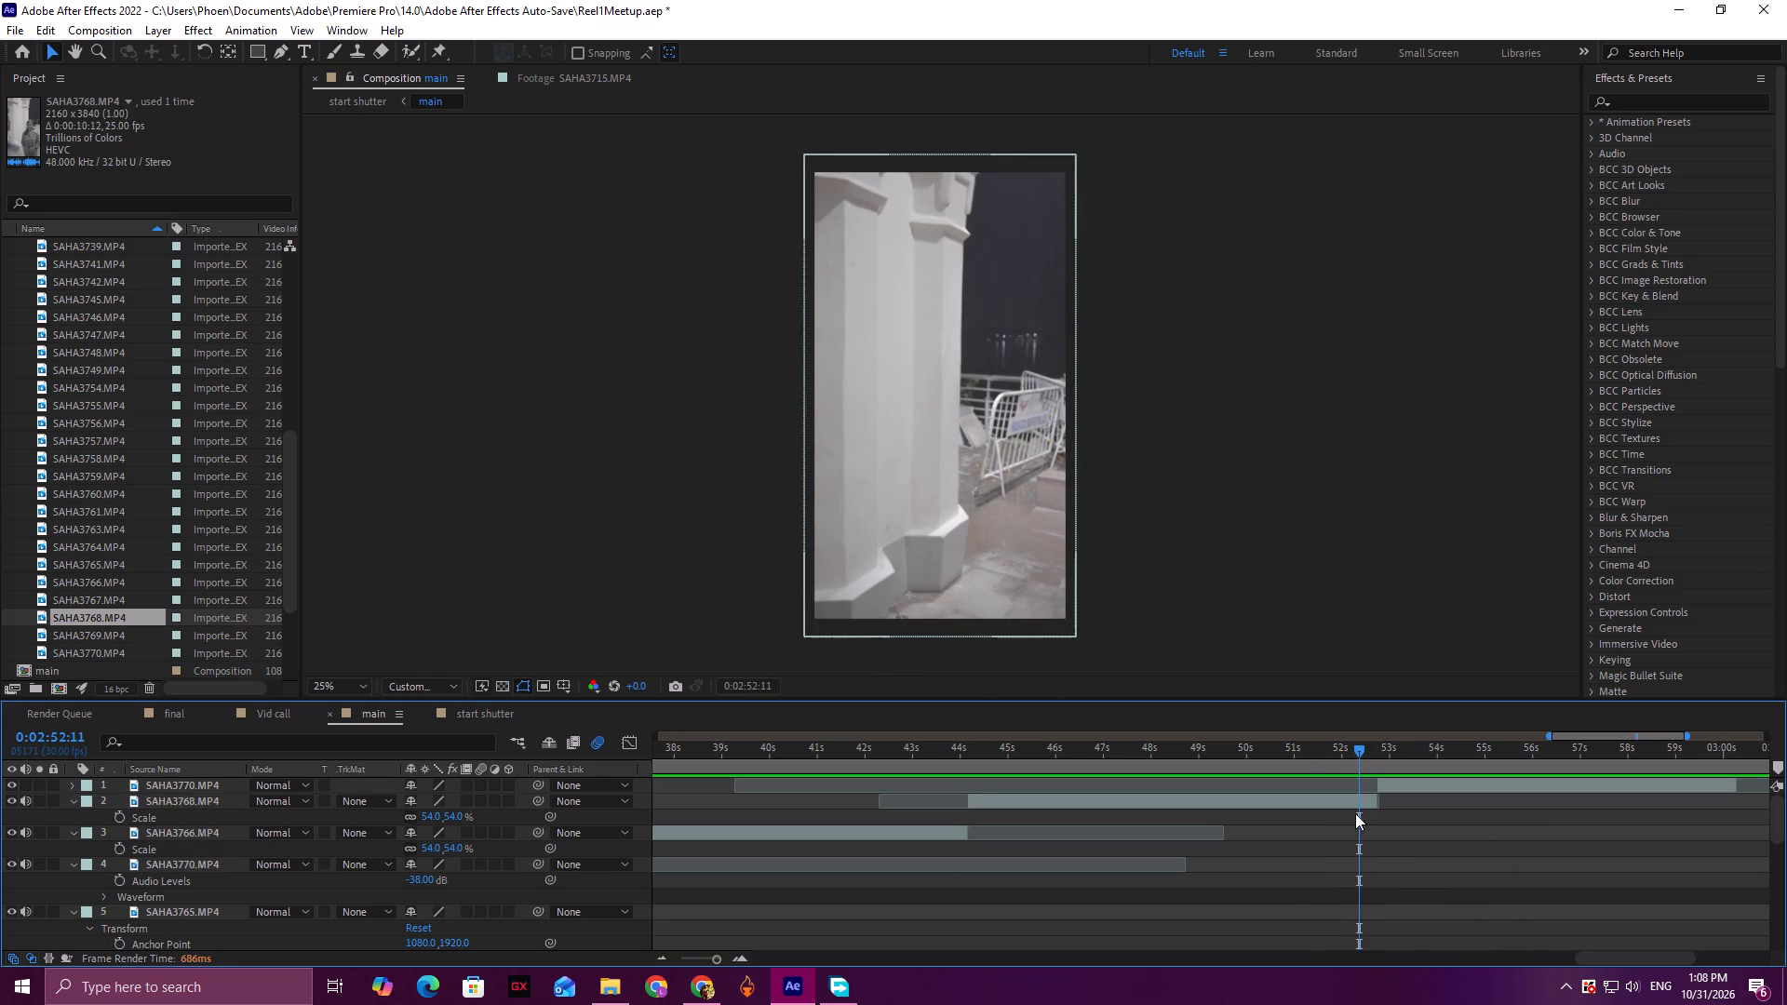
{"action": "left_click", "coordinate": [1366, 797]}
{"action": "left_click", "coordinate": [77, 802]}
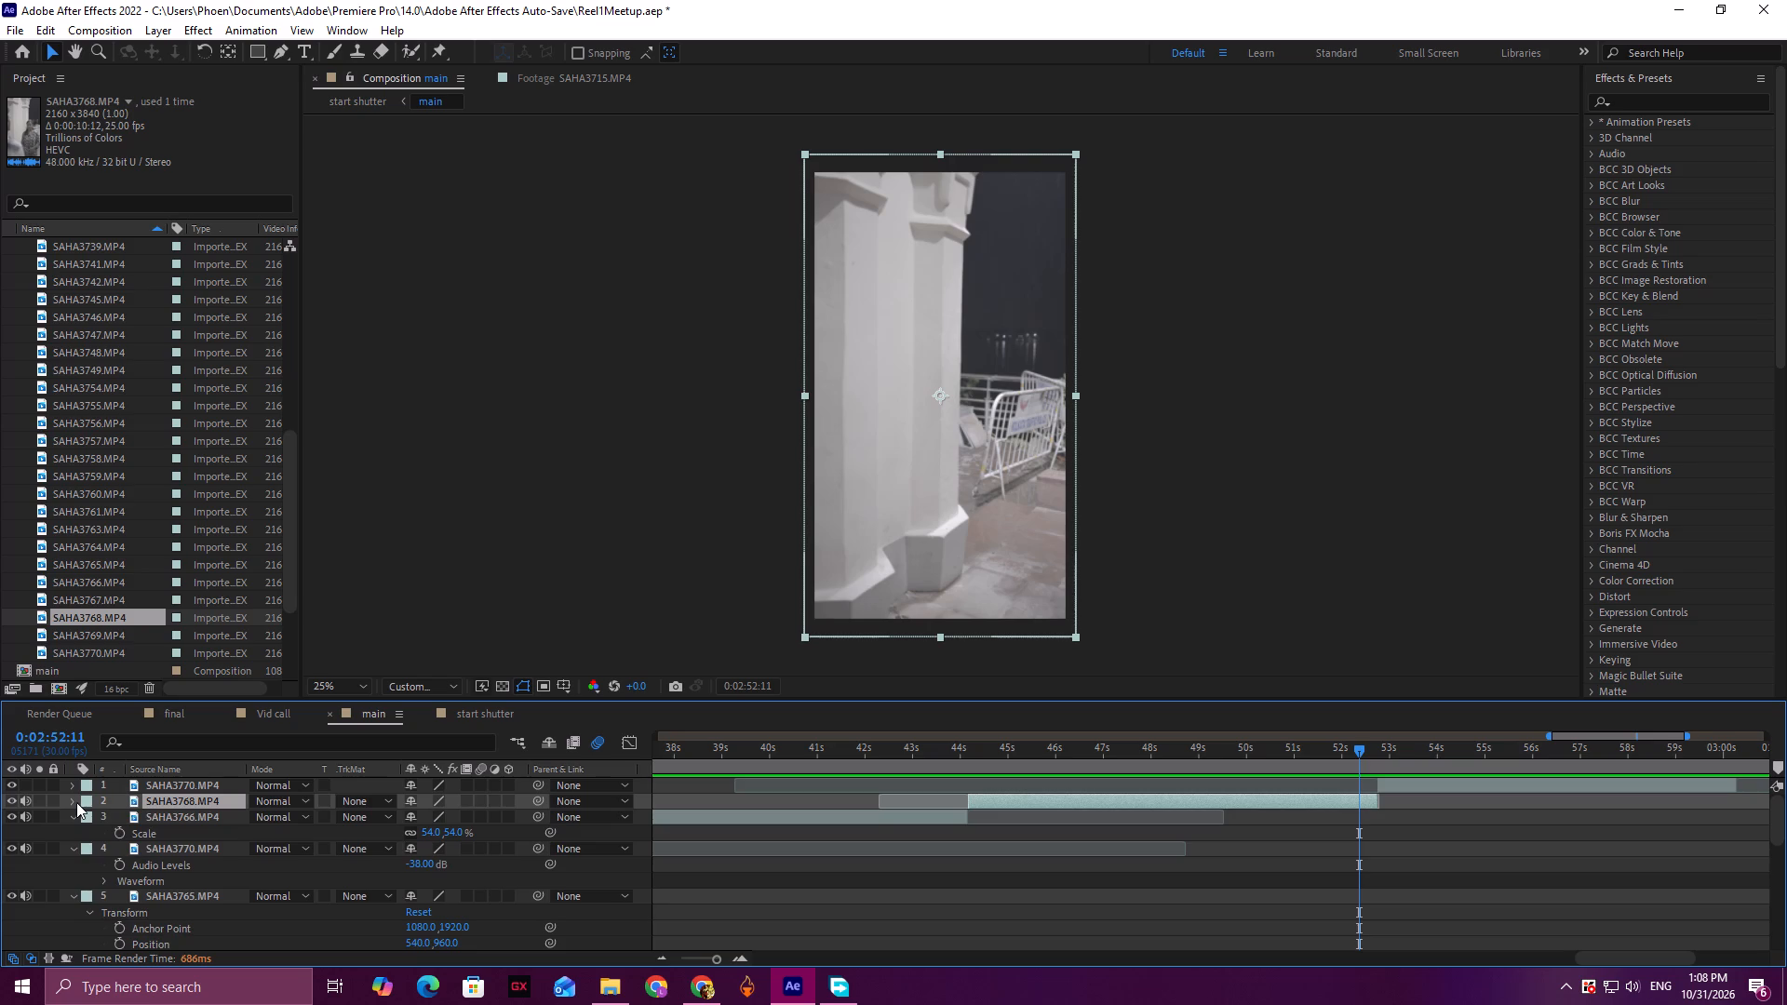
{"action": "left_click", "coordinate": [75, 802]}
{"action": "left_click", "coordinate": [115, 893]}
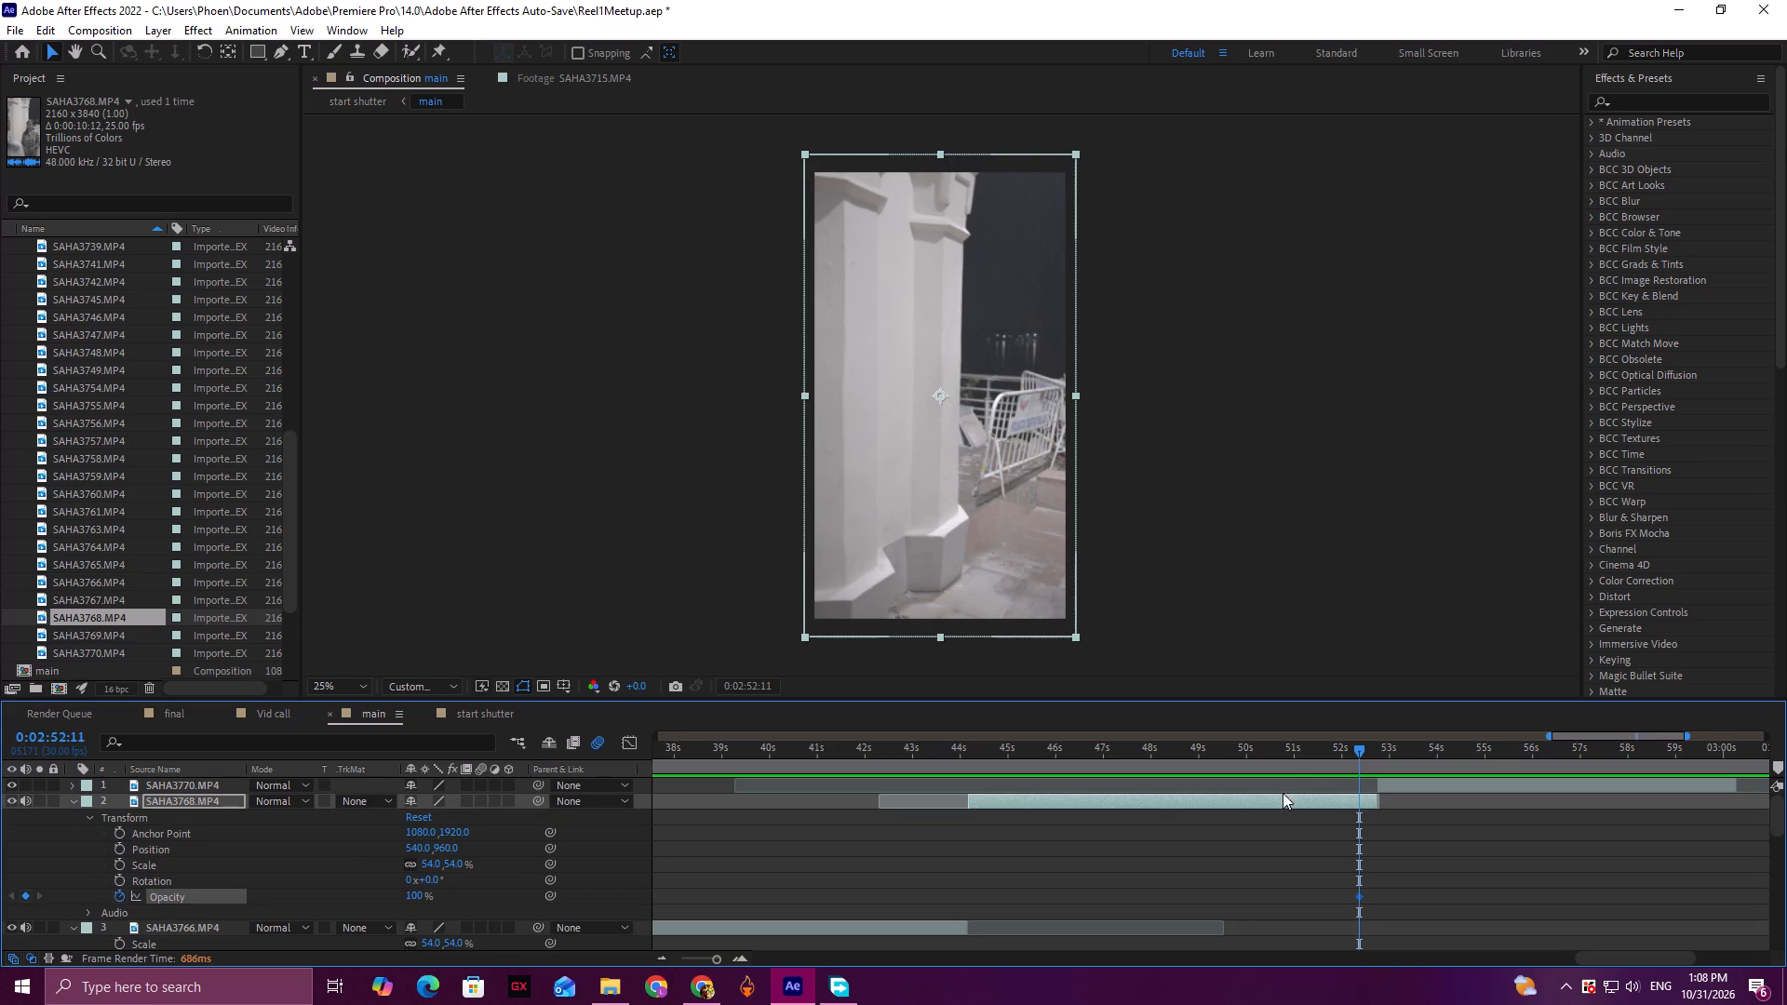
{"action": "left_click_drag", "start_coordinate": [1359, 749], "coordinate": [1379, 758]}
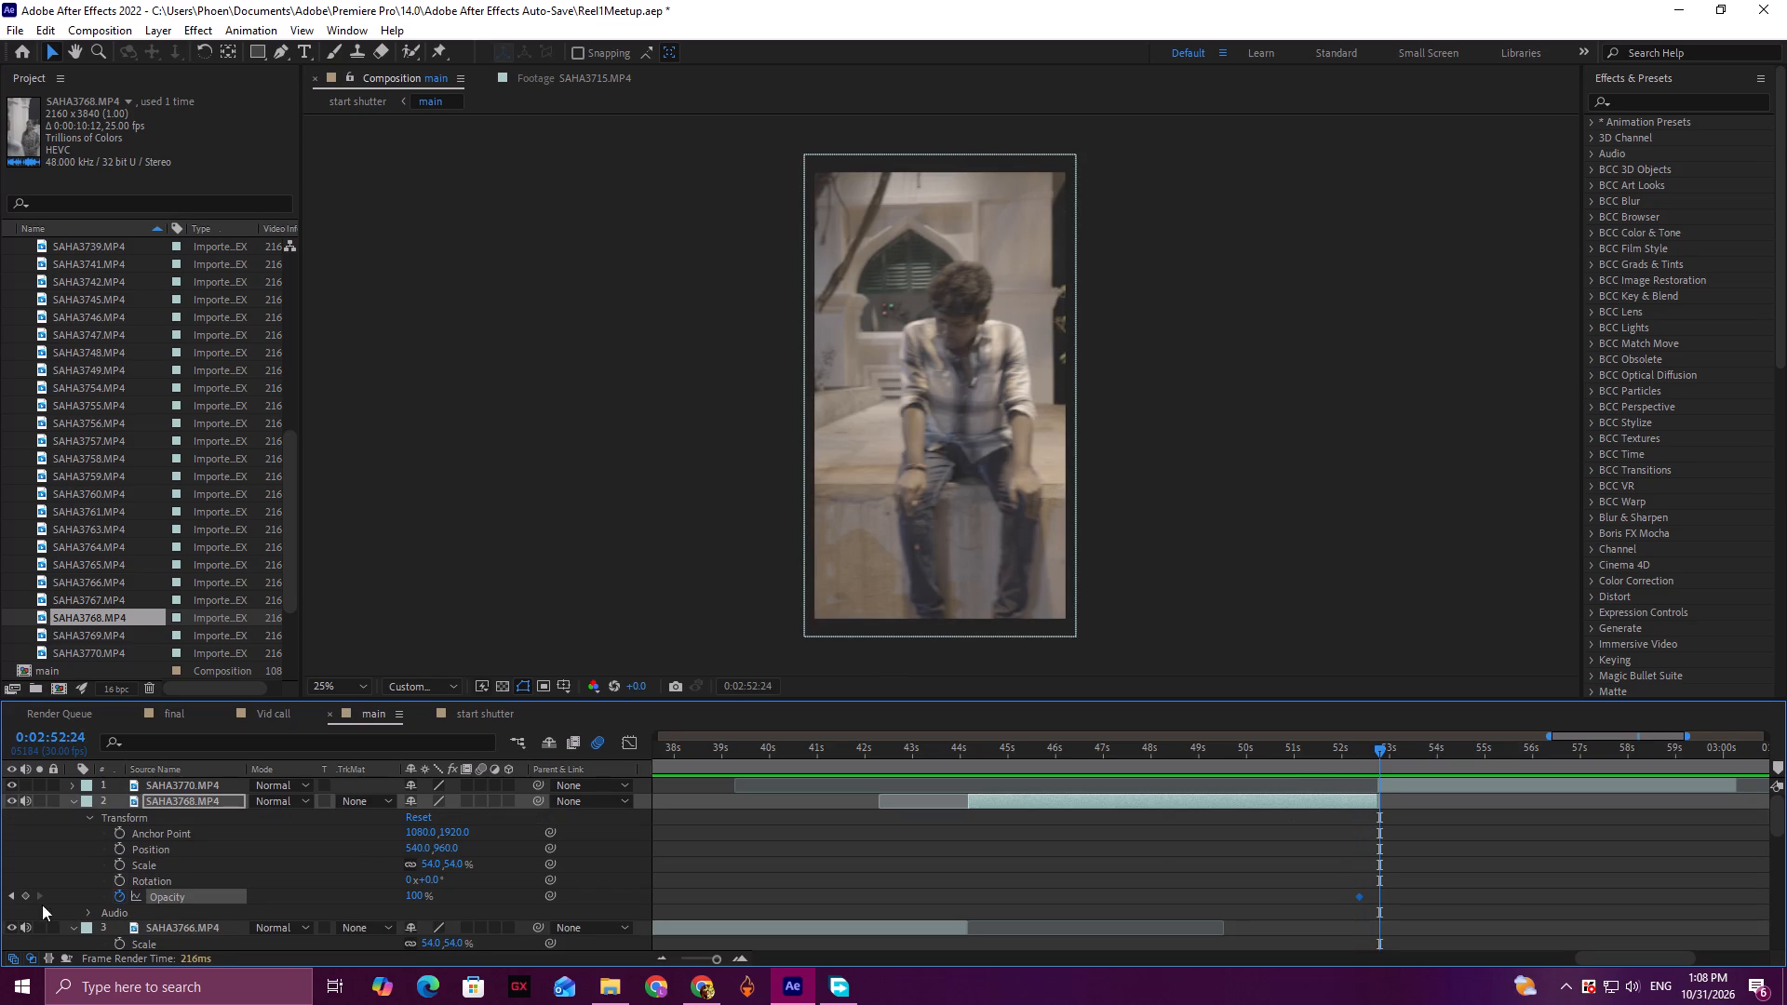
{"action": "left_click", "coordinate": [24, 897]}
{"action": "left_click_drag", "start_coordinate": [422, 901], "coordinate": [208, 893]}
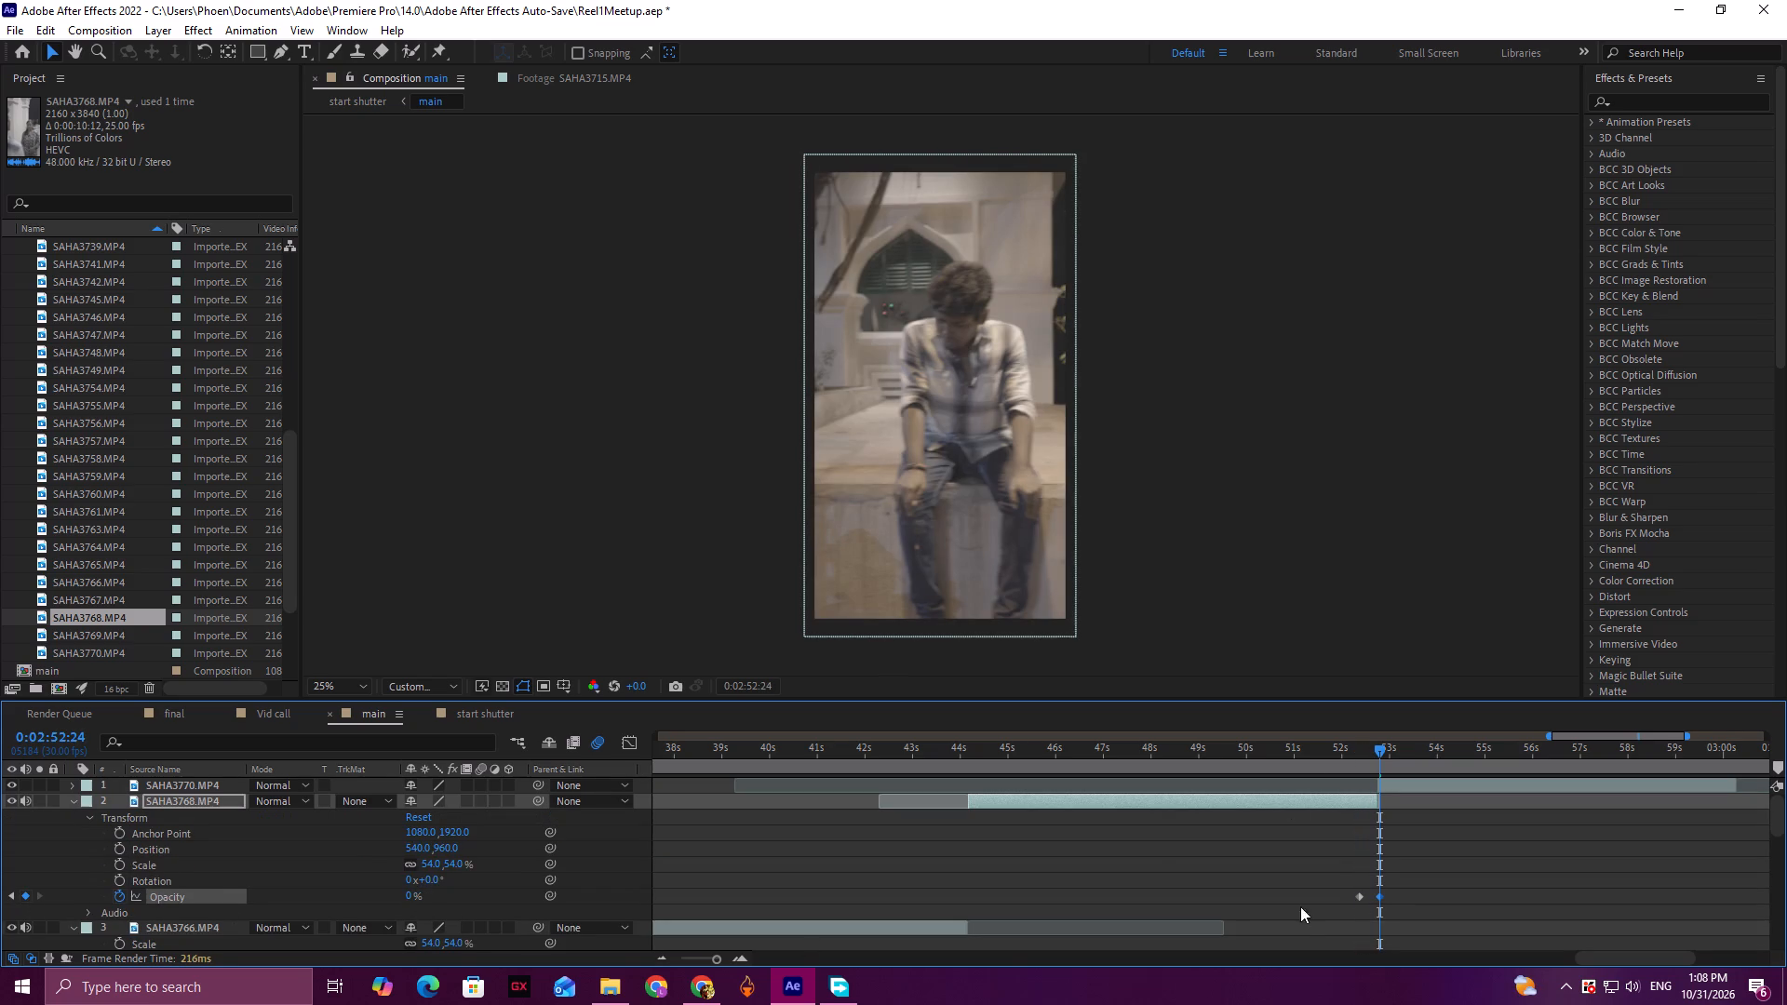
Apply keyframe easing to both Opacity keyframes of SAHA3768.MP4 and play the fade from 2:51:28.
{"action": "left_click_drag", "start_coordinate": [1343, 891], "coordinate": [1402, 898]}
{"action": "right_click", "coordinate": [1380, 897]}
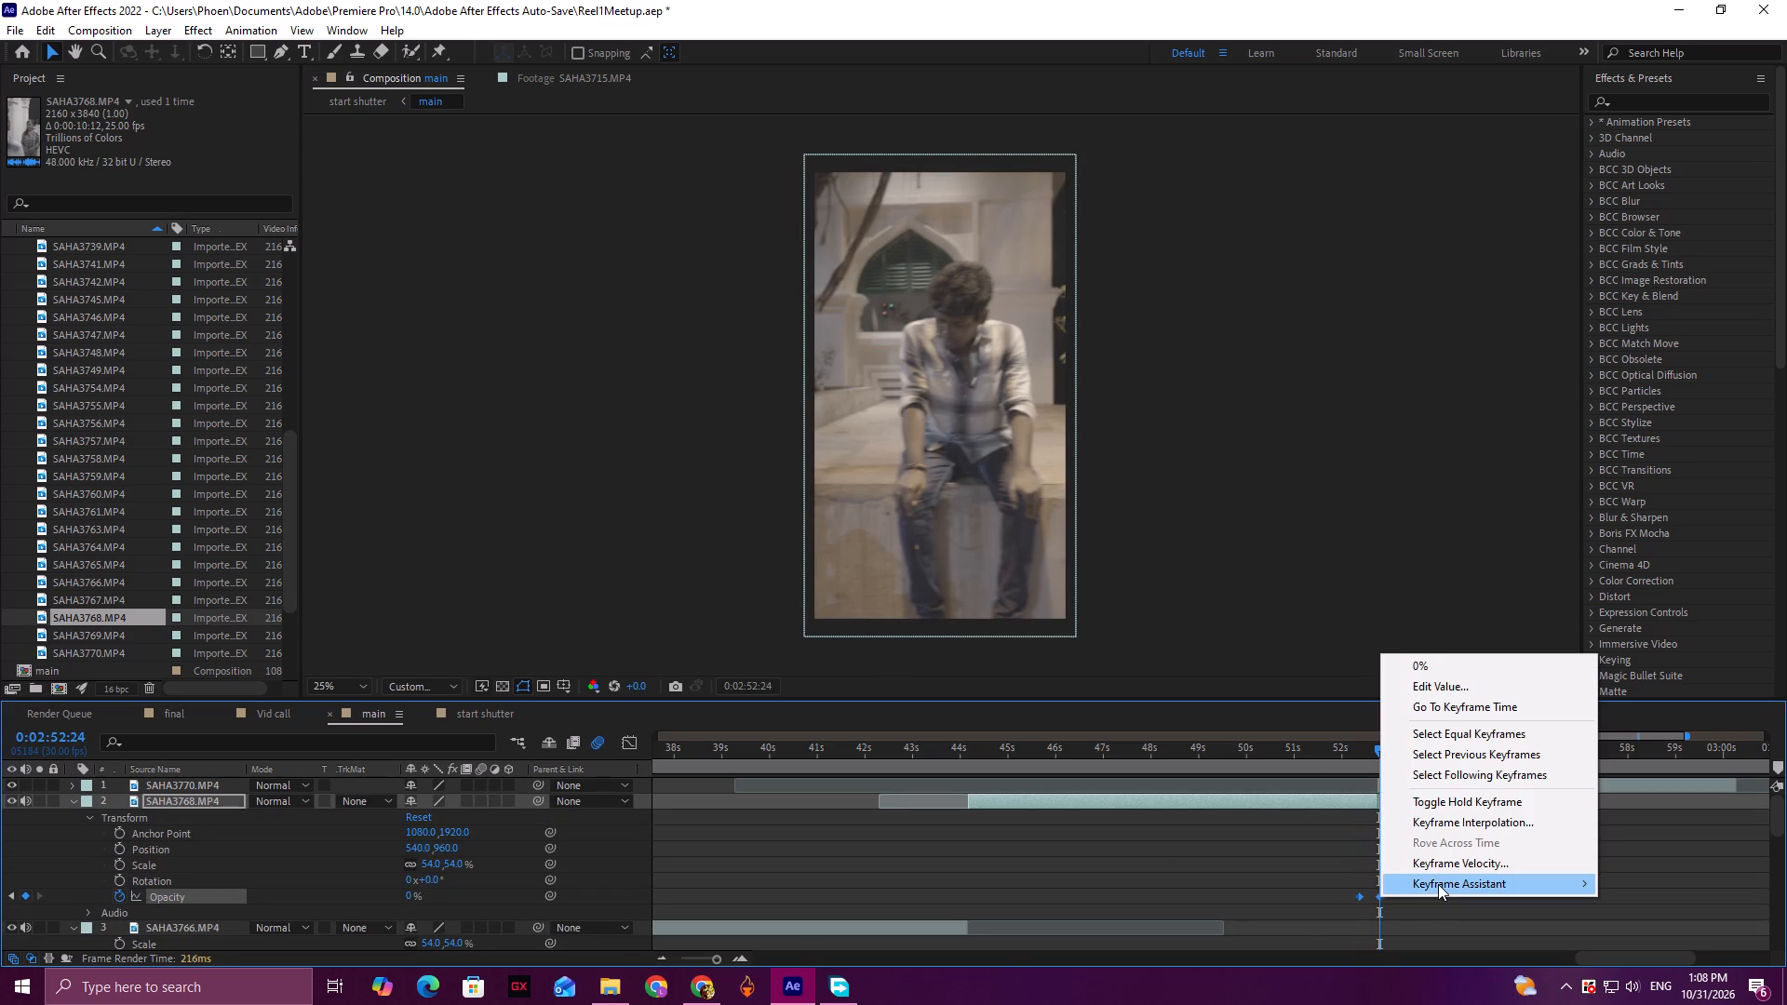
{"action": "left_click", "coordinate": [1189, 806]}
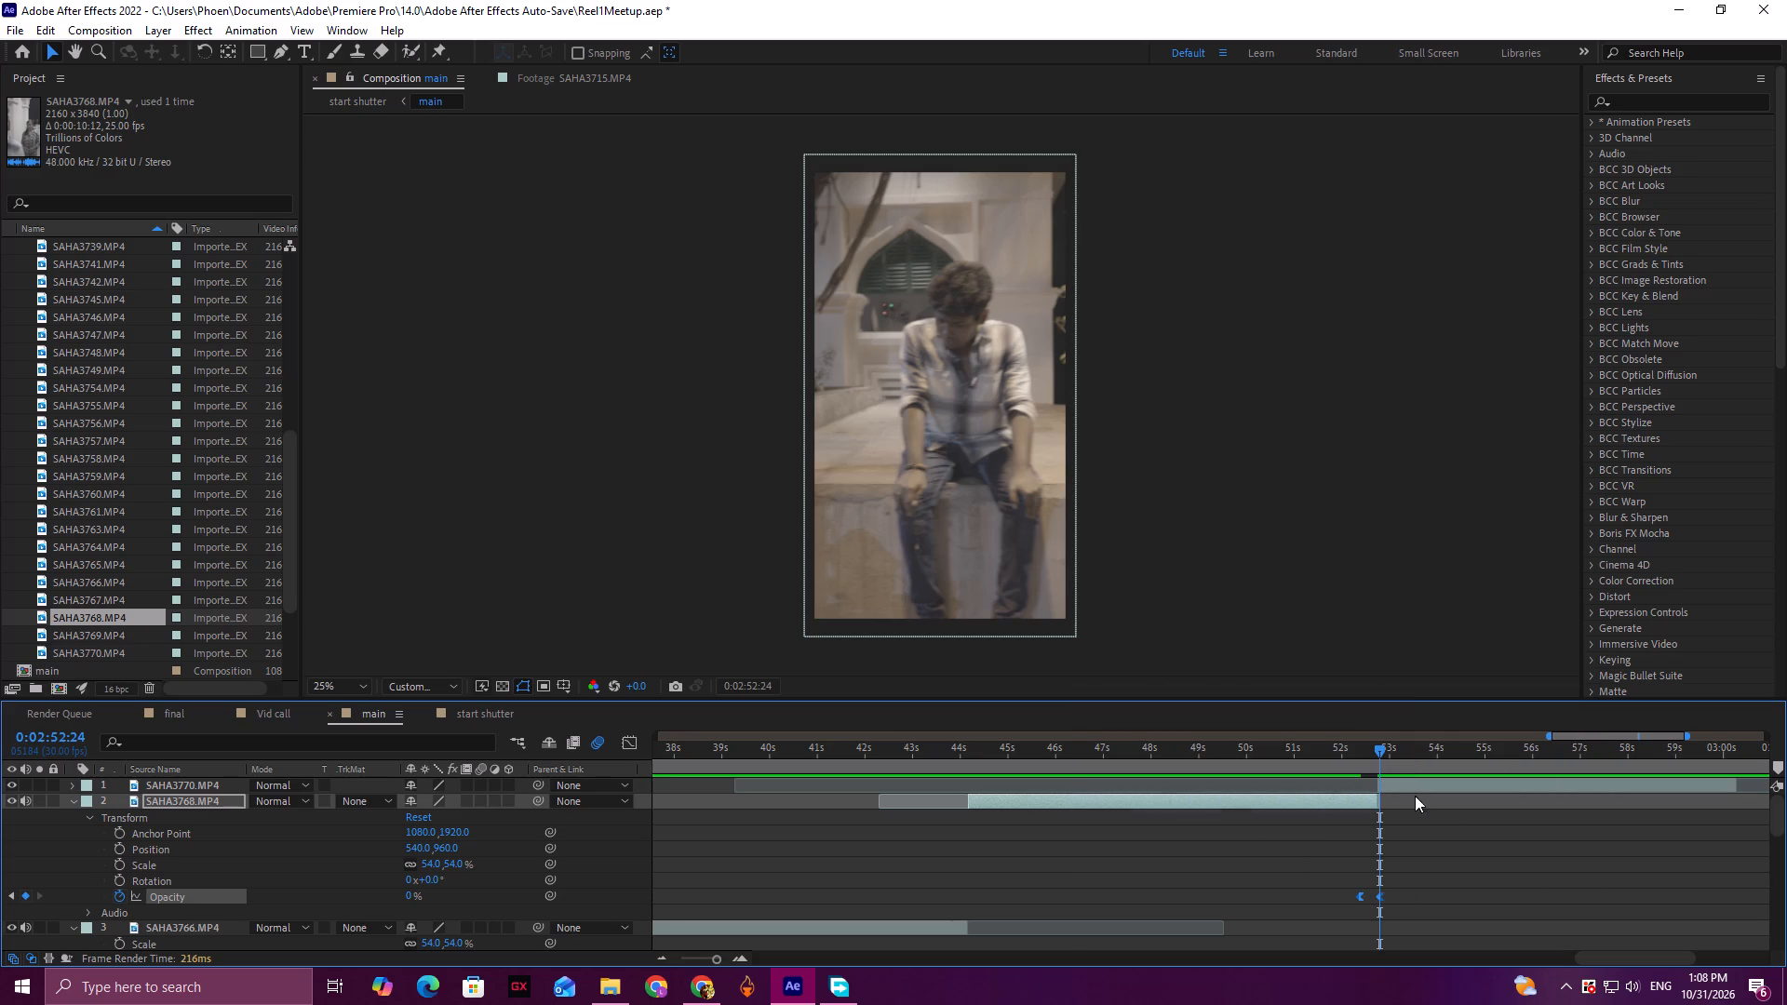
{"action": "left_click_drag", "start_coordinate": [1373, 761], "coordinate": [1338, 760]}
{"action": "left_click", "coordinate": [1469, 864]}
{"action": "key", "text": "space"}
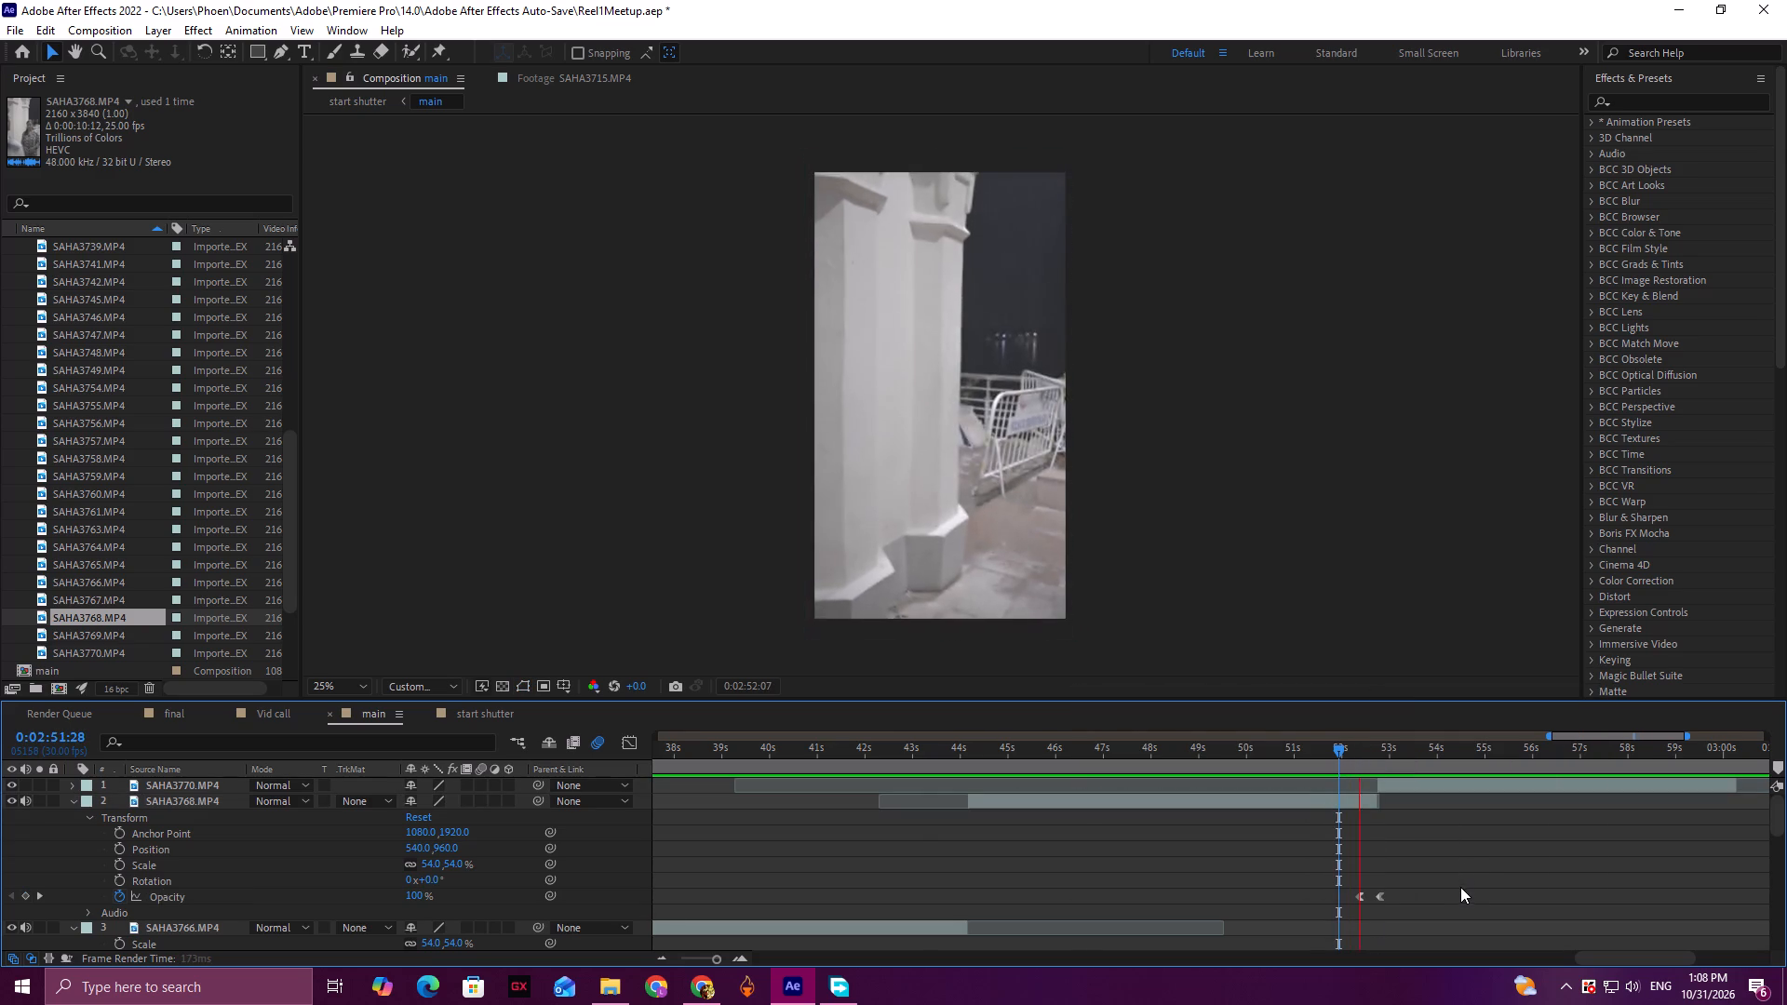
{"action": "key", "text": "space"}
Bring SAHA3768.MP4's Opacity keyframes slightly closer together, to about 2:52:12 and 2:52:23, and play the fade from 2:51:28.
{"action": "left_click", "coordinate": [1357, 895]}
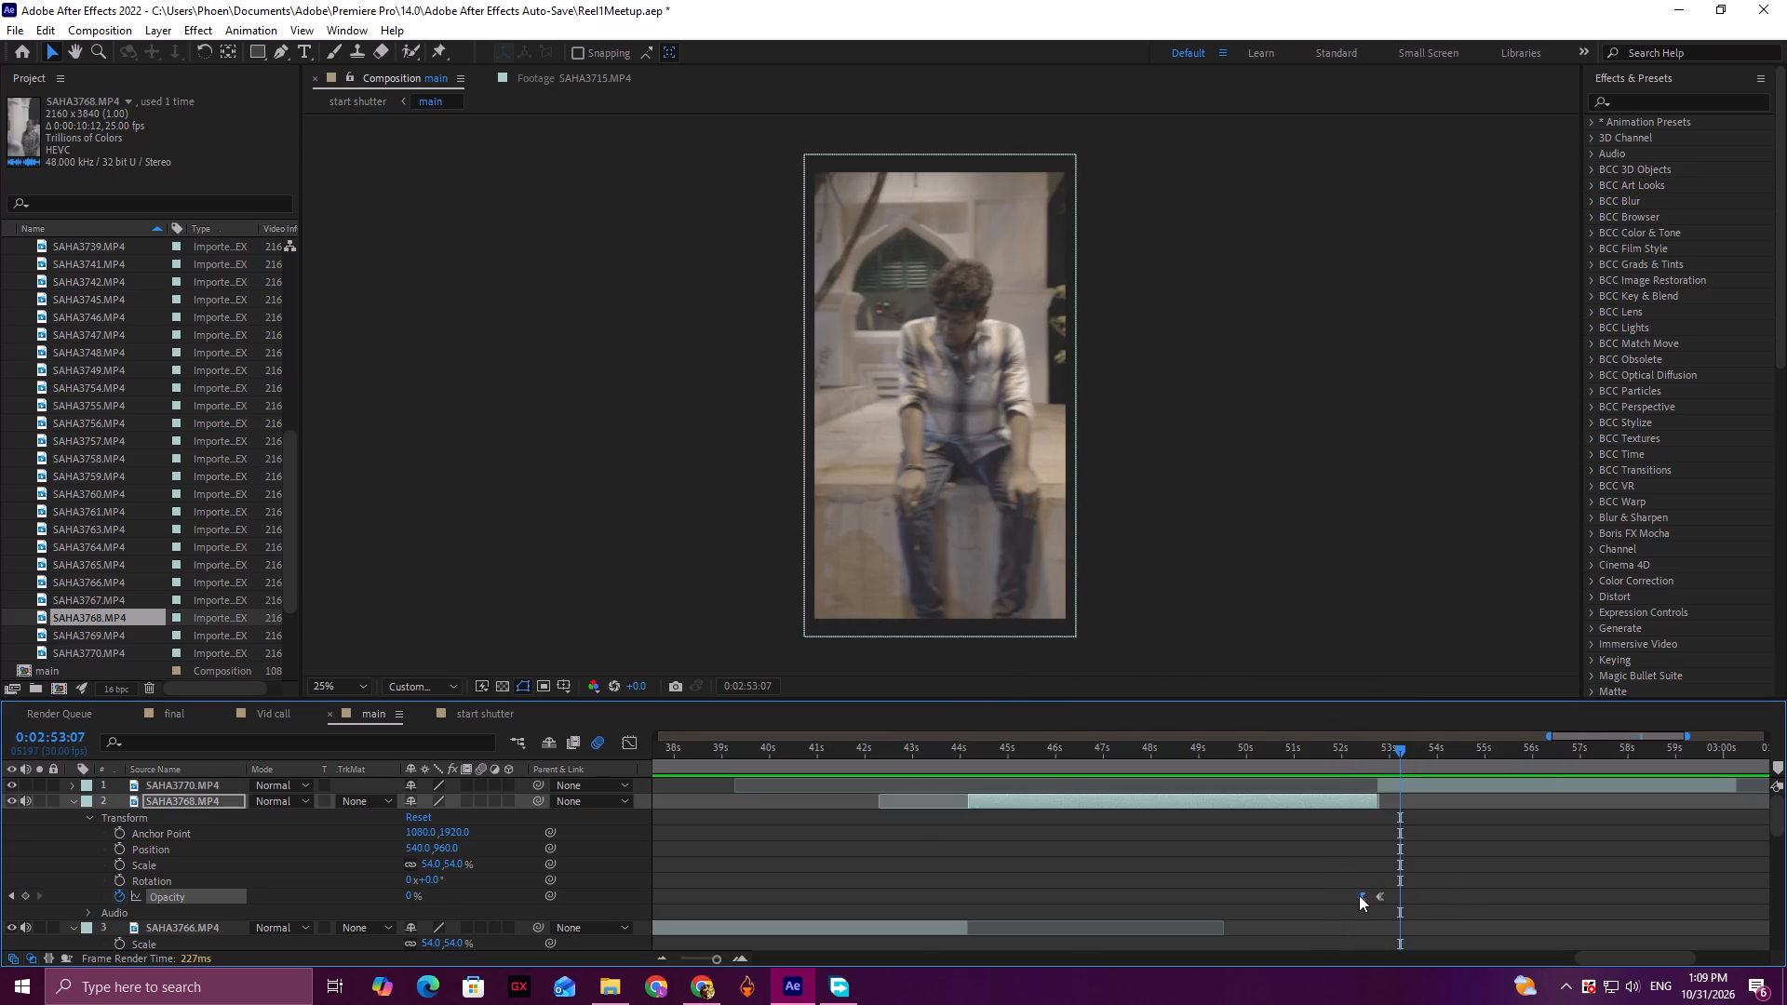
{"action": "left_click", "coordinate": [1377, 895]}
{"action": "left_click_drag", "start_coordinate": [1391, 766], "coordinate": [1338, 767]}
{"action": "key", "text": "space"}
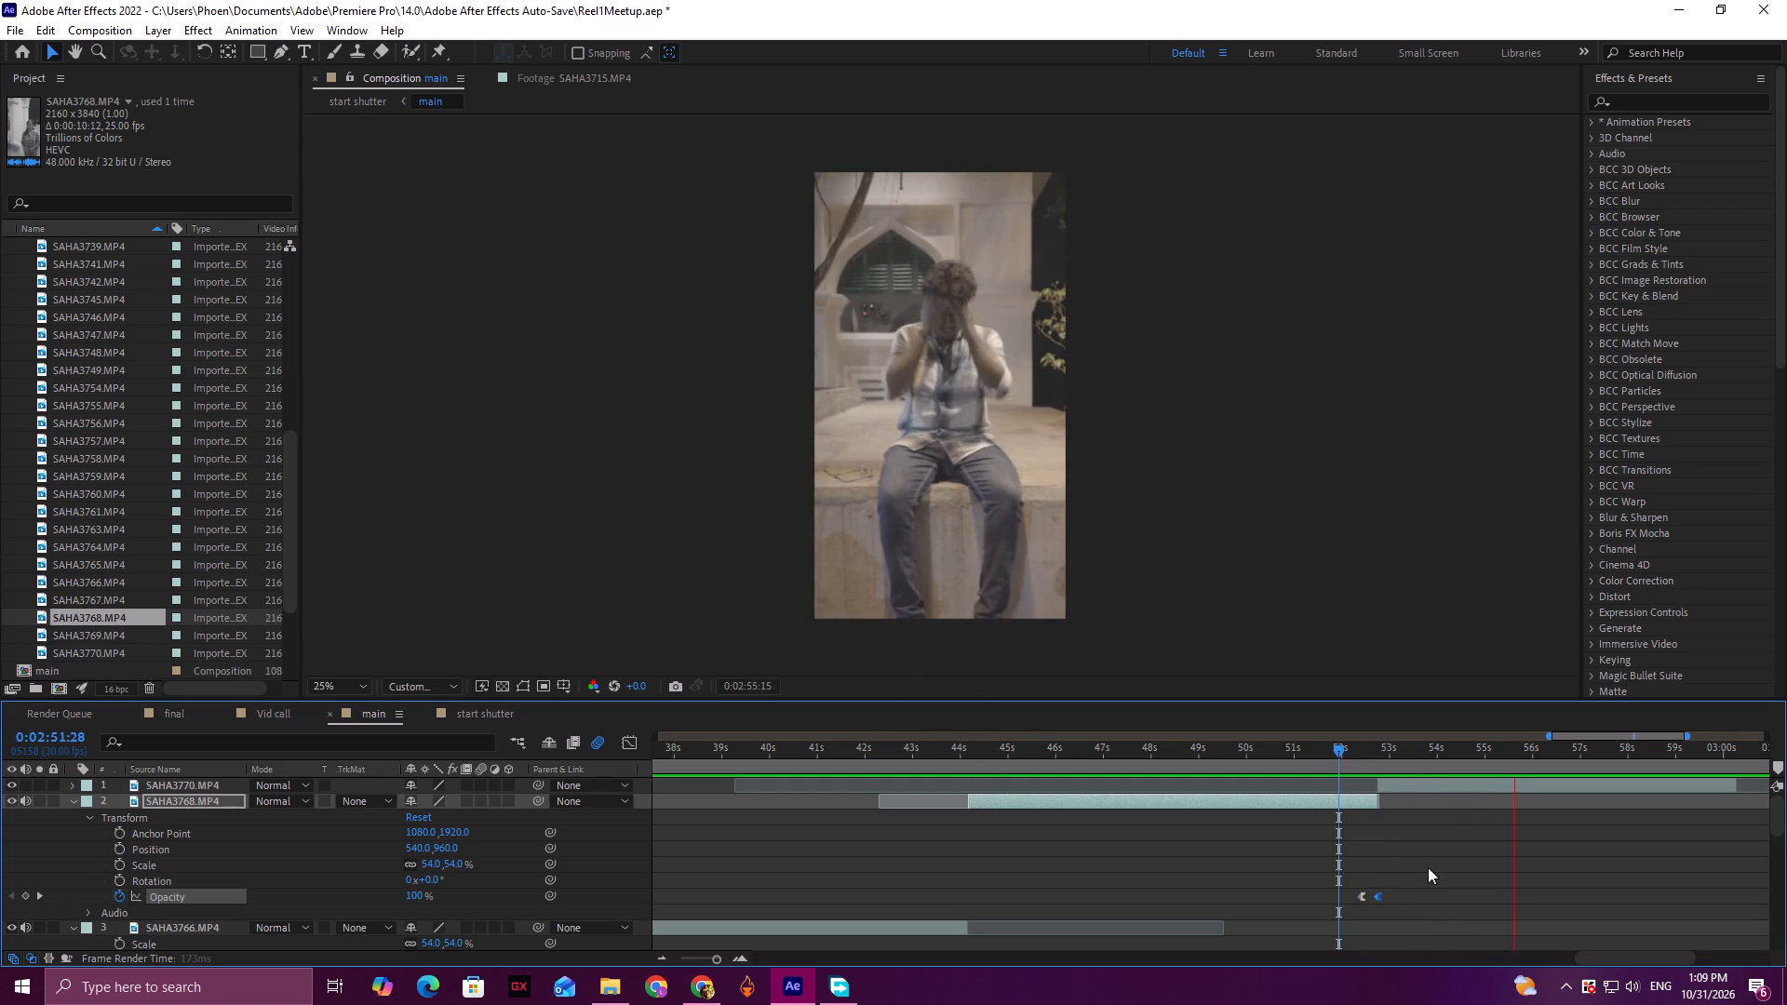
{"action": "key", "text": "space"}
Slide the topmost SAHA3770.MP4 slightly earlier to begin at about 2:52:20, and play the transition from 2:51:27.
{"action": "left_click", "coordinate": [1411, 786]}
{"action": "left_click_drag", "start_coordinate": [1391, 758], "coordinate": [1337, 763]}
{"action": "key", "text": "space"}
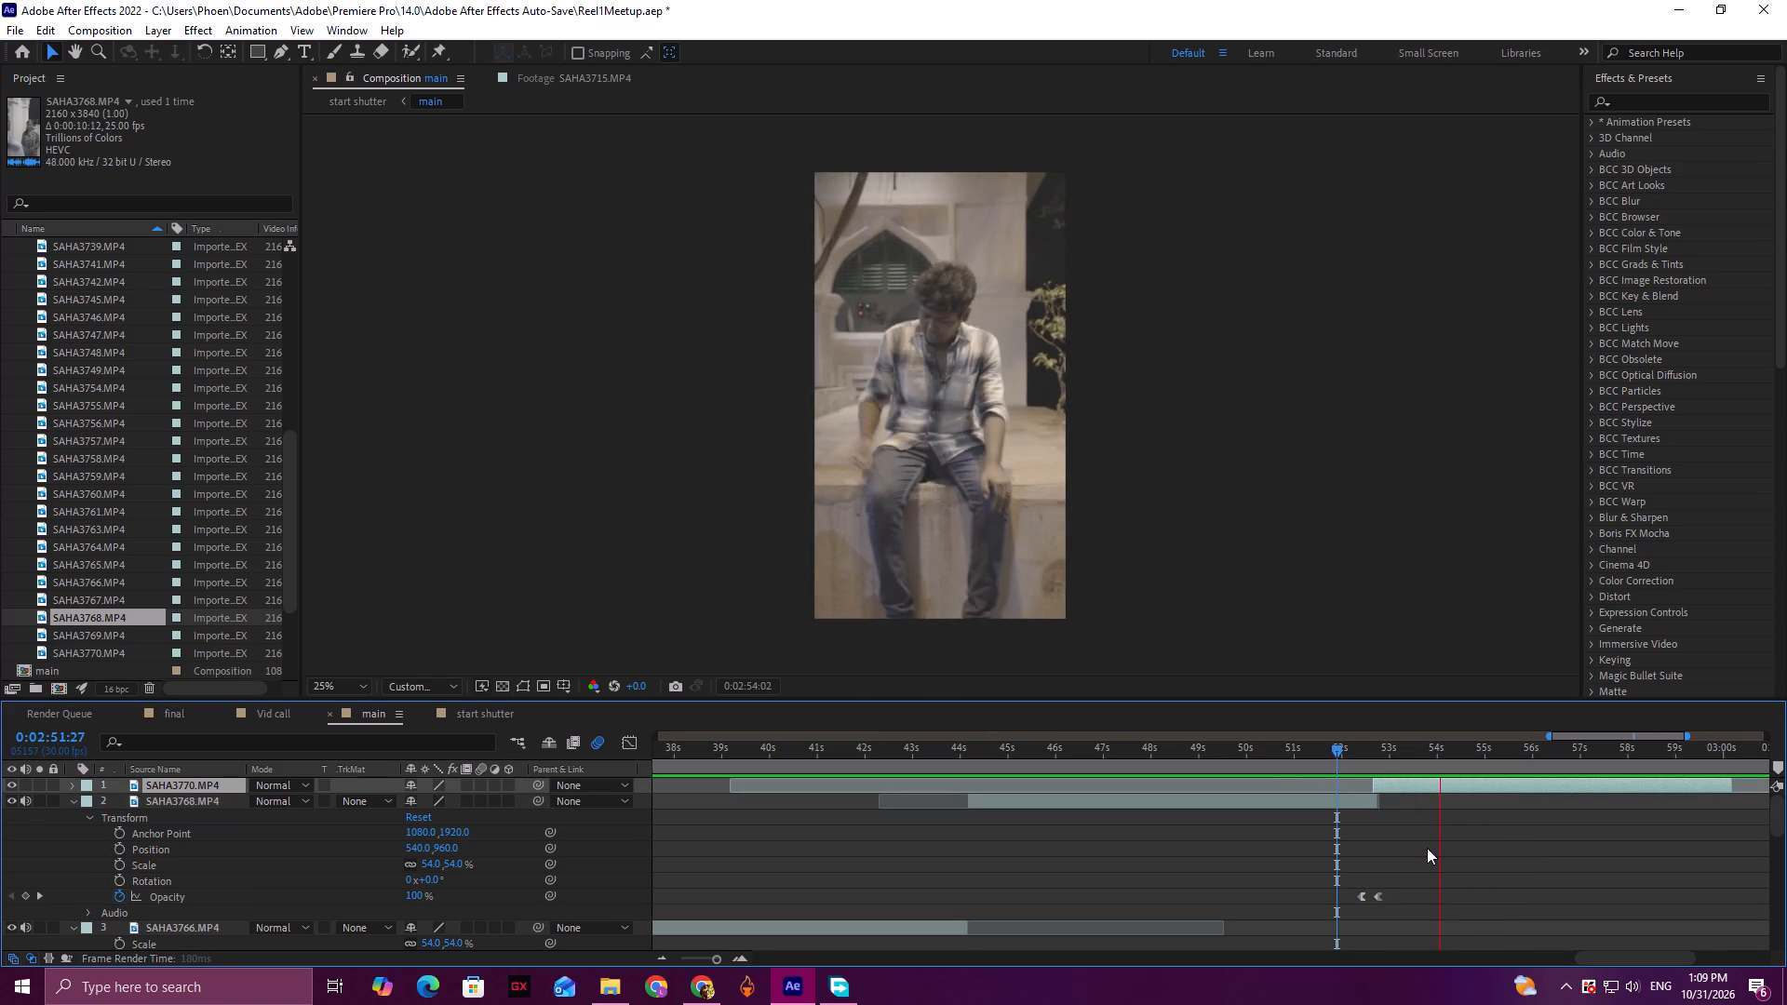
{"action": "key", "text": "space"}
Scrub across the end of SAHA3768.MP4 to 2:52:13 and add a new adjustment layer above the clips.
{"action": "left_click_drag", "start_coordinate": [1354, 758], "coordinate": [1300, 768]}
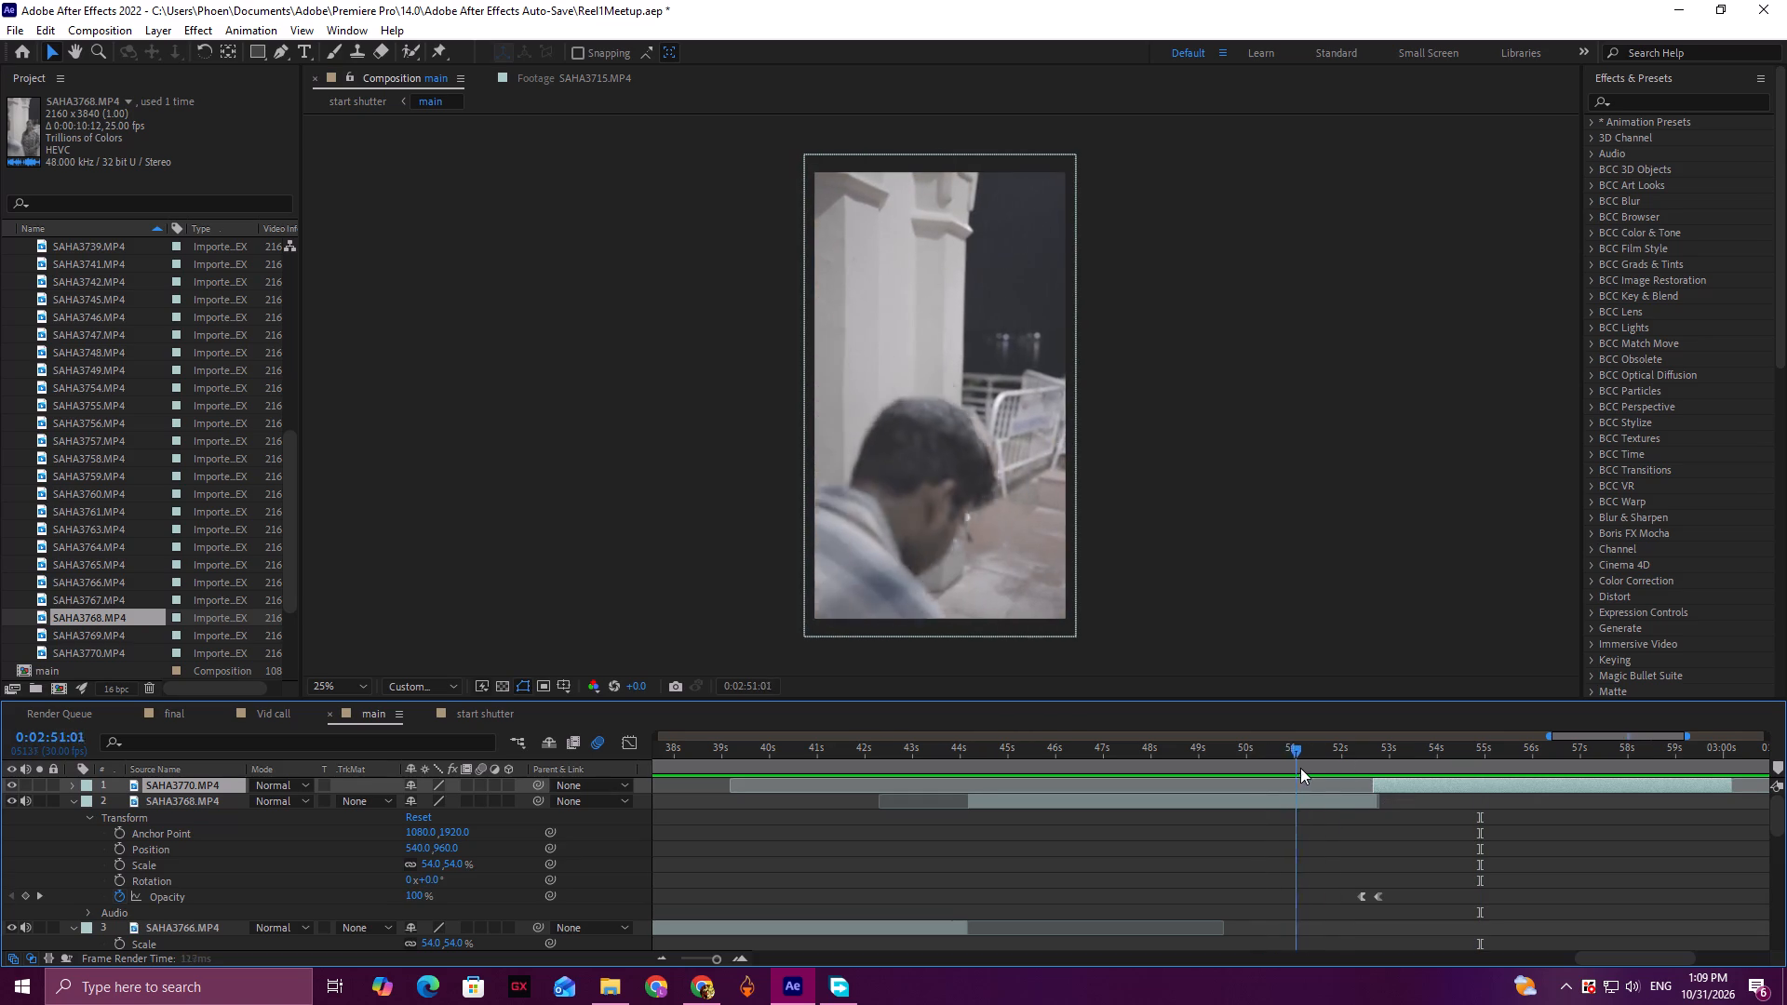
{"action": "left_click_drag", "start_coordinate": [1300, 768], "coordinate": [1281, 773]}
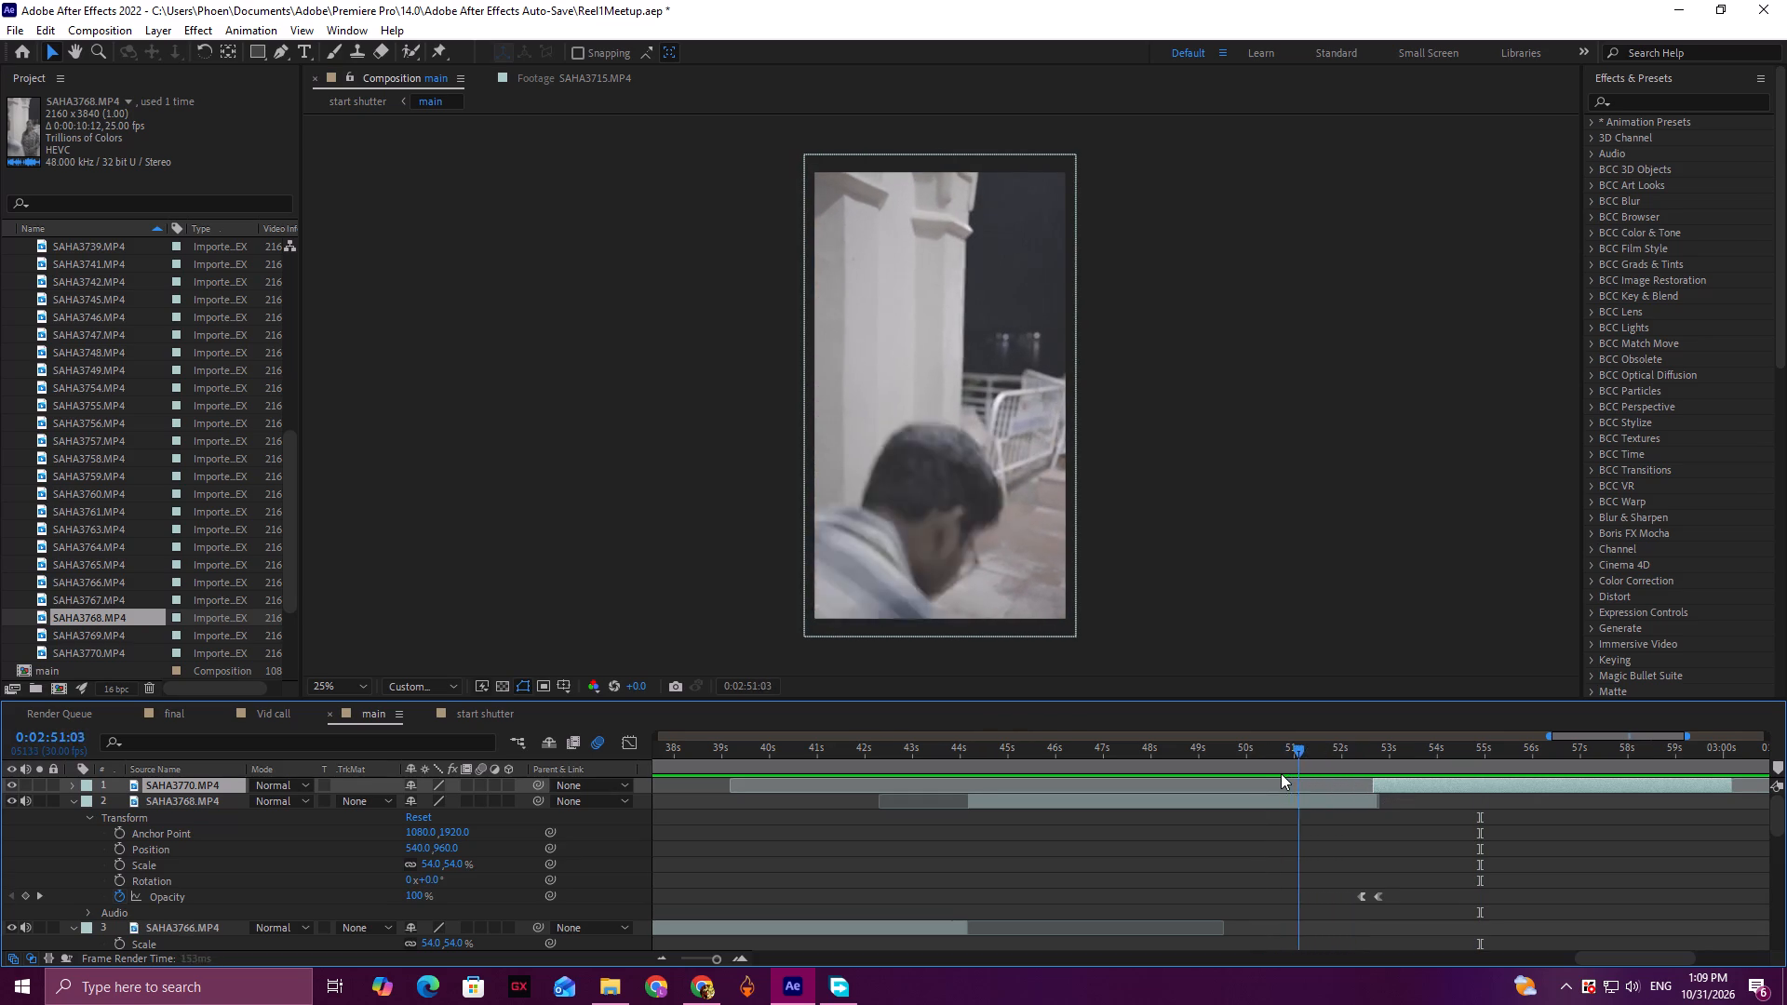
{"action": "left_click_drag", "start_coordinate": [1281, 773], "coordinate": [1362, 777]}
{"action": "left_click", "coordinate": [1416, 826]}
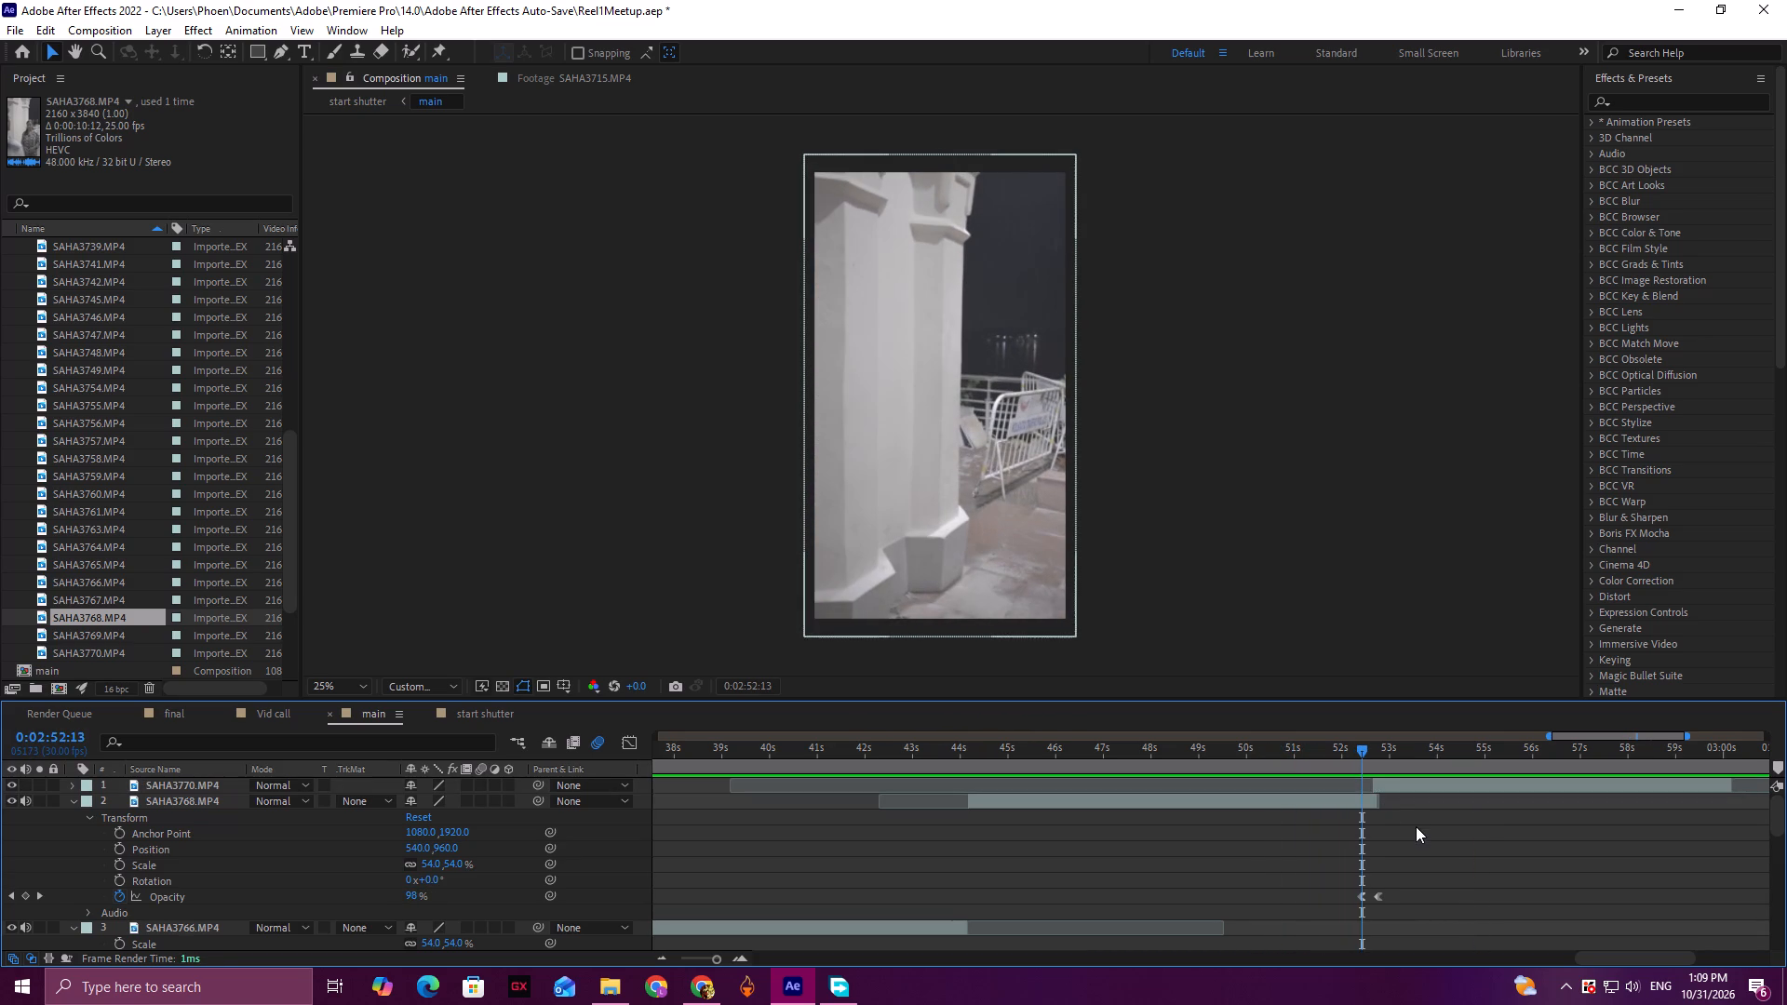
{"action": "scroll", "coordinate": [1630, 467], "scroll_direction": "up", "scroll_amount": 3}
{"action": "right_click", "coordinate": [1430, 821]}
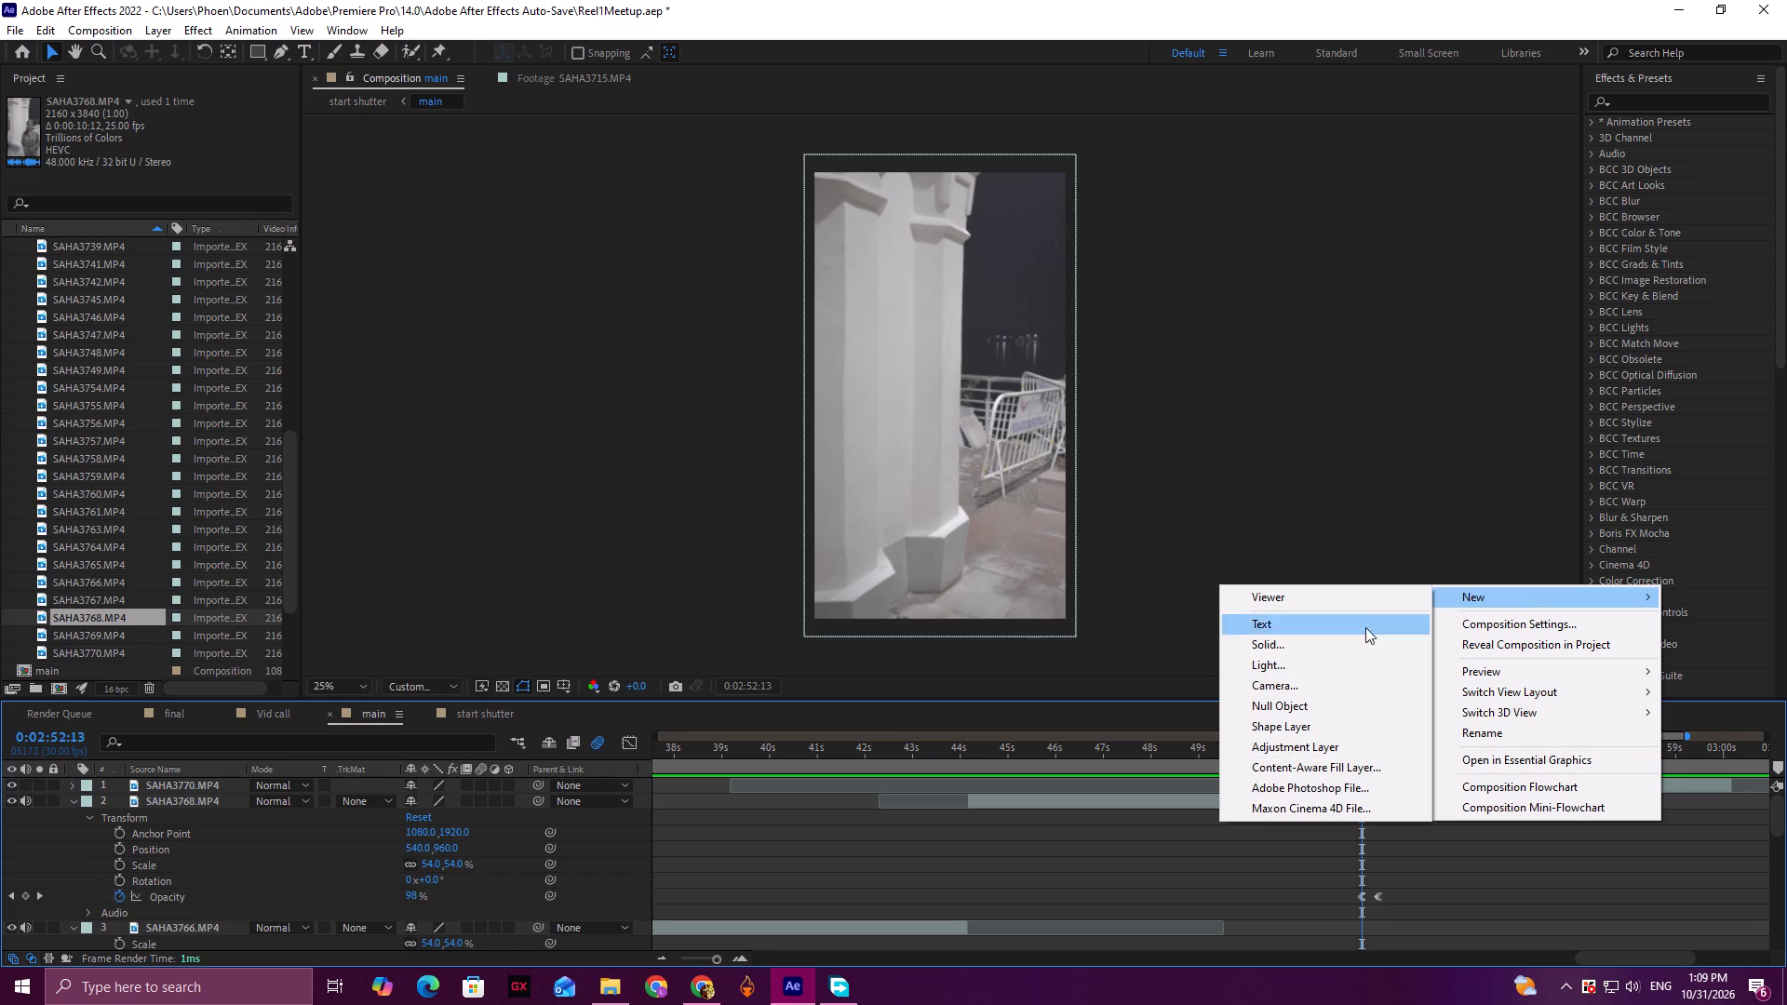
{"action": "left_click", "coordinate": [1347, 754]}
Split the adjustment layer at 2:52:09 and 2:52:27, deleting the pieces before and after the transition.
{"action": "left_click", "coordinate": [1363, 755]}
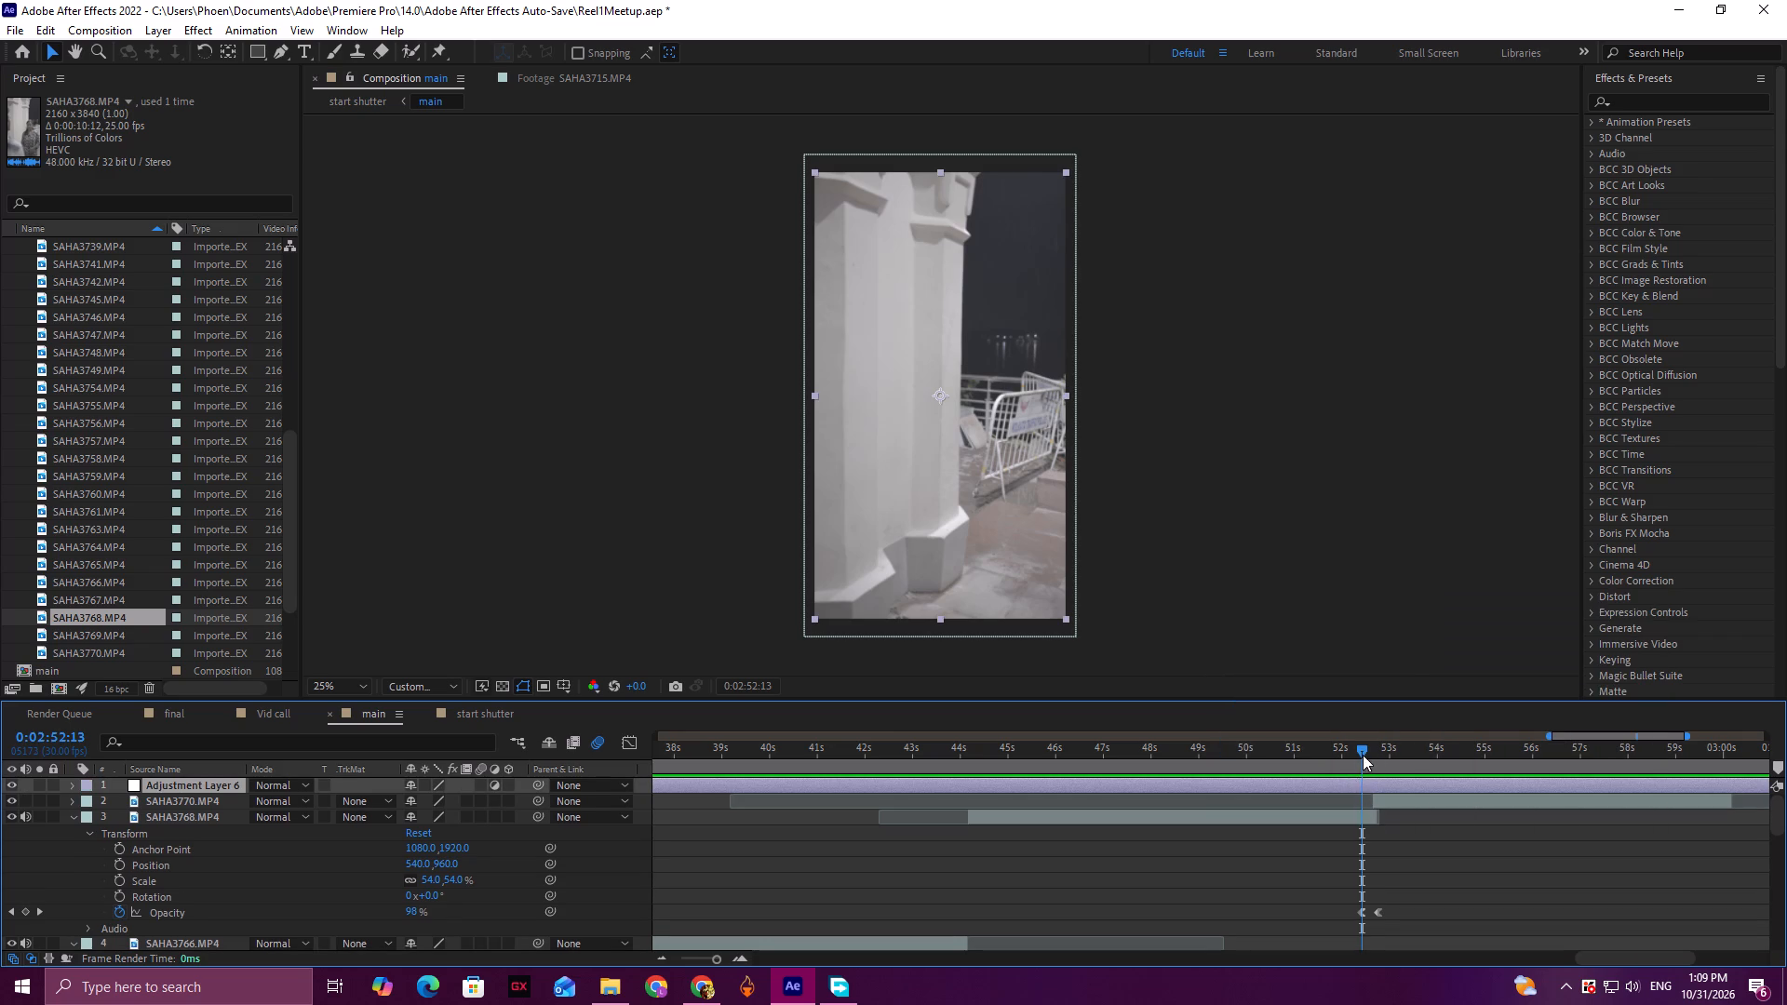
{"action": "left_click", "coordinate": [1359, 786]}
{"action": "key", "text": "ctrl+shift+d"}
{"action": "left_click", "coordinate": [1349, 804]}
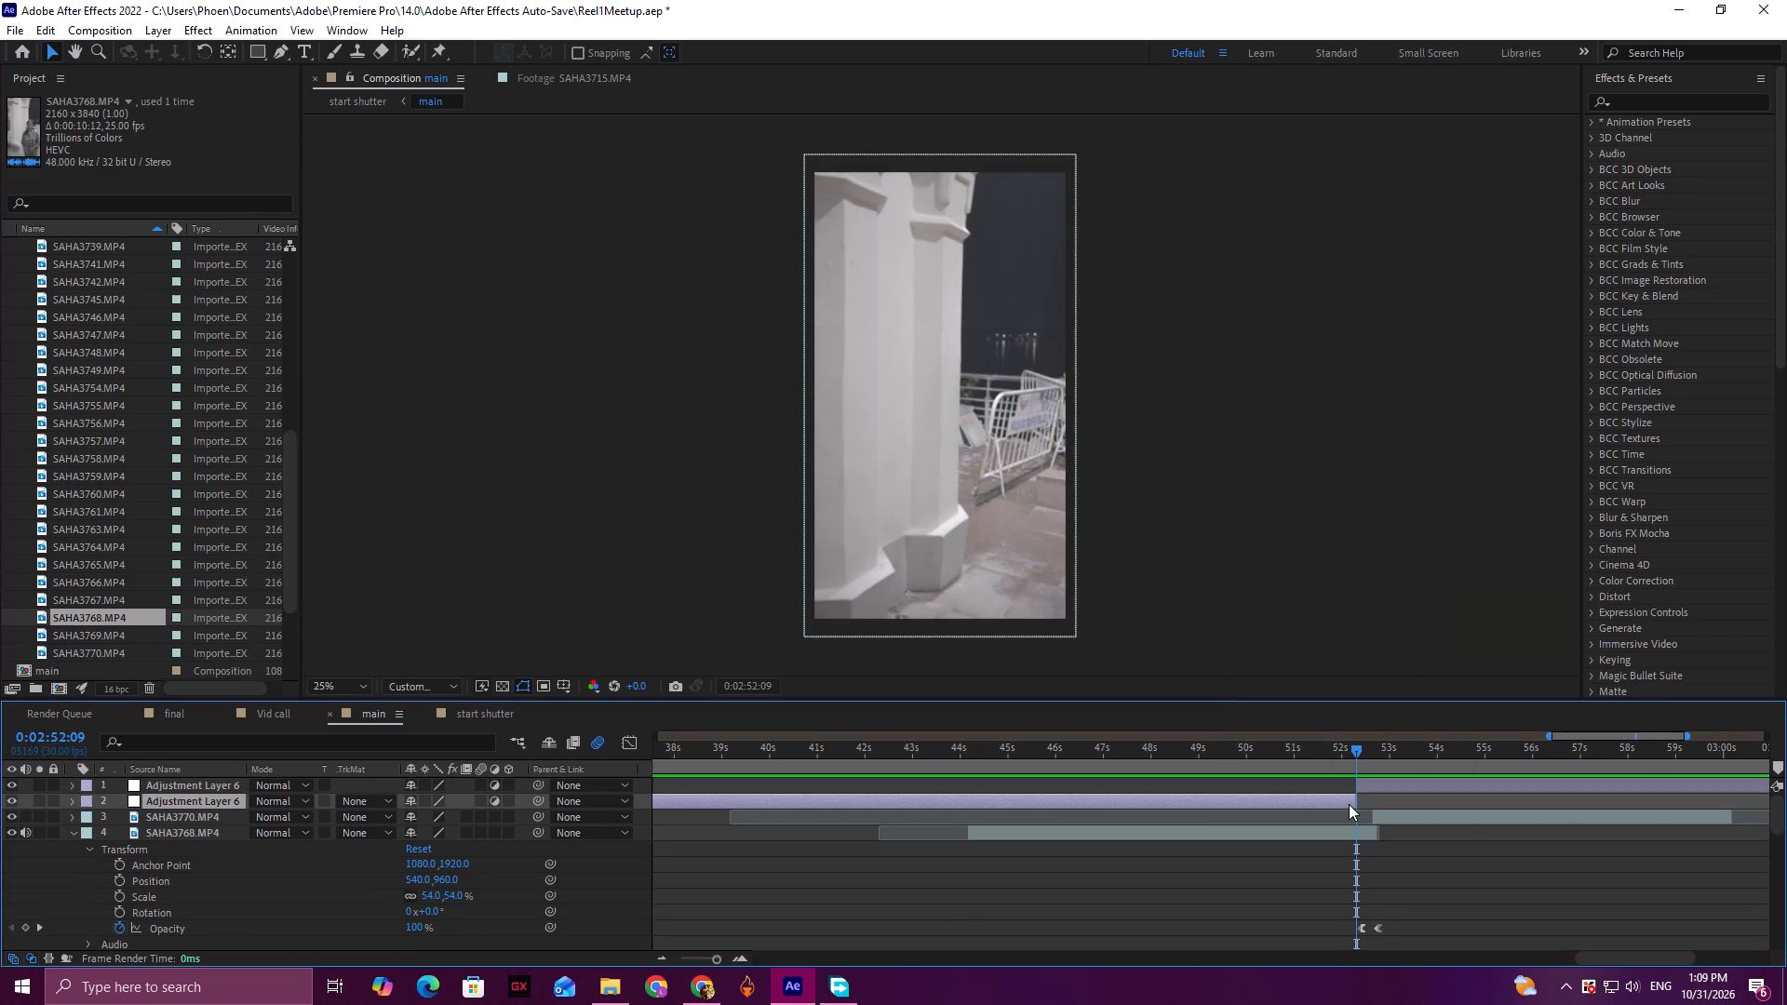
{"action": "key", "text": "Delete"}
{"action": "left_click", "coordinate": [1377, 760]}
{"action": "left_click", "coordinate": [1394, 783]}
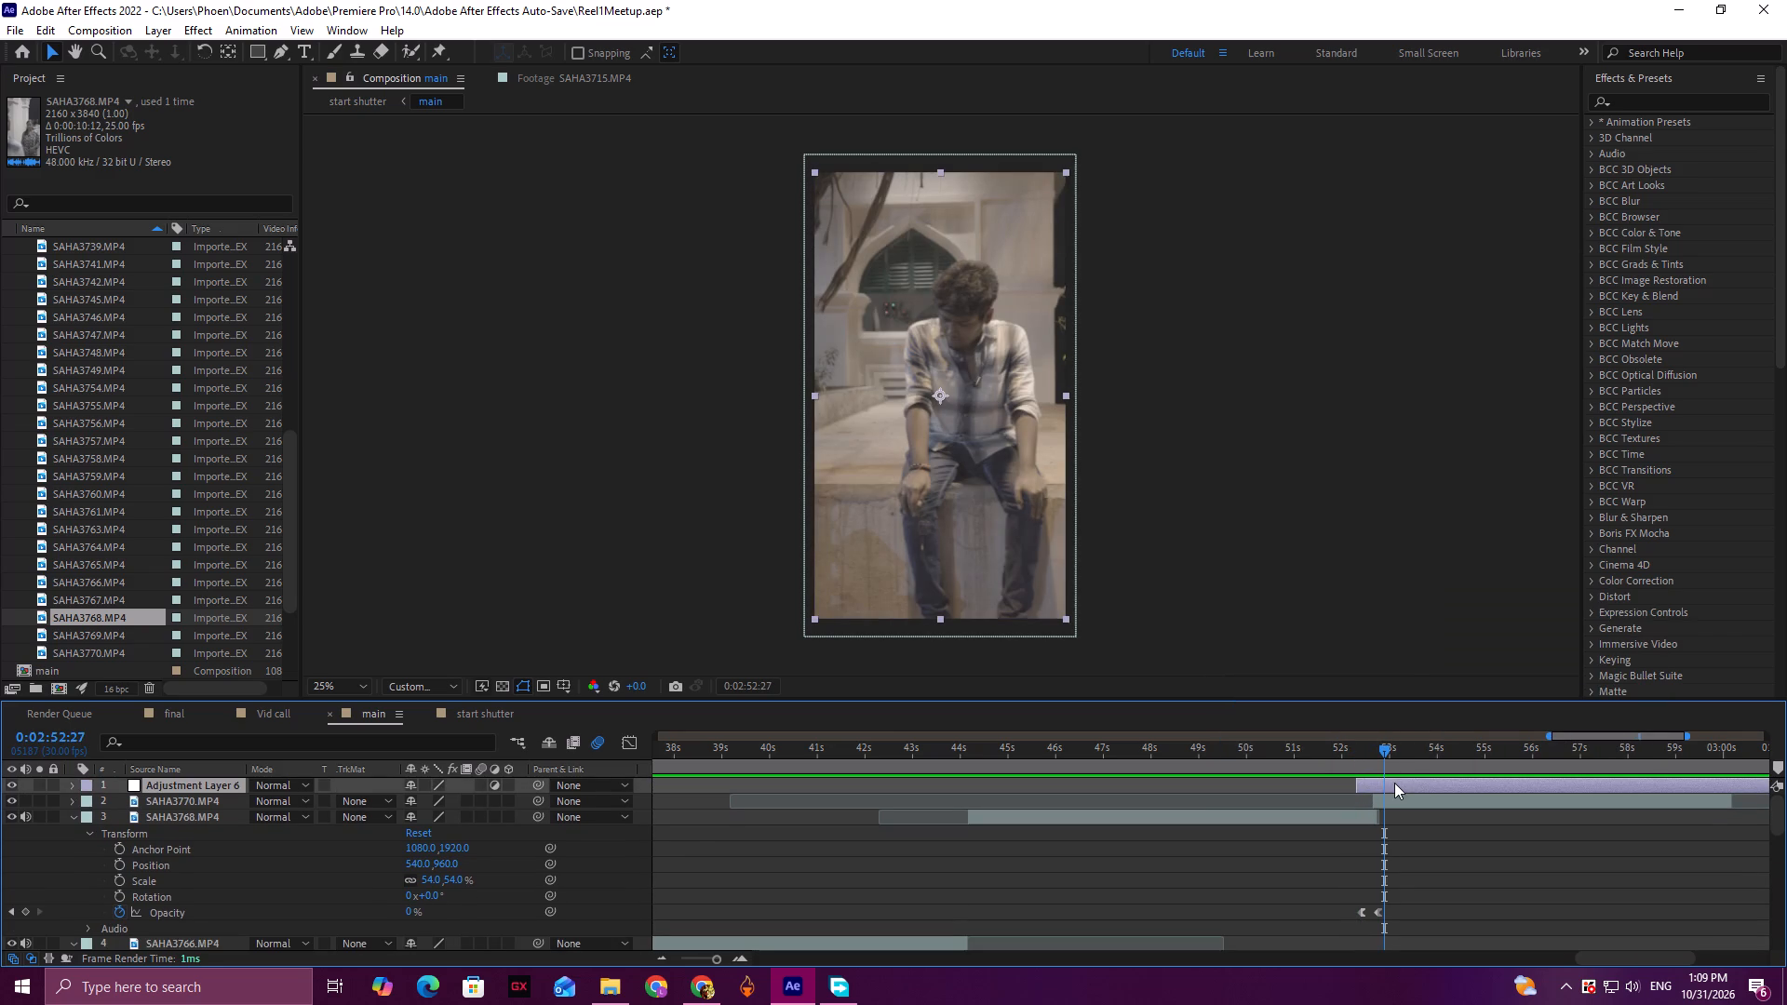
{"action": "key", "text": "ctrl+shift+d"}
{"action": "left_click", "coordinate": [1406, 786]}
{"action": "key", "text": "Delete"}
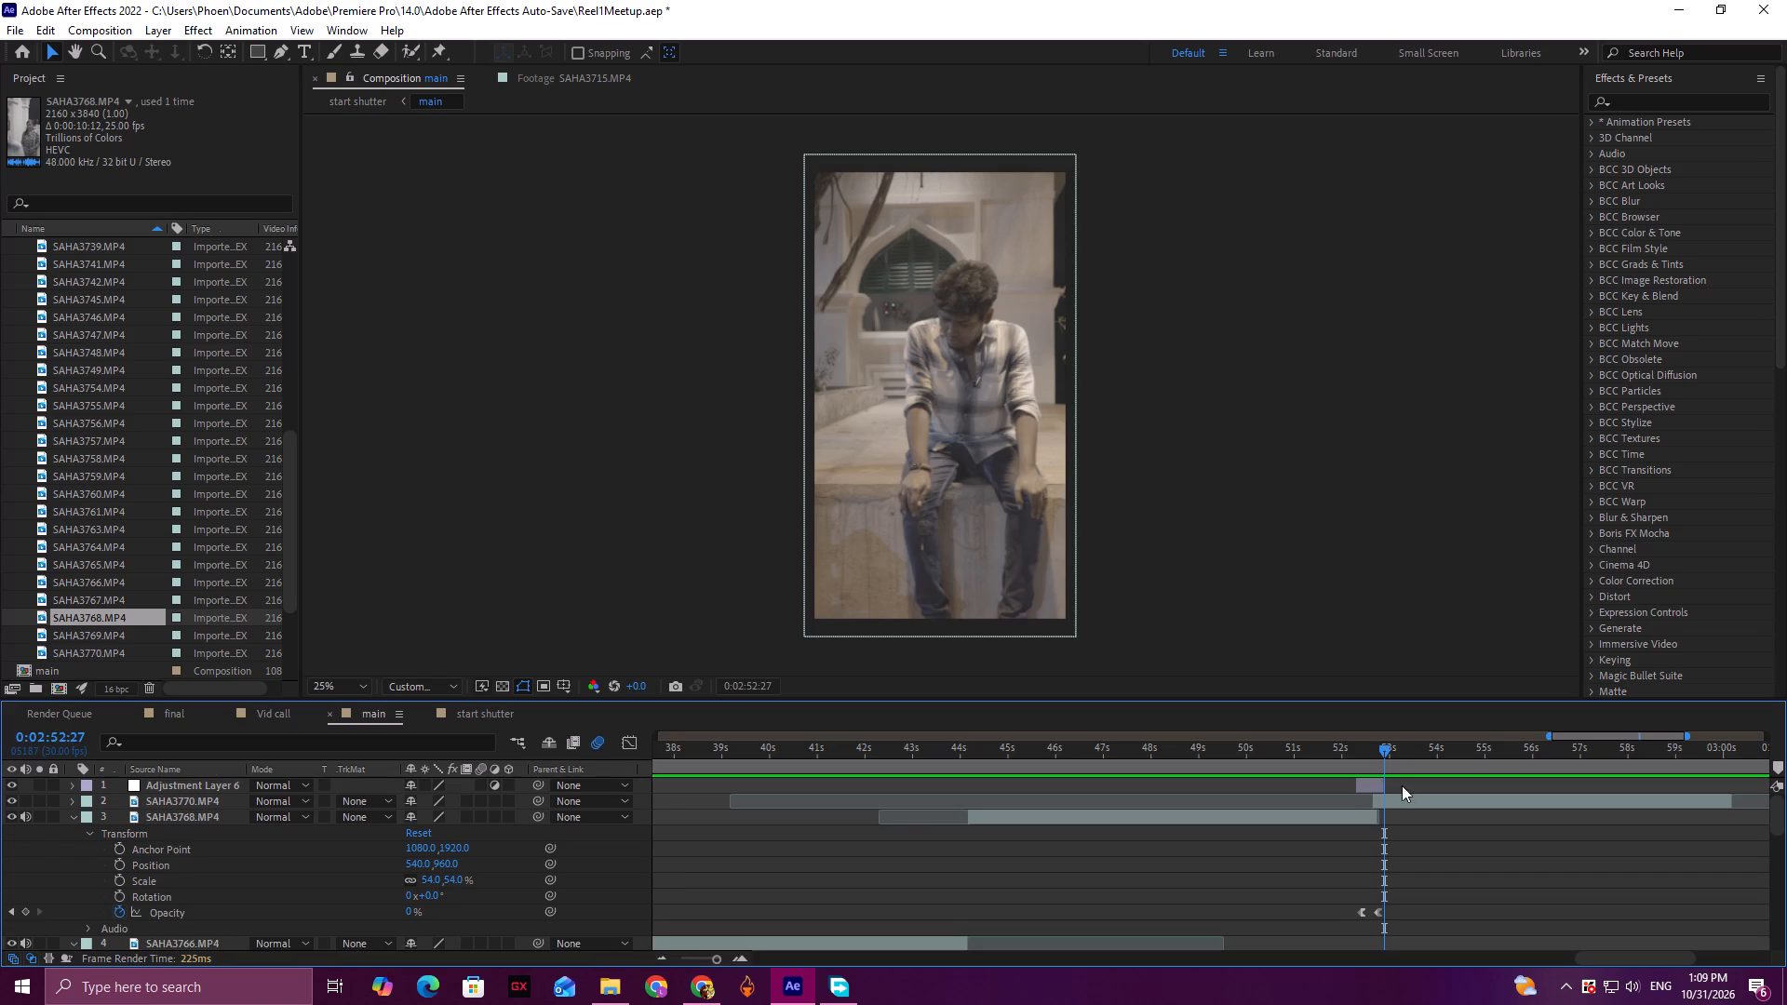
Place the adjustment layer below the topmost SAHA3770.MP4 so it spans about 2:52:03 to 2:52:26.
{"action": "left_click_drag", "start_coordinate": [1374, 790], "coordinate": [1364, 790]}
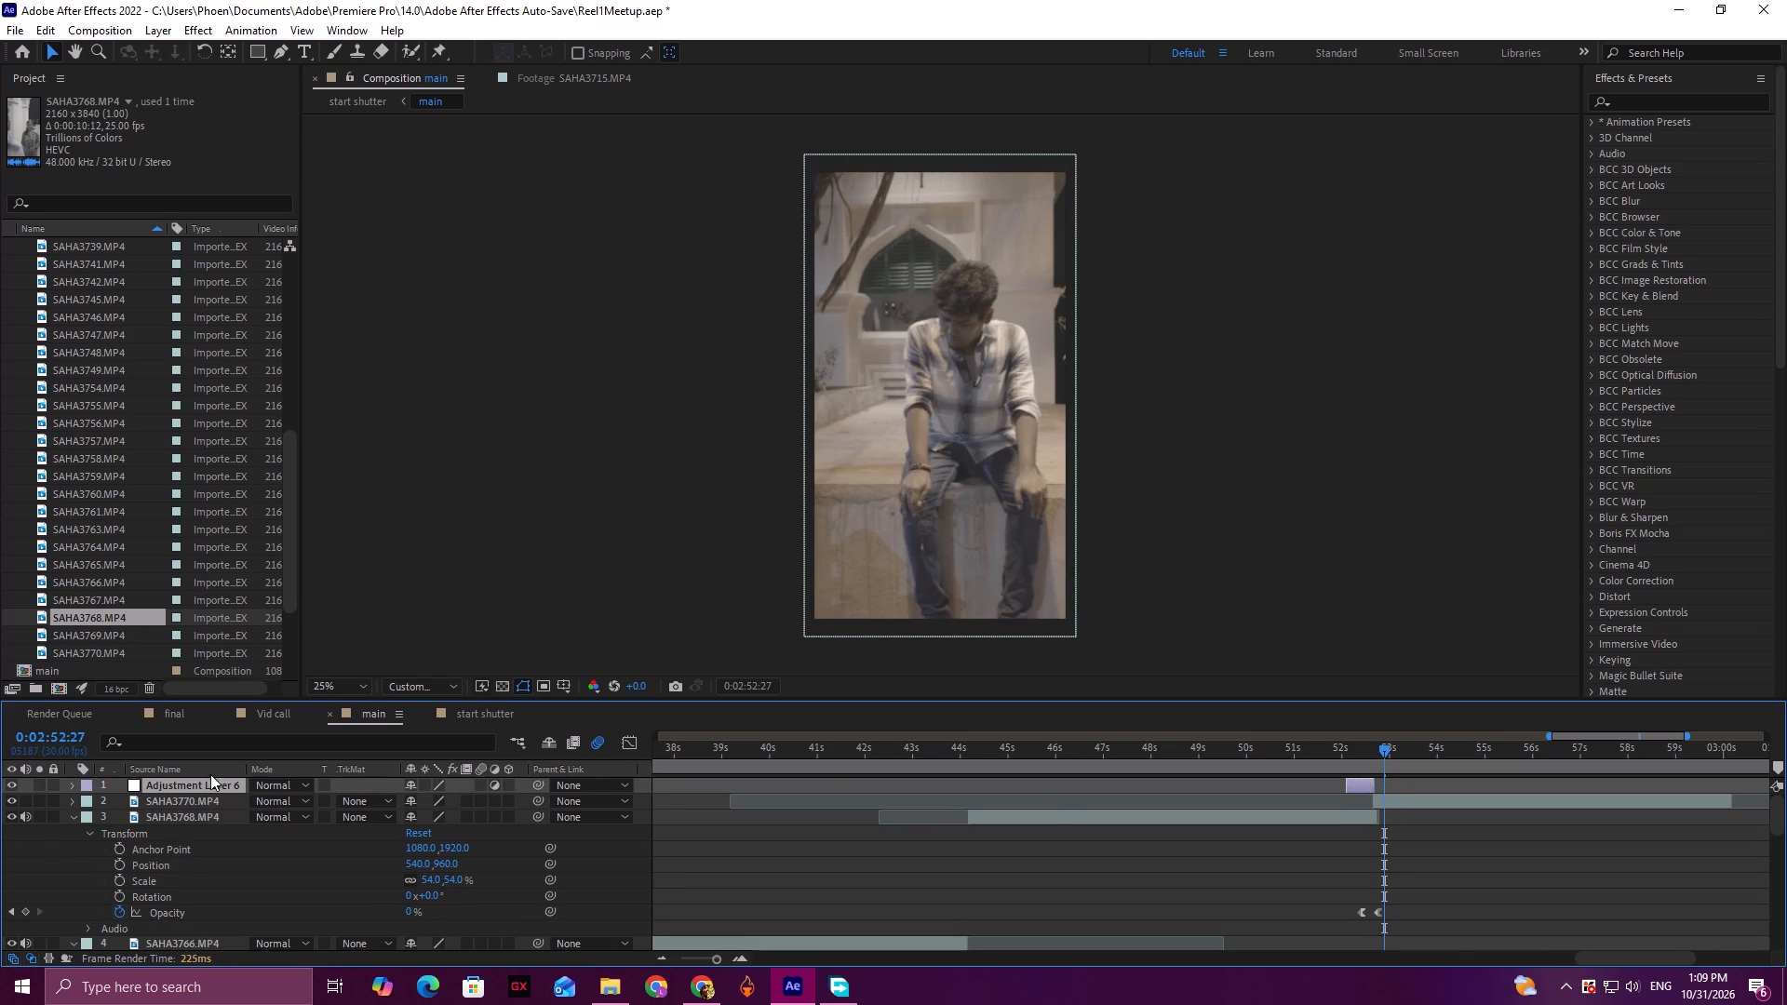
{"action": "left_click_drag", "start_coordinate": [167, 786], "coordinate": [168, 804]}
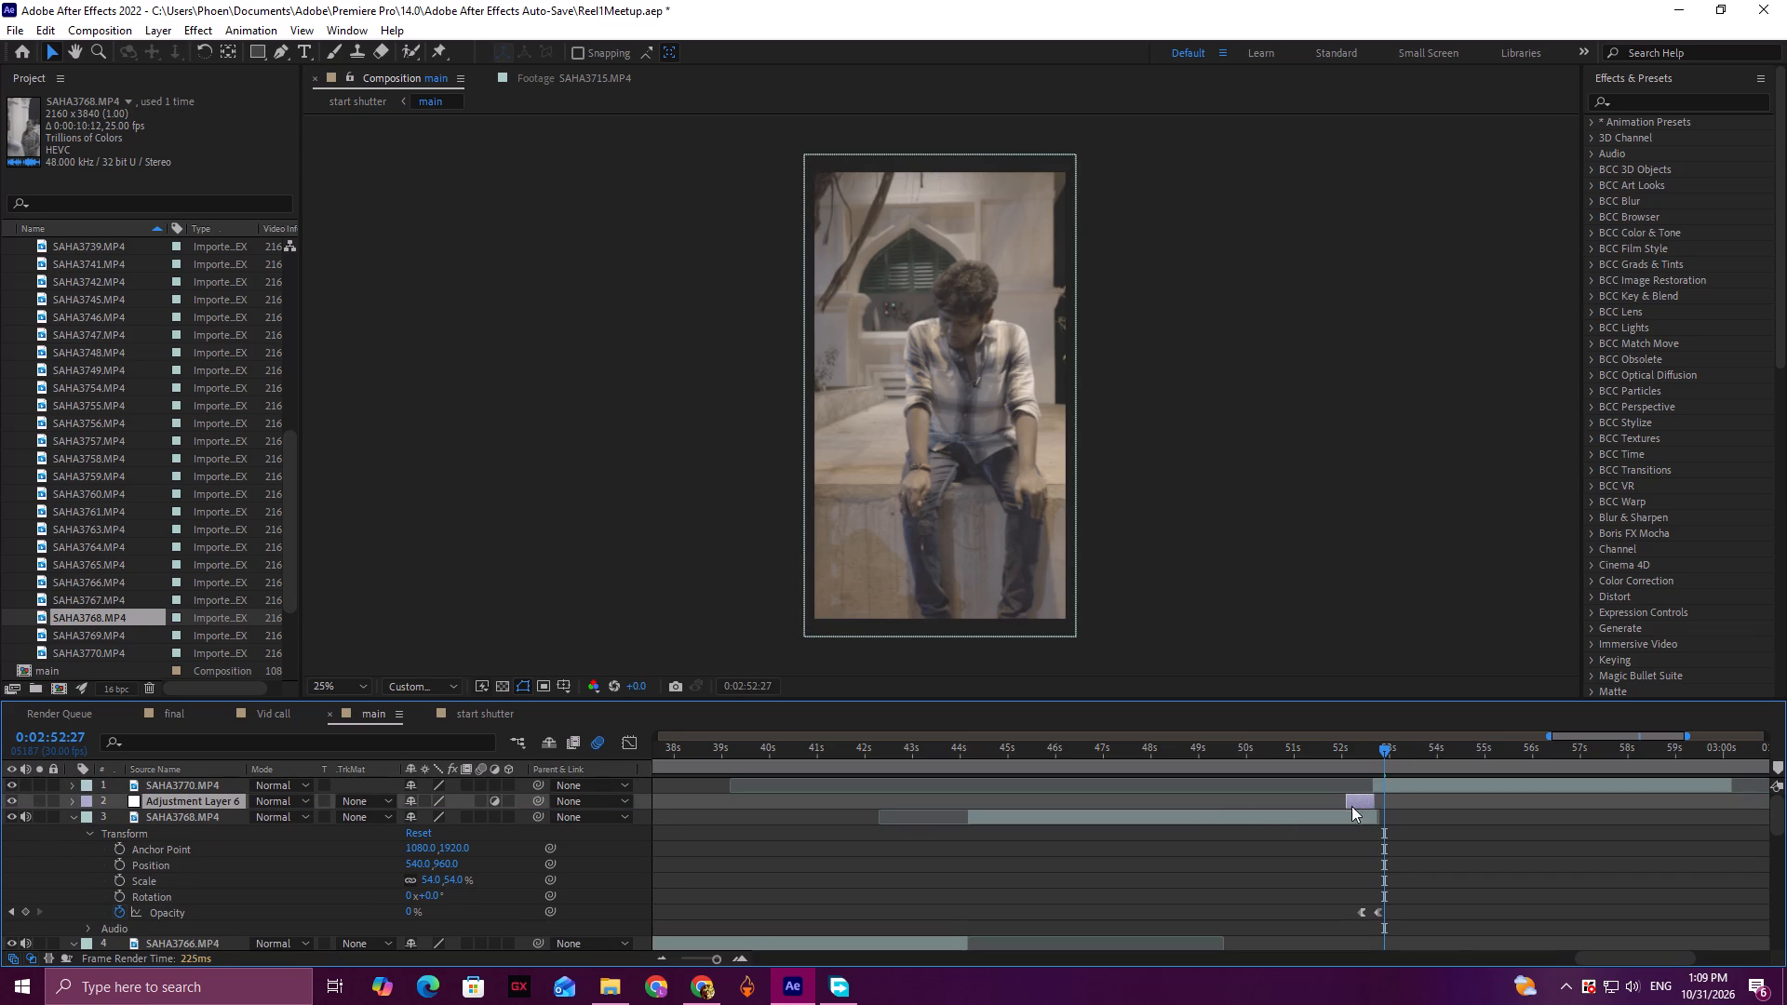
{"action": "left_click", "coordinate": [1377, 800]}
Park the playhead at 2:52:12, search the effects for "blur" and look through the matching entries.
{"action": "left_click_drag", "start_coordinate": [1369, 757], "coordinate": [1361, 757]}
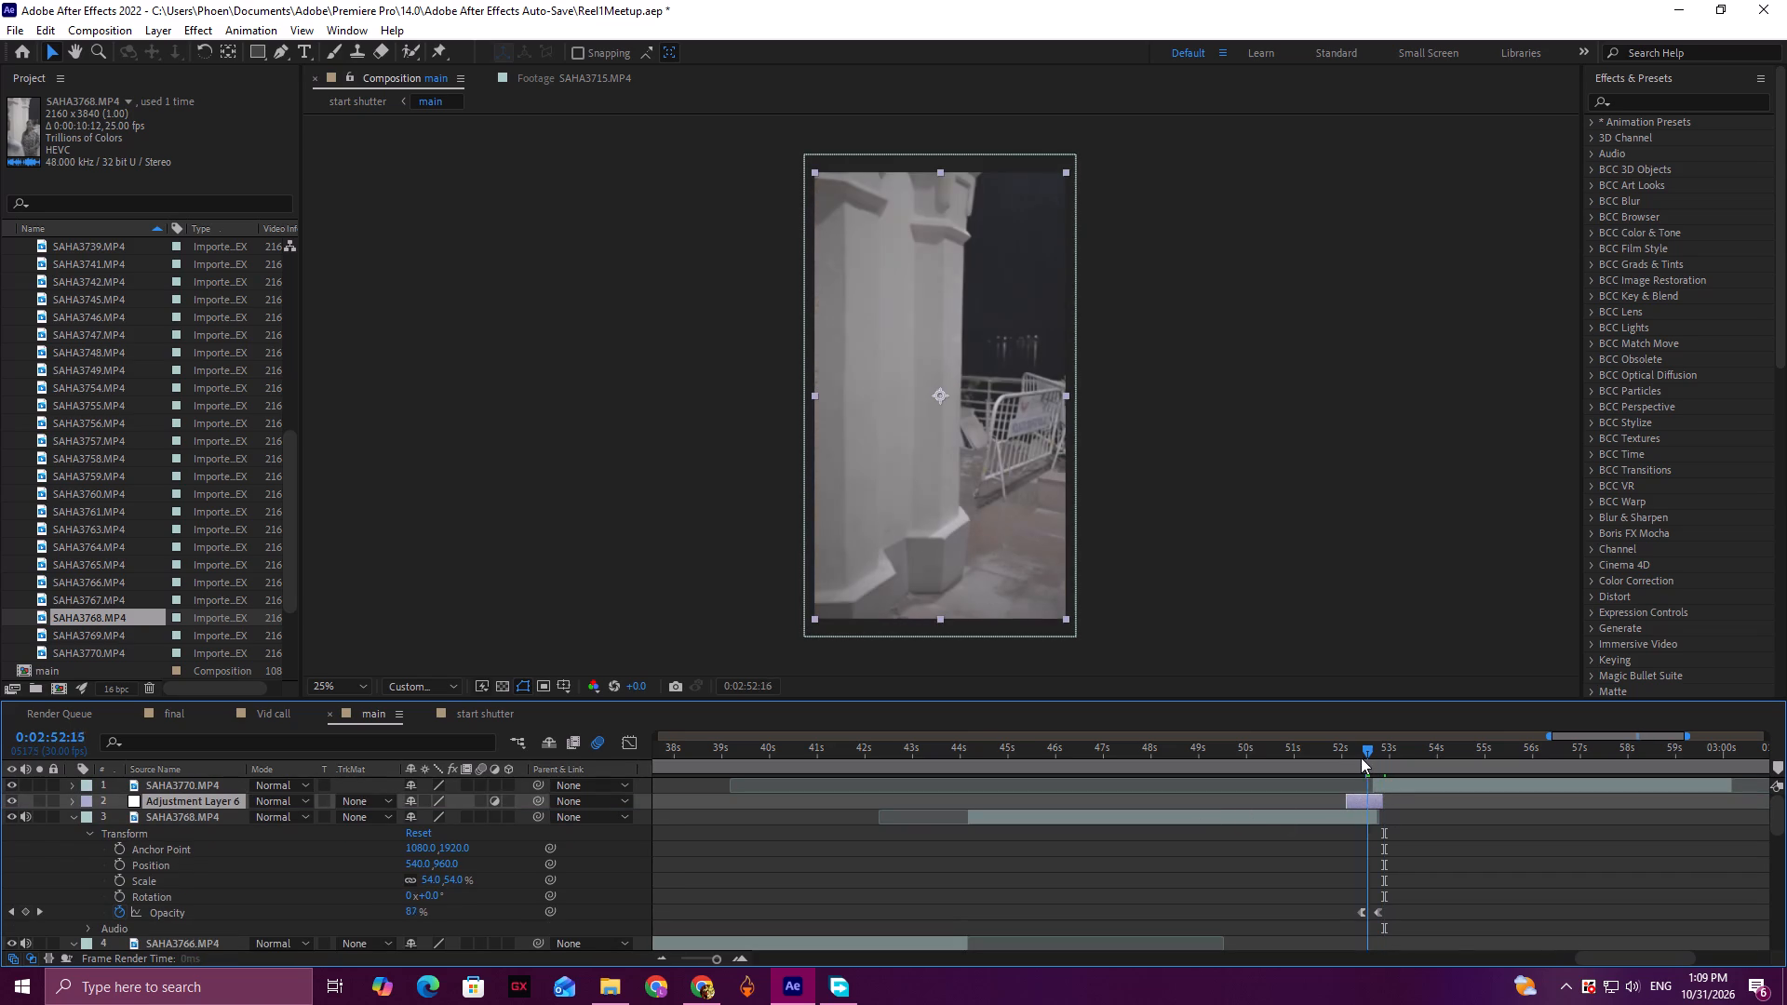
{"action": "left_click_drag", "start_coordinate": [1361, 757], "coordinate": [1360, 757]}
{"action": "left_click", "coordinate": [1646, 107]}
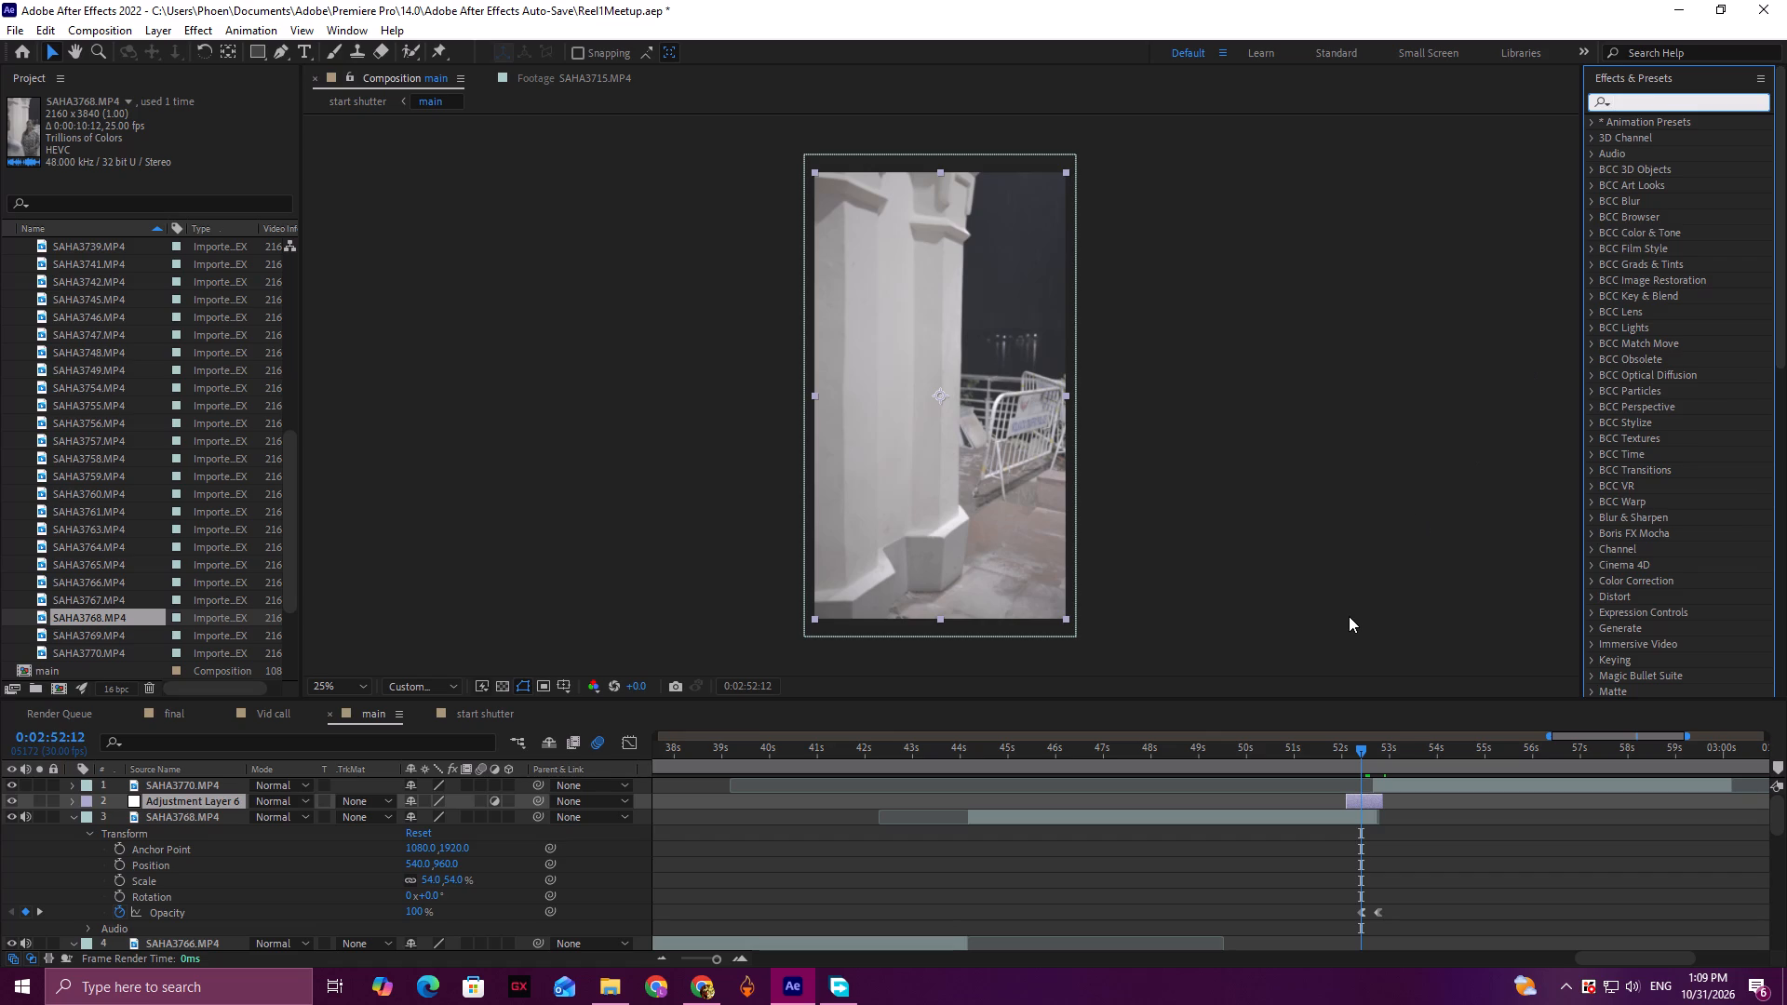
{"action": "type", "text": "blur"}
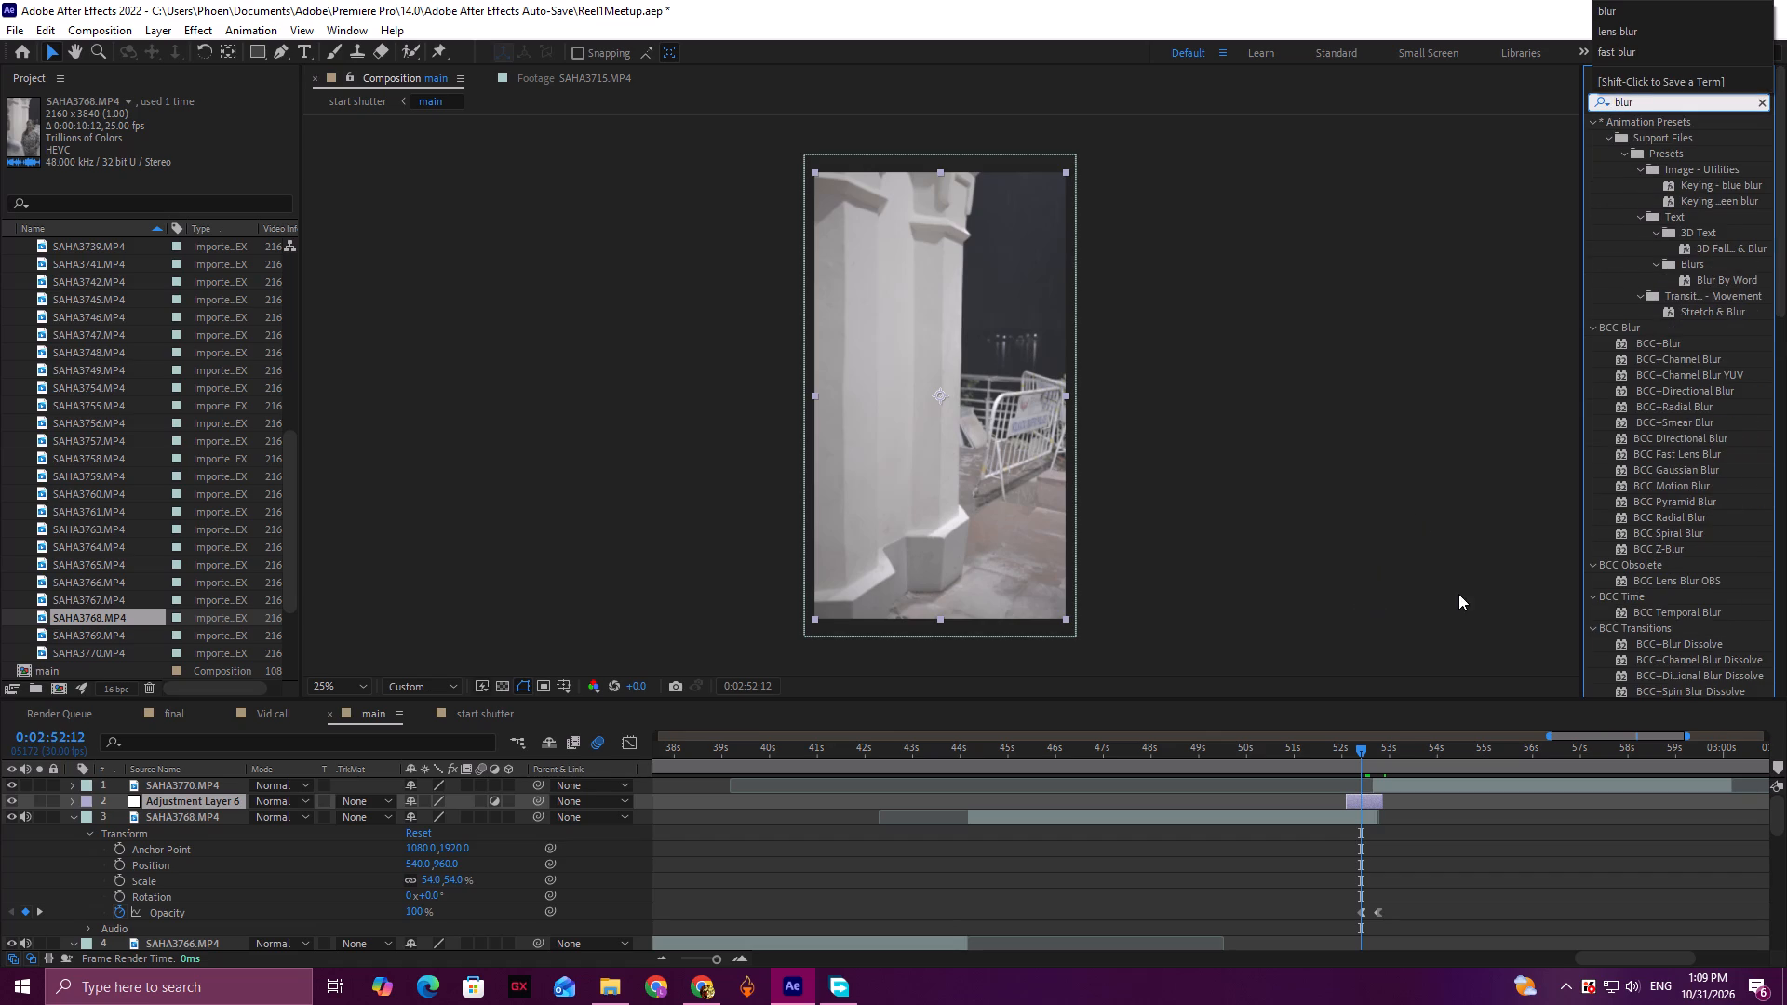
{"action": "scroll", "coordinate": [1730, 482], "scroll_direction": "down", "scroll_amount": 1}
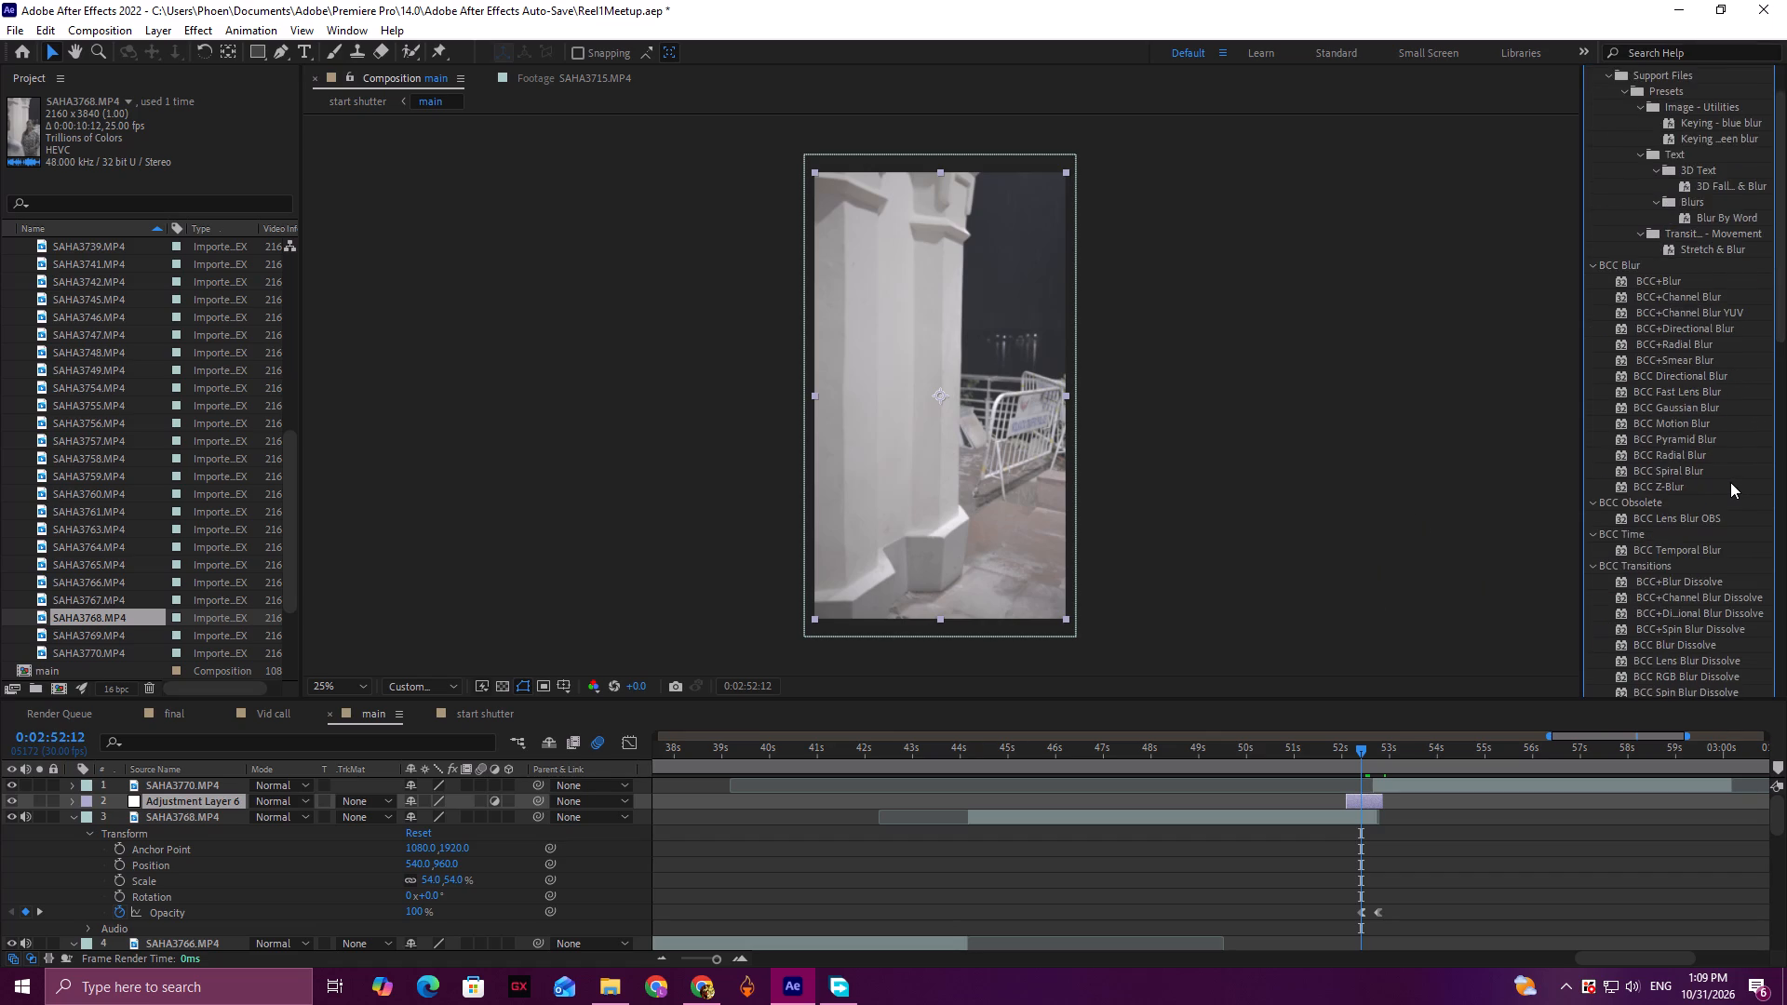
{"action": "scroll", "coordinate": [1730, 482], "scroll_direction": "down", "scroll_amount": 5}
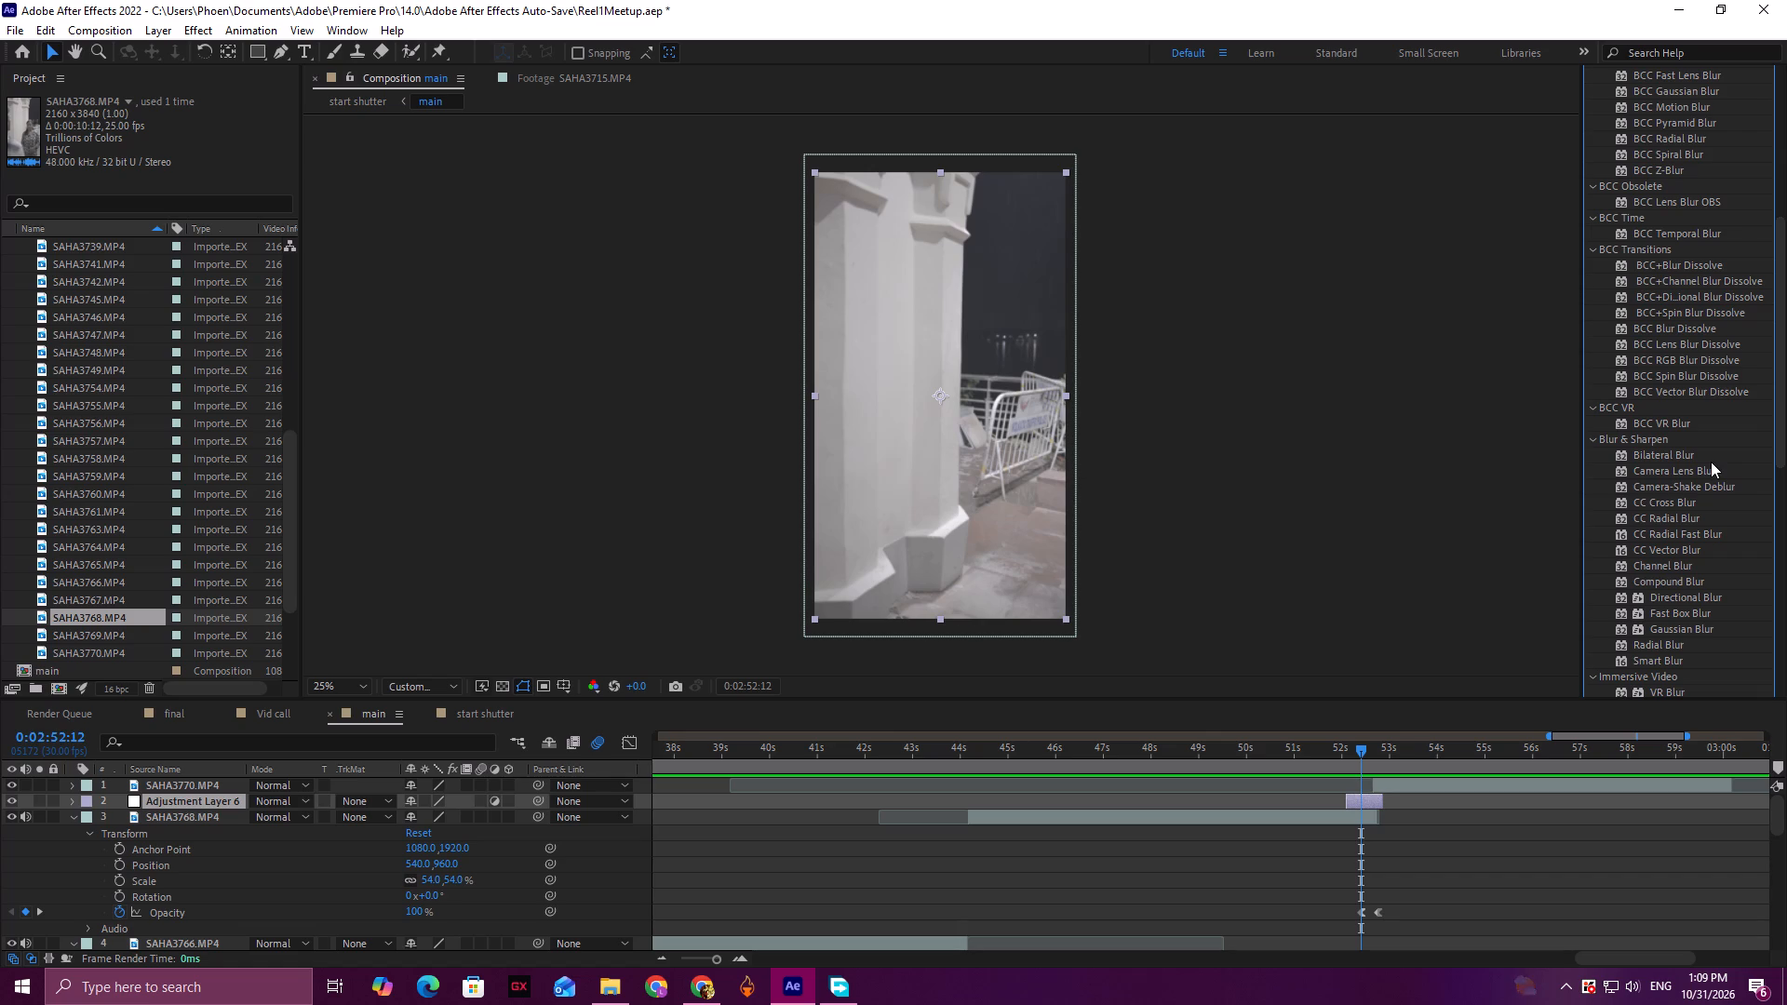
{"action": "scroll", "coordinate": [1710, 462], "scroll_direction": "down", "scroll_amount": 2}
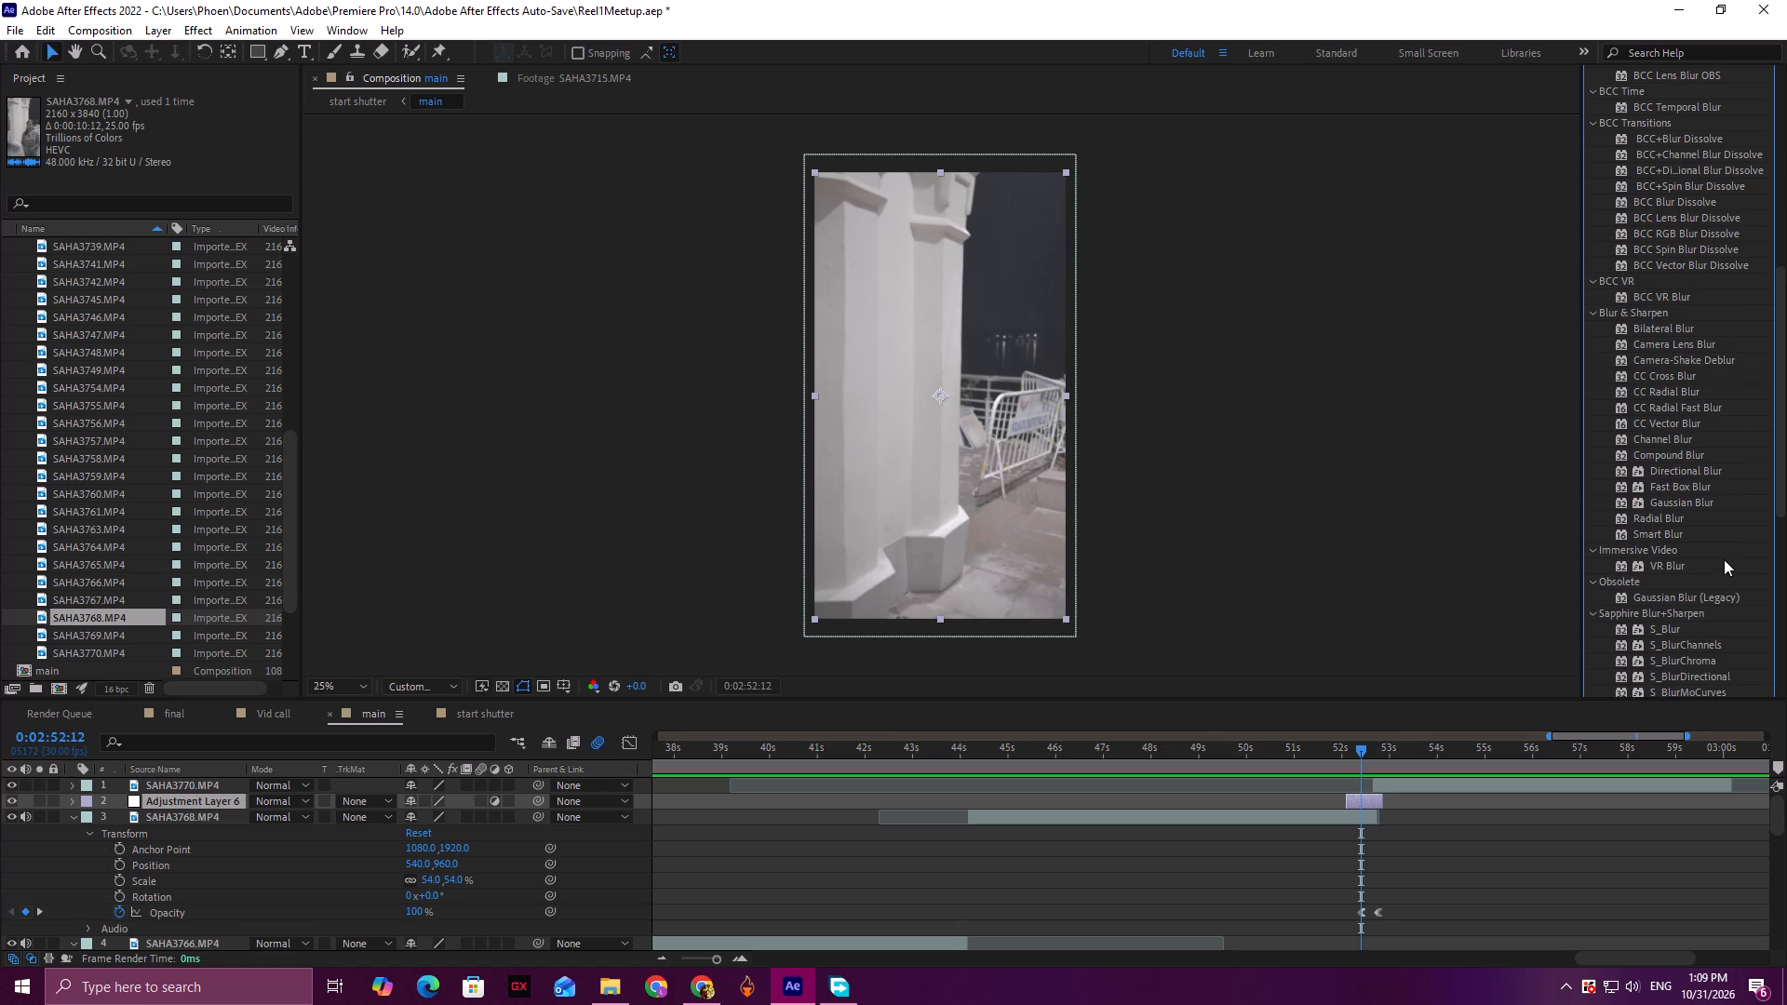
{"action": "scroll", "coordinate": [1724, 559], "scroll_direction": "down", "scroll_amount": 5}
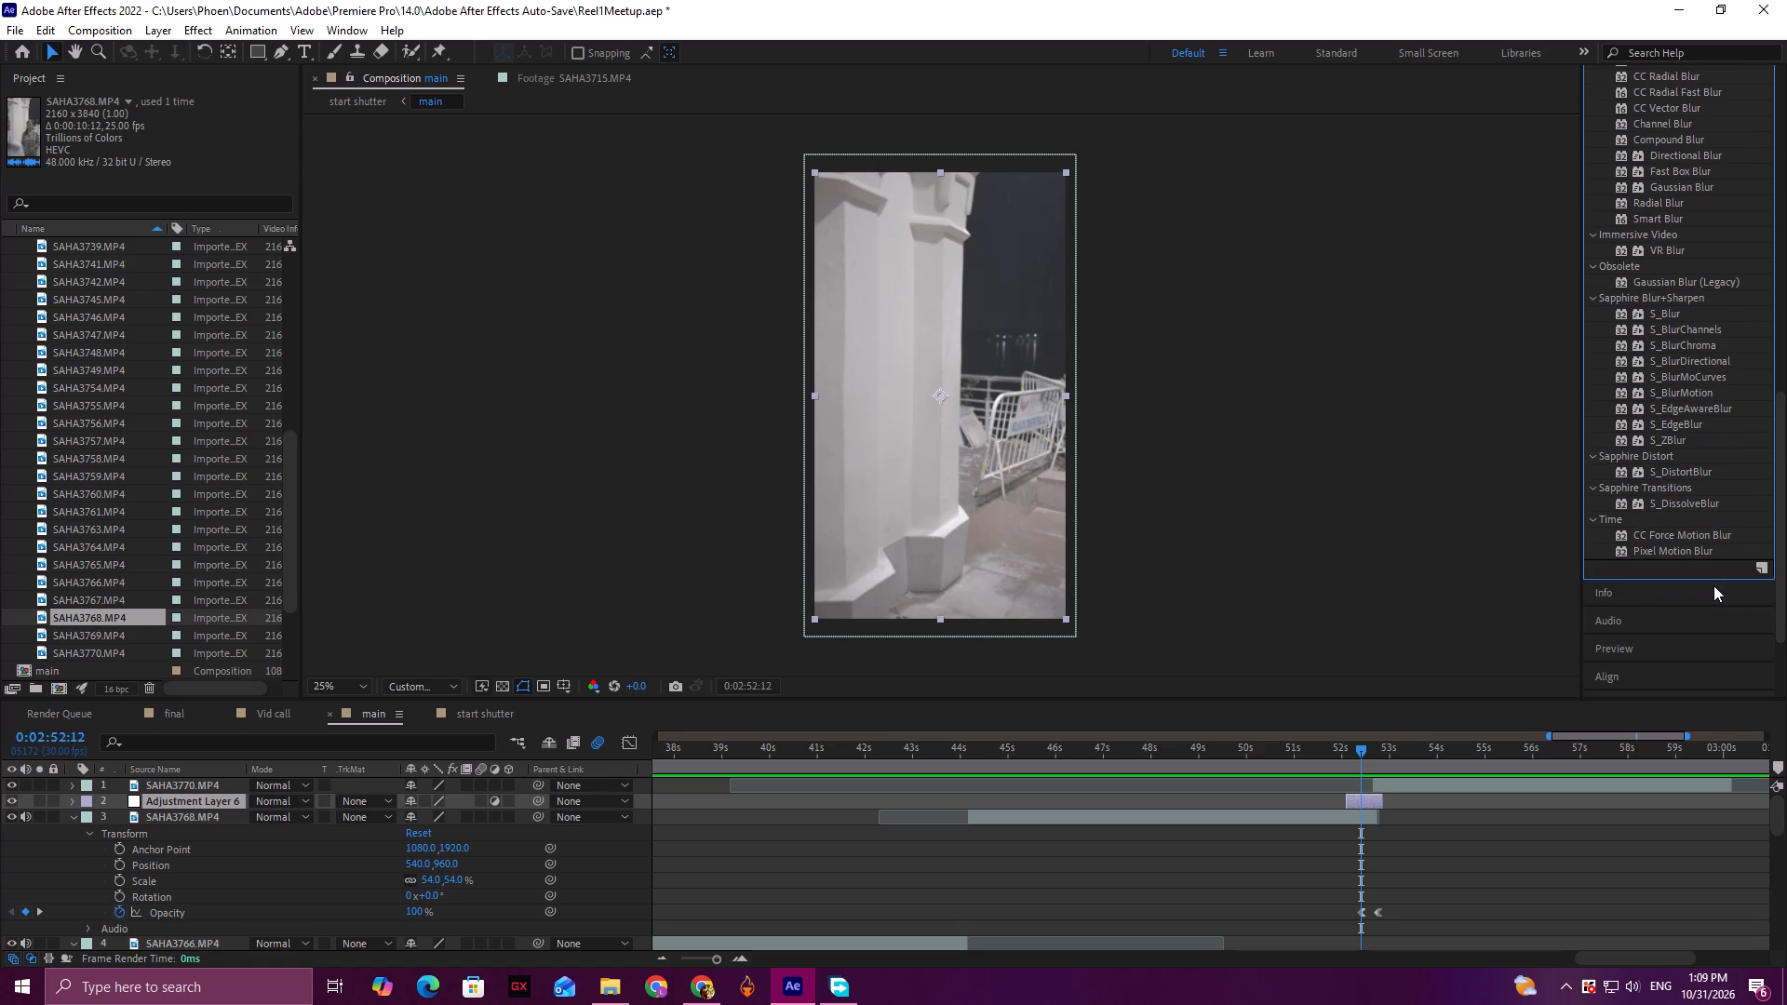
{"action": "scroll", "coordinate": [1713, 585], "scroll_direction": "up", "scroll_amount": 20}
Search the effects for "gaus" and apply the Blur & Sharpen Gaussian Blur to the transition's adjustment layer.
{"action": "left_click_drag", "start_coordinate": [1659, 105], "coordinate": [1557, 113]}
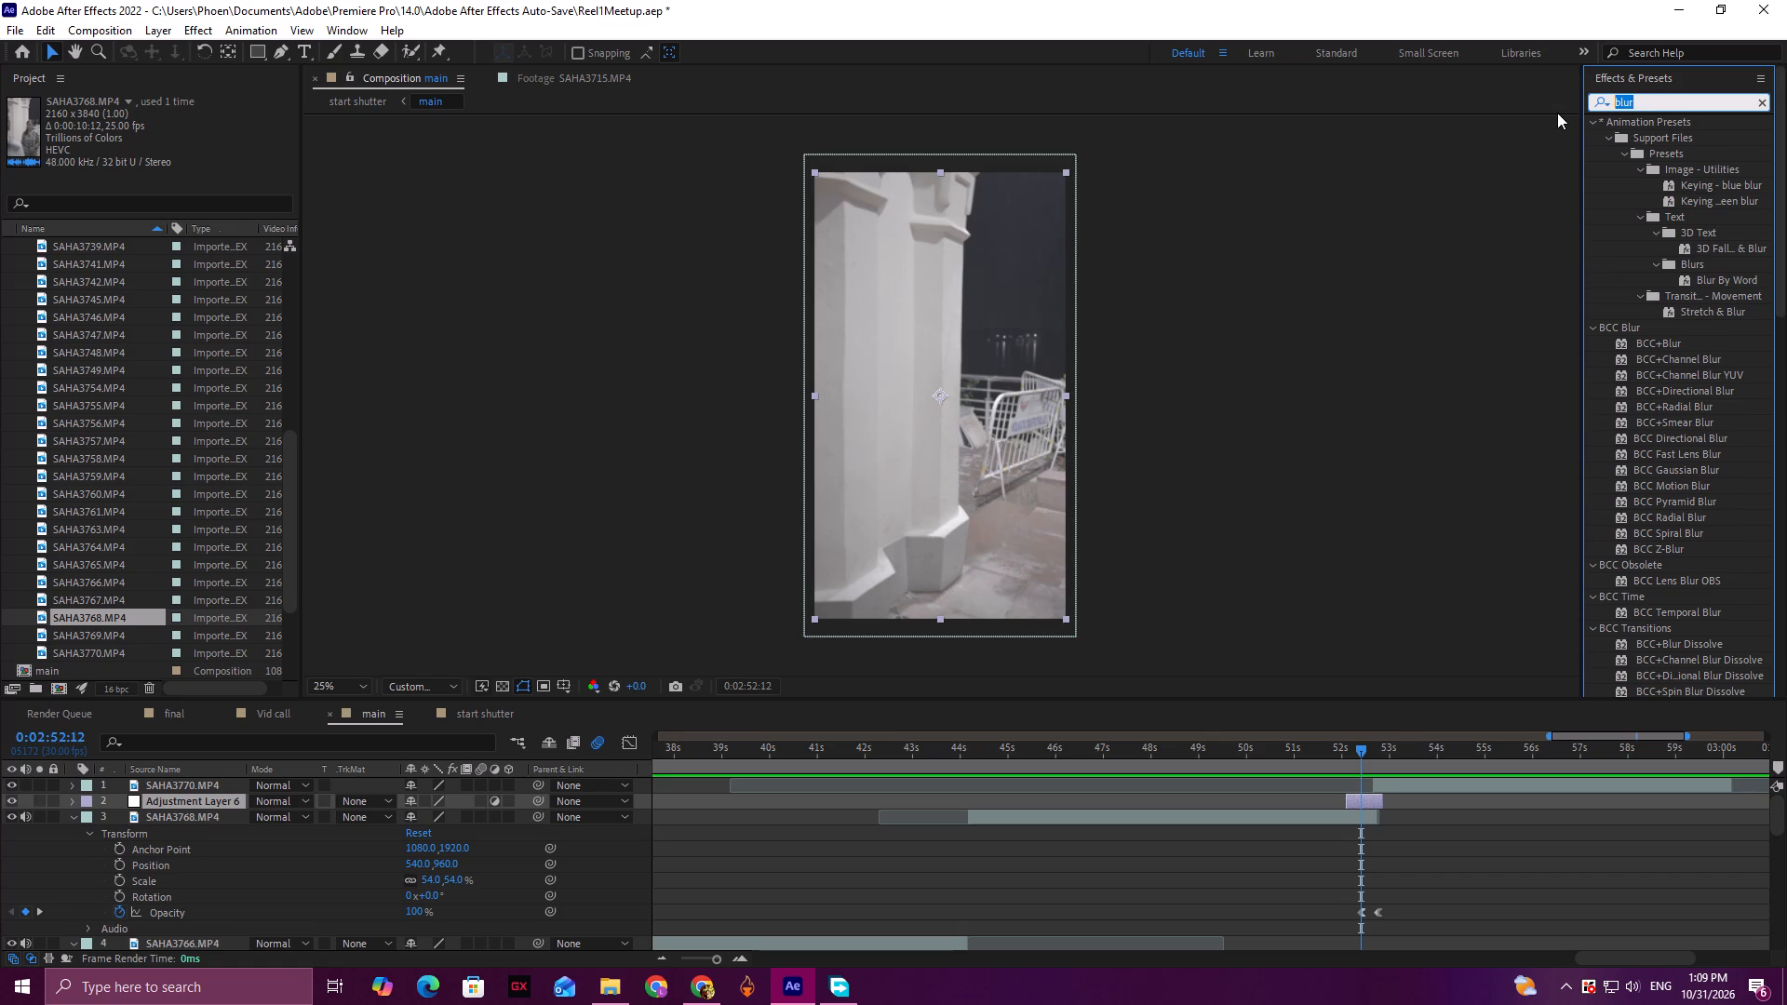
{"action": "key", "text": "BackSpace"}
{"action": "type", "text": "gaus"}
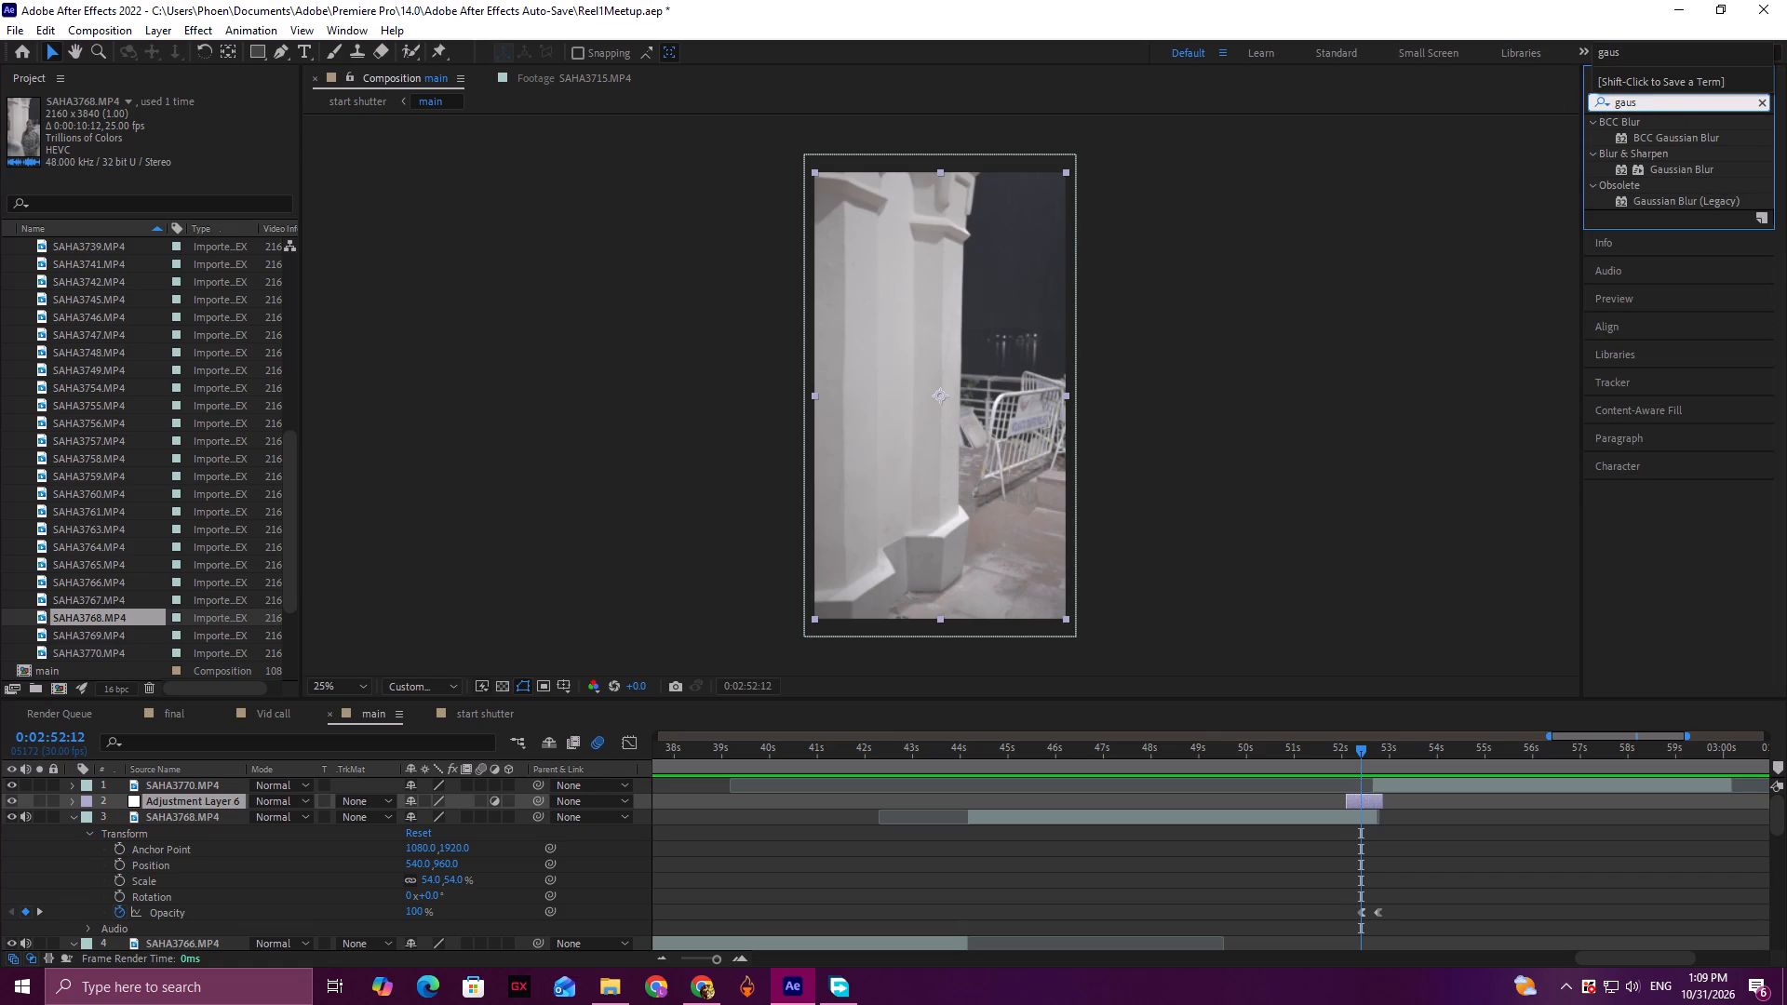
{"action": "left_click_drag", "start_coordinate": [1683, 164], "coordinate": [1585, 327]}
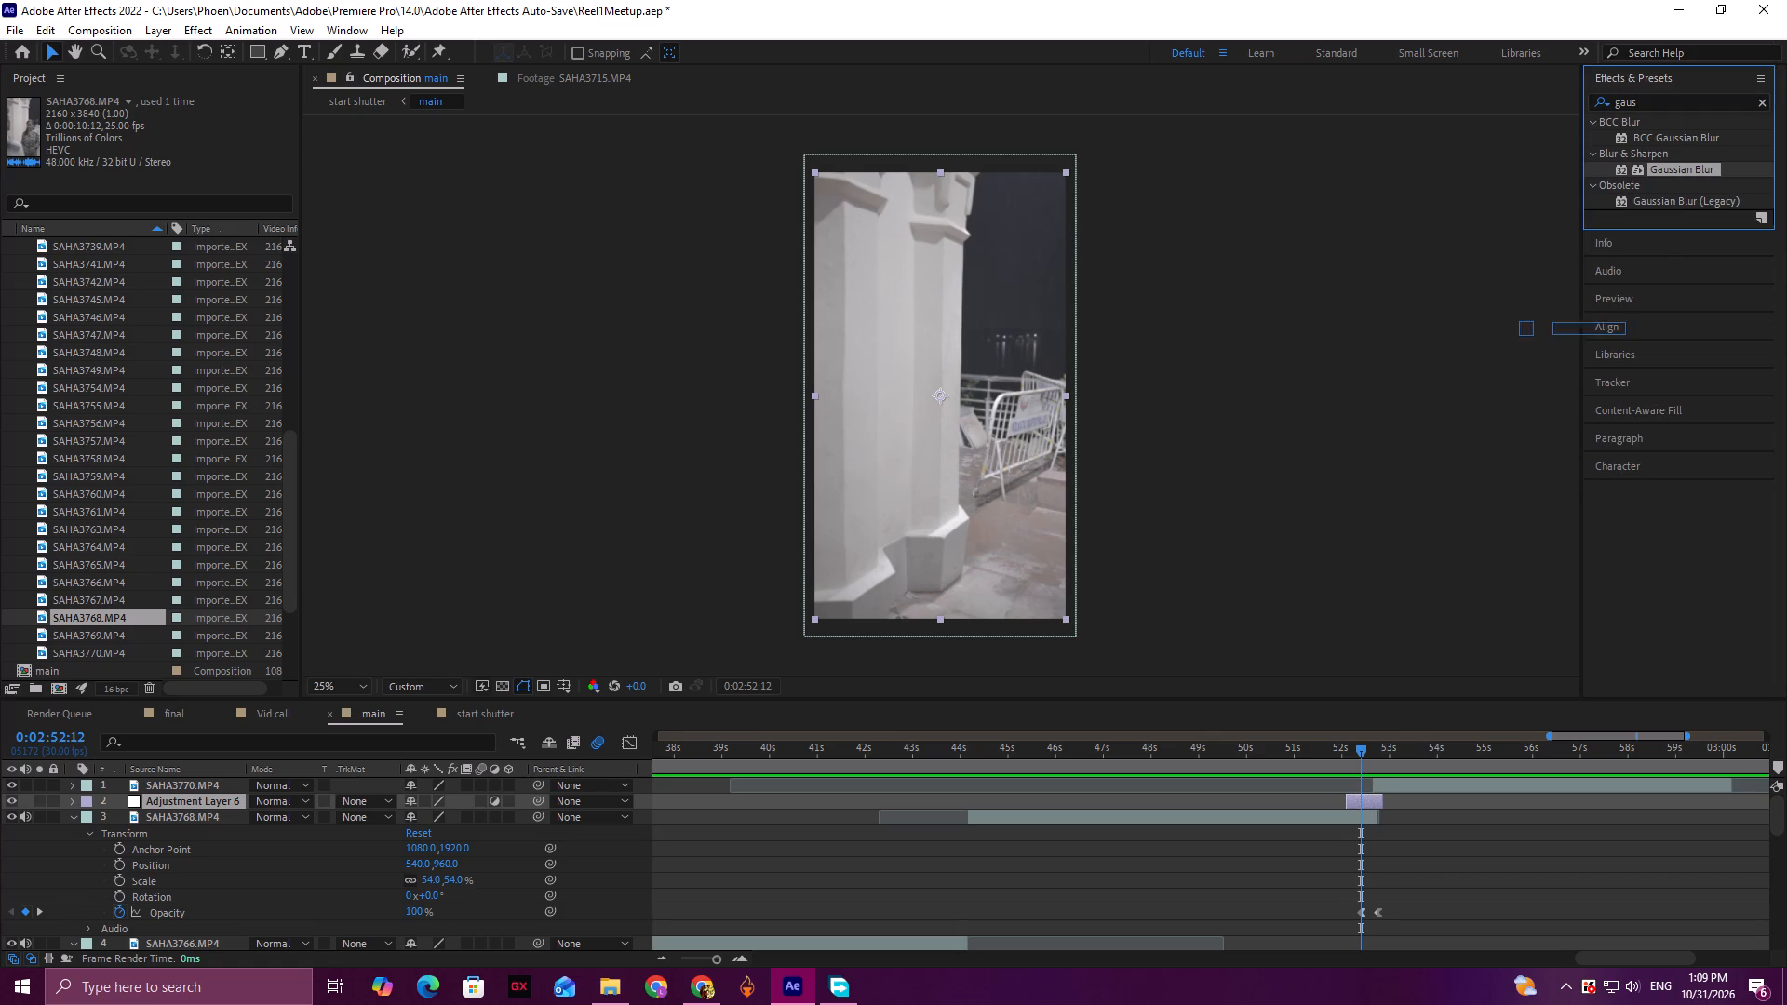
{"action": "left_click_drag", "start_coordinate": [1585, 327], "coordinate": [1364, 801]}
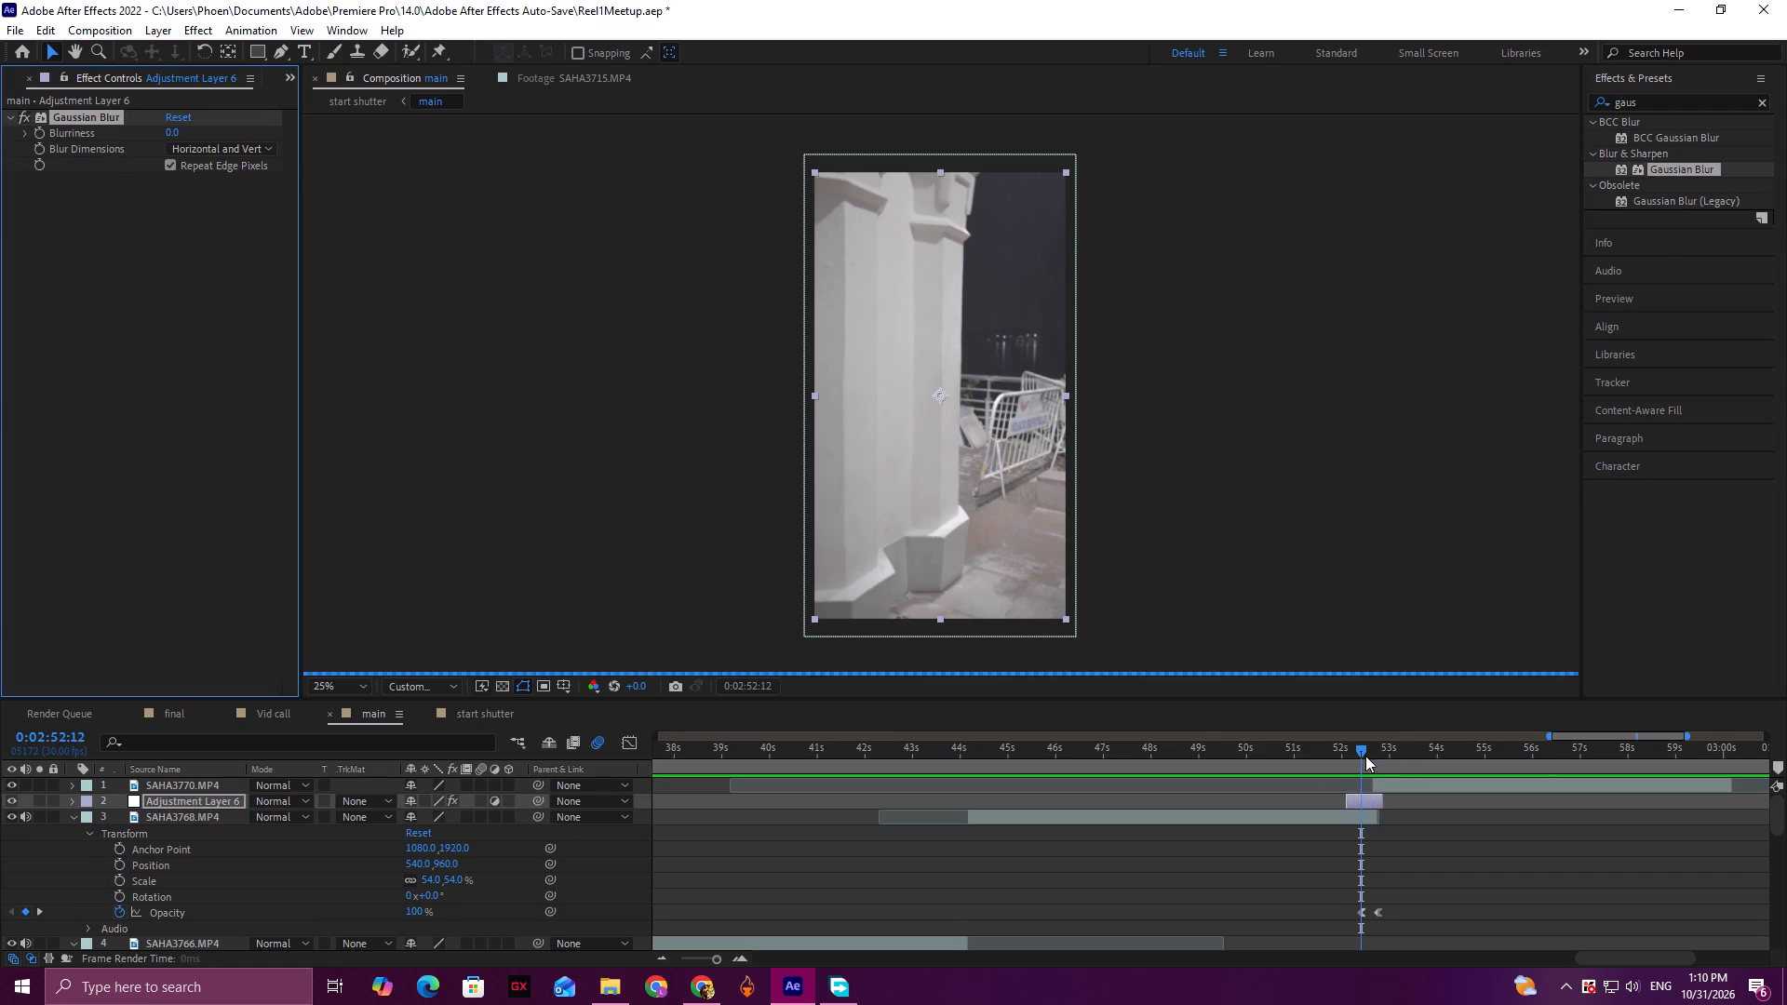
Keyframe the adjustment layer's Blurriness from 0 at 2:52:08 to 22.3 at 2:52:21.
{"action": "left_click_drag", "start_coordinate": [1358, 754], "coordinate": [1357, 763]}
{"action": "left_click", "coordinate": [1358, 804]}
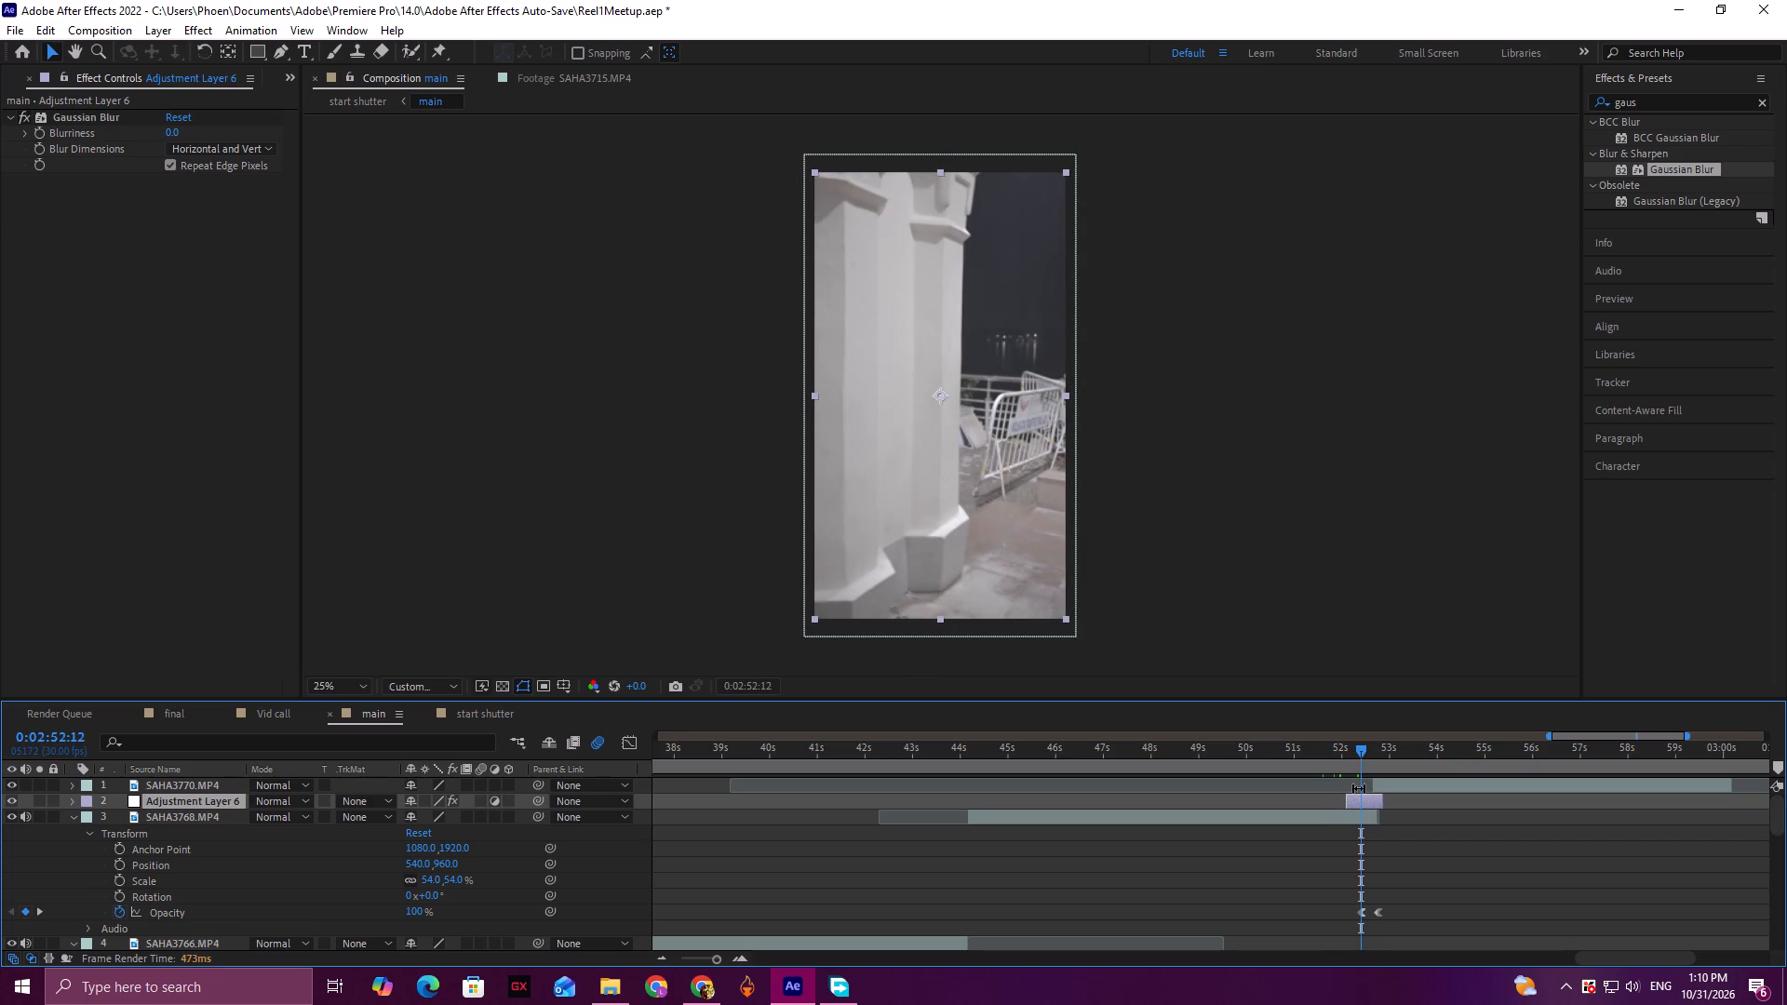
{"action": "left_click", "coordinate": [1359, 754]}
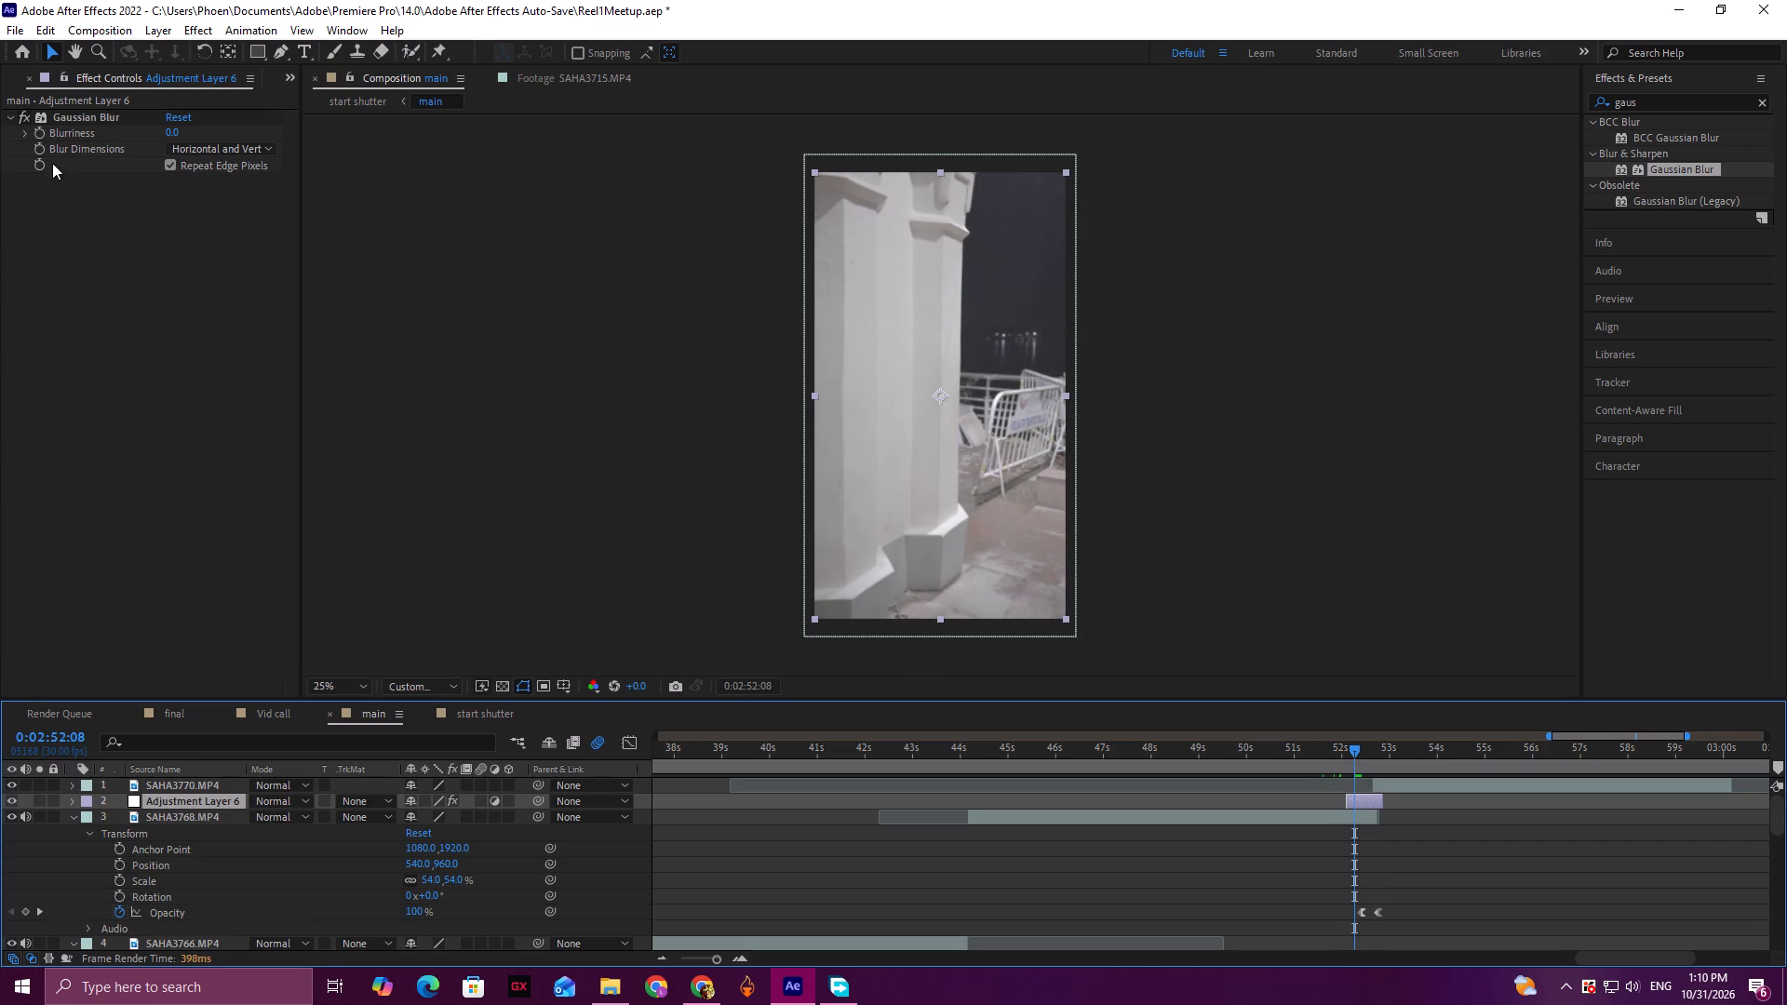
{"action": "left_click", "coordinate": [39, 131]}
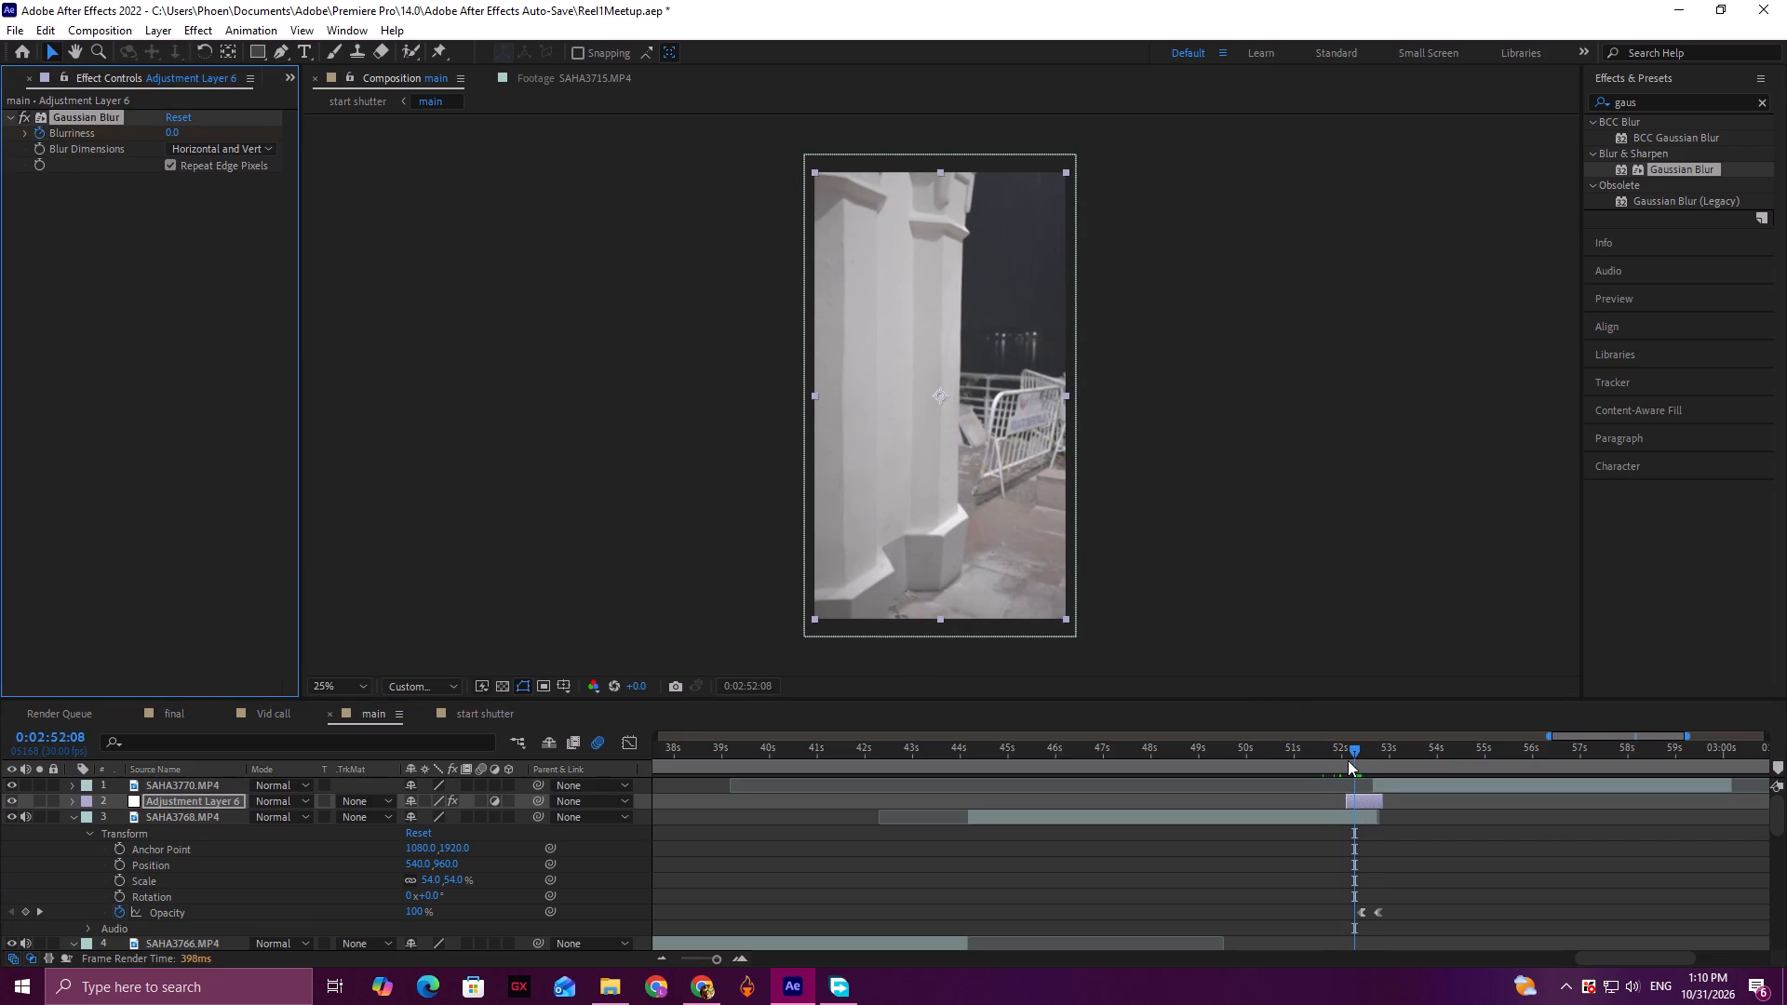
{"action": "left_click_drag", "start_coordinate": [1352, 753], "coordinate": [1374, 755]}
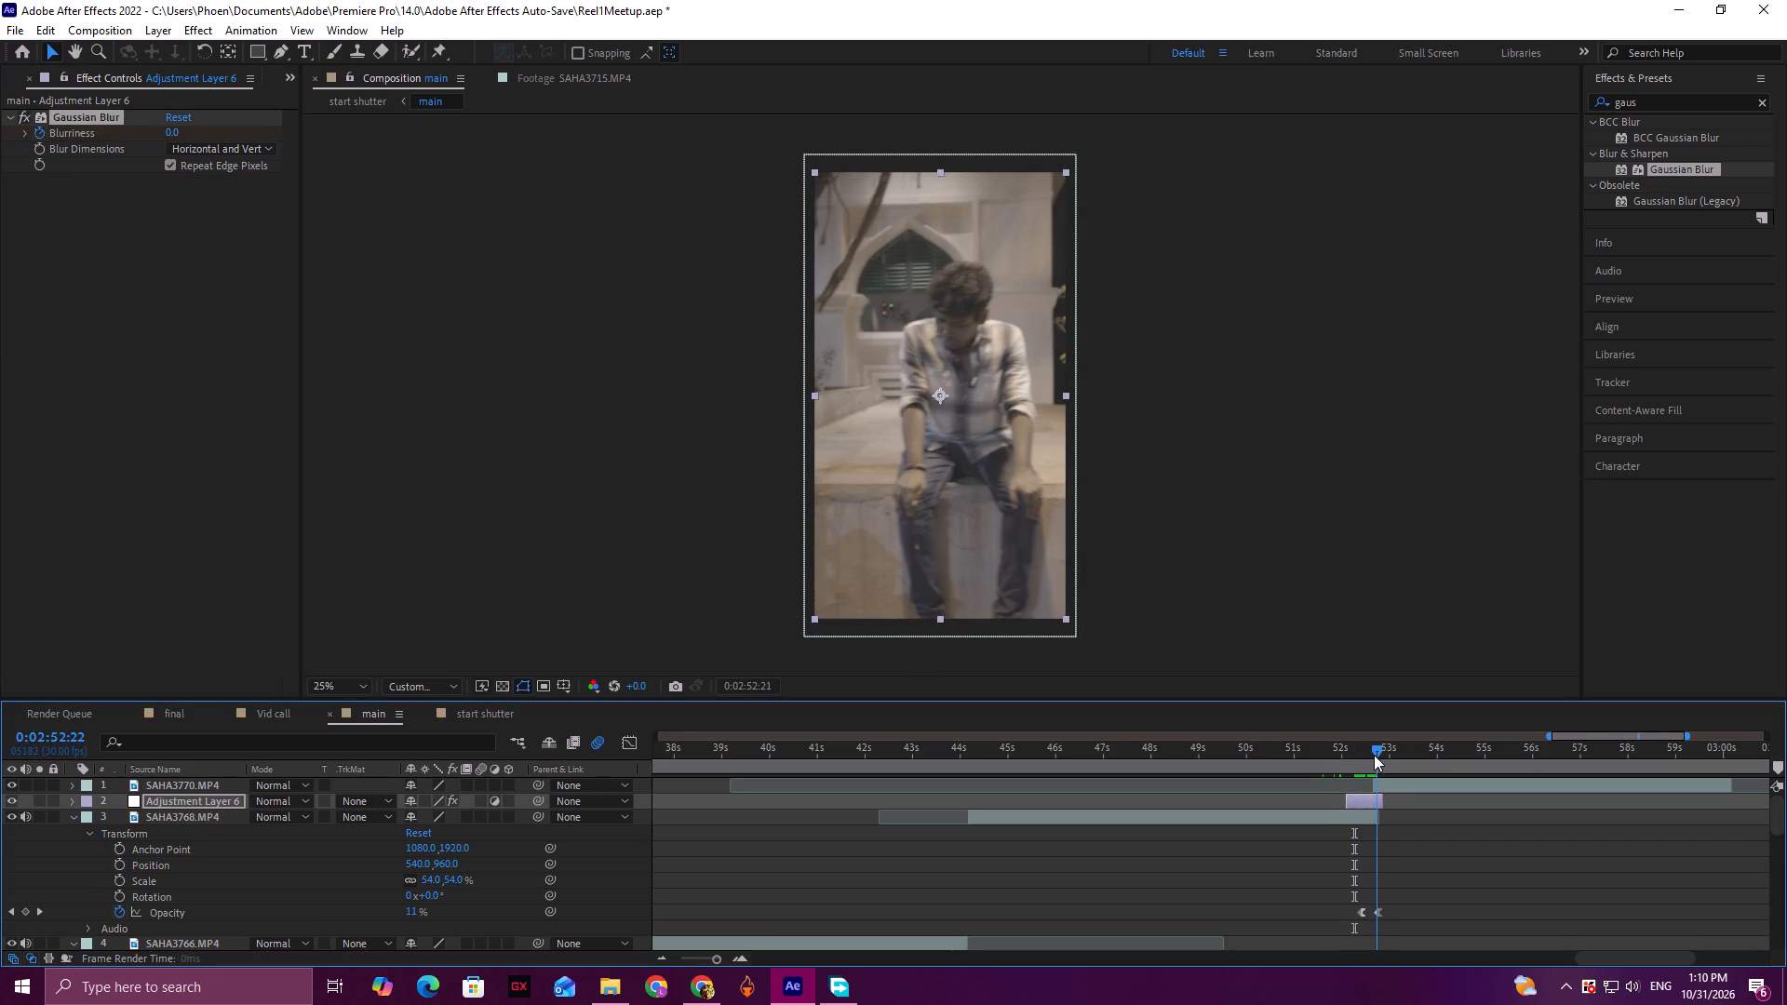
{"action": "left_click_drag", "start_coordinate": [1374, 755], "coordinate": [1373, 755]}
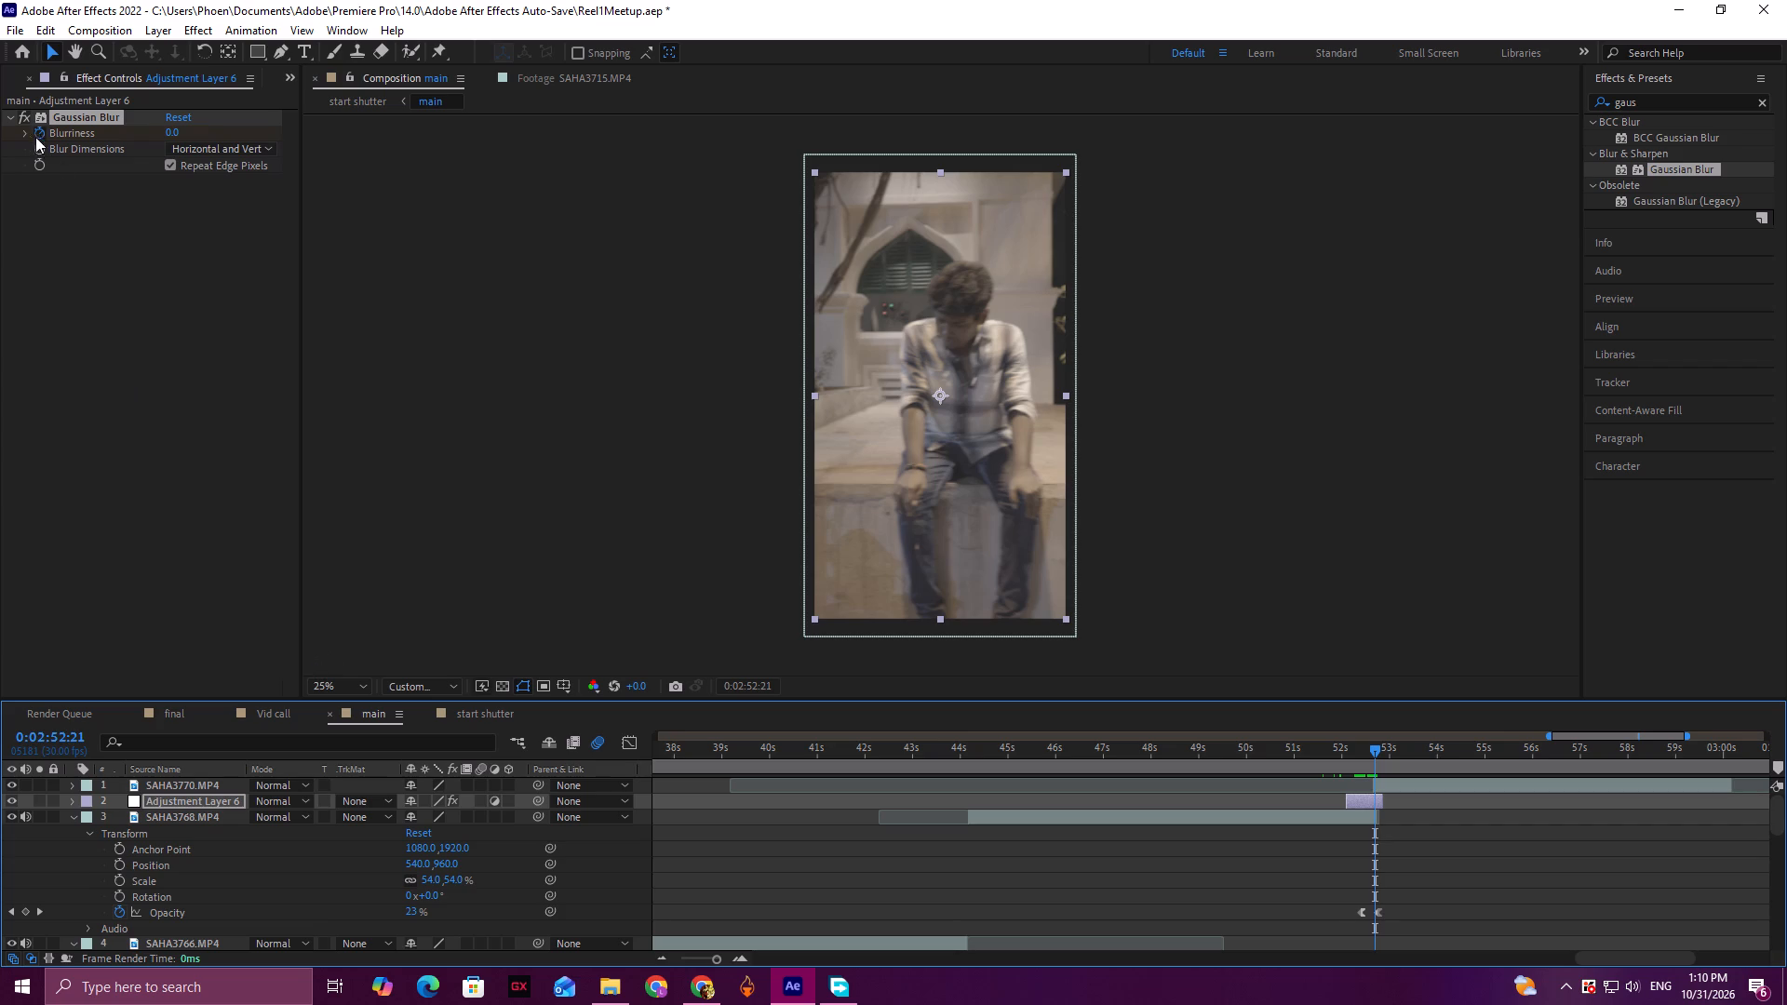
{"action": "left_click", "coordinate": [1370, 798]}
{"action": "key", "text": "u"}
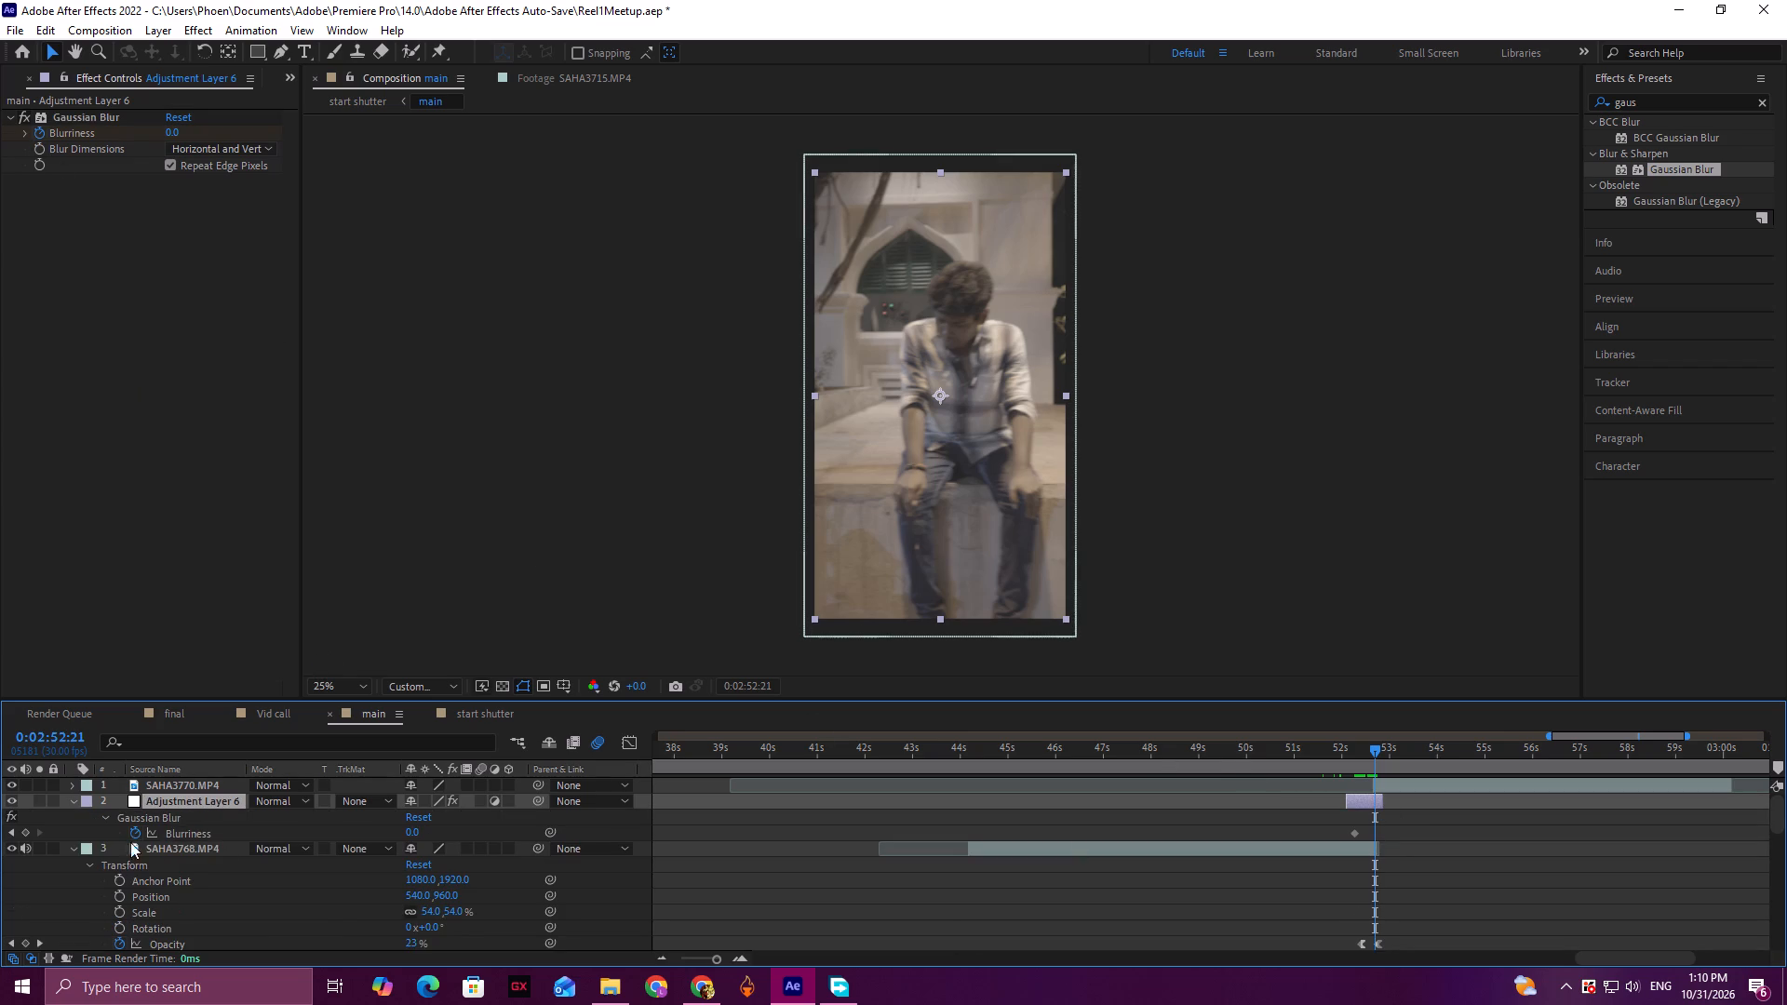
{"action": "left_click", "coordinate": [28, 830]}
{"action": "left_click_drag", "start_coordinate": [409, 837], "coordinate": [421, 837]}
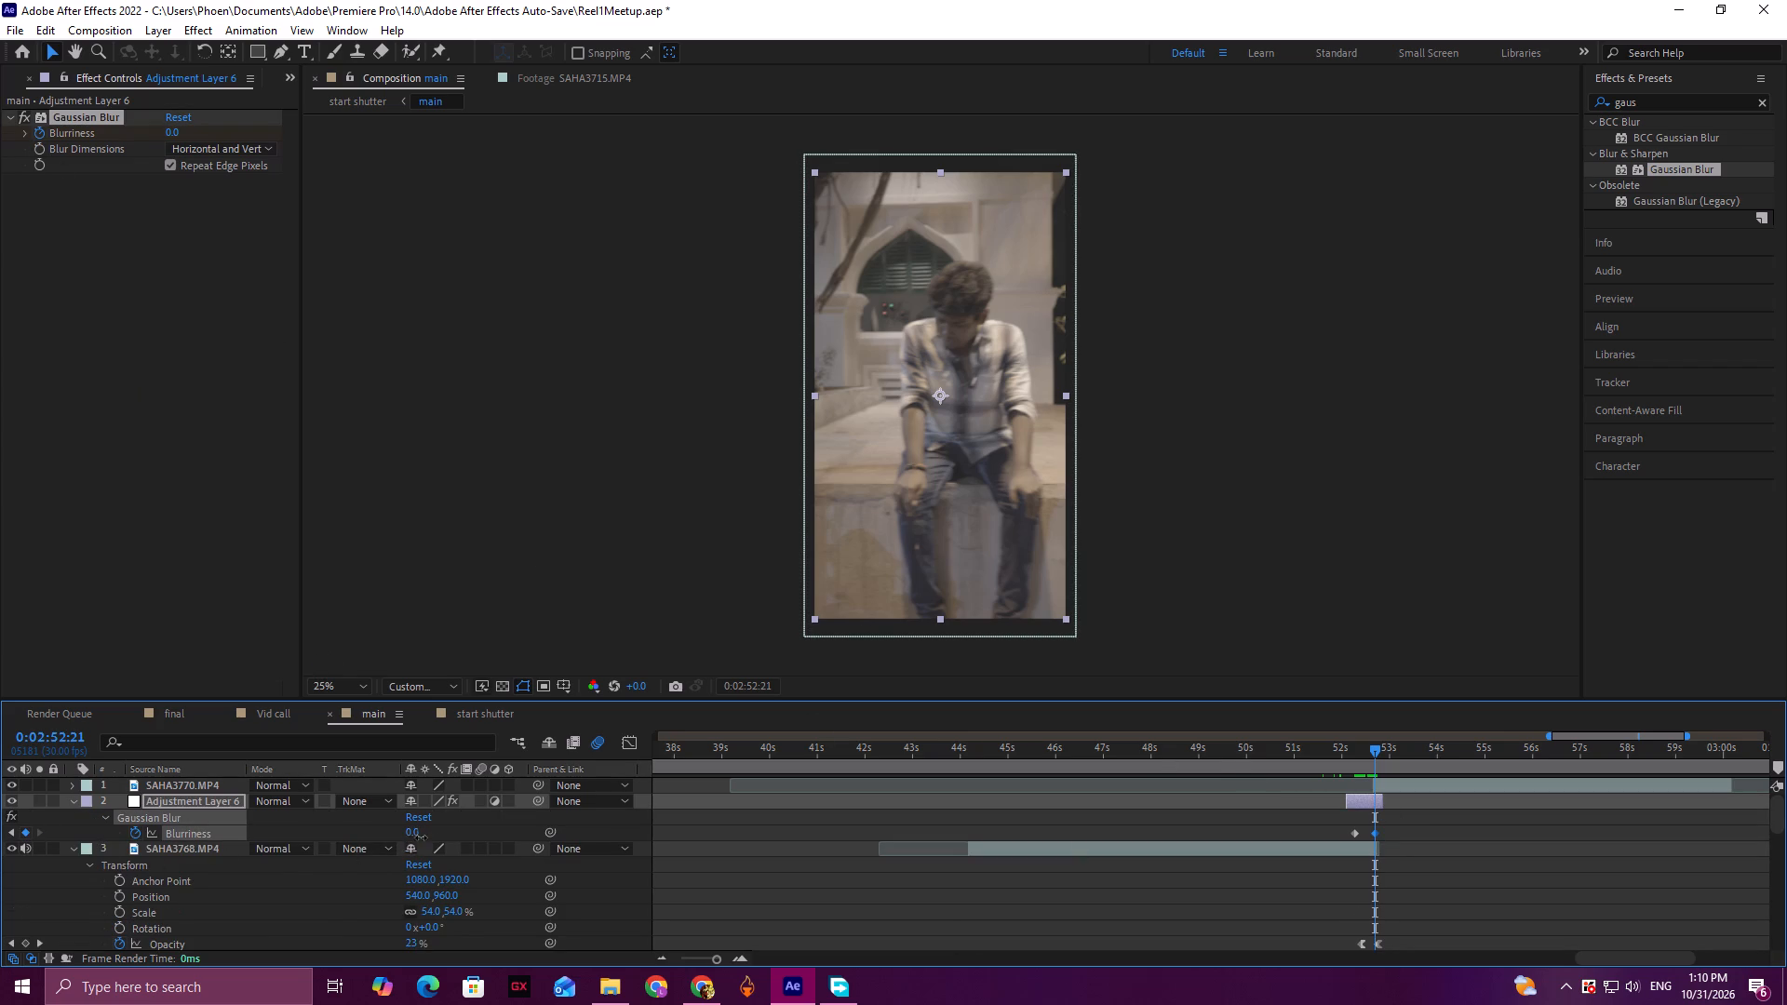
{"action": "left_click_drag", "start_coordinate": [421, 837], "coordinate": [630, 851]}
Play the blur from 2:51:19, then move the first Blurriness keyframe back to the adjustment layer's start at about 2:52:03.
{"action": "left_click_drag", "start_coordinate": [1379, 752], "coordinate": [1328, 760]}
{"action": "key", "text": "space"}
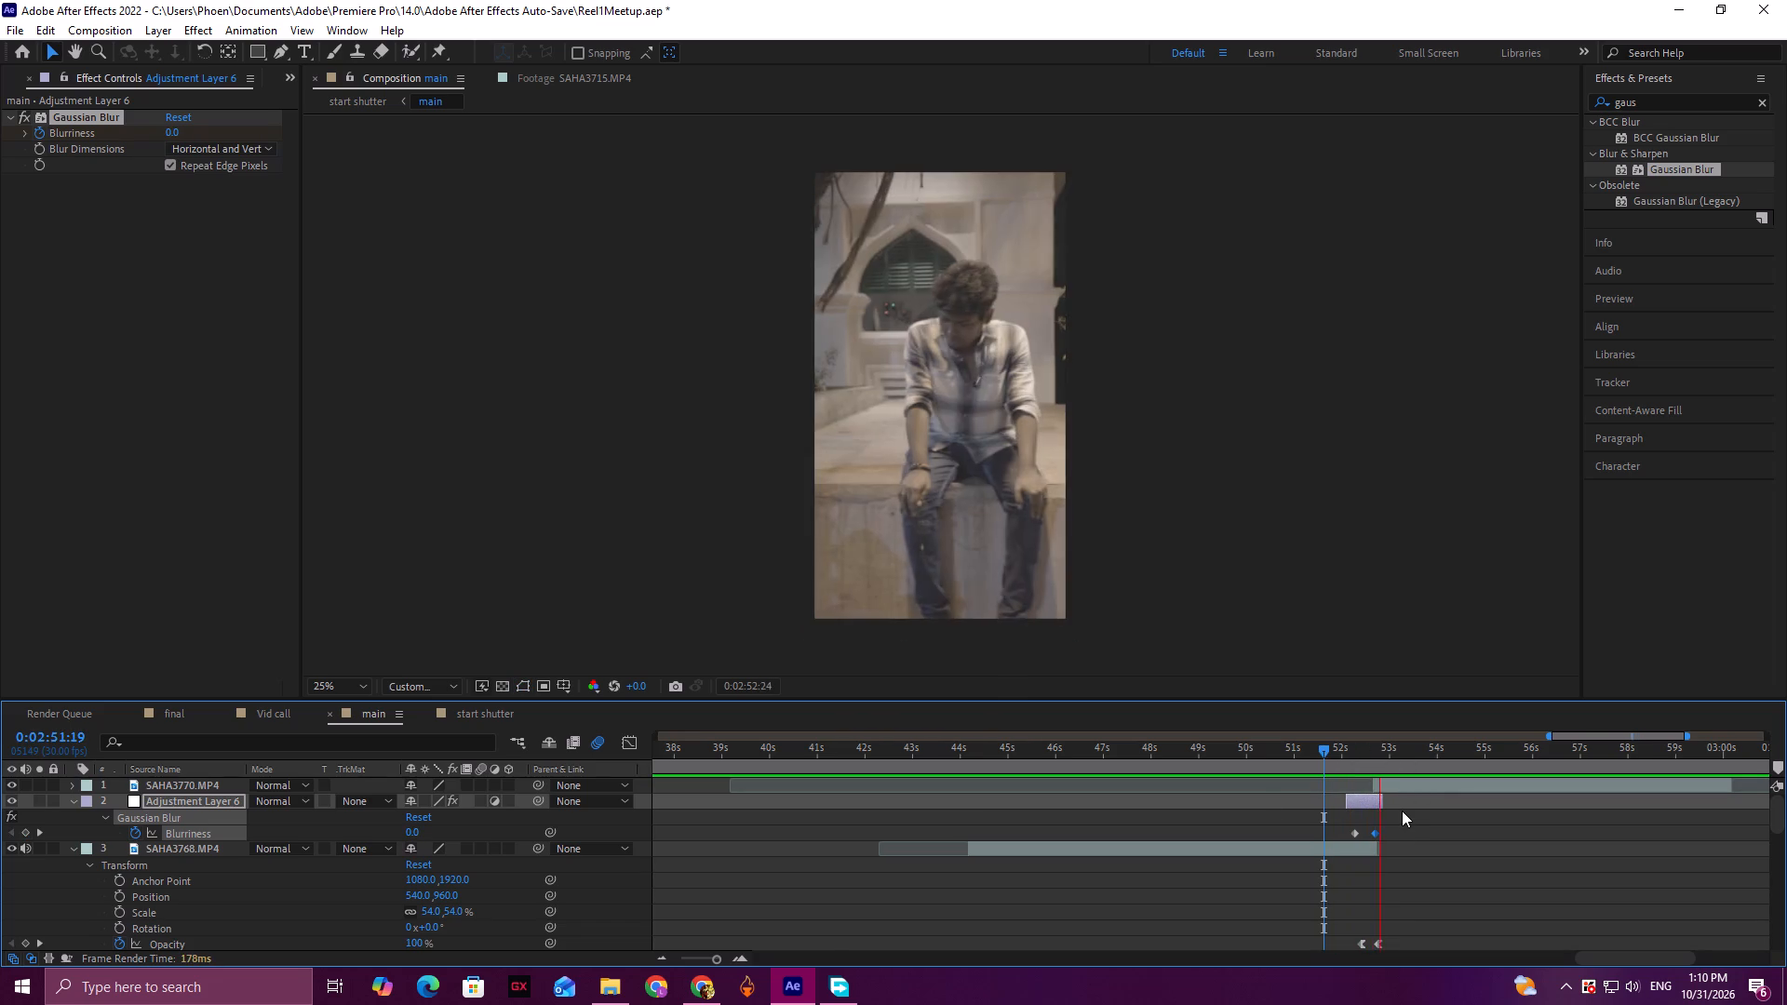
{"action": "key", "text": "space"}
{"action": "left_click", "coordinate": [1423, 820]}
{"action": "left_click_drag", "start_coordinate": [1356, 833], "coordinate": [1348, 836]}
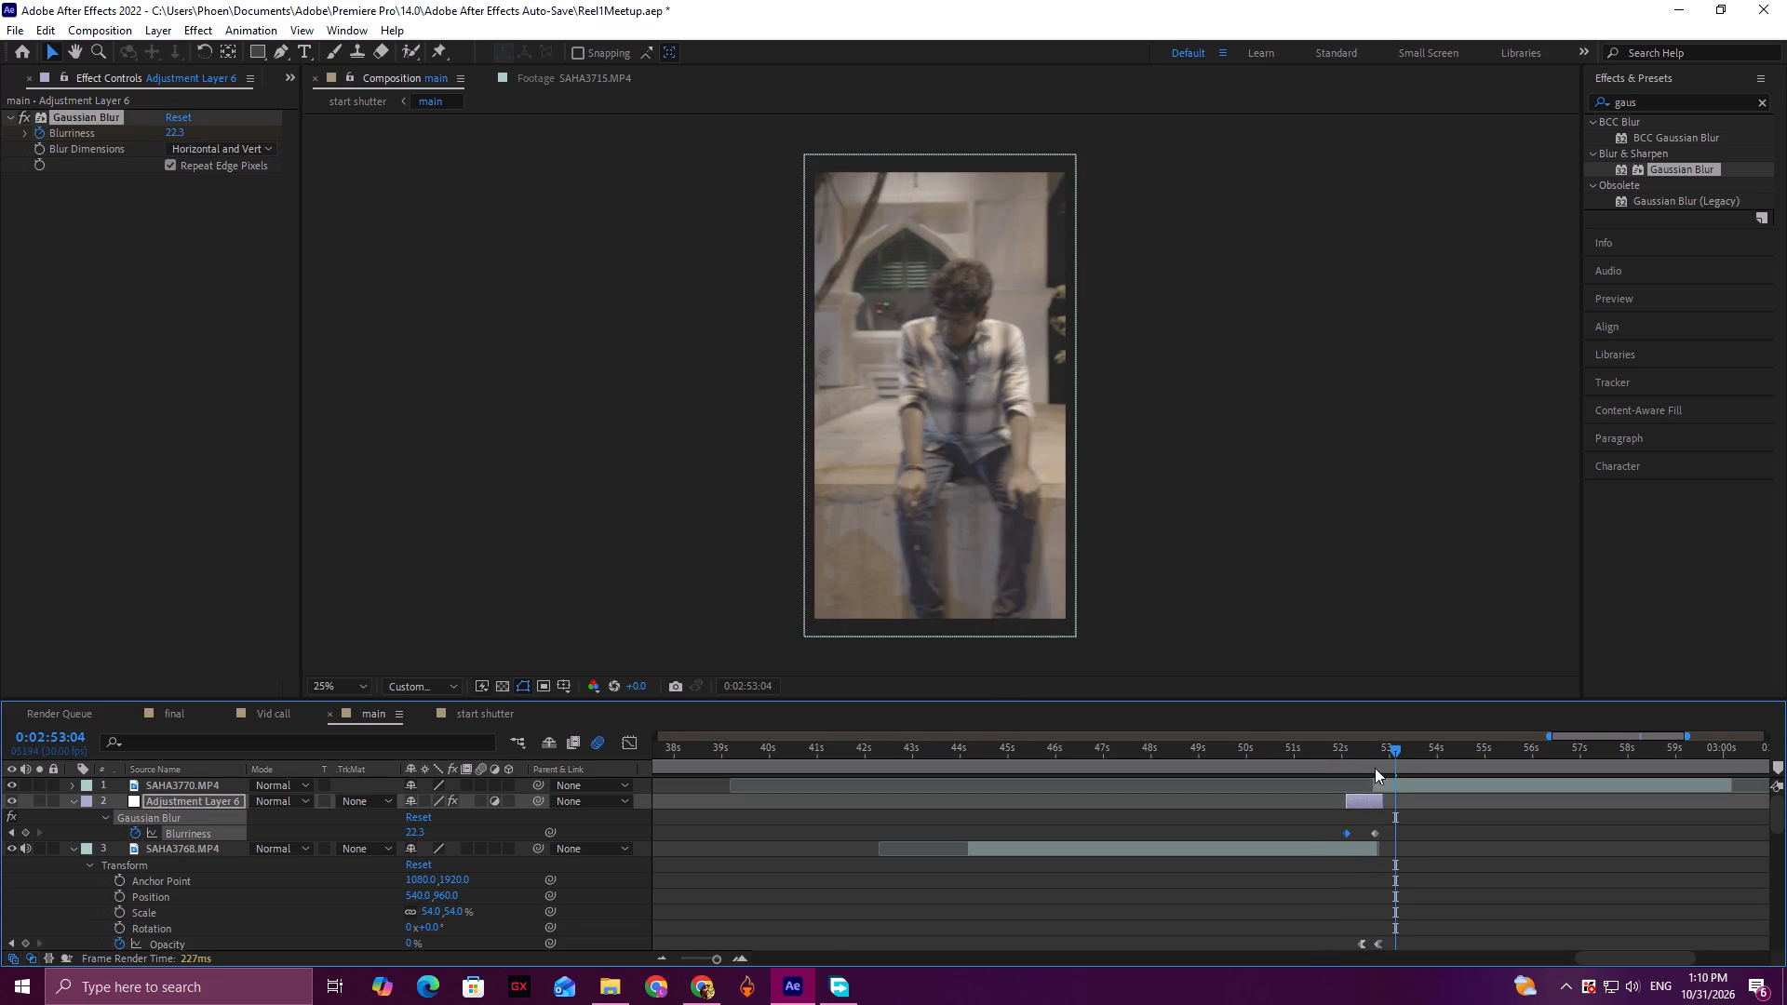
Play the transition from 2:51:06 and move the last Blurriness keyframe earlier to 2:52:14.
{"action": "left_click_drag", "start_coordinate": [1377, 747], "coordinate": [1302, 759]}
{"action": "key", "text": "space"}
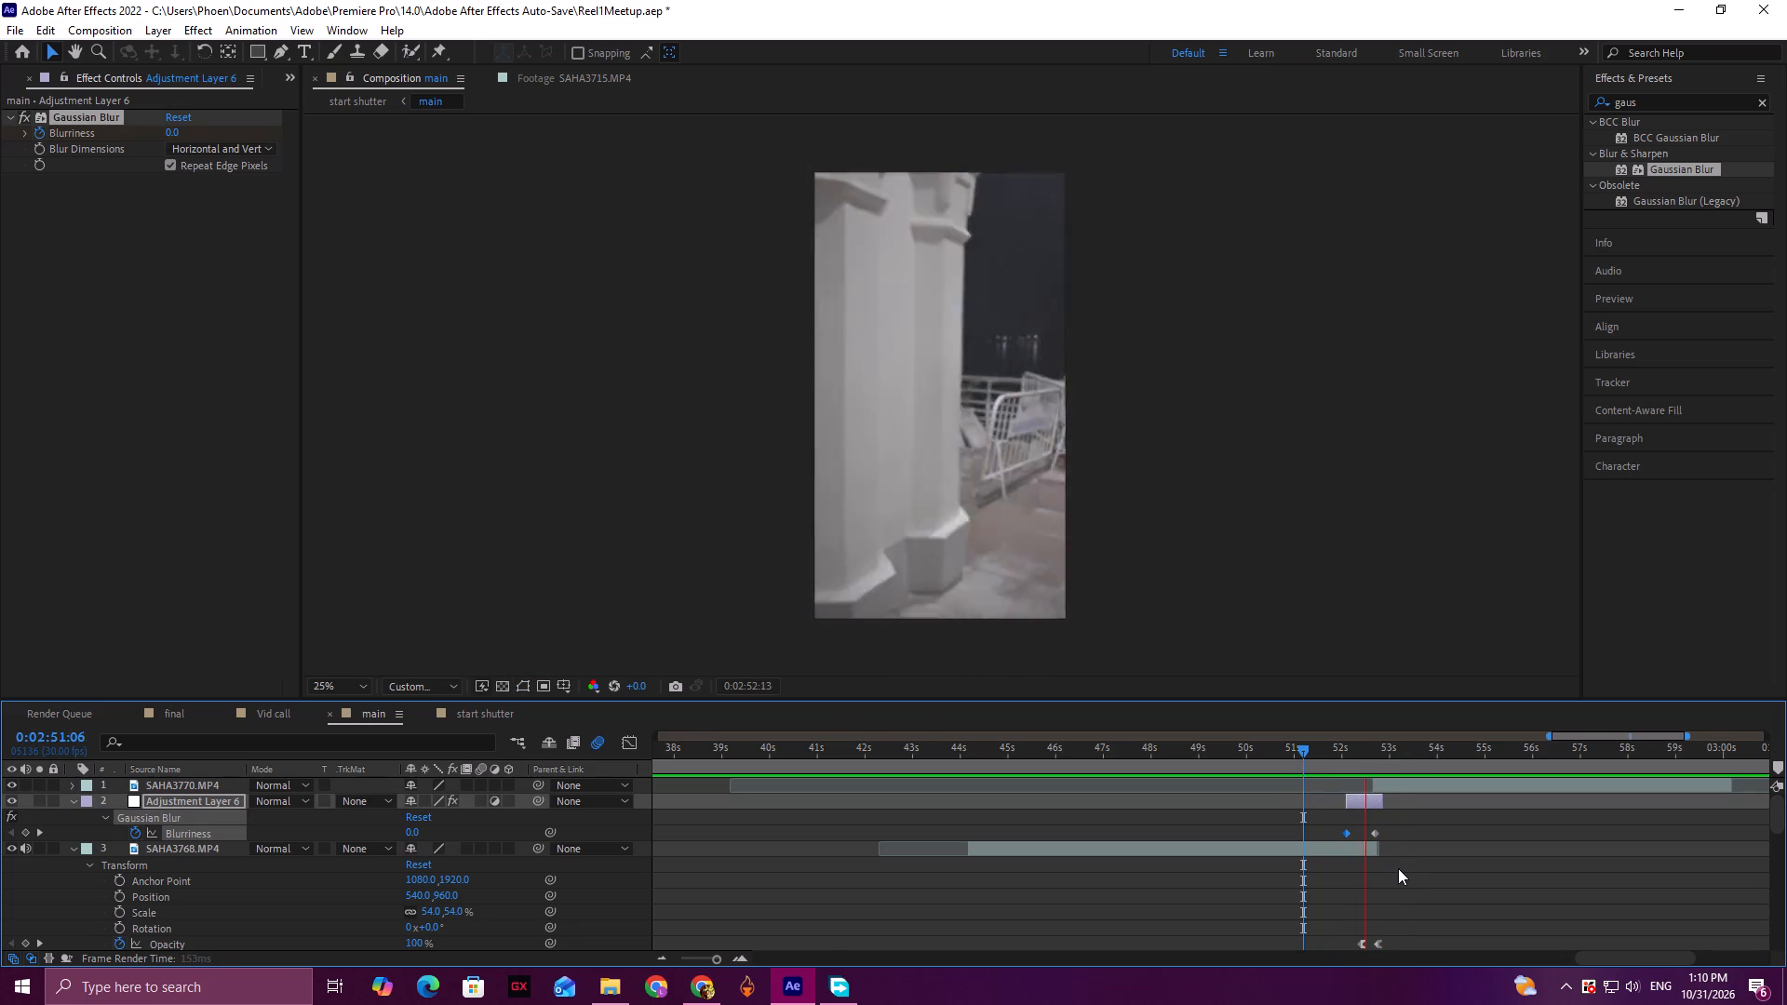
{"action": "key", "text": "space"}
{"action": "left_click_drag", "start_coordinate": [1353, 752], "coordinate": [1370, 755]}
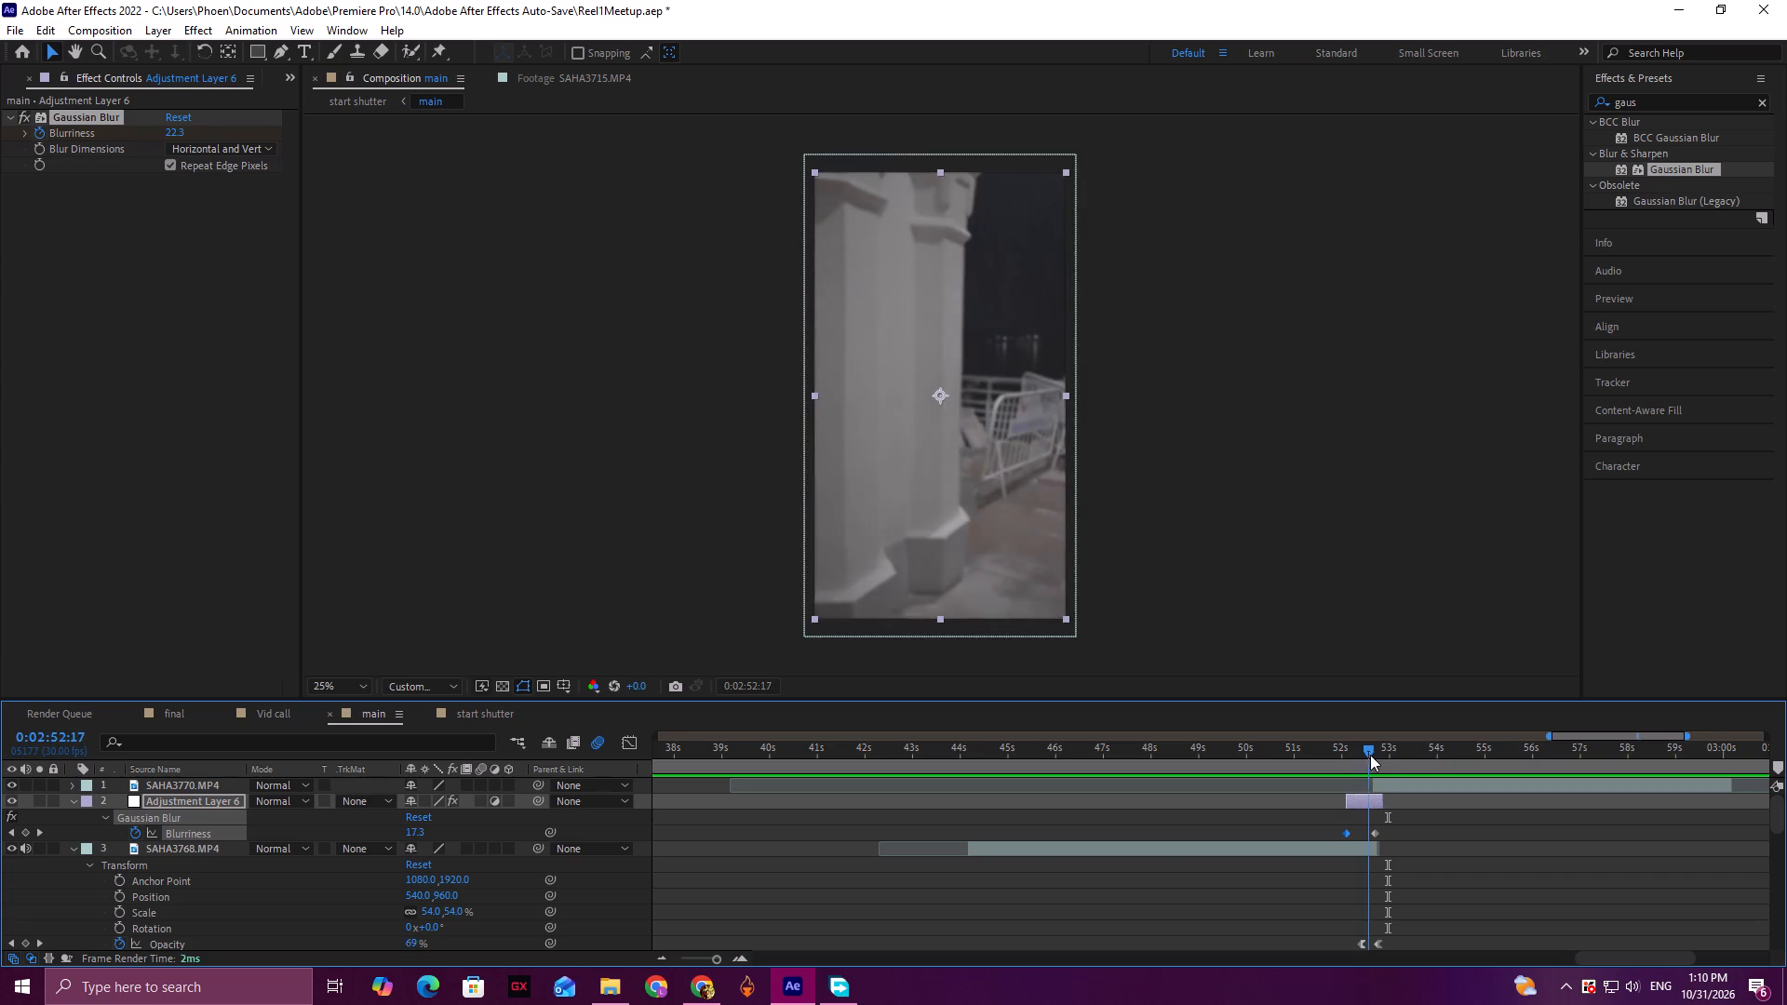
{"action": "left_click_drag", "start_coordinate": [1370, 755], "coordinate": [1376, 756]}
{"action": "left_click_drag", "start_coordinate": [1377, 834], "coordinate": [1366, 837]}
{"action": "left_click_drag", "start_coordinate": [1370, 743], "coordinate": [1363, 752]}
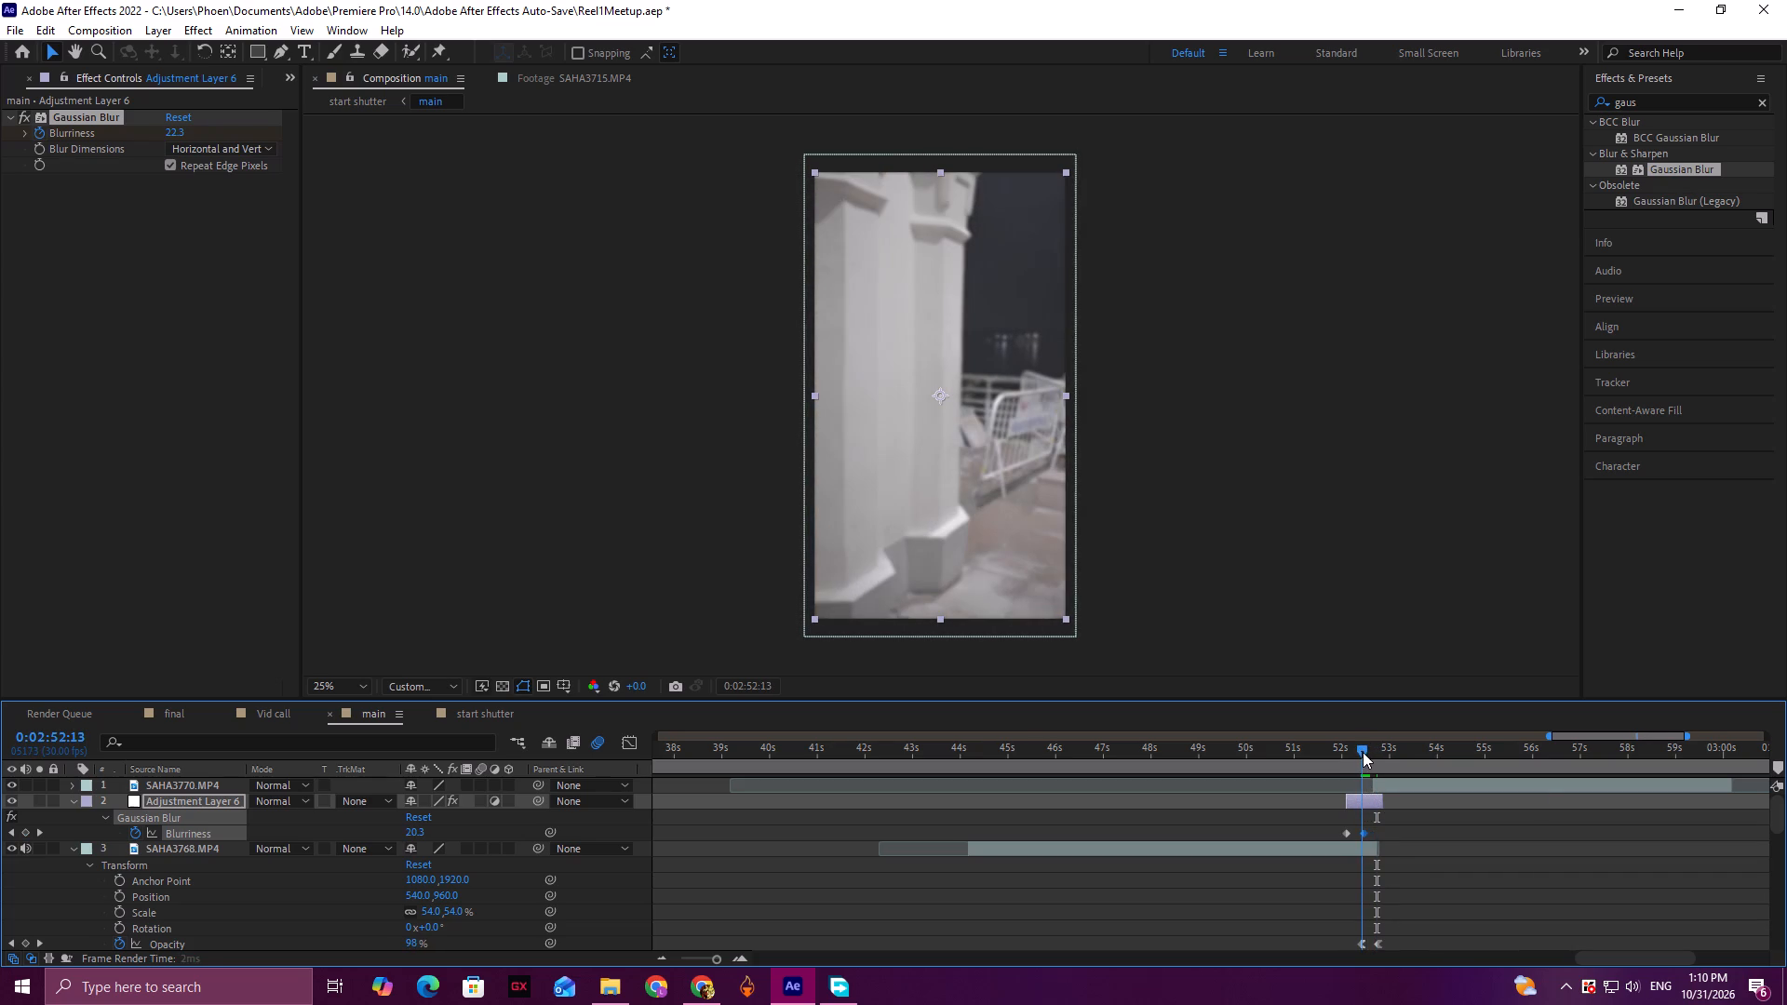
{"action": "left_click_drag", "start_coordinate": [1363, 752], "coordinate": [1364, 753]}
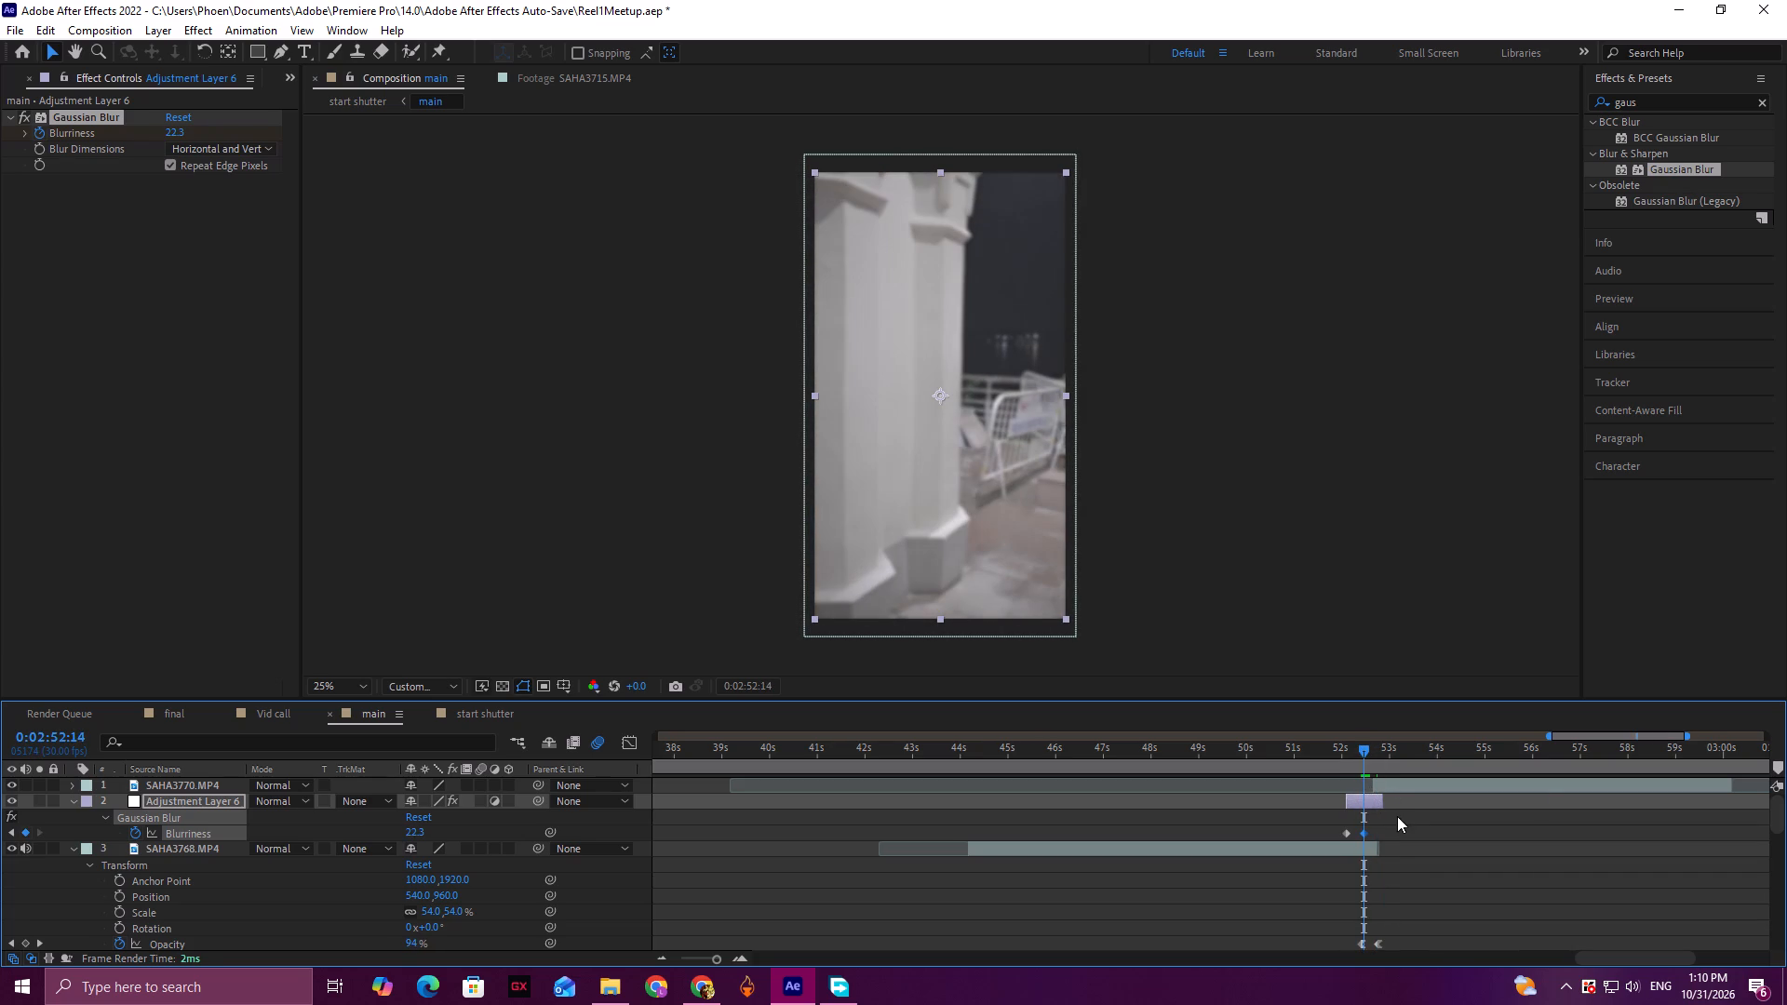
Set the Blurriness at the 2:52:14 keyframe to 49.4.
{"action": "left_click", "coordinate": [1397, 816]}
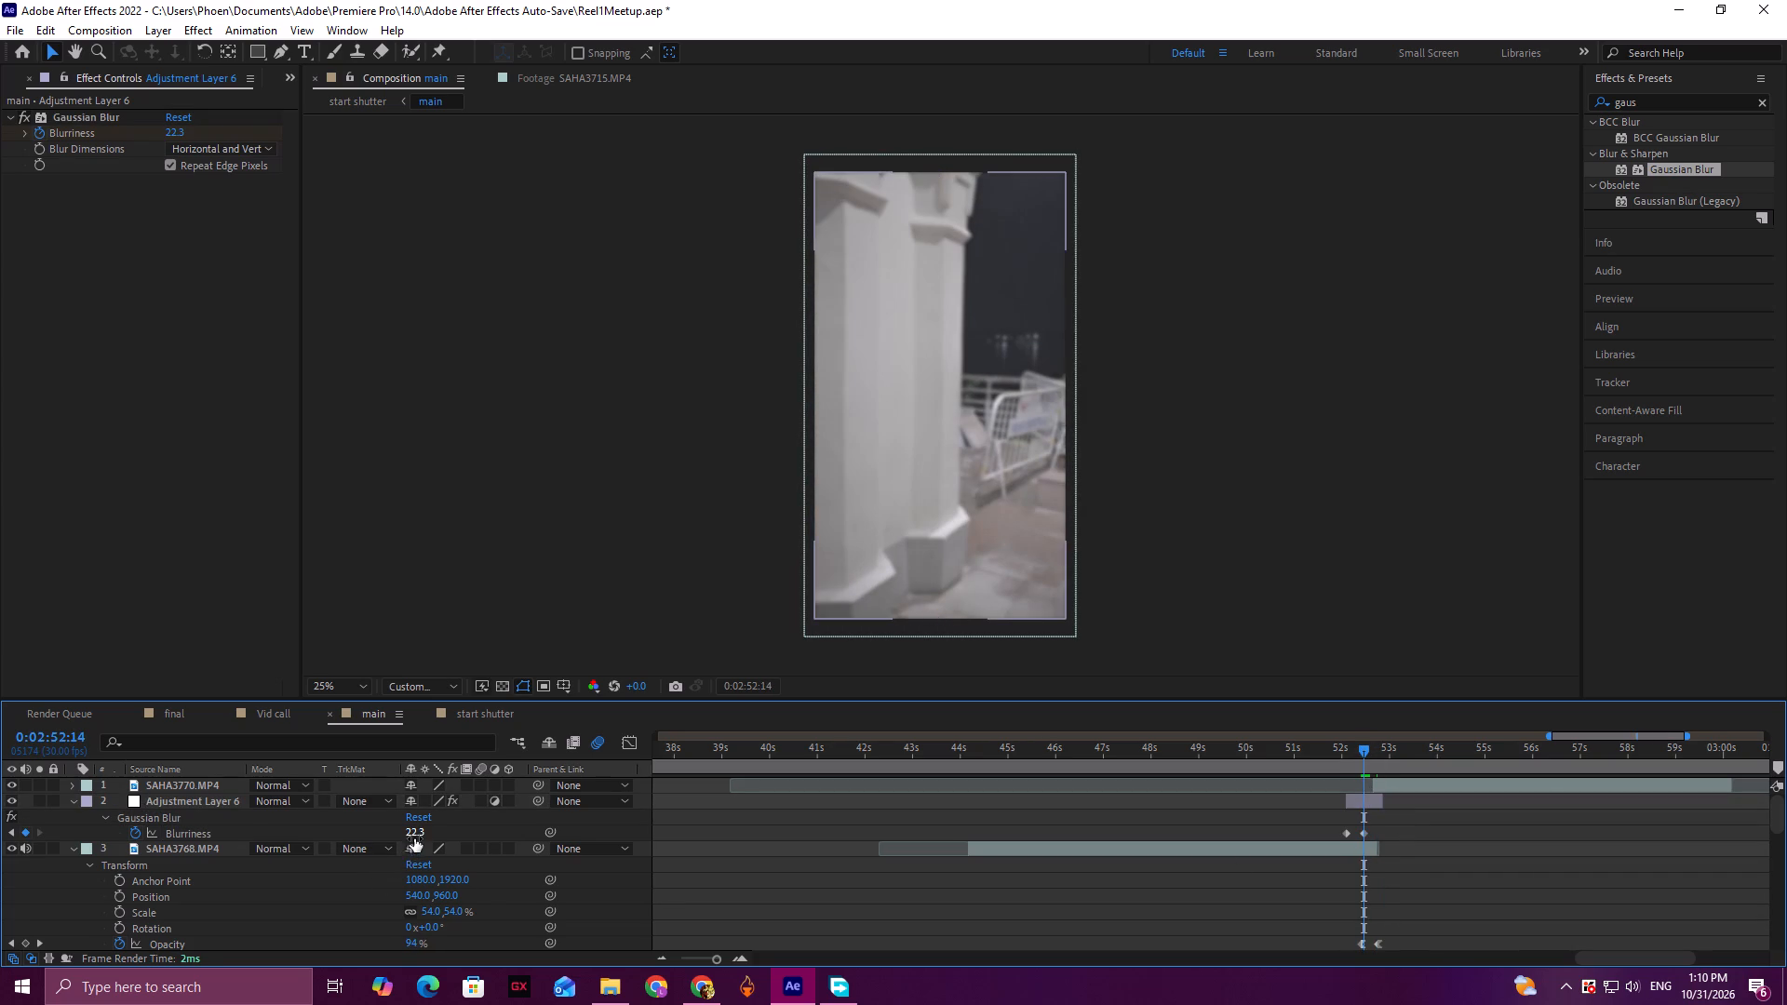
{"action": "left_click_drag", "start_coordinate": [415, 837], "coordinate": [686, 856]}
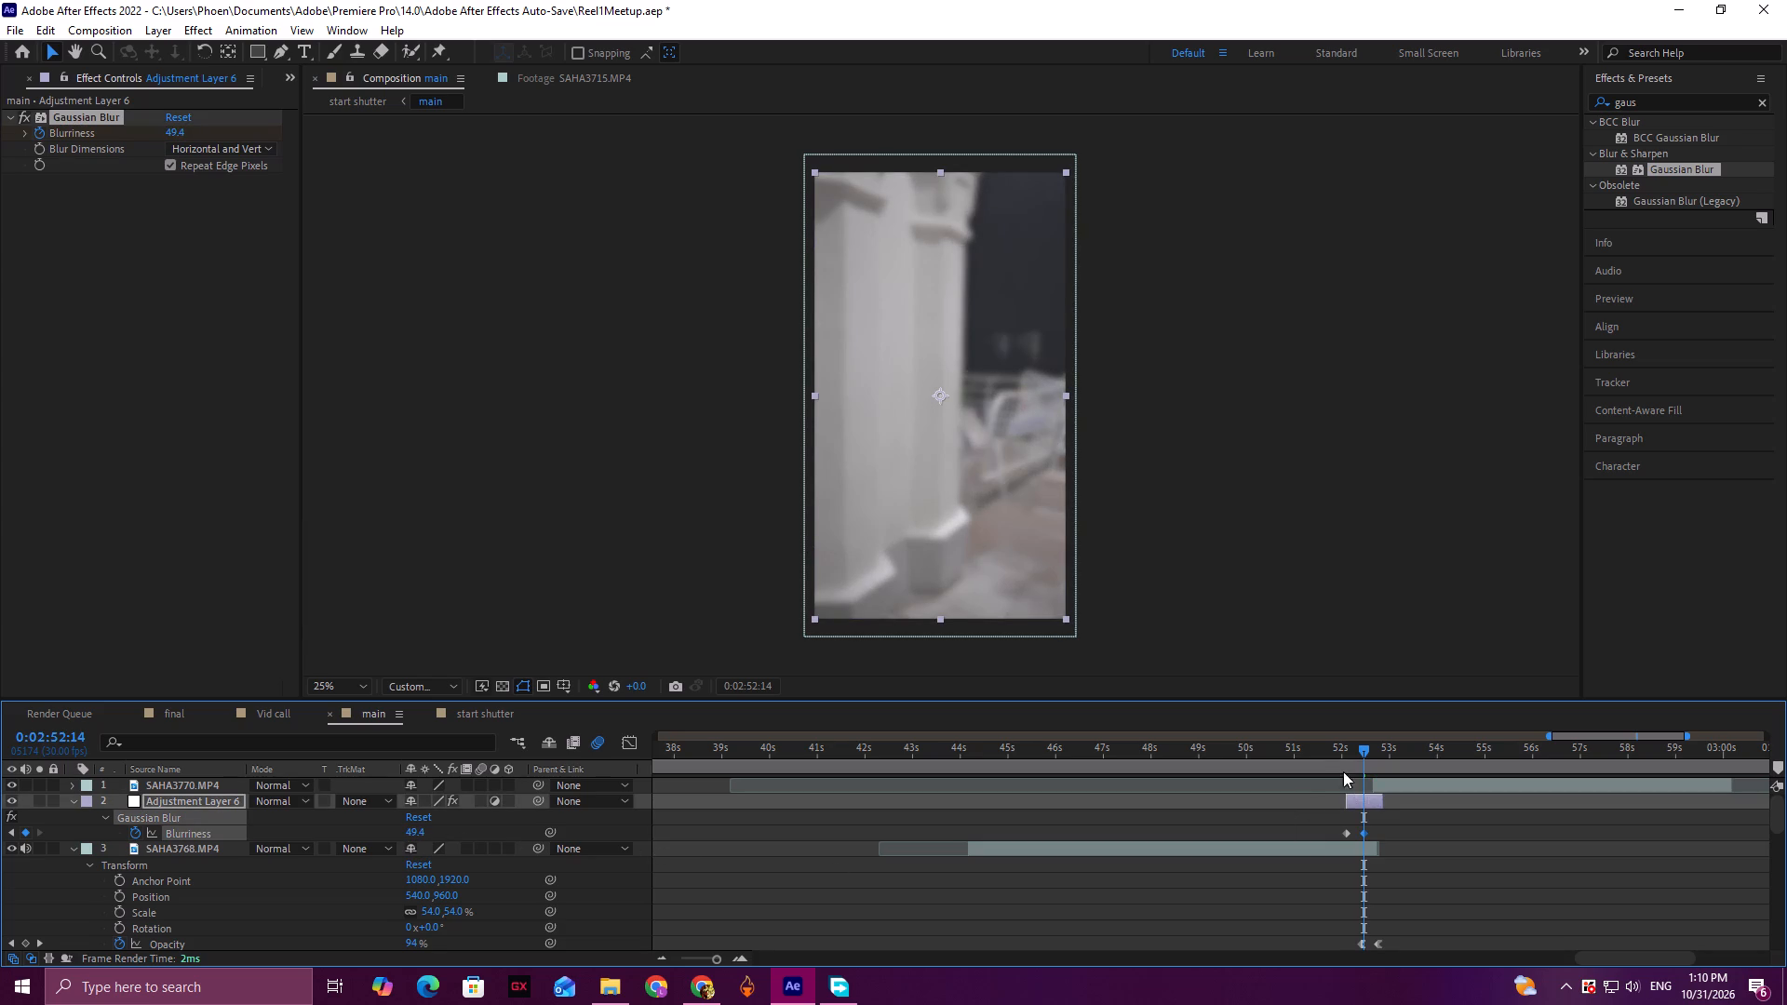
Play the stronger blur from 2:51:08 and move the first Blurriness keyframe earlier to about 2:51:28.
{"action": "left_click_drag", "start_coordinate": [1350, 758], "coordinate": [1306, 765]}
{"action": "key", "text": "space"}
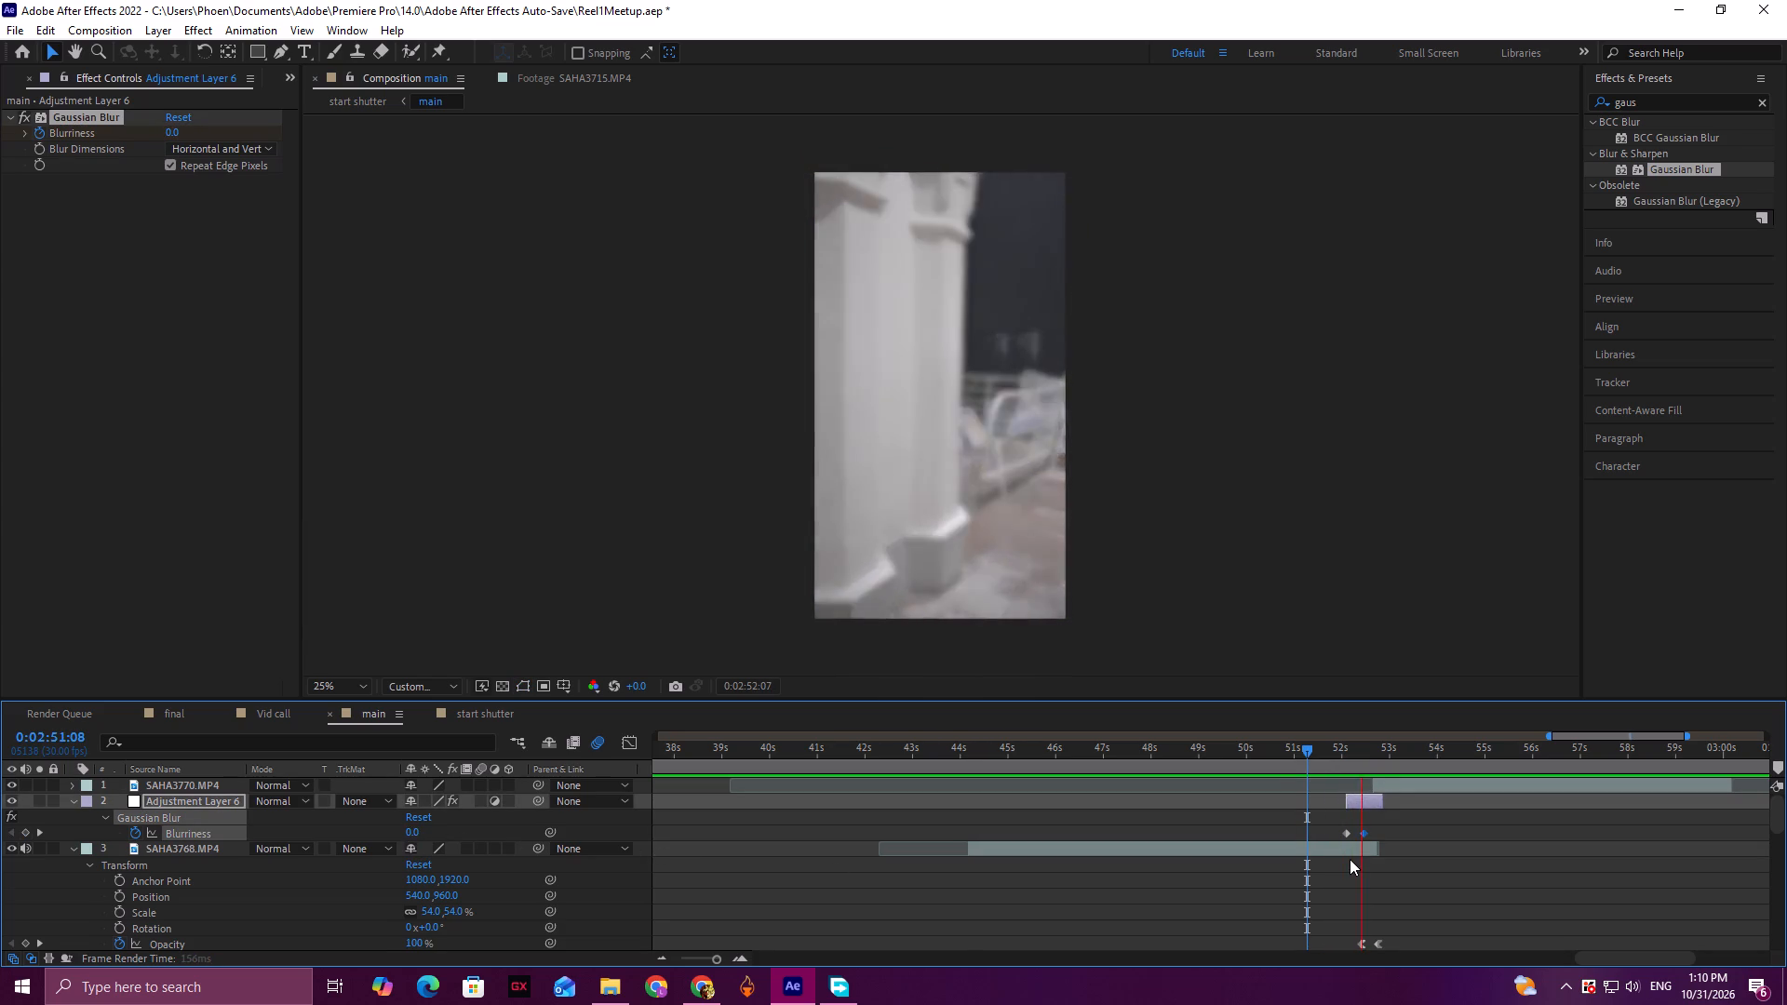
{"action": "key", "text": "space"}
{"action": "left_click_drag", "start_coordinate": [1344, 832], "coordinate": [1334, 833]}
{"action": "left_click", "coordinate": [1351, 819]}
Play the blurred transition and the SAHA3770.MP4 clip from 2:51:16 to about 3:00:04.
{"action": "left_click_drag", "start_coordinate": [1350, 769], "coordinate": [1318, 771]}
{"action": "key", "text": "space"}
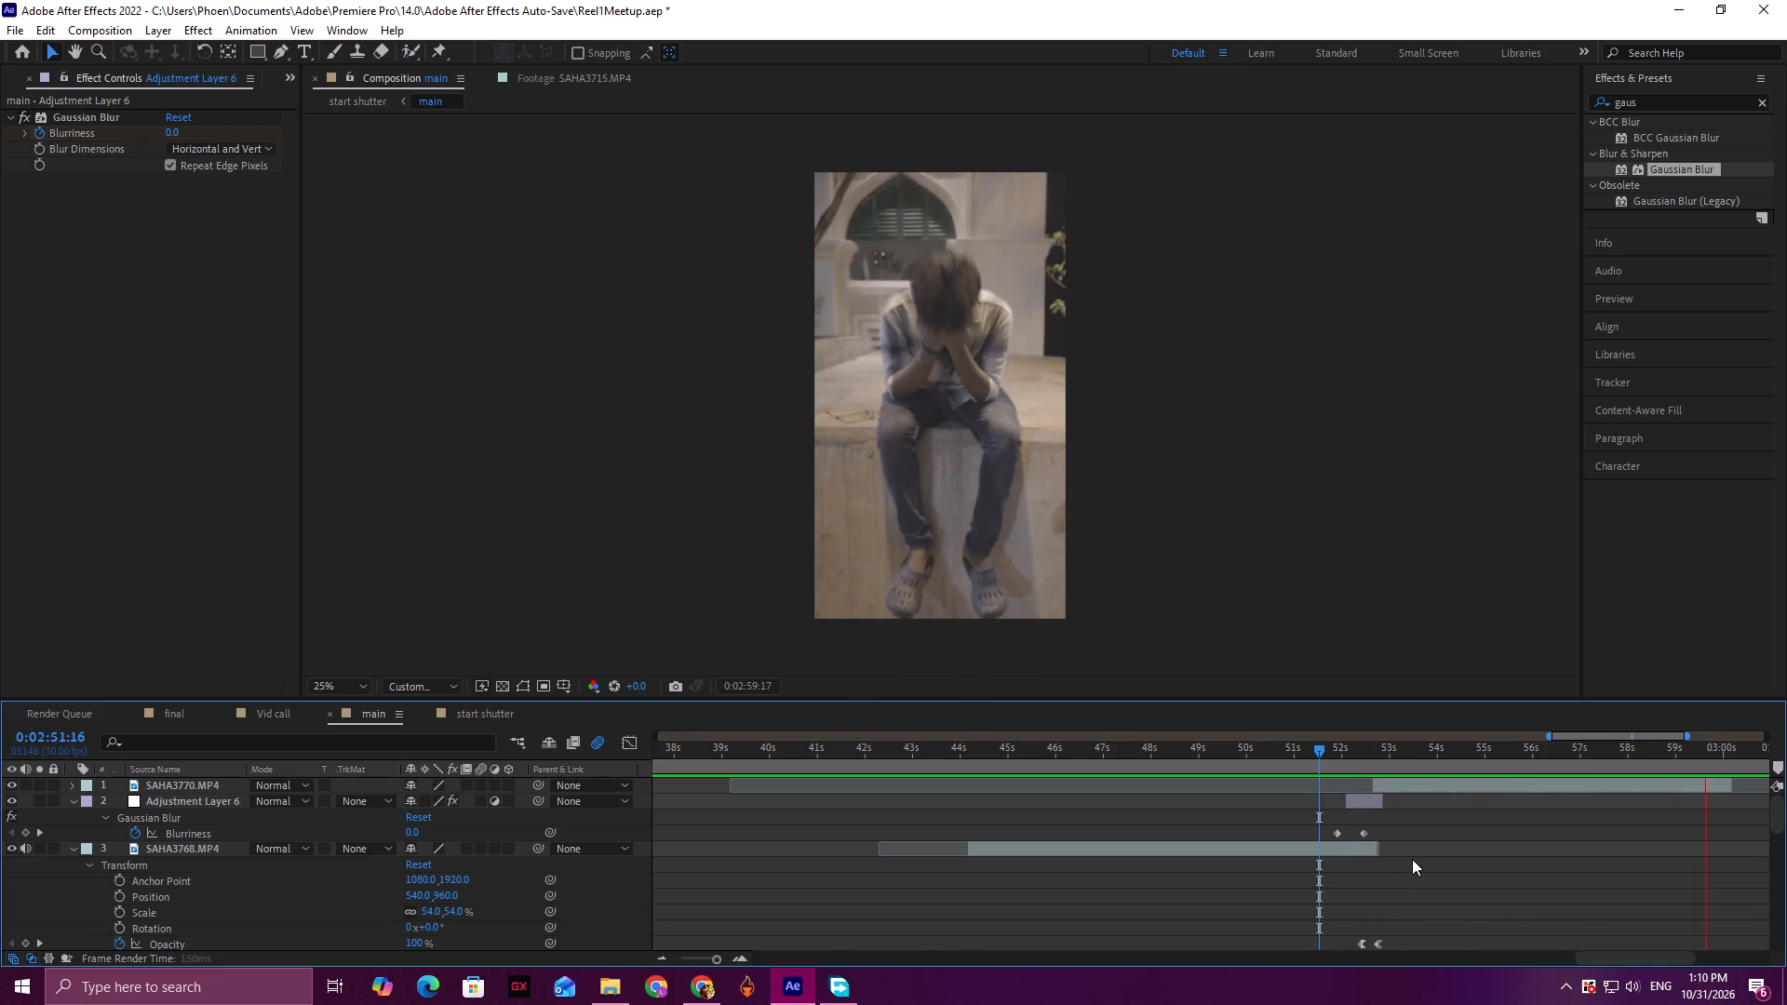
{"action": "key", "text": "space"}
Return the playhead to 0:03:01 near the start of the main composition and save the project.
{"action": "left_click_drag", "start_coordinate": [1606, 964], "coordinate": [1647, 967]}
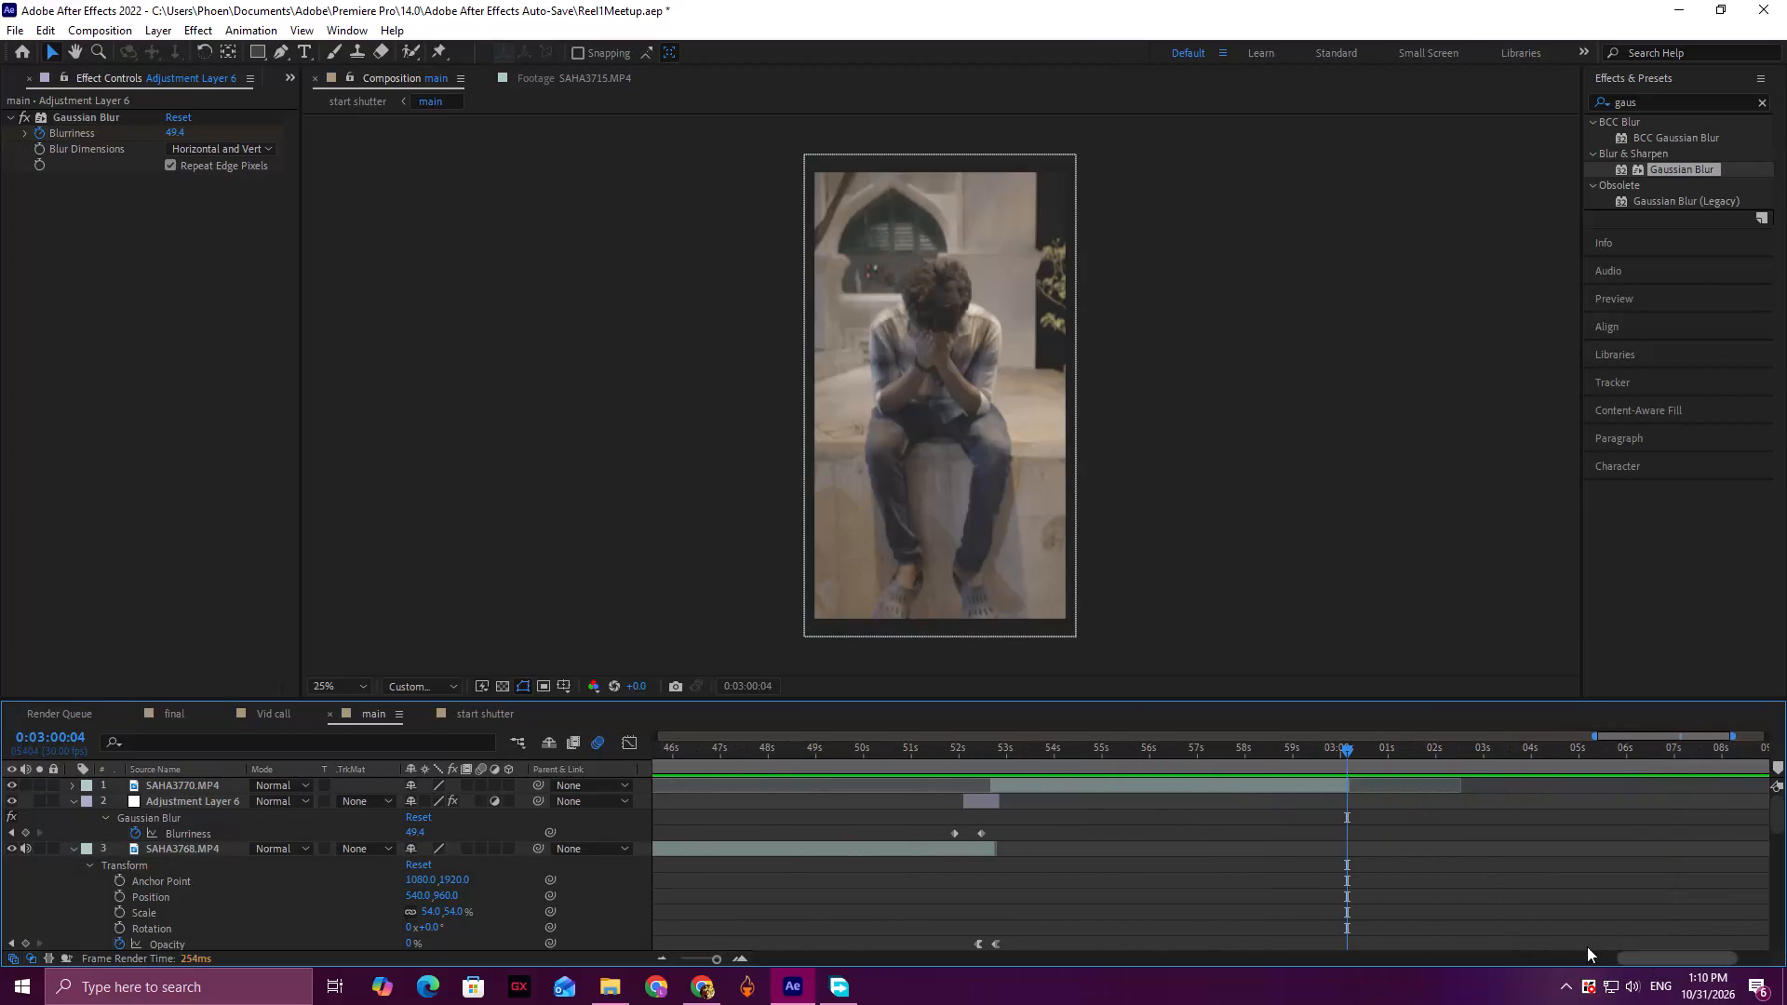
{"action": "scroll", "coordinate": [1455, 878], "scroll_direction": "up", "scroll_amount": 6}
{"action": "left_click_drag", "start_coordinate": [1344, 757], "coordinate": [513, 780]}
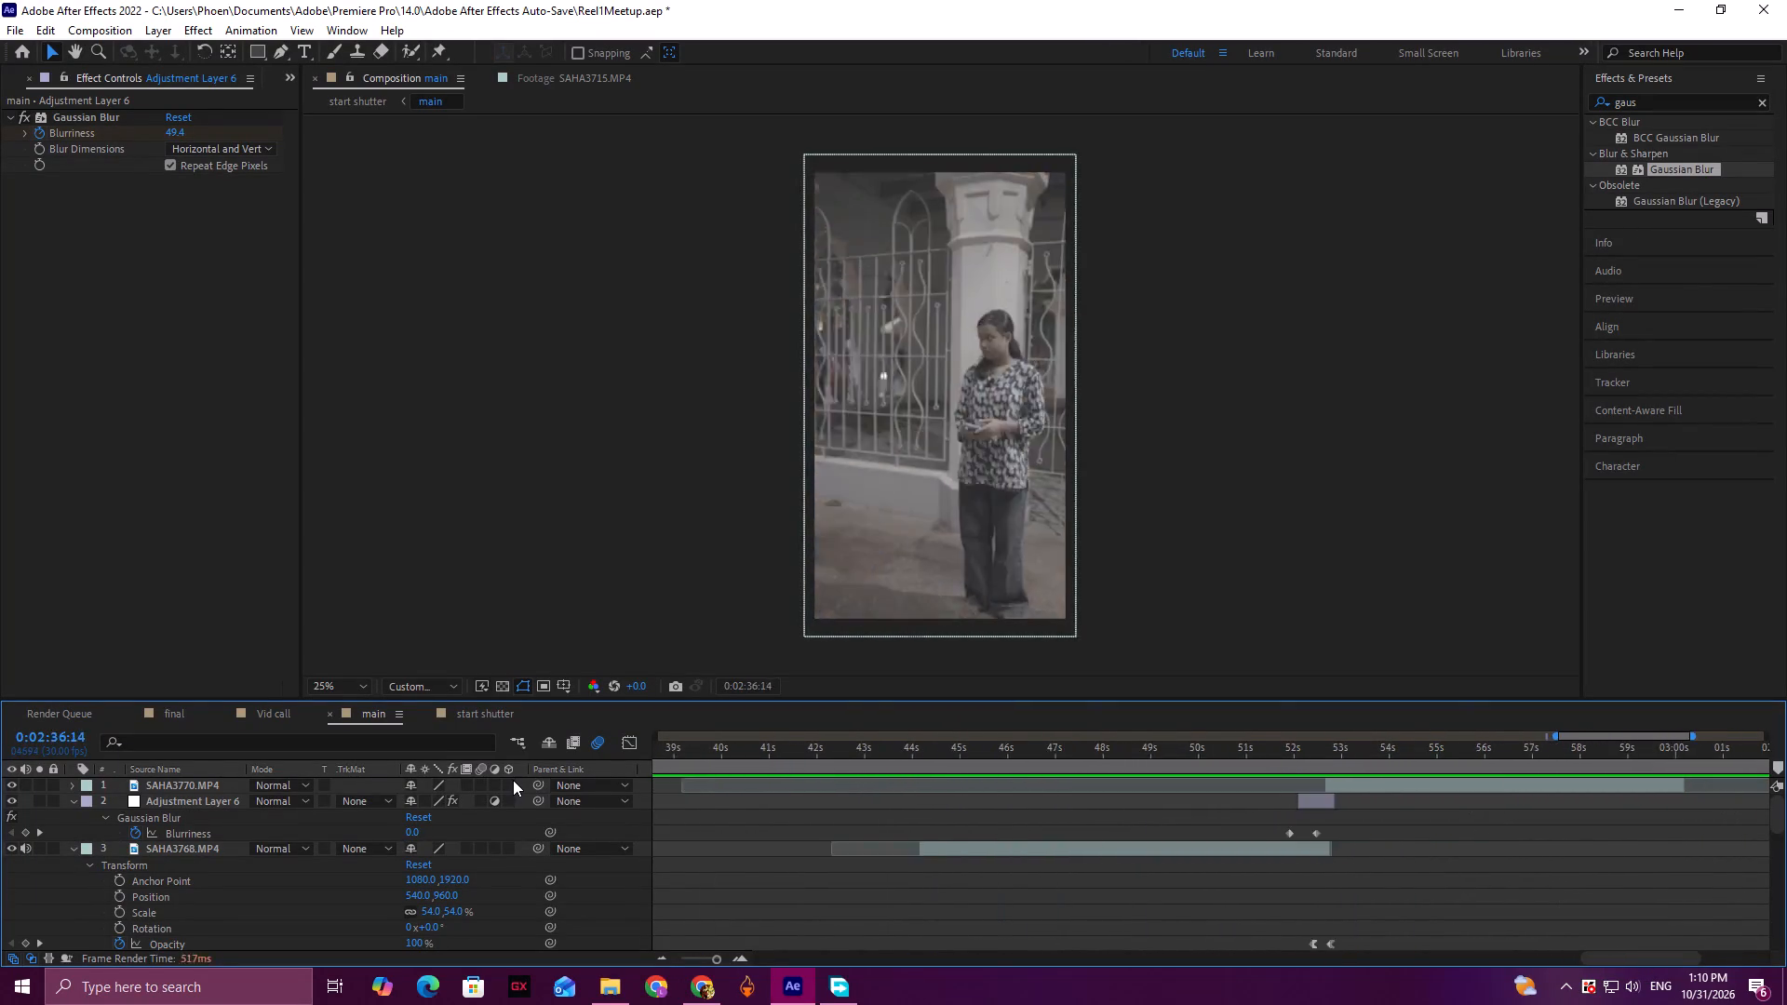
{"action": "left_click_drag", "start_coordinate": [513, 780], "coordinate": [514, 781]}
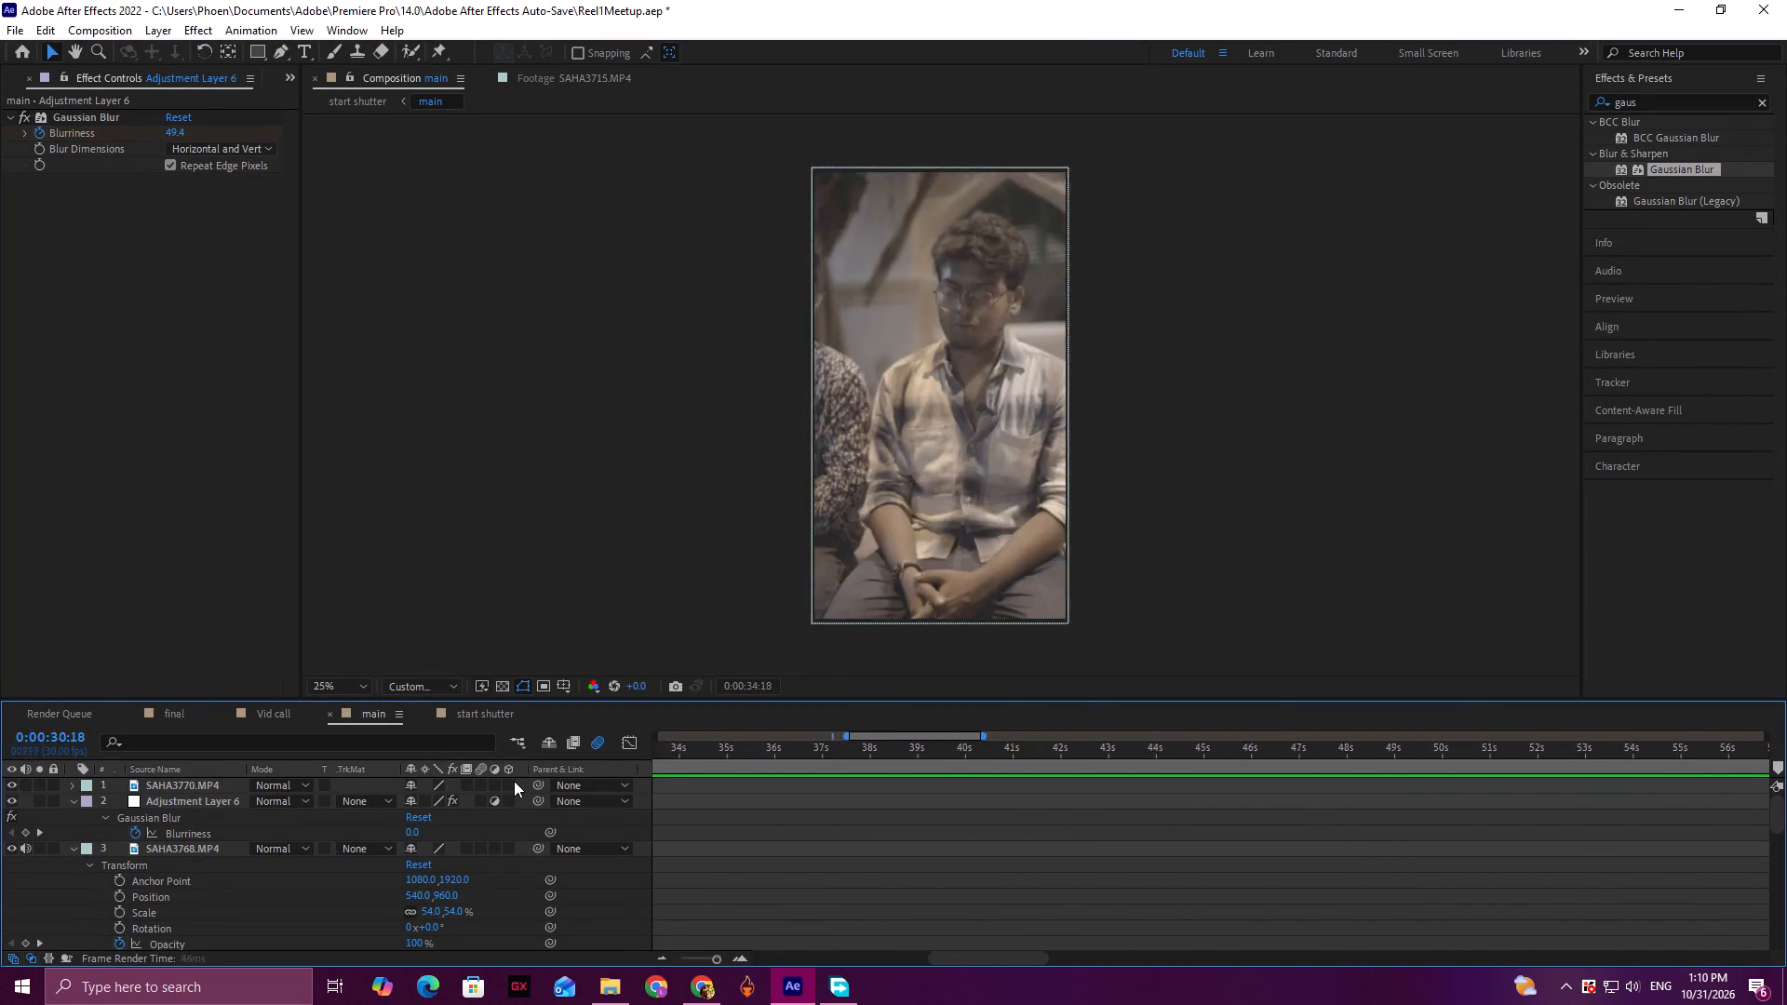
{"action": "left_click_drag", "start_coordinate": [514, 781], "coordinate": [801, 790]}
{"action": "key", "text": "ctrl+s"}
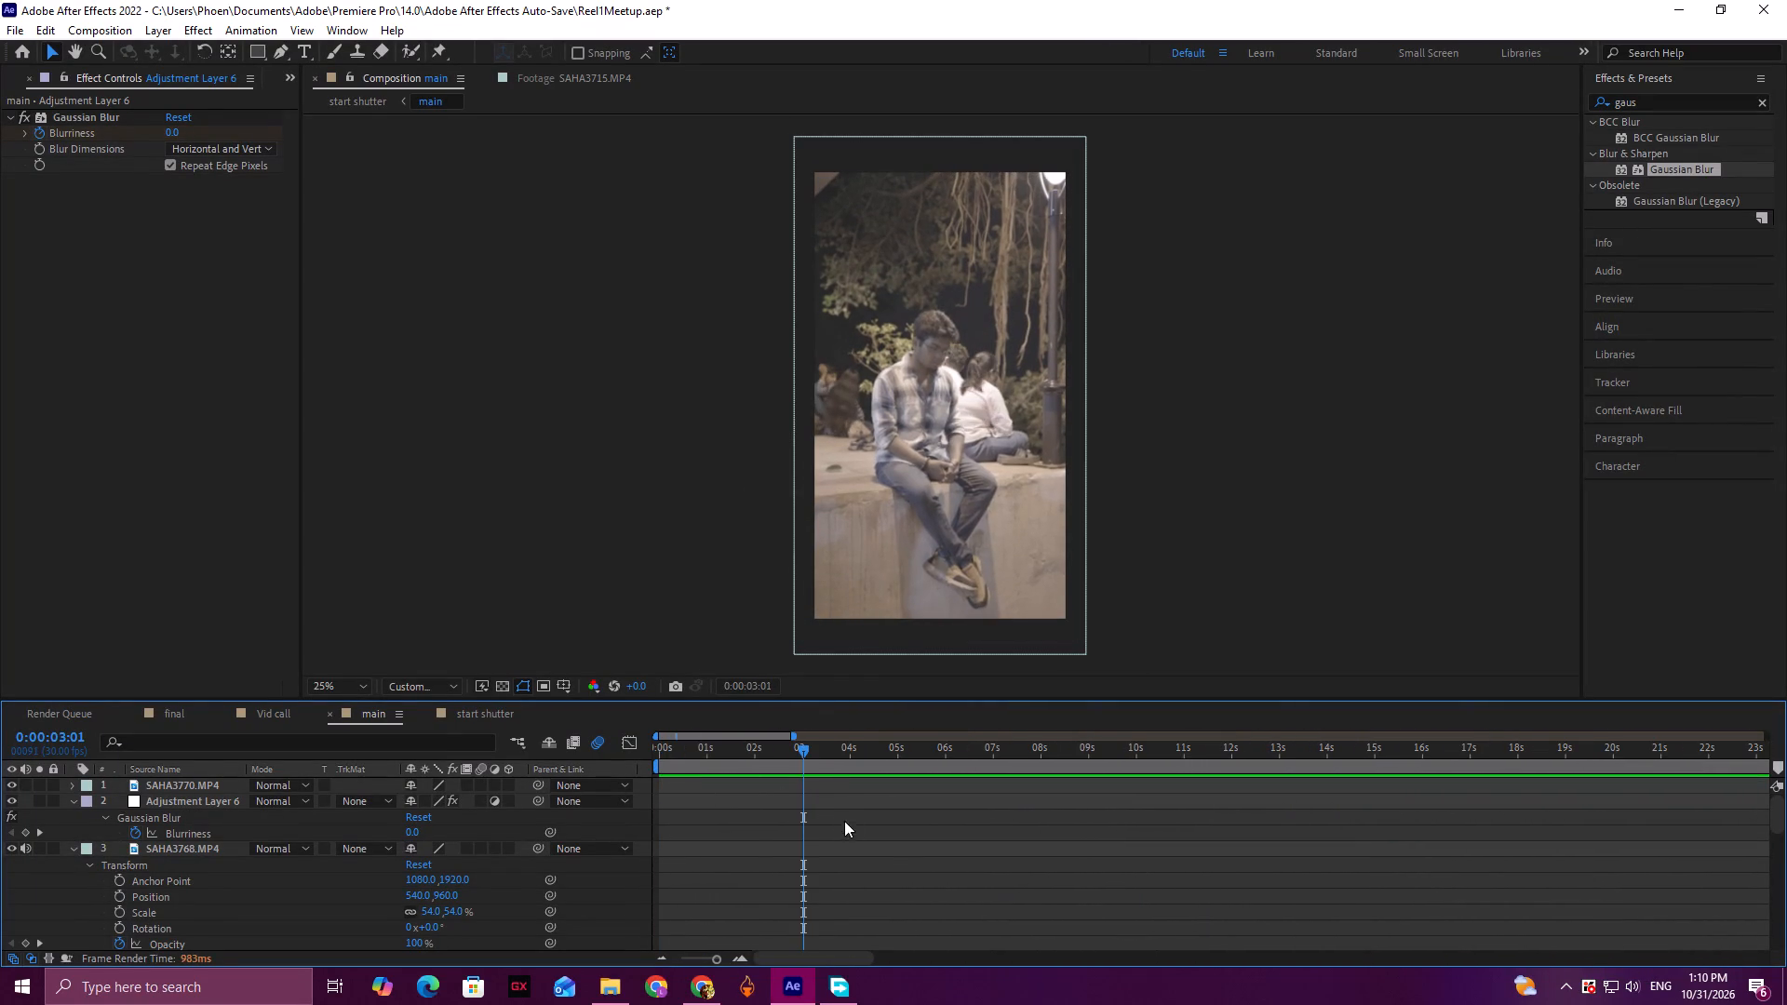
Examine the main composition's timeline at a wider time scale, from its start to the closing SAHA3768.MP4 and SAHA3770.MP4 clips.
{"action": "left_click_drag", "start_coordinate": [718, 955], "coordinate": [710, 958]}
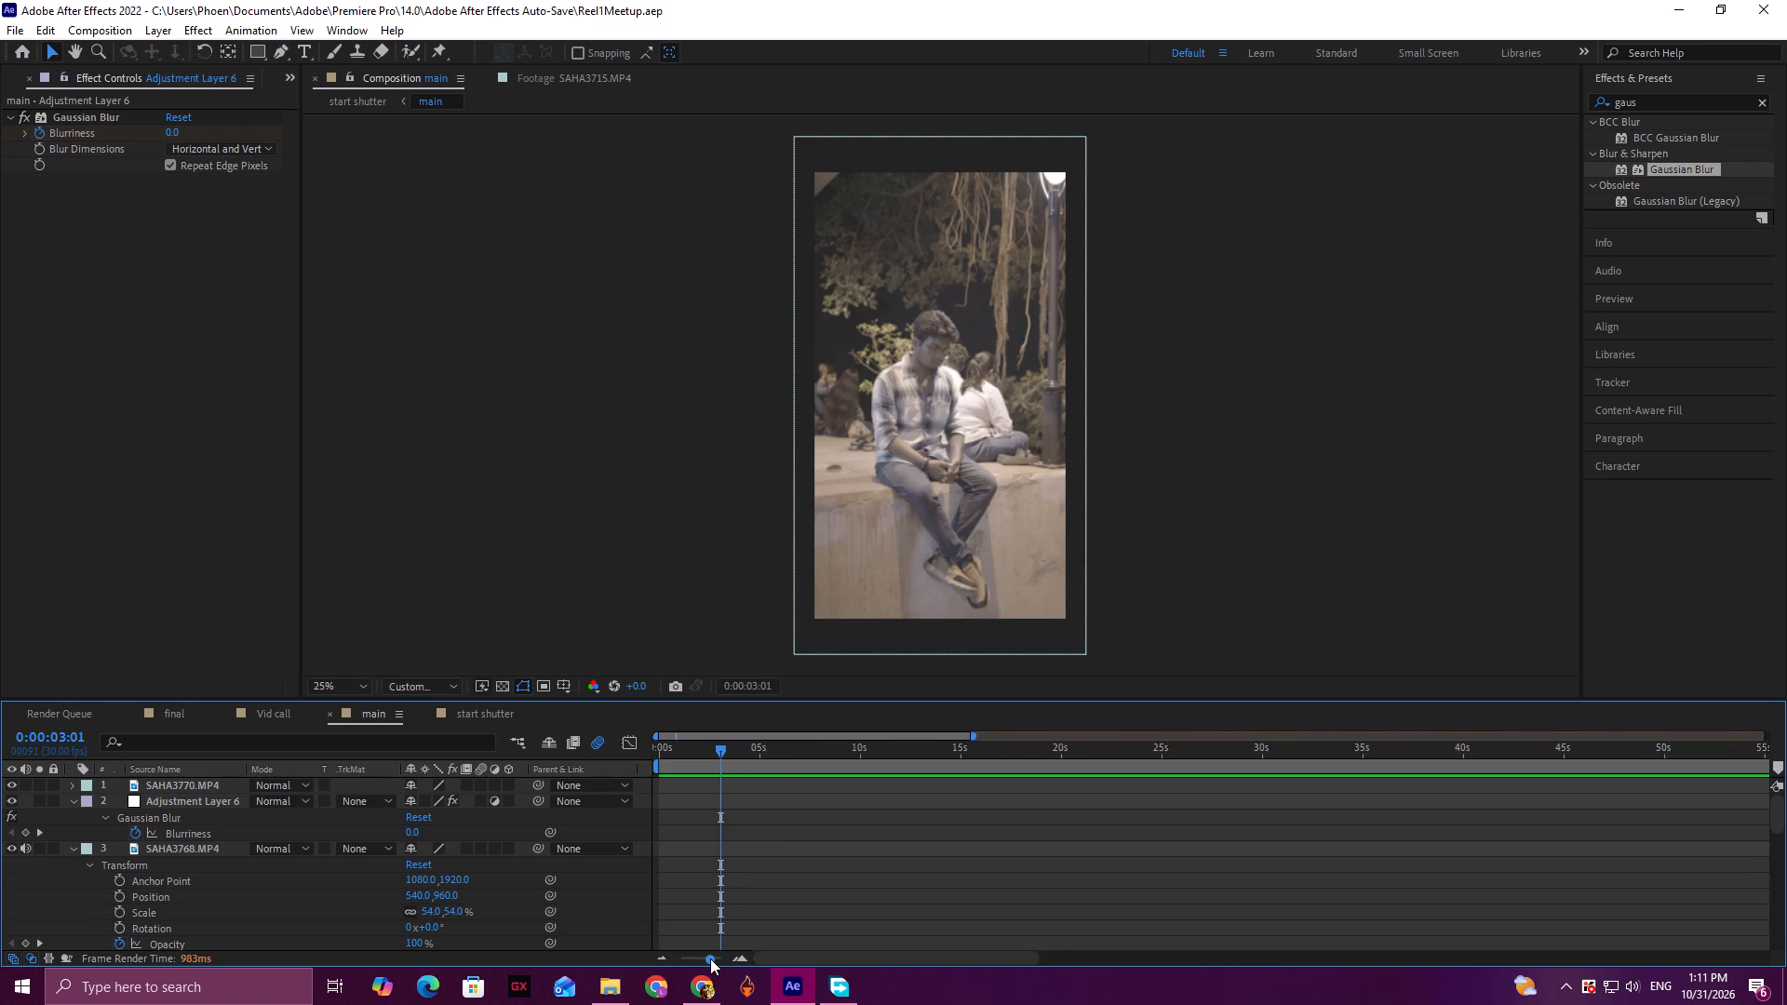
{"action": "left_click_drag", "start_coordinate": [710, 958], "coordinate": [703, 962]}
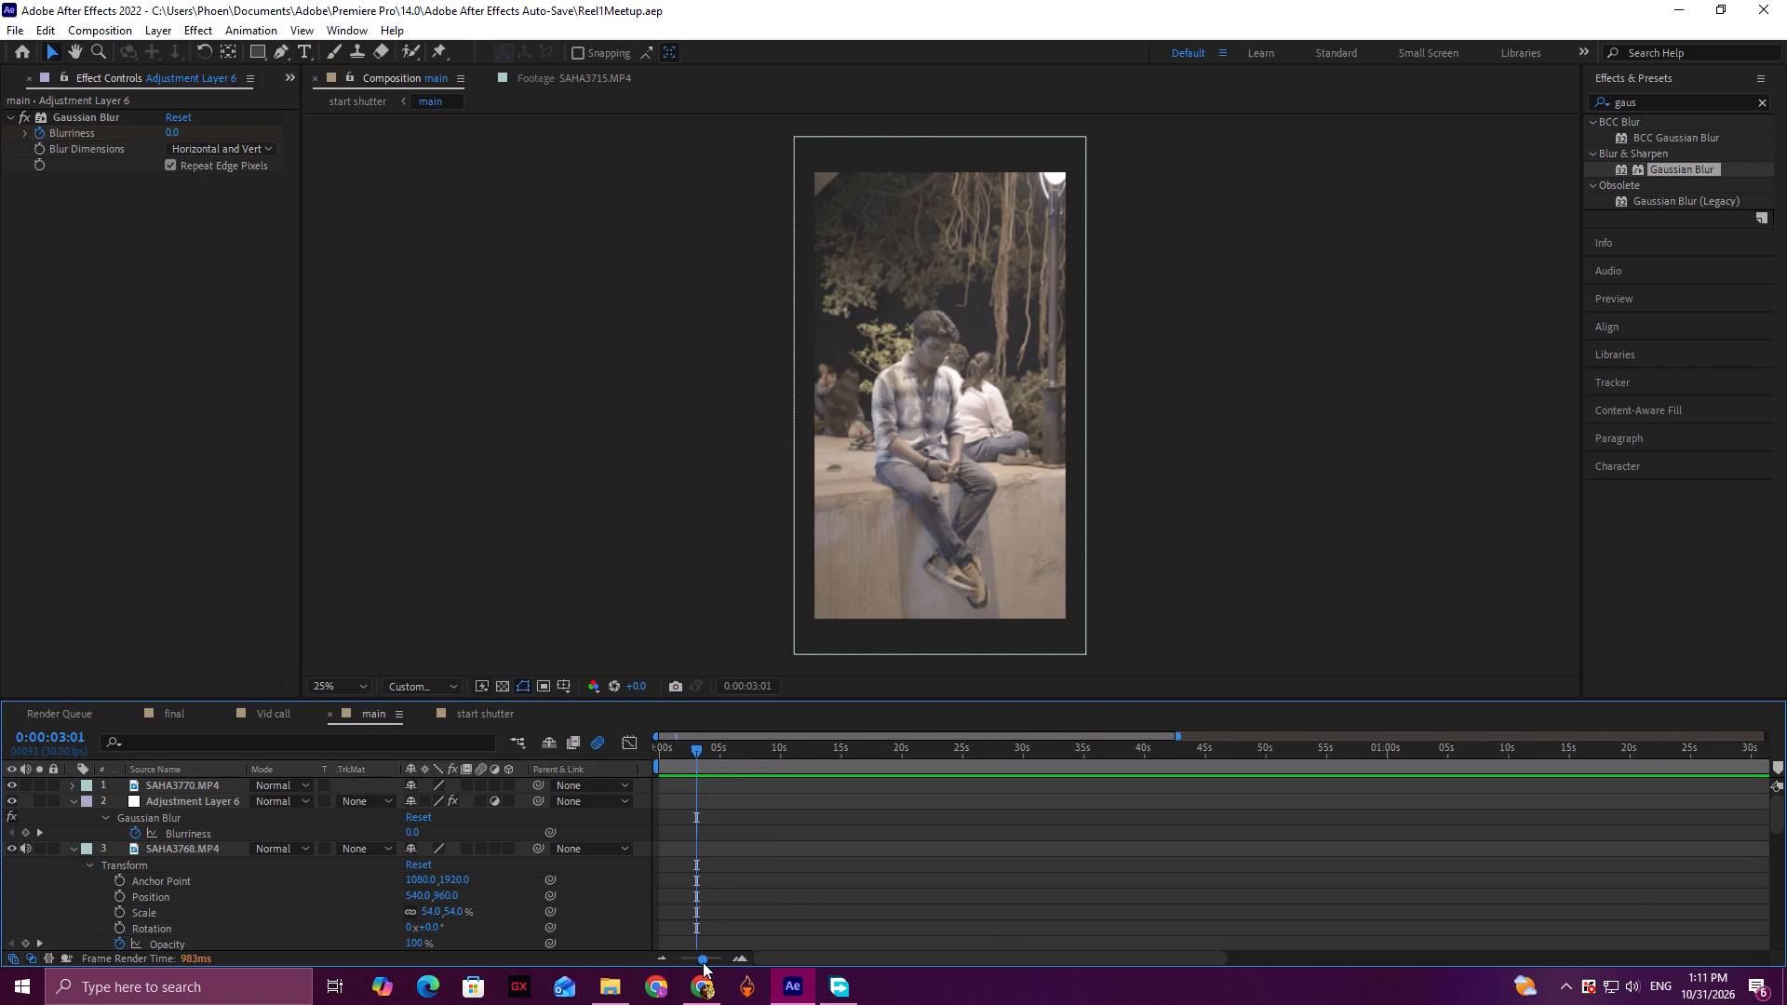
{"action": "left_click_drag", "start_coordinate": [703, 962], "coordinate": [692, 968]}
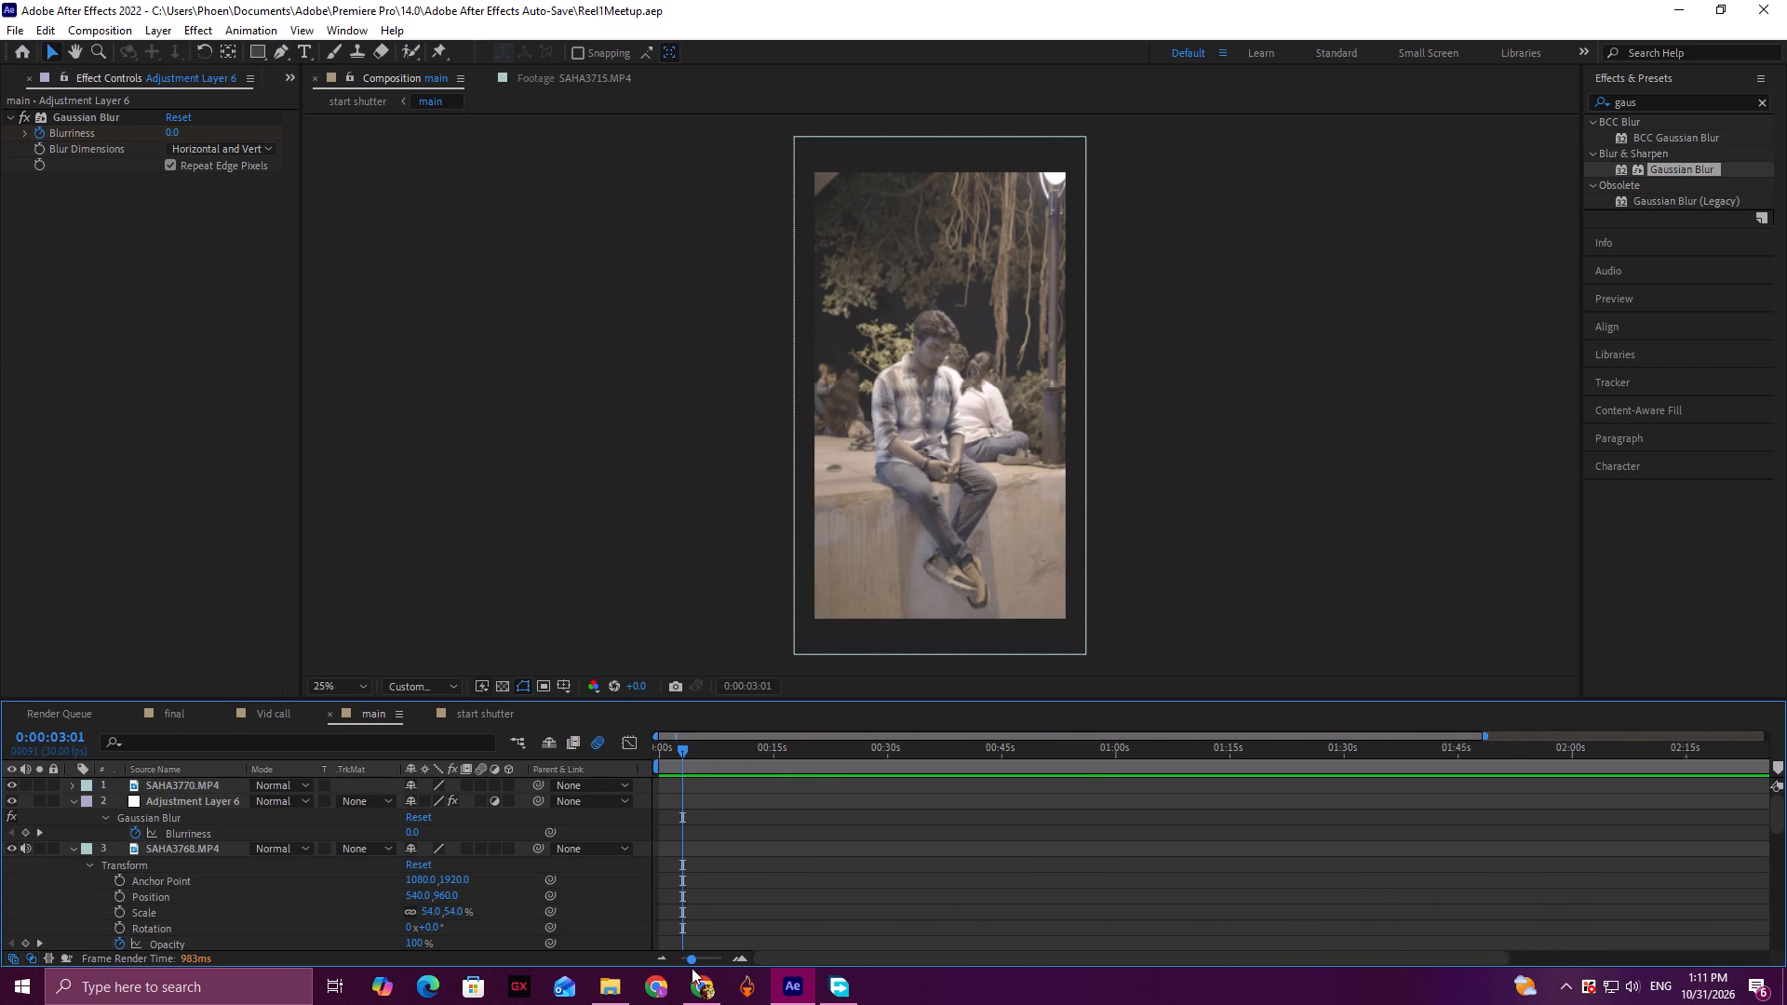
{"action": "left_click_drag", "start_coordinate": [692, 968], "coordinate": [688, 968]}
{"action": "scroll", "coordinate": [1249, 890], "scroll_direction": "up", "scroll_amount": 5}
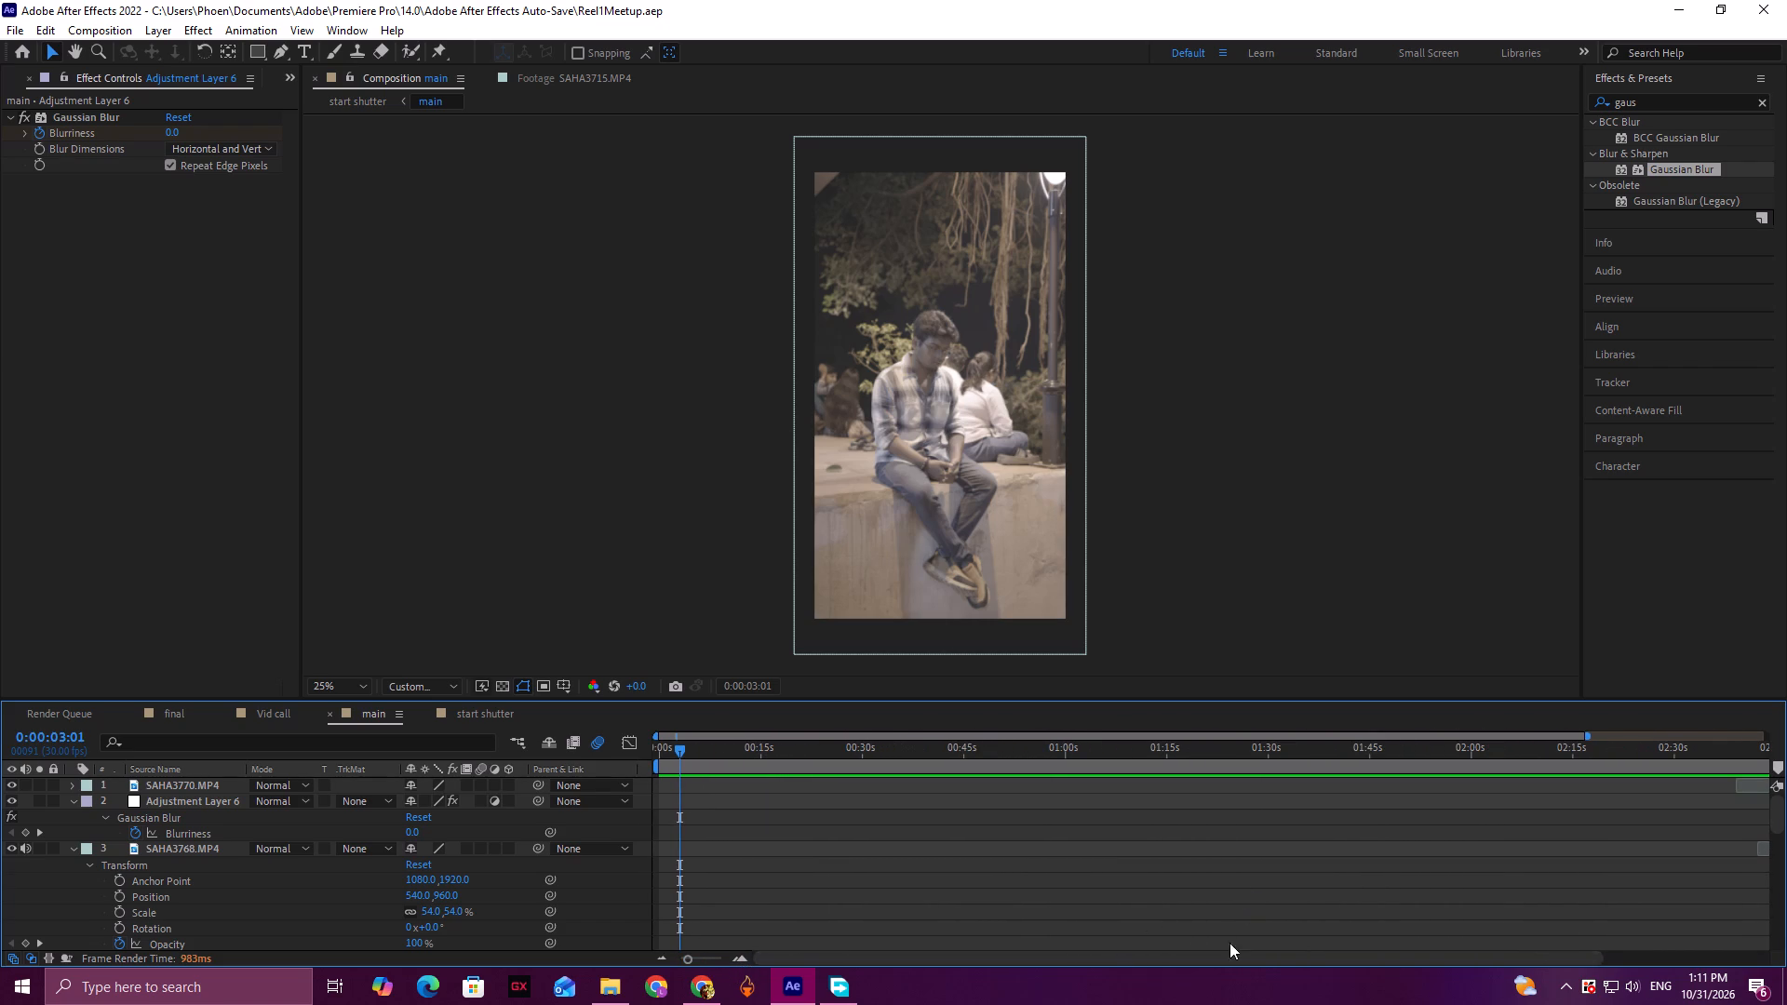
{"action": "left_click_drag", "start_coordinate": [1195, 958], "coordinate": [1433, 962]}
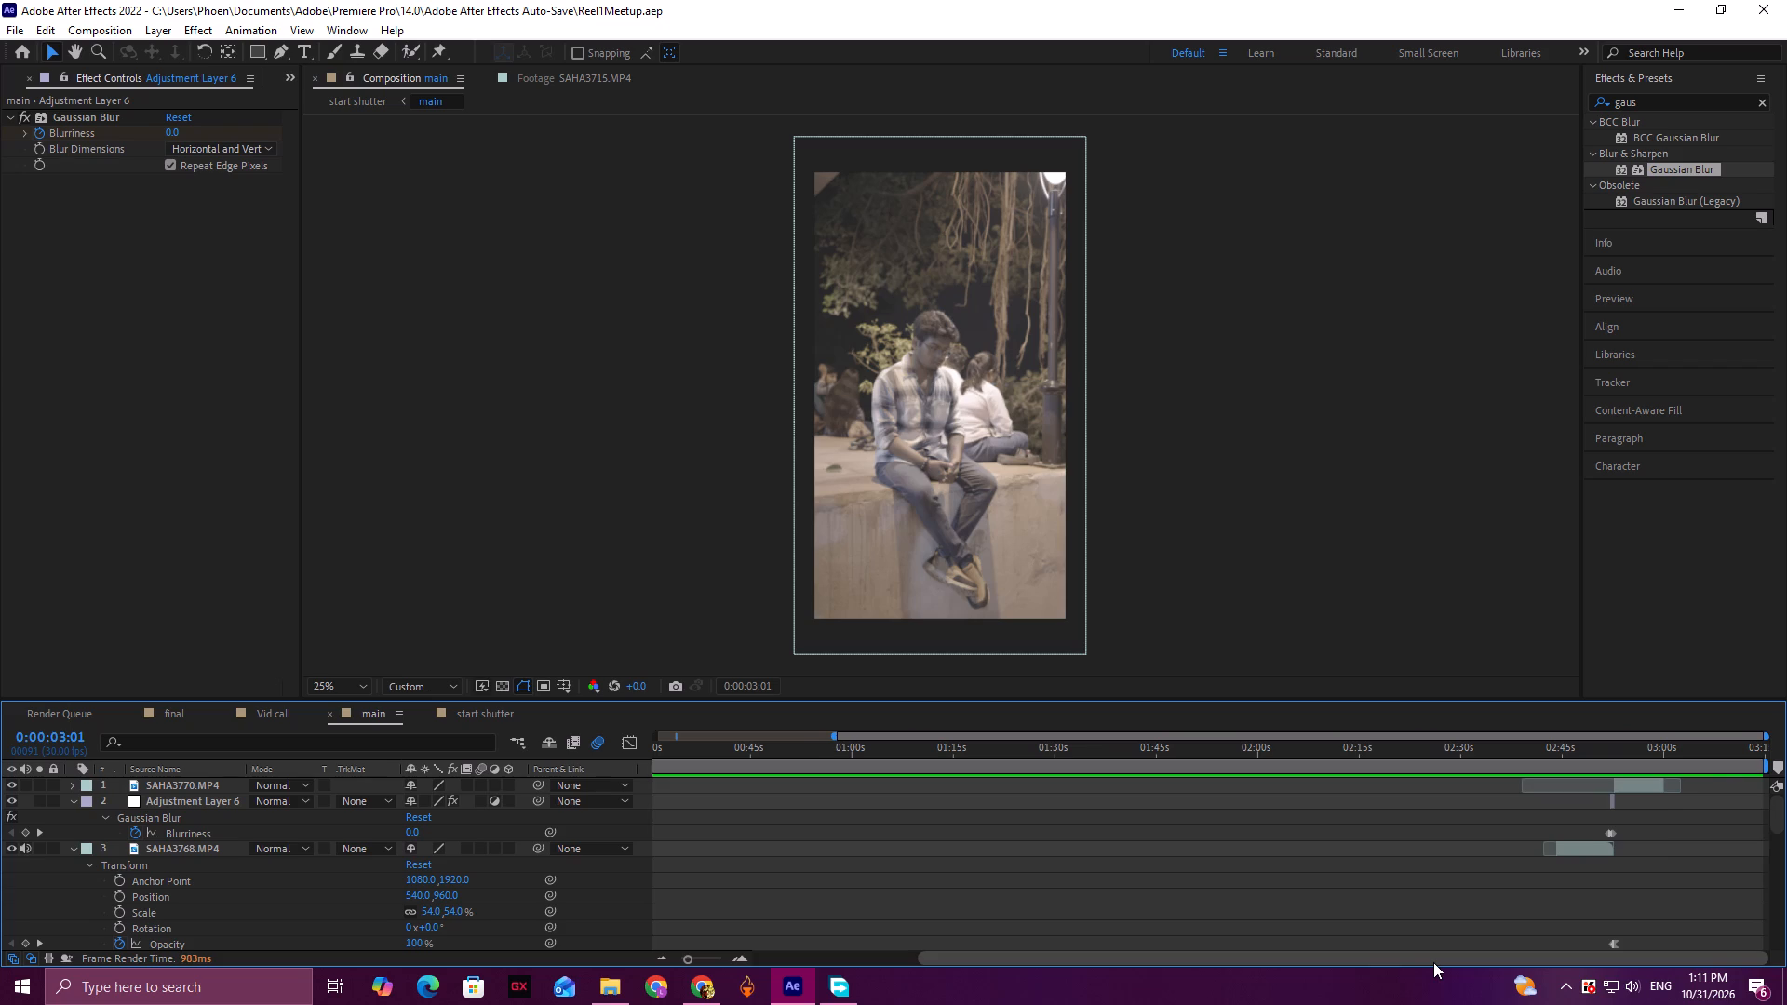
{"action": "left_click_drag", "start_coordinate": [1433, 962], "coordinate": [1192, 972]}
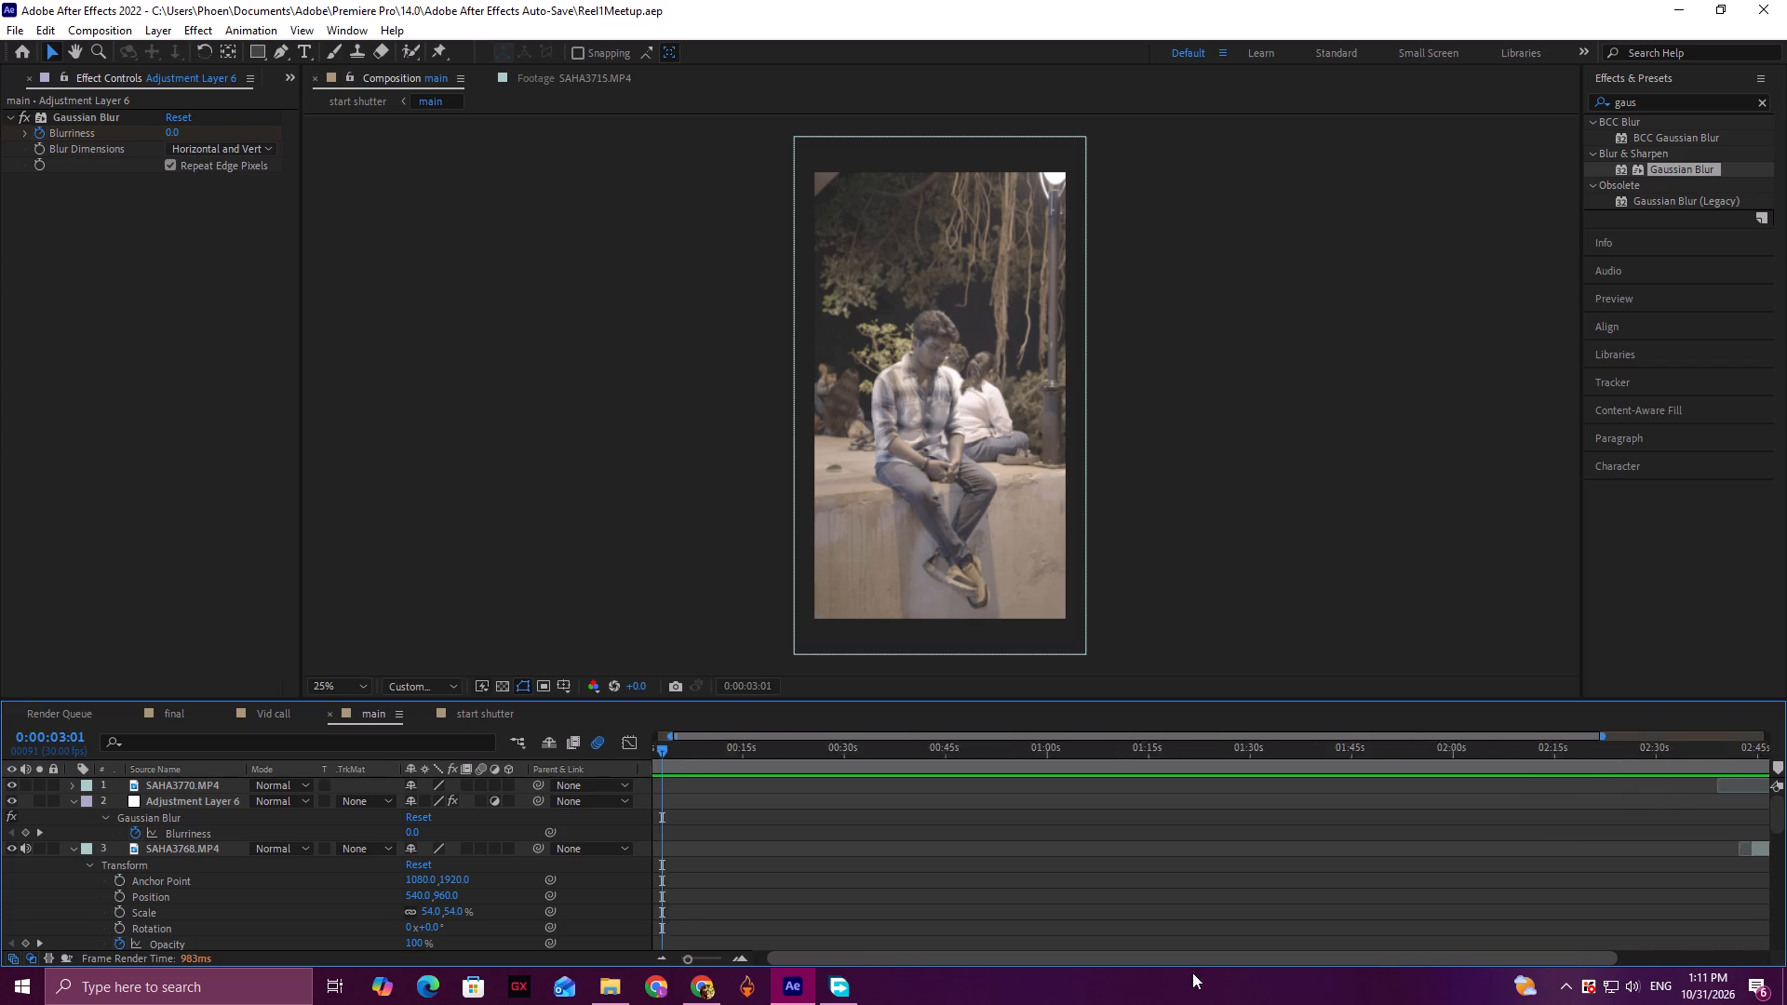
{"action": "left_click_drag", "start_coordinate": [1192, 972], "coordinate": [1088, 974]}
Save the project with the main composition open.
{"action": "left_click", "coordinate": [1145, 899]}
{"action": "key", "text": "ctrl+s"}
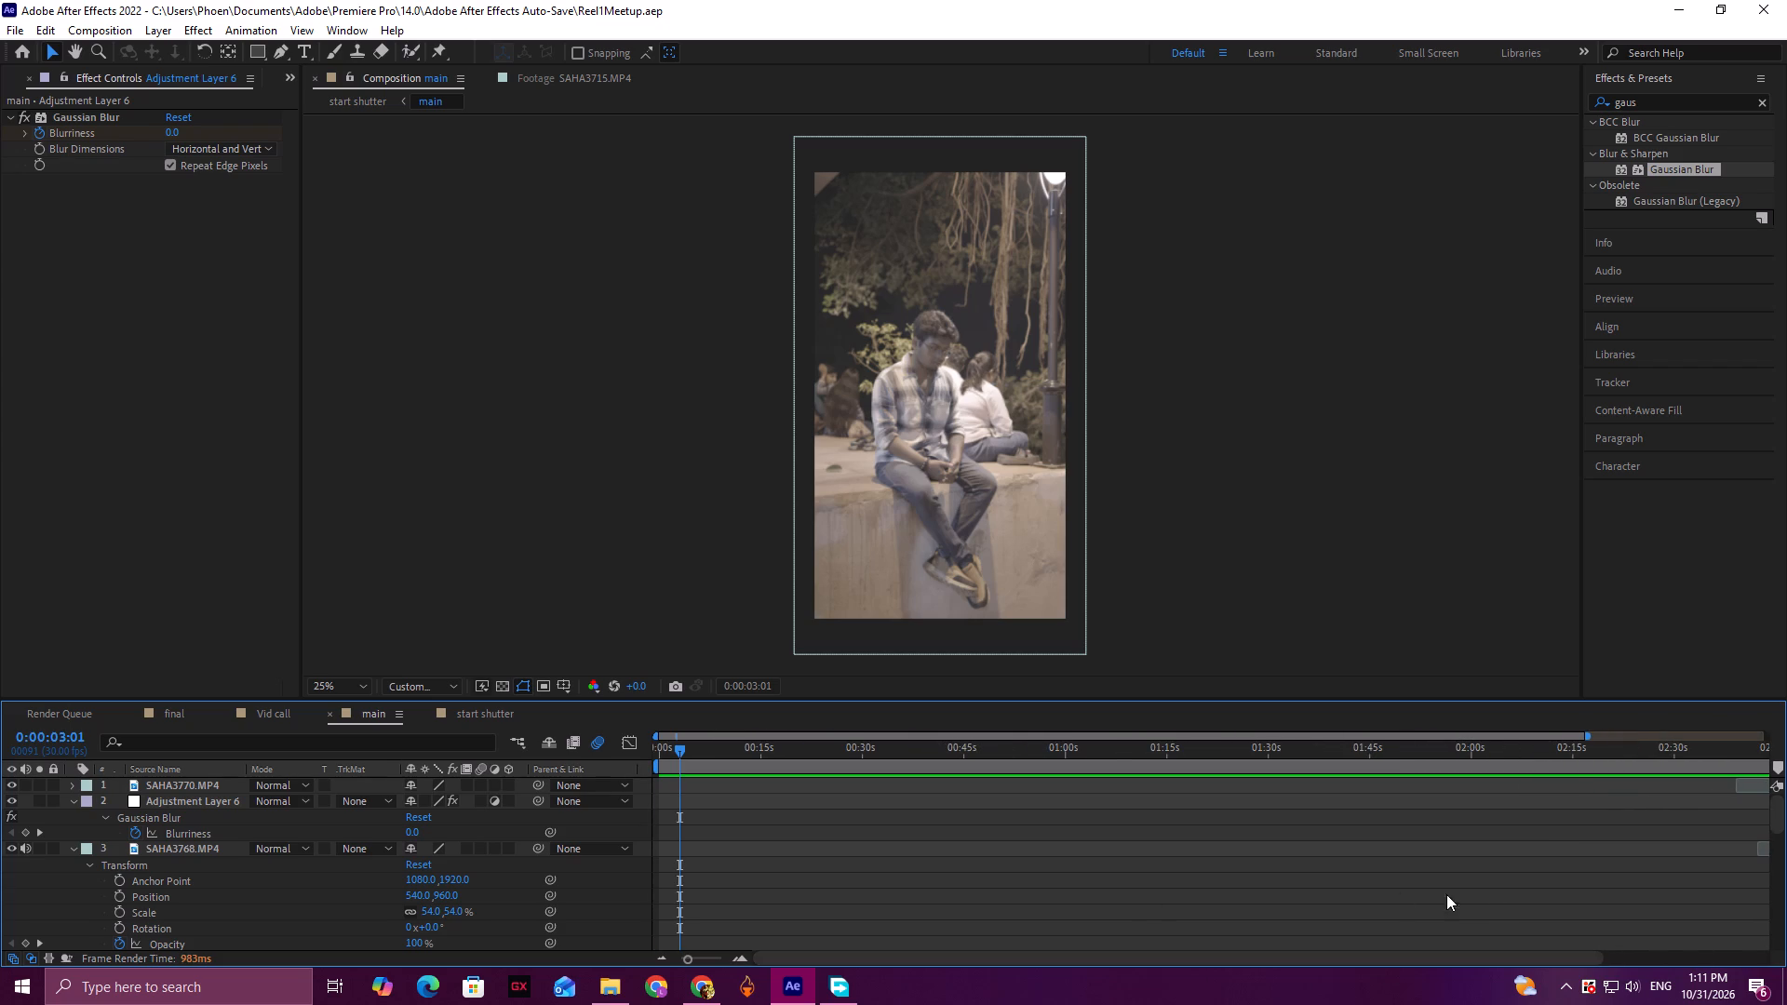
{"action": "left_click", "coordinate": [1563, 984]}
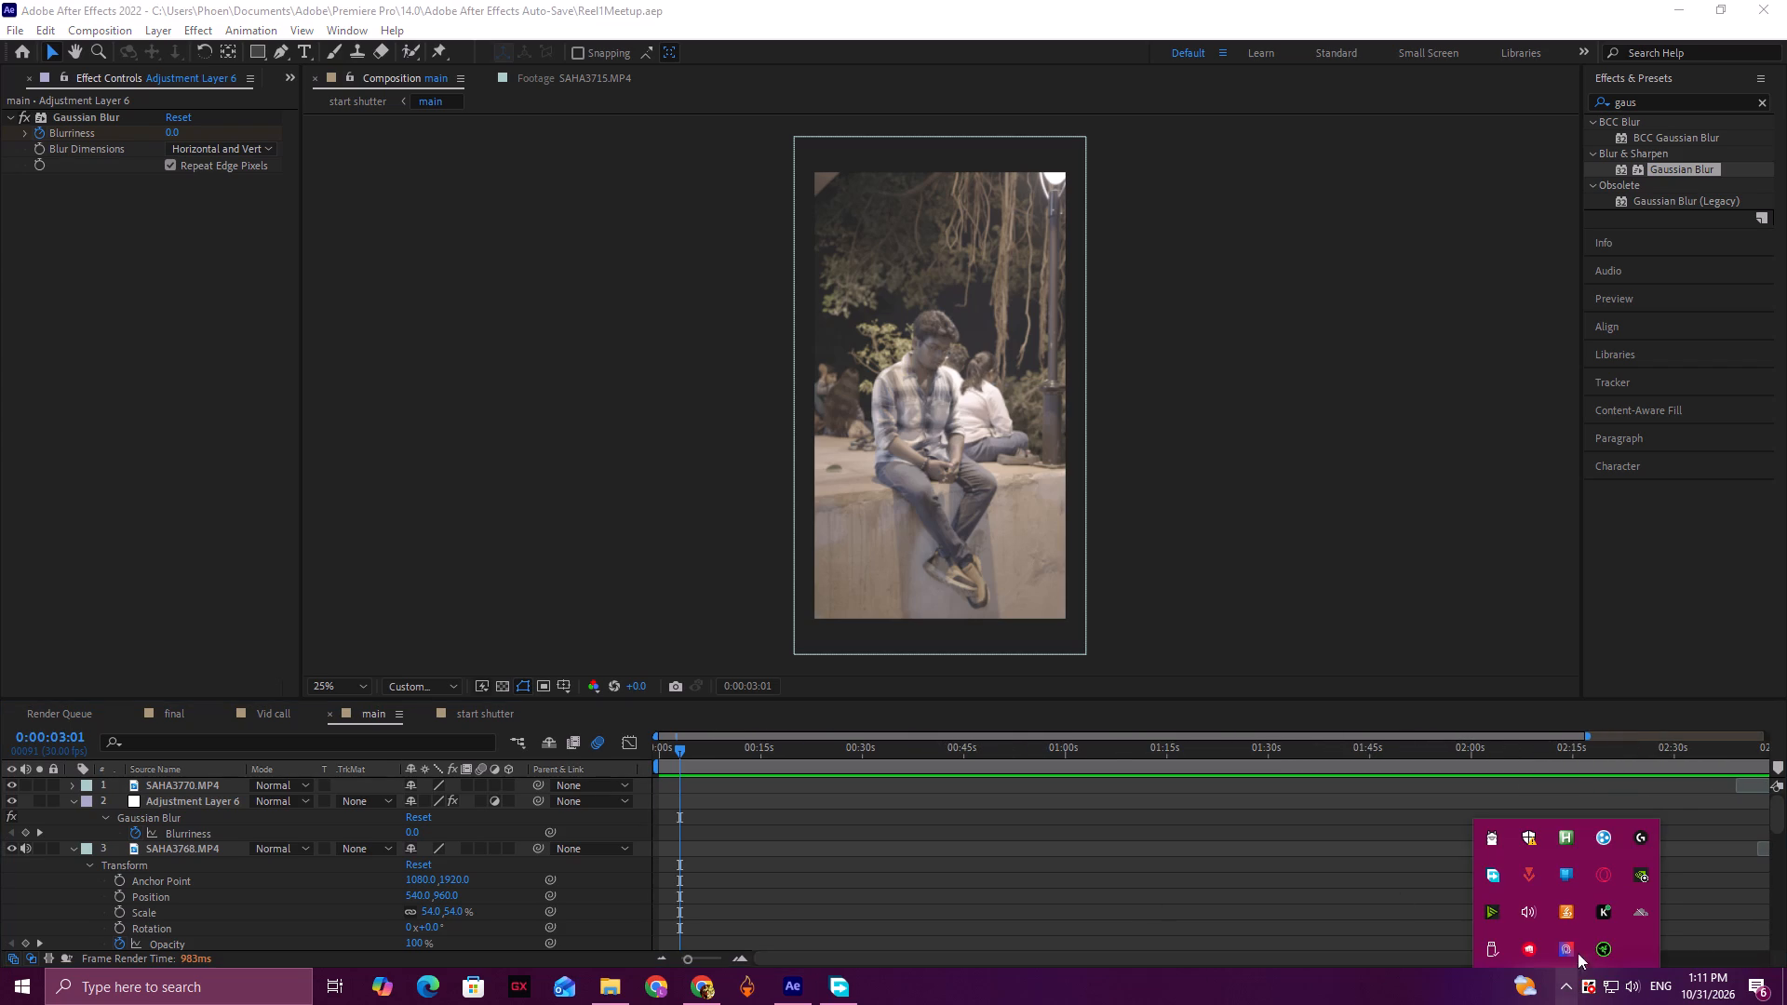